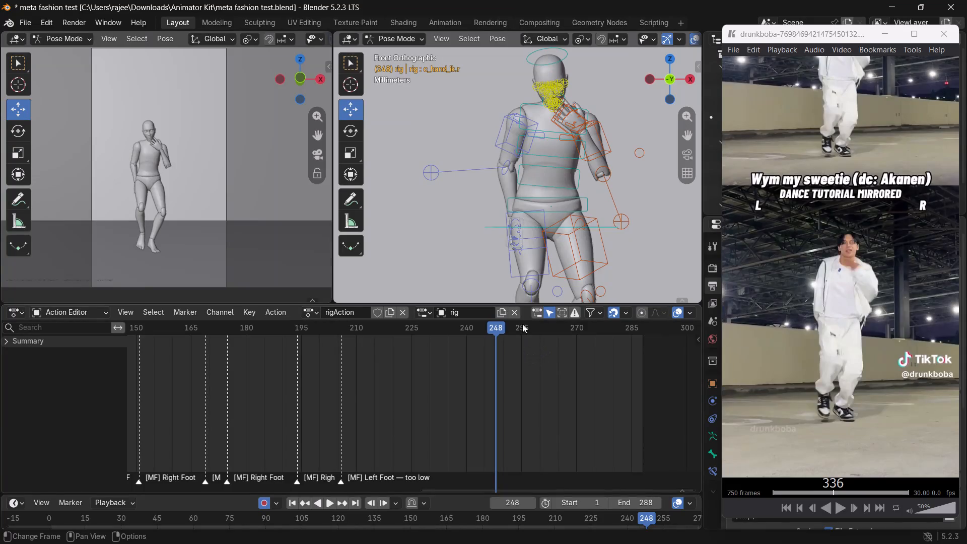
Select all the rig's controls and examine the full body pose at frame 248 against the dance reference.
key(a)
key(a)
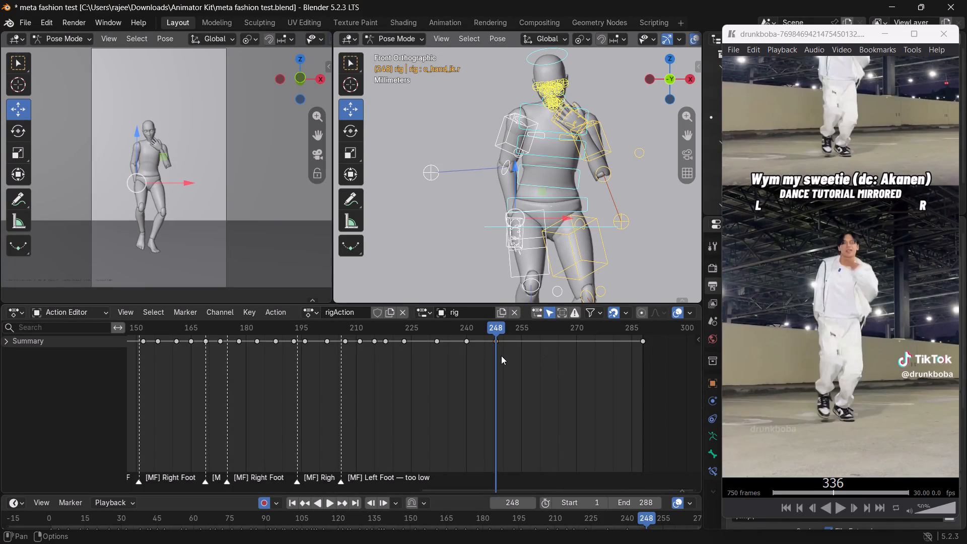
scroll(514, 211, down, 3)
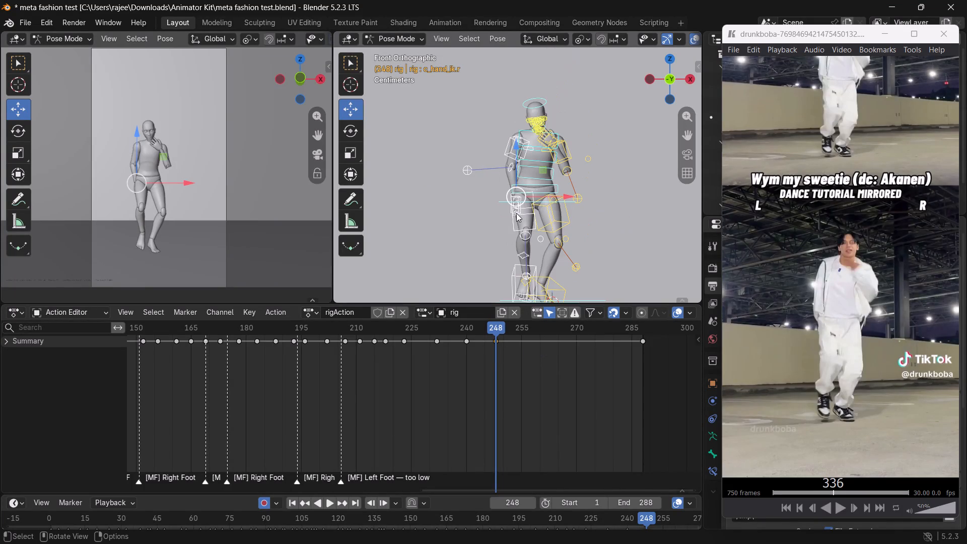
scroll(516, 213, down, 2)
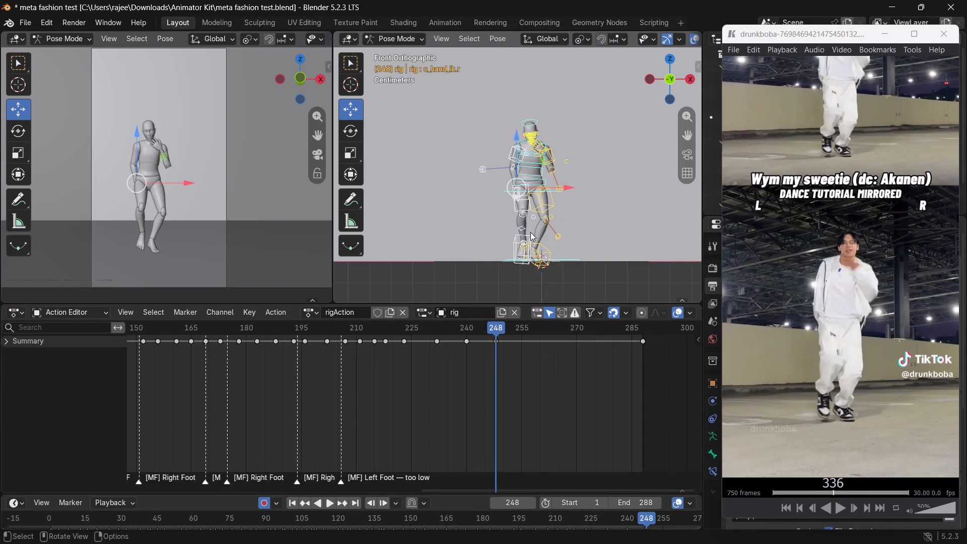
scroll(530, 232, up, 3)
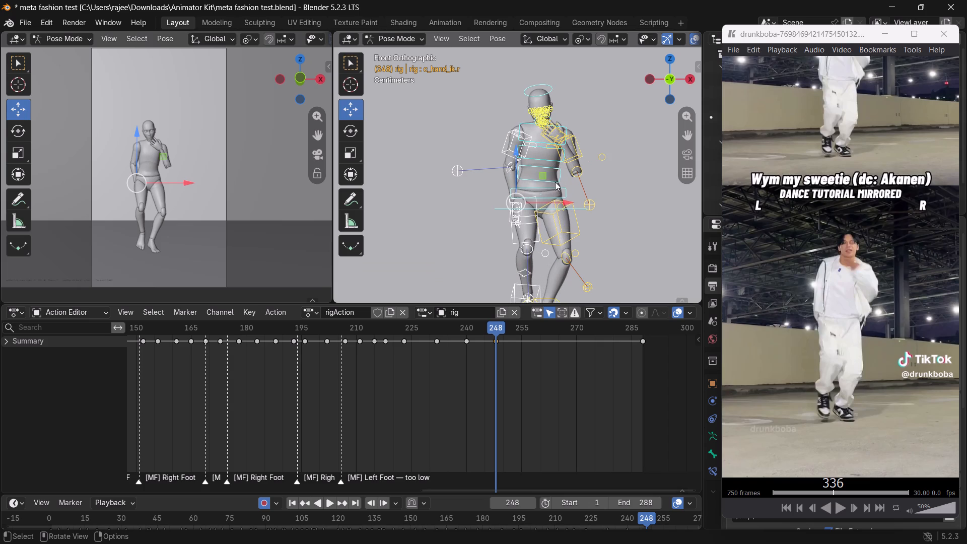
scroll(541, 168, up, 1)
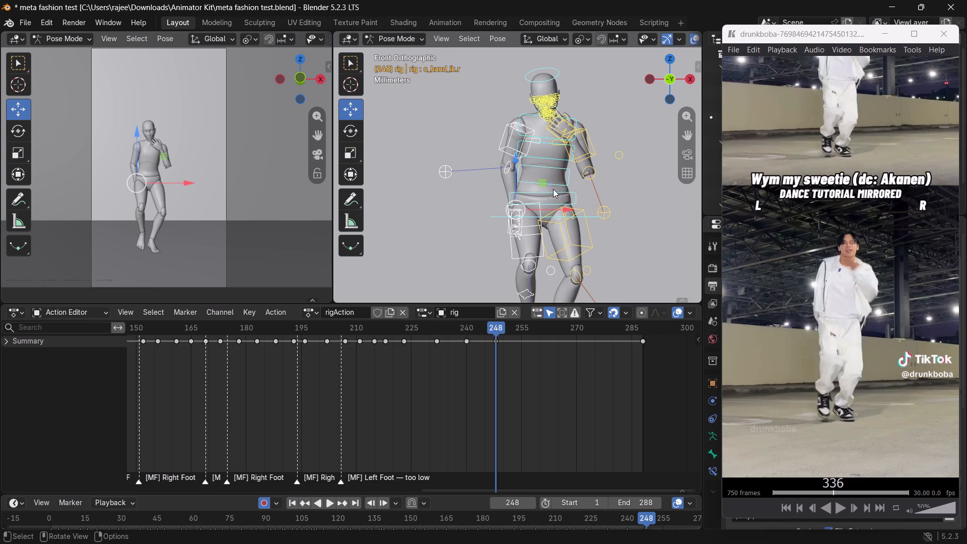
Rotate the lower spine control c_spine_02.x at frame 248 so the torso leans toward the character's left.
click(555, 183)
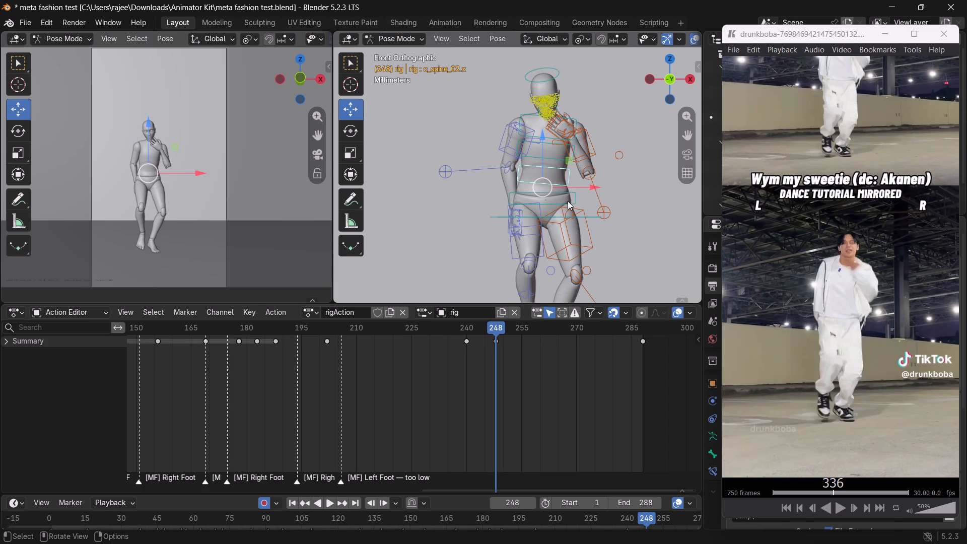
key(e)
key(w)
key(e)
drag(582, 159, 585, 165)
Inspect the torso pose from above and below, returning to the front orthographic view.
middle_drag(554, 133, 556, 175)
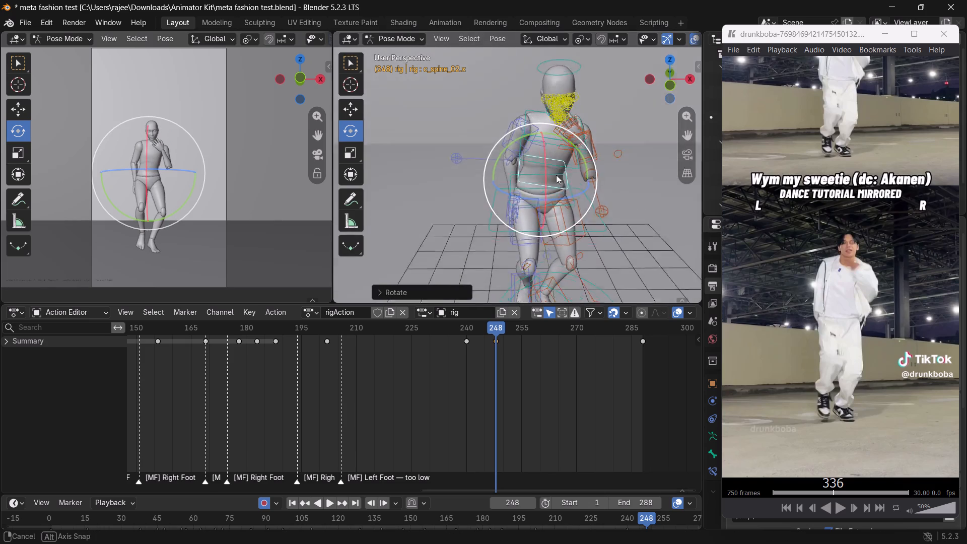
middle_drag(556, 175, 560, 206)
scroll(570, 167, up, 1)
click(483, 94)
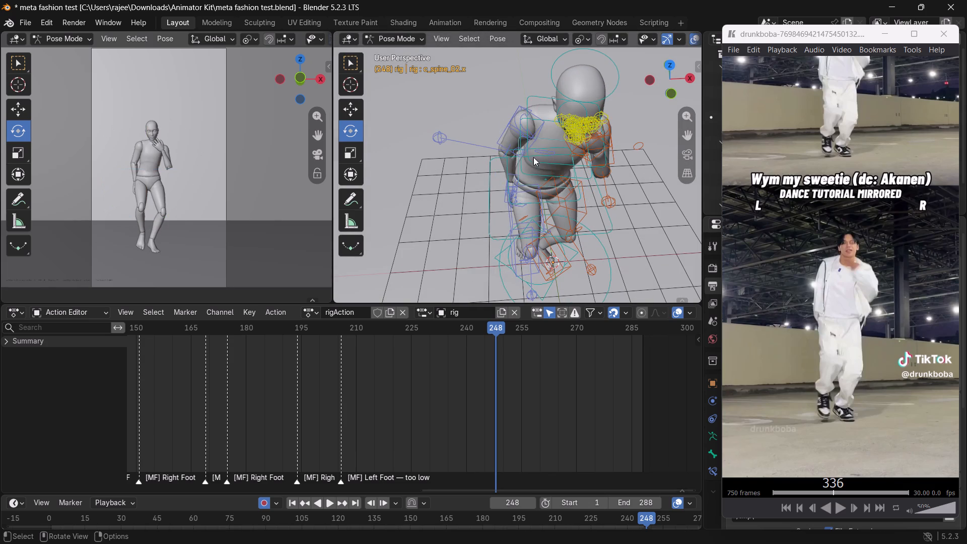
click(550, 138)
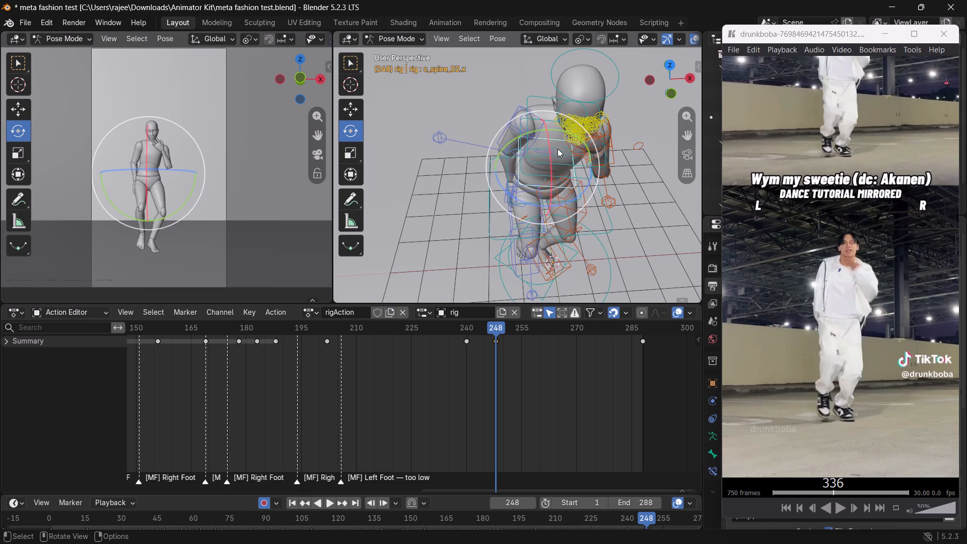
click(669, 97)
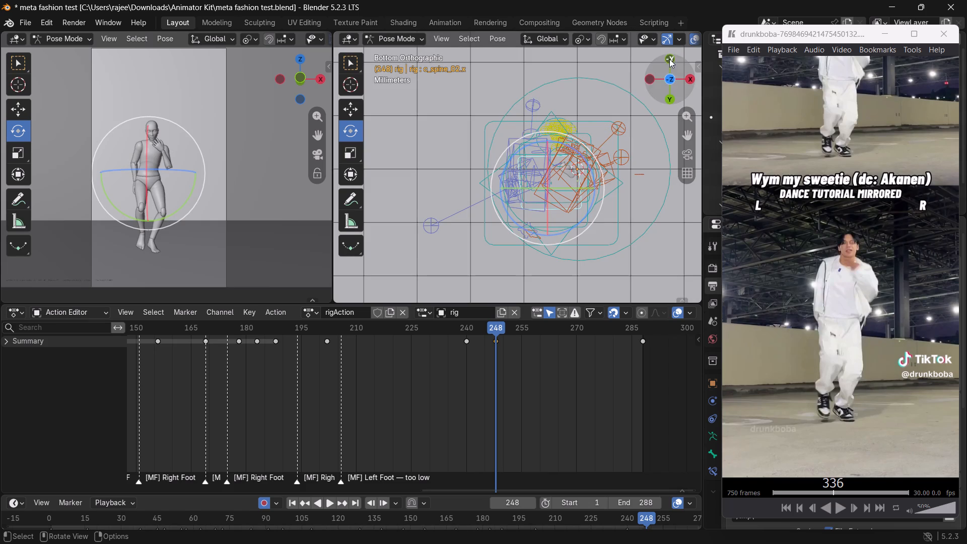
click(669, 58)
click(444, 100)
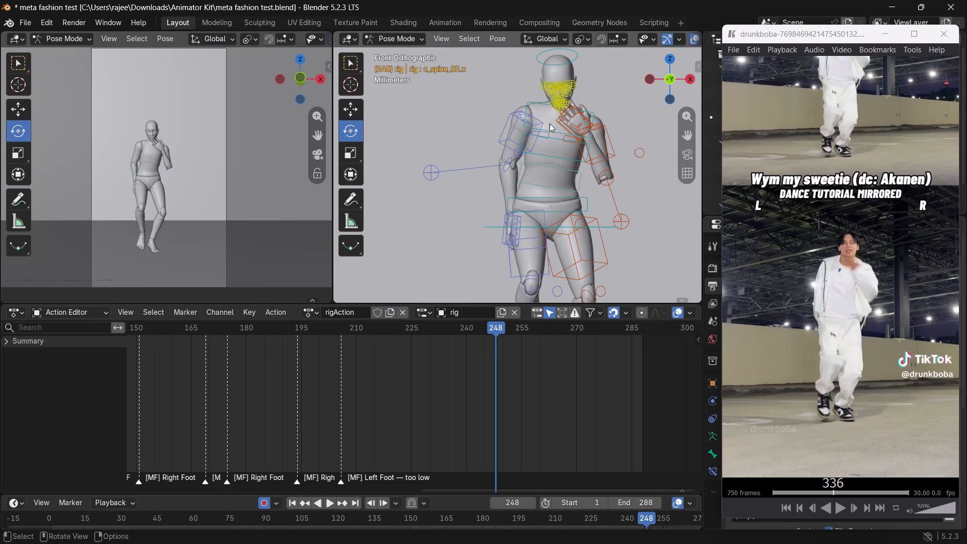
Using Local orientation, rotate the upper spine control c_spine_04.x around its Y axis to twist the chest.
click(556, 126)
click(479, 87)
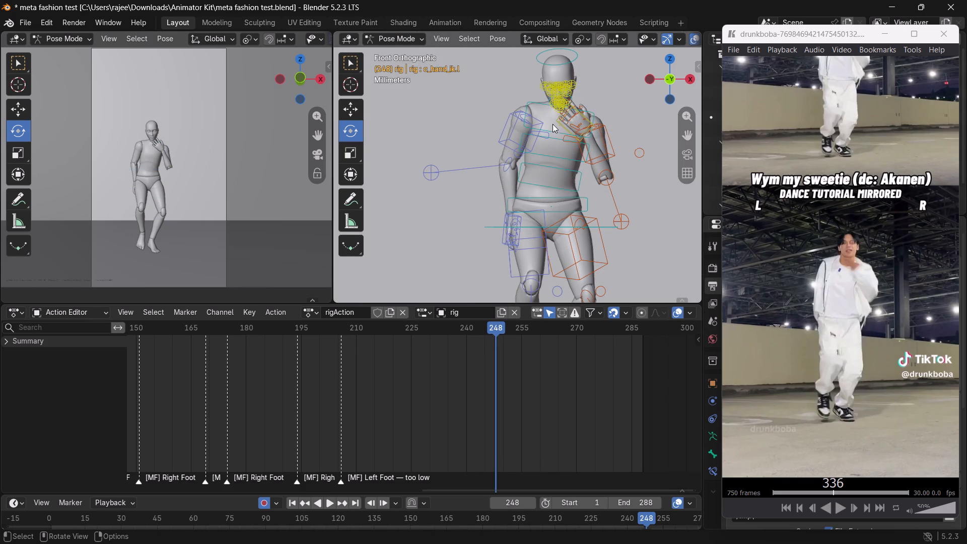
click(552, 129)
click(540, 41)
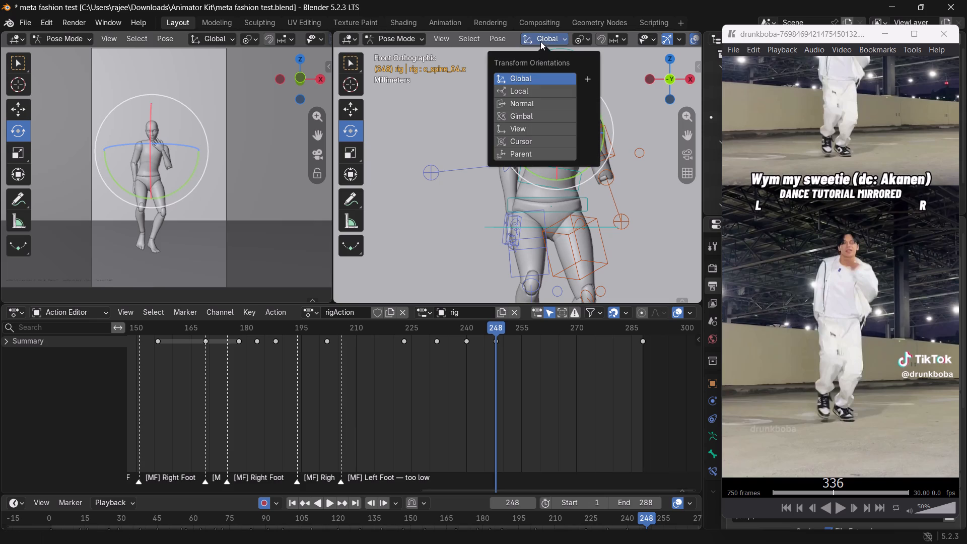
click(530, 95)
click(435, 108)
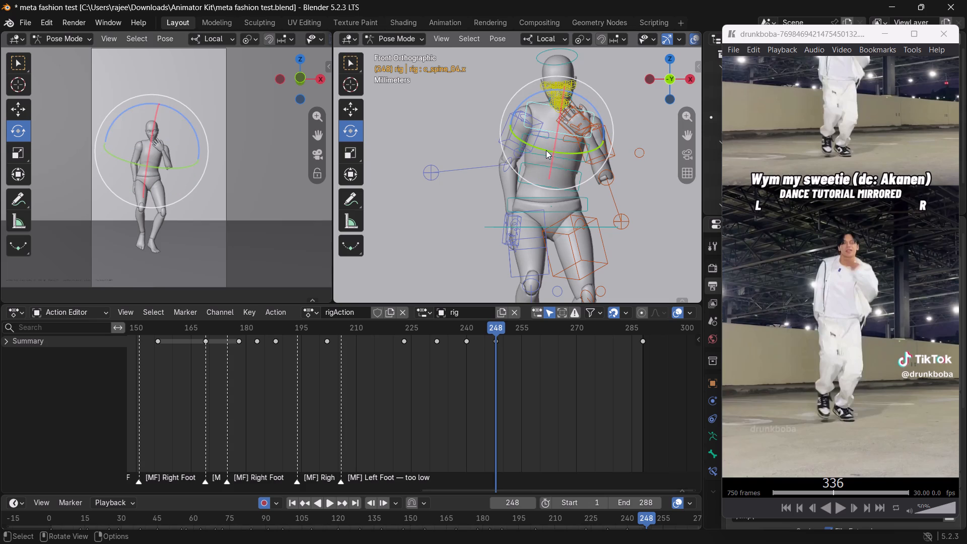
drag(546, 150, 541, 148)
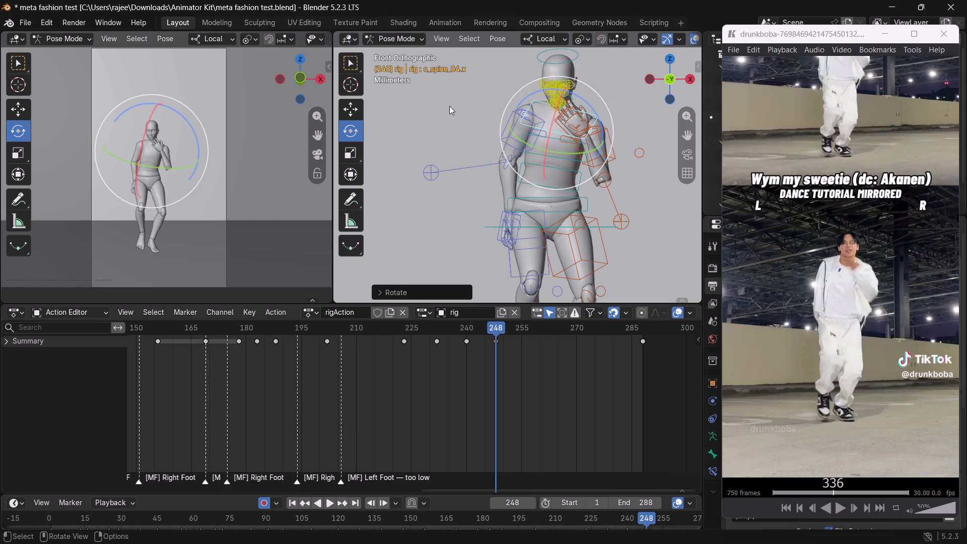
click(449, 106)
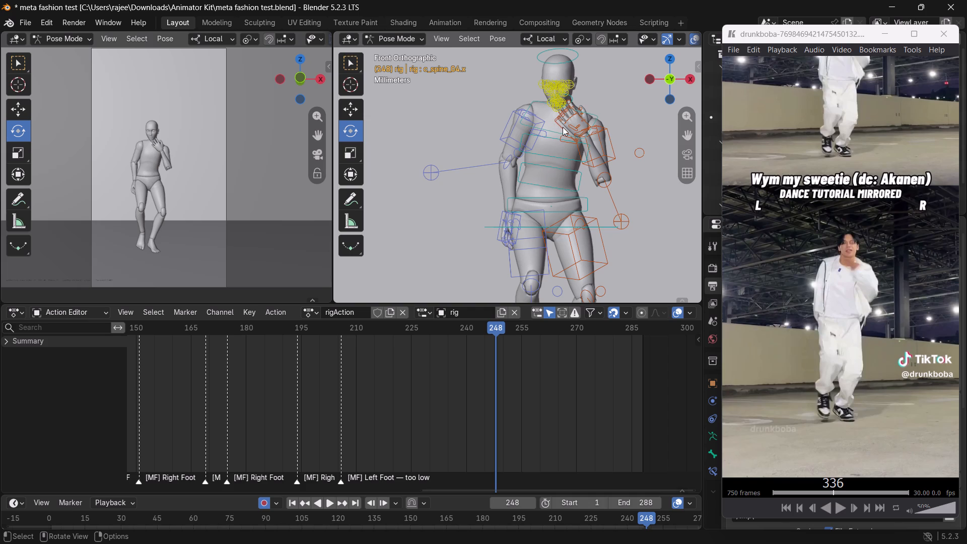
Using Global orientation, move the right hand control c_hand_ik.r inward toward the hip.
click(496, 223)
click(477, 191)
click(497, 214)
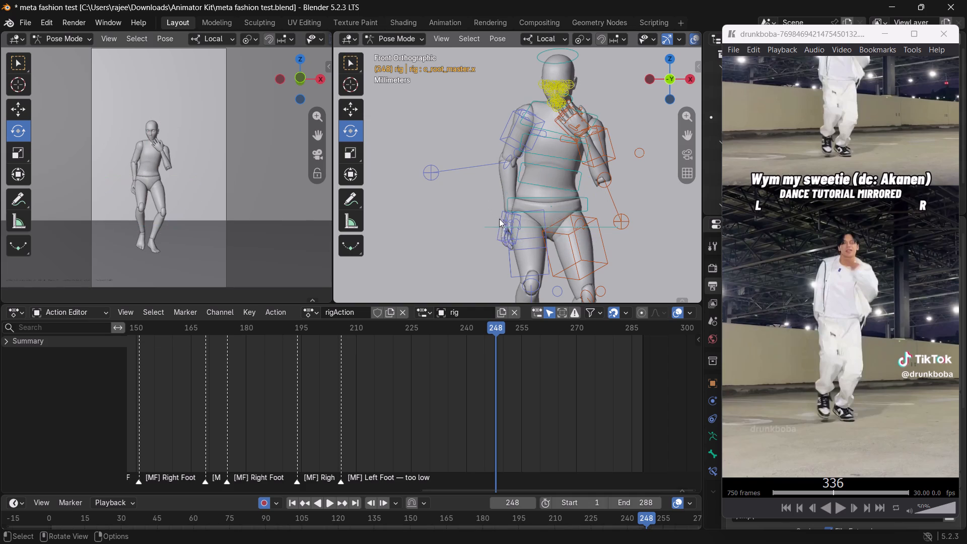
key(w)
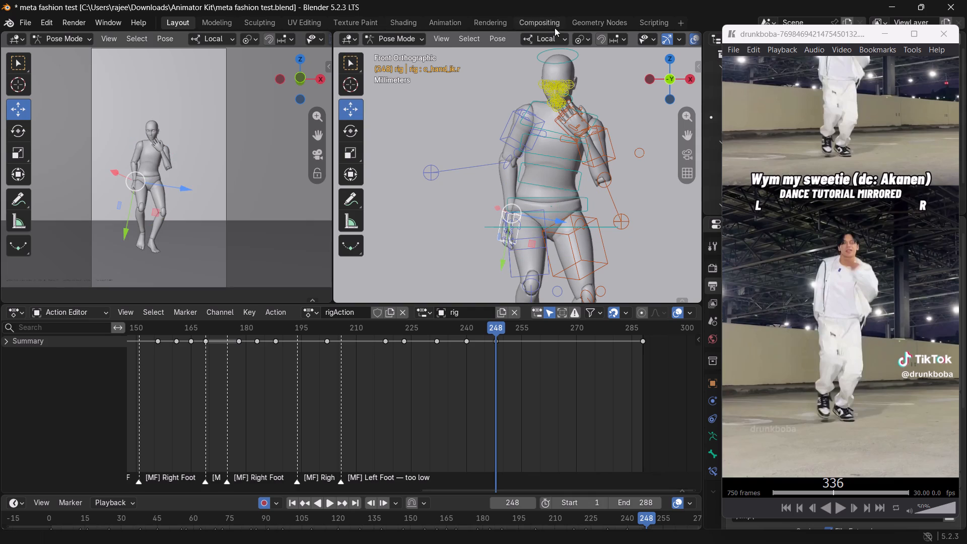
click(551, 38)
click(527, 76)
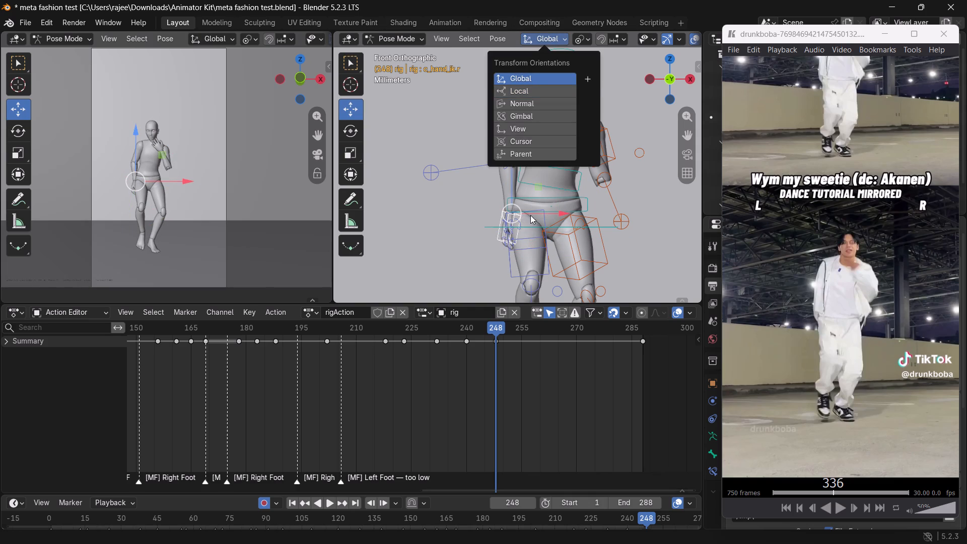
drag(533, 215, 542, 217)
drag(544, 212, 550, 214)
Rotate the right hand control c_hand_ik.r so the hand hangs along the thigh, and lower it slightly.
scroll(531, 221, up, 2)
key(e)
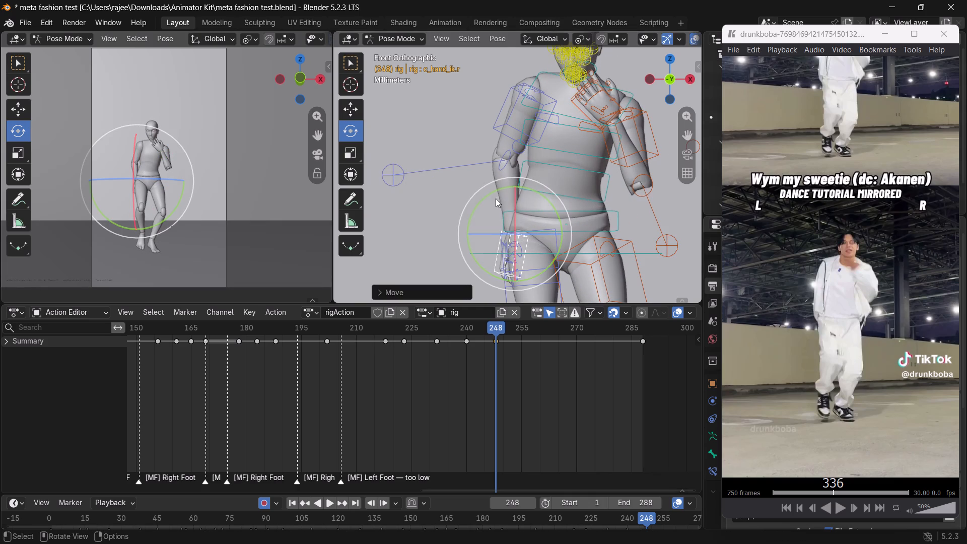
drag(485, 194, 474, 209)
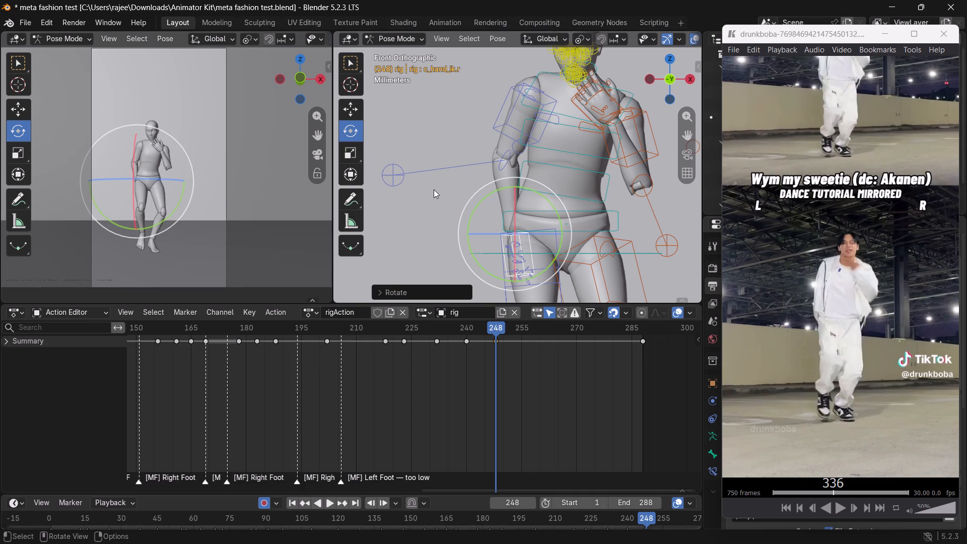
key(w)
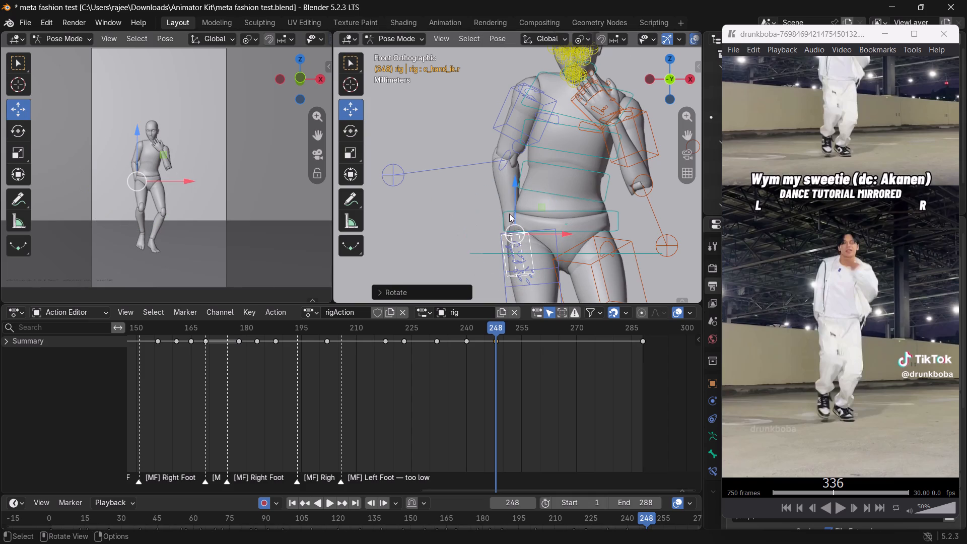
drag(517, 187, 518, 192)
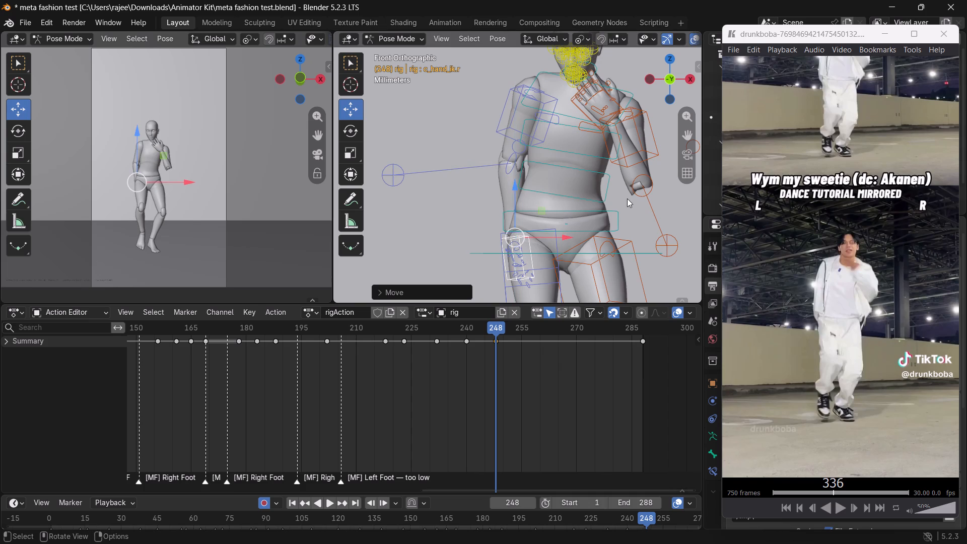
Move the left elbow pole control c_arms_pole.l slightly down and in toward the body.
scroll(628, 196, down, 2)
click(627, 223)
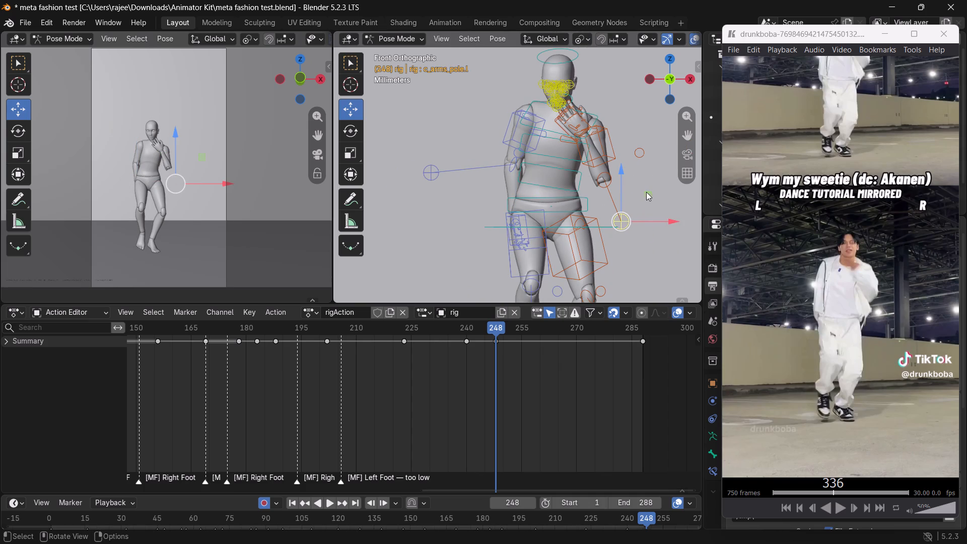
drag(646, 192, 641, 201)
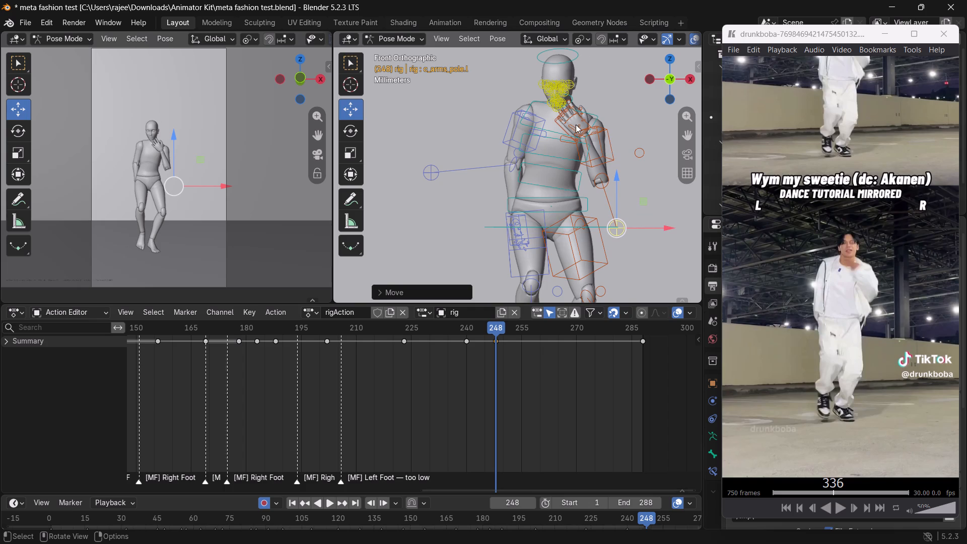
Move the left hand control c_hand_ik.l slightly down and inward, just below the chin.
click(555, 122)
drag(606, 107, 603, 112)
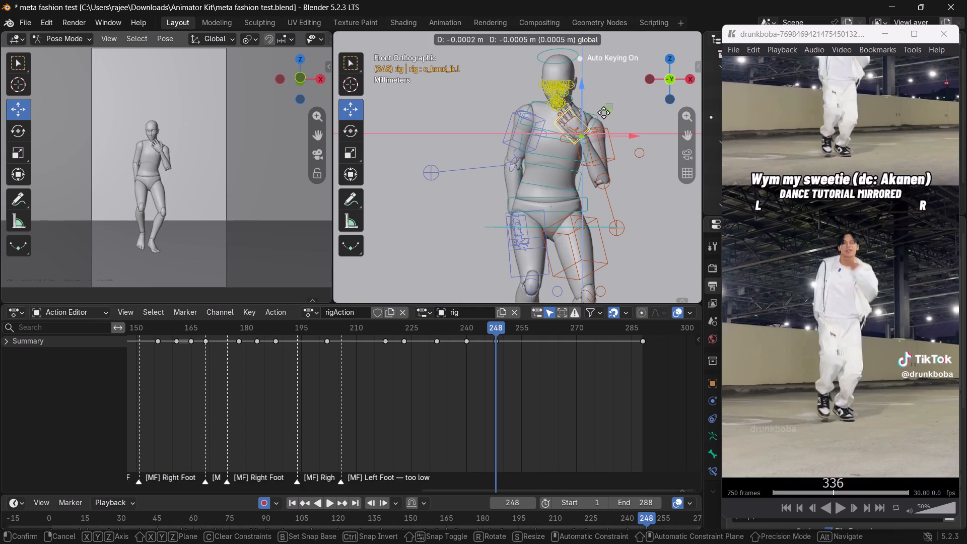
drag(603, 112, 600, 114)
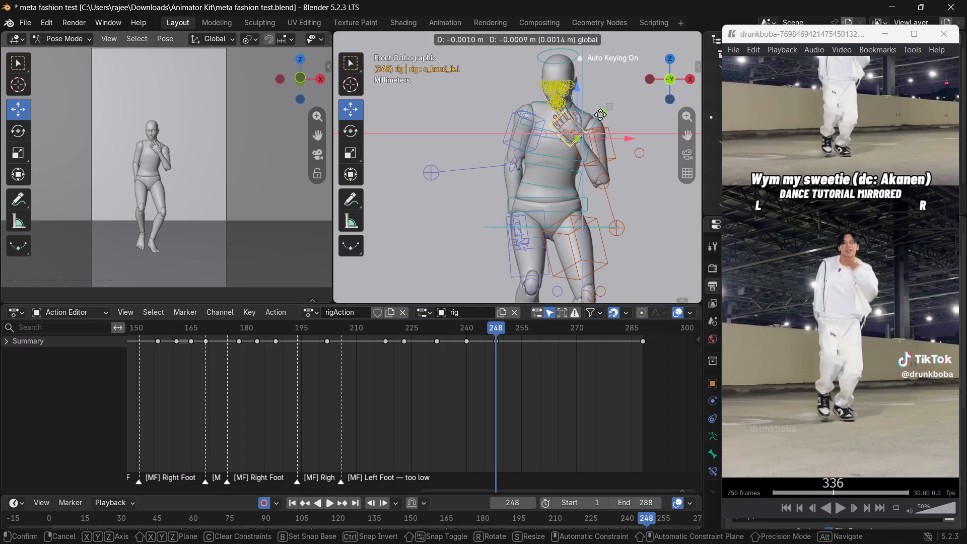
drag(600, 114, 598, 114)
Select the neck control c_neck.x.
scroll(596, 114, up, 1)
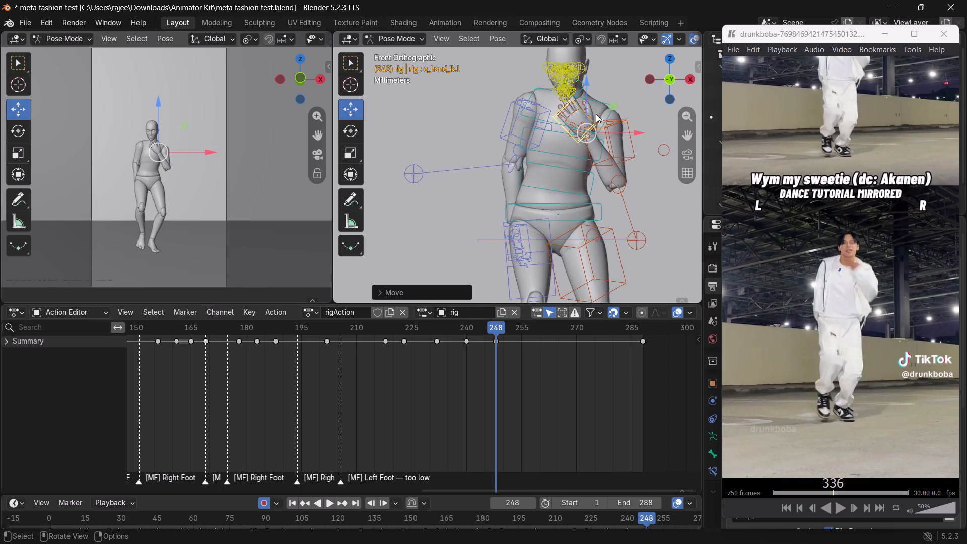
click(578, 88)
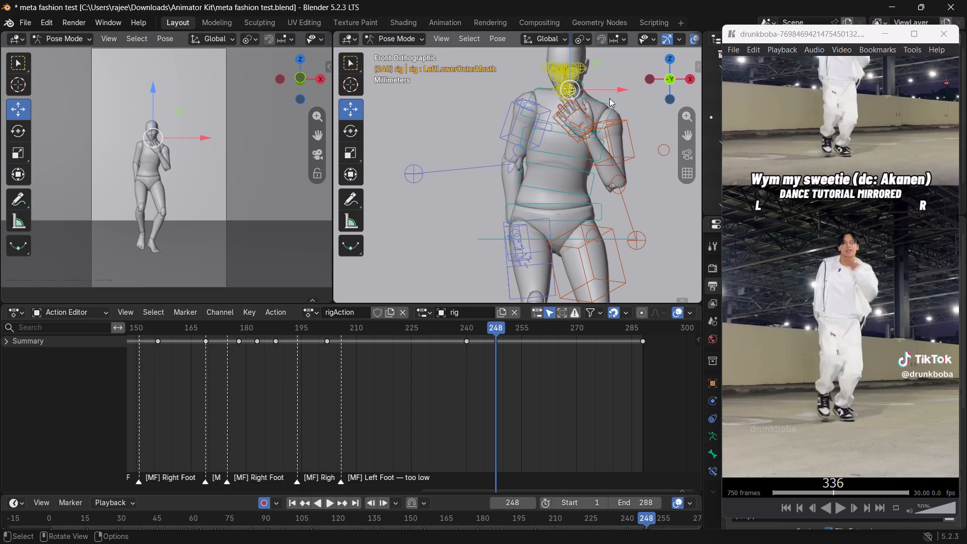
click(597, 94)
click(584, 86)
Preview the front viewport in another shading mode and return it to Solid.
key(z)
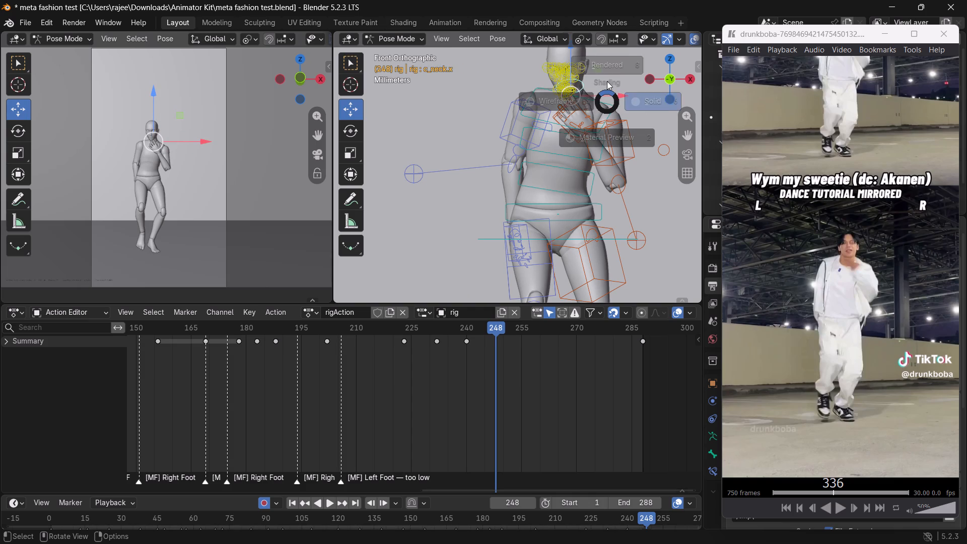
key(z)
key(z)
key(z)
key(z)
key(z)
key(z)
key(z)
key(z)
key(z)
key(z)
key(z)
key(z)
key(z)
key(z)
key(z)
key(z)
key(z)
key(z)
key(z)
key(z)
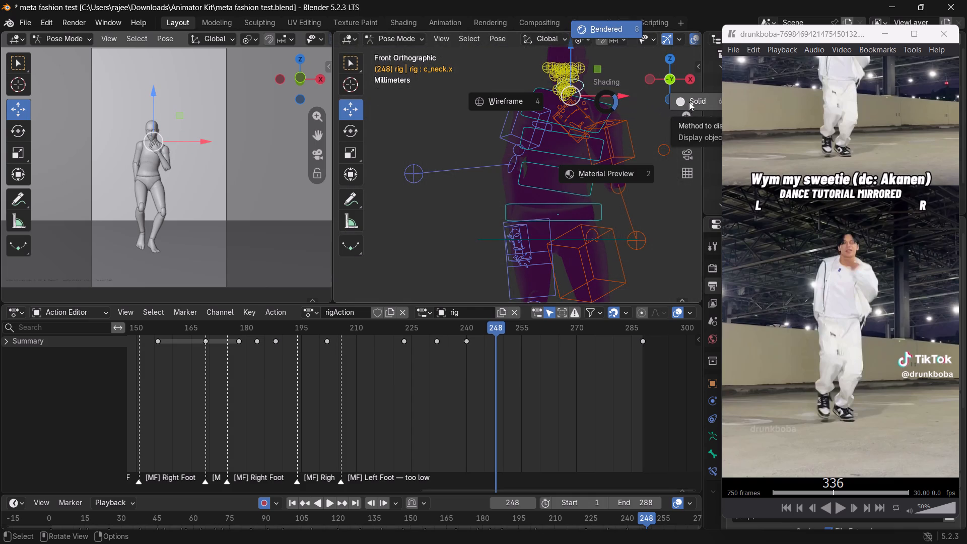
Rotate the neck control c_neck.x about the global axes so the head lifts clear of the raised hand and faces the camera.
scroll(586, 96, up, 1)
shift+middle_drag(581, 105, 530, 199)
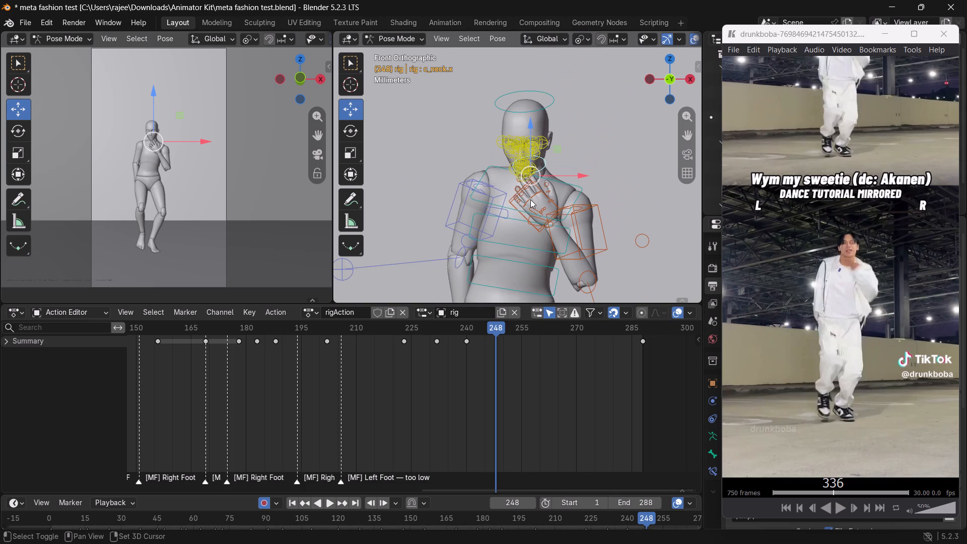
scroll(530, 199, up, 1)
key(e)
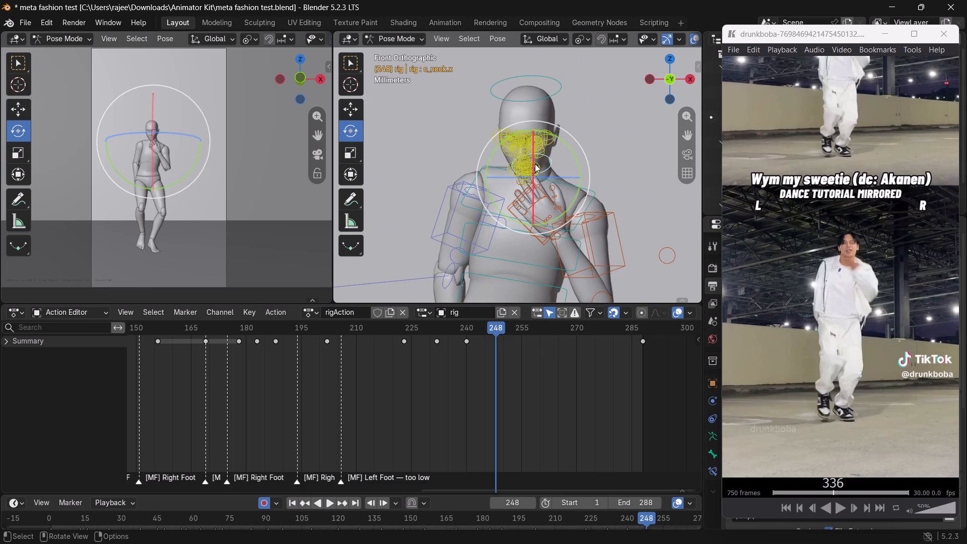
drag(533, 162, 533, 143)
click(532, 166)
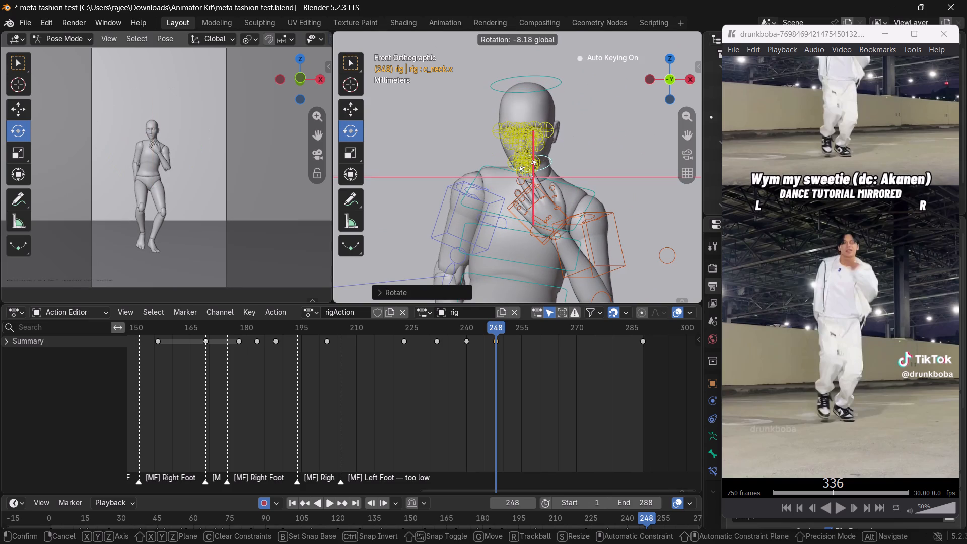
drag(573, 151, 578, 159)
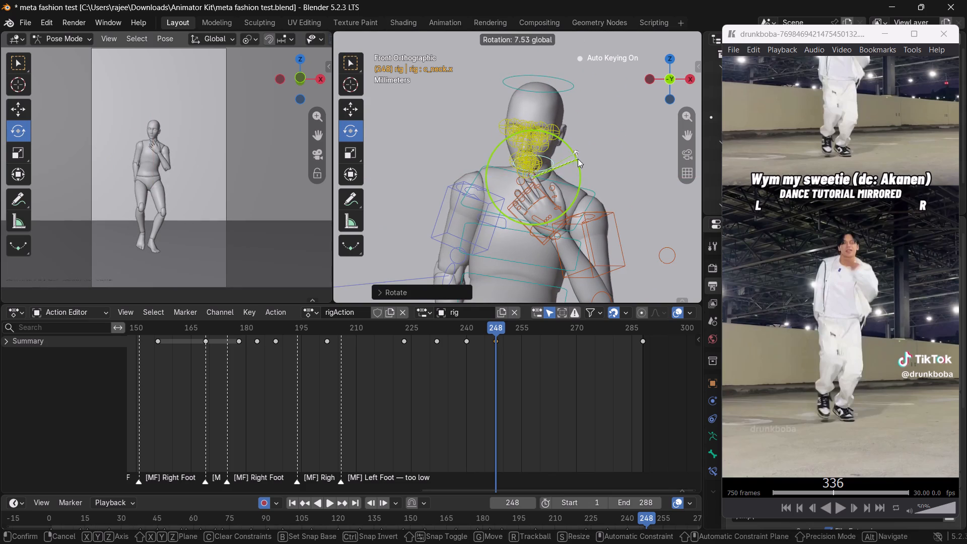
drag(548, 178, 551, 186)
drag(498, 146, 494, 152)
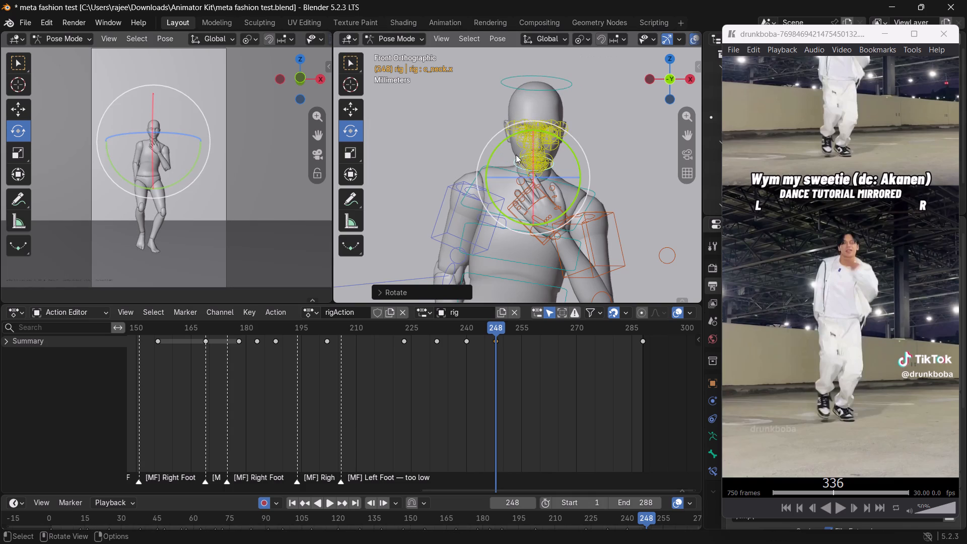
drag(533, 161, 528, 153)
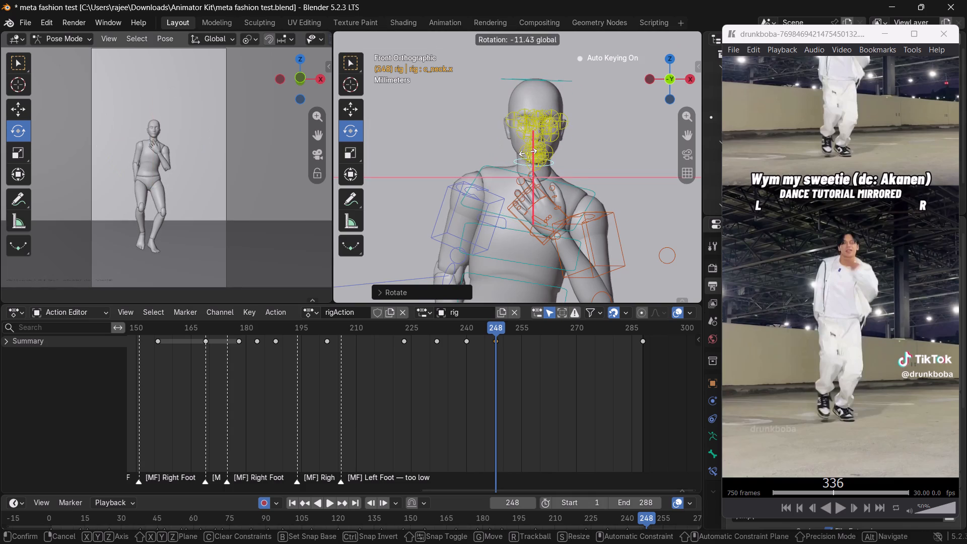
drag(528, 153, 527, 153)
click(613, 148)
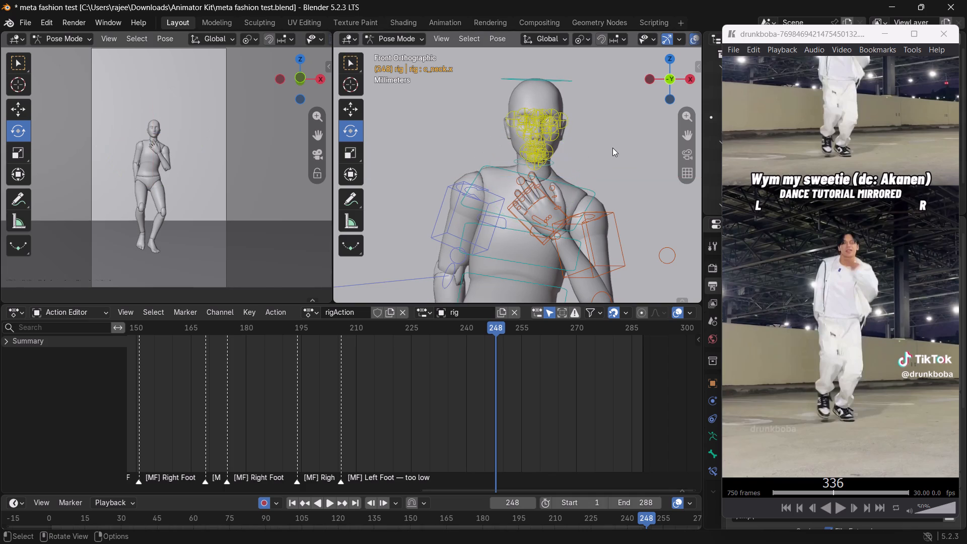
Insert a keyframe for all of the rig's controls at frame 248.
scroll(585, 188, down, 3)
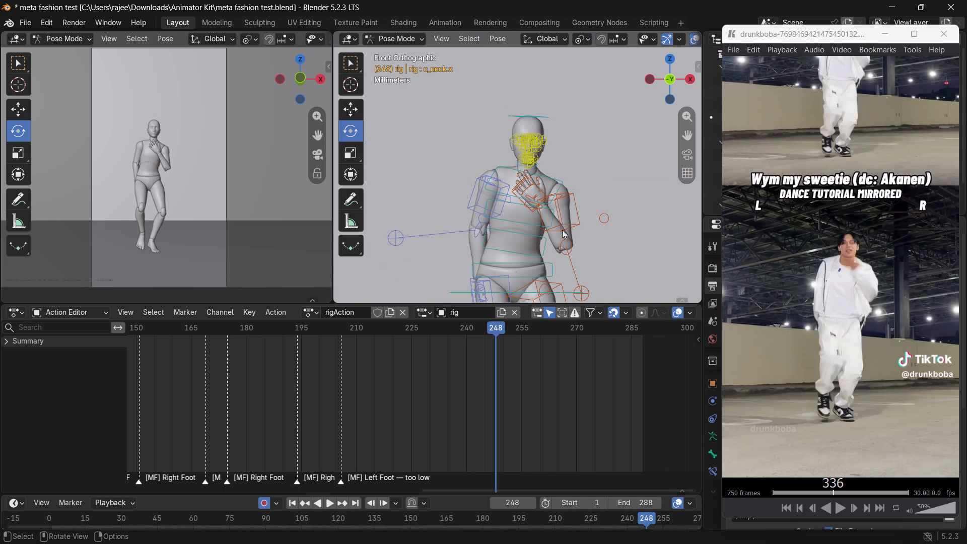
scroll(562, 230, down, 3)
shift+middle_drag(558, 237, 565, 164)
scroll(565, 164, up, 1)
key(a)
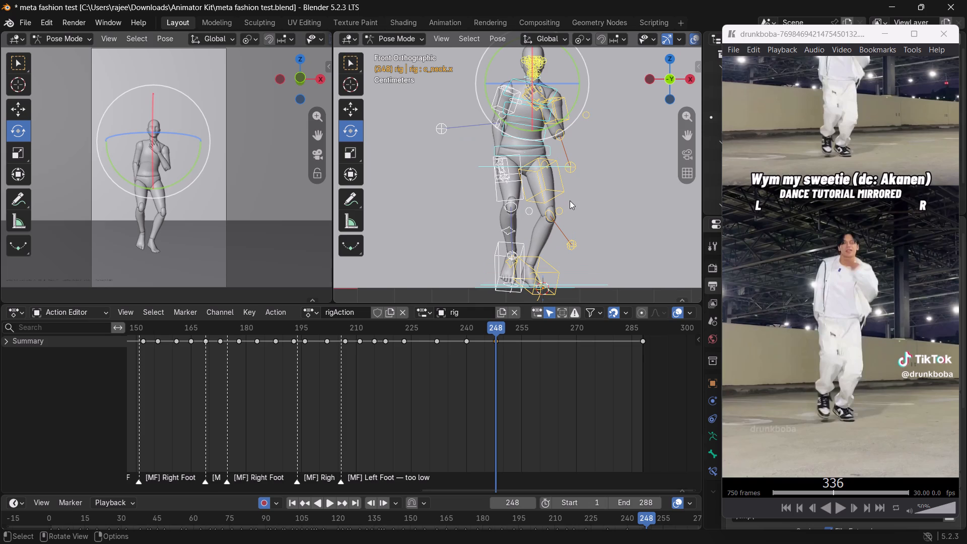
key(i)
click(581, 168)
click(607, 133)
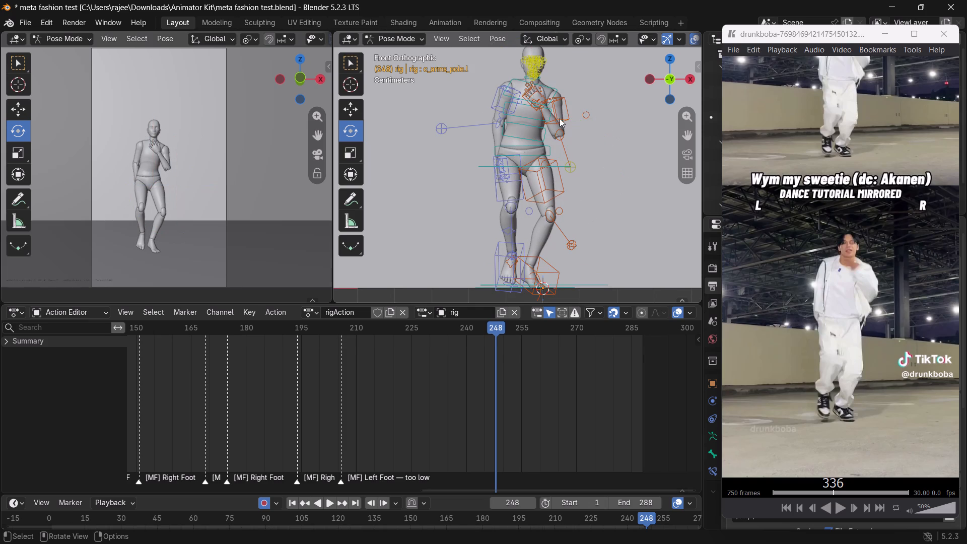
Select all rig controls and scrub between frames 248 and 241 to examine the transition into the new pose.
key(a)
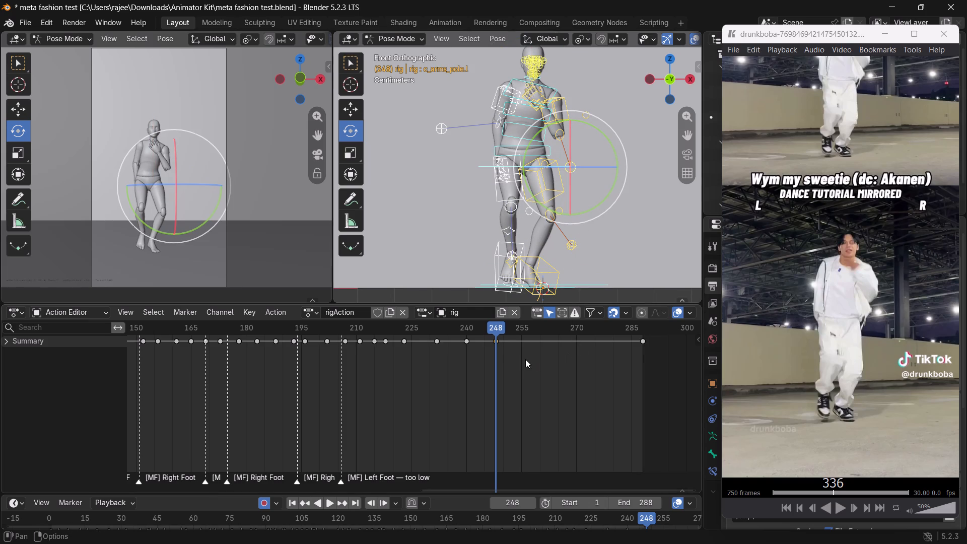
drag(494, 327, 481, 332)
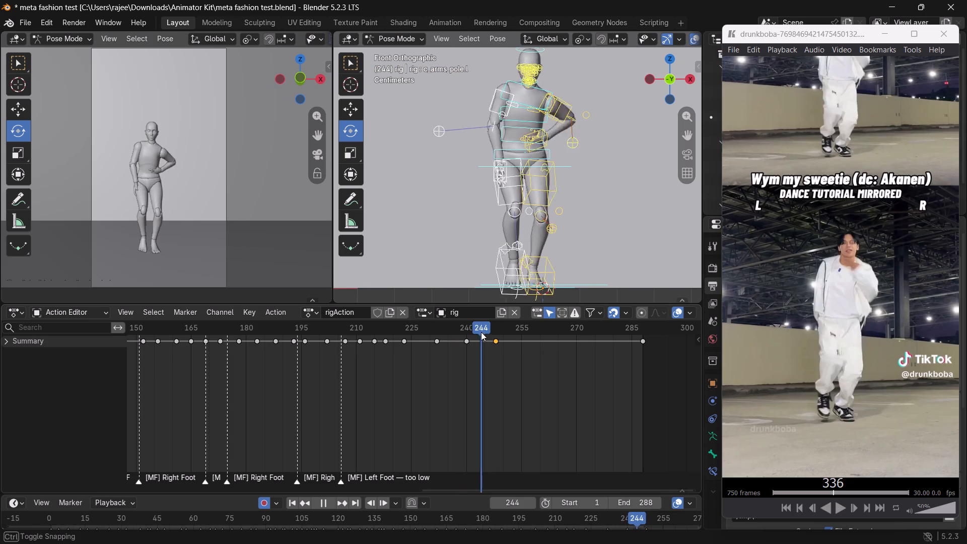
drag(481, 332, 474, 325)
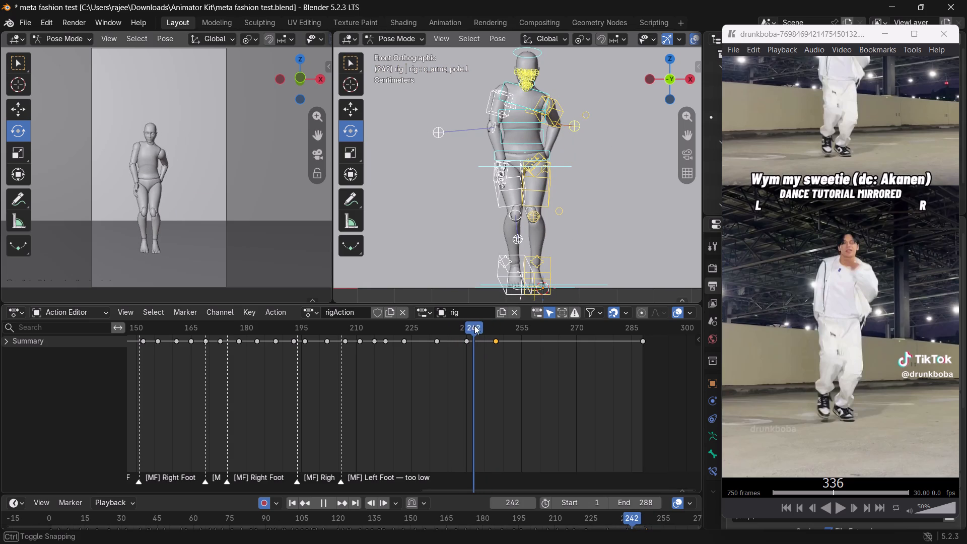
drag(474, 325, 481, 327)
middle_drag(571, 193, 515, 192)
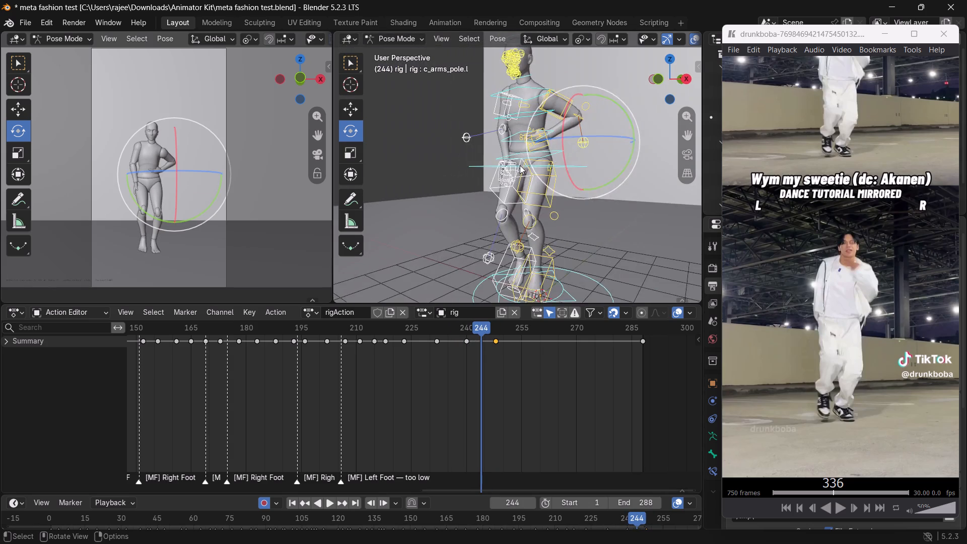
scroll(520, 162, up, 3)
drag(478, 331, 482, 334)
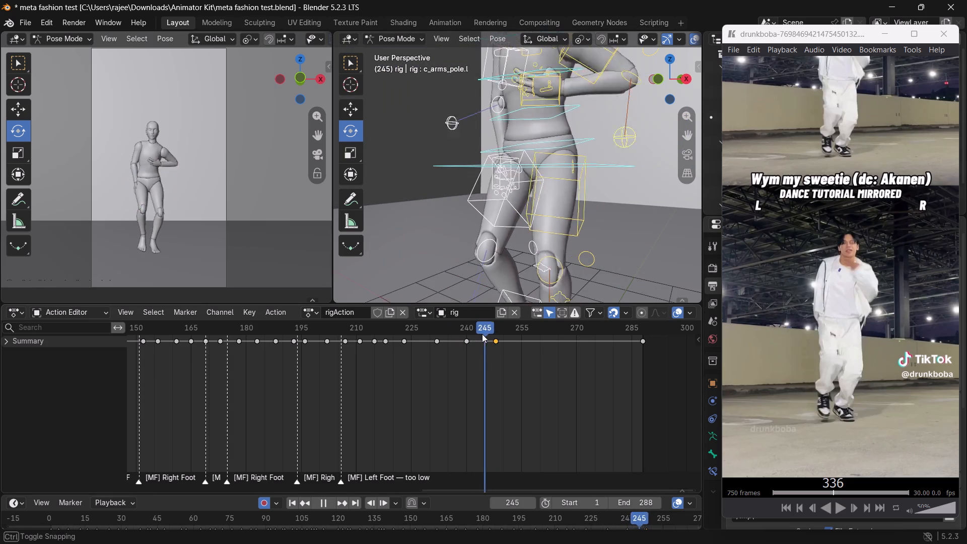
drag(482, 334, 468, 330)
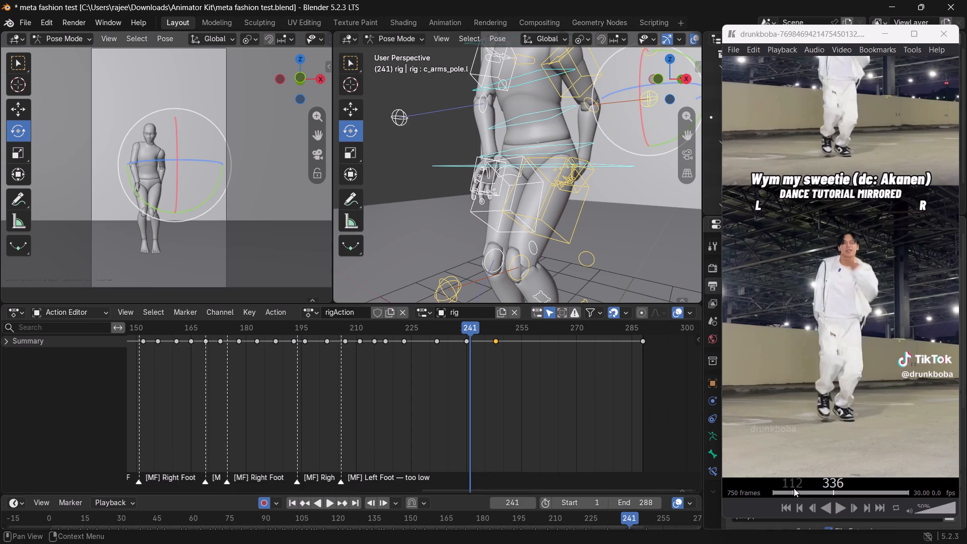
Switch to keyframeMP and step the dance reference video back to frame 323.
triple_click(811, 508)
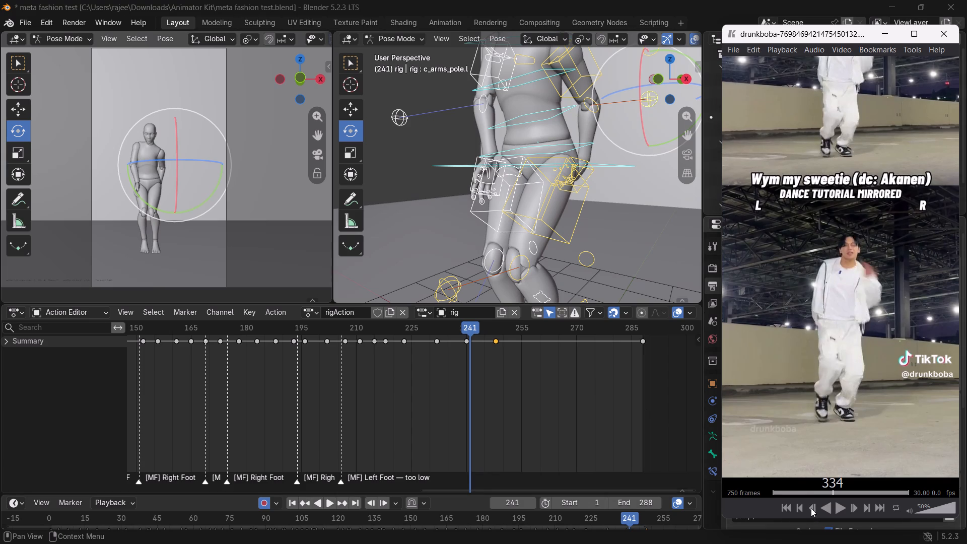
triple_click(811, 508)
triple_click(811, 508)
double_click(811, 508)
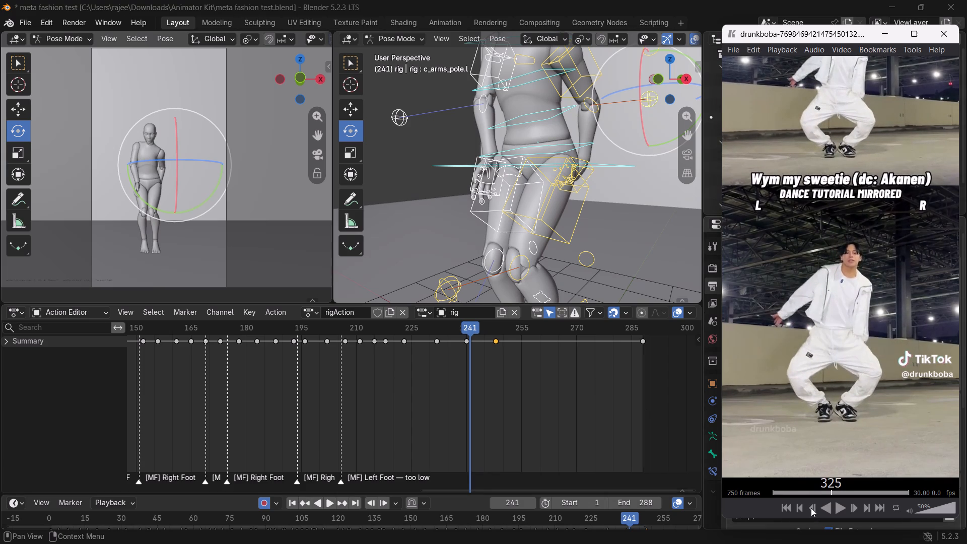
double_click(811, 508)
Return to Blender and, in front view, scrub around frames 233 to 257 to check the pose timing, ending at frame 248.
click(662, 75)
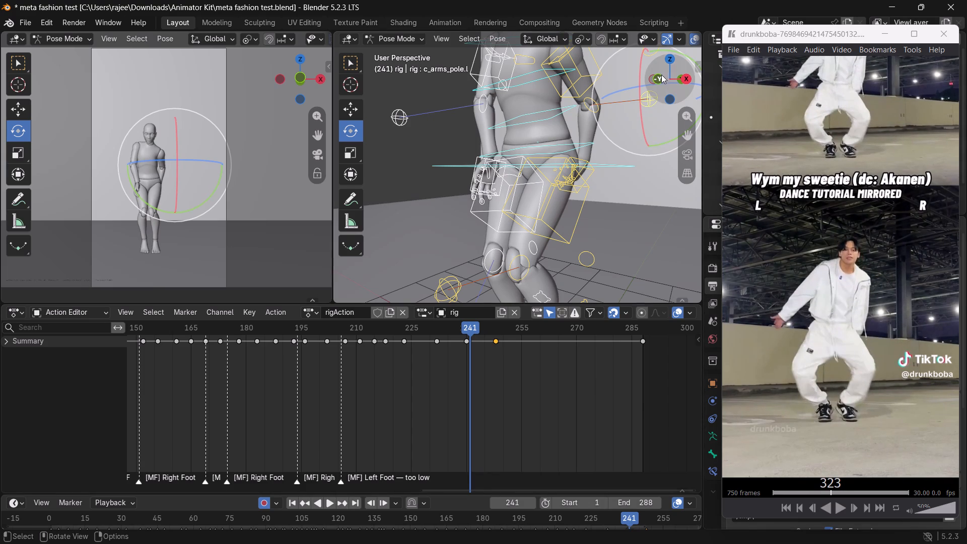
drag(467, 331, 452, 352)
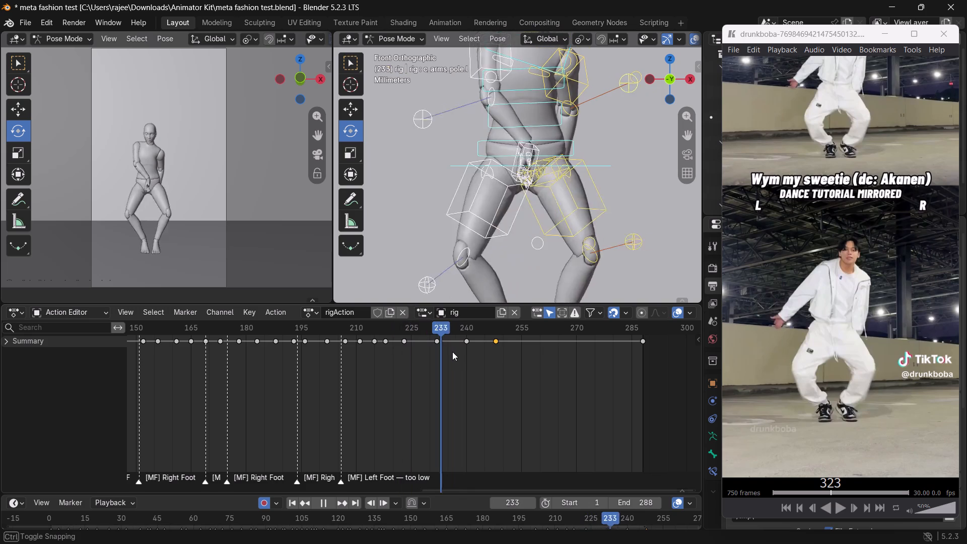
drag(452, 352, 465, 359)
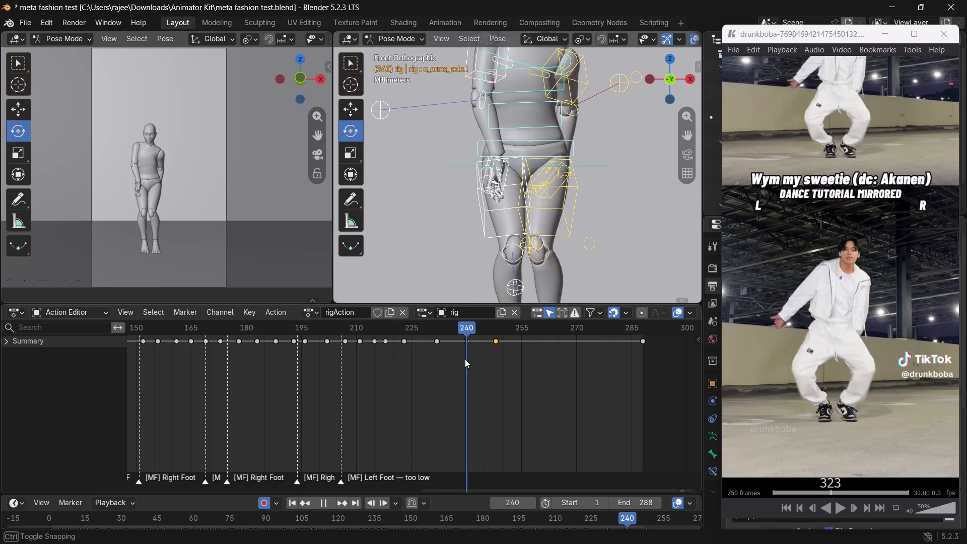
drag(465, 359, 530, 378)
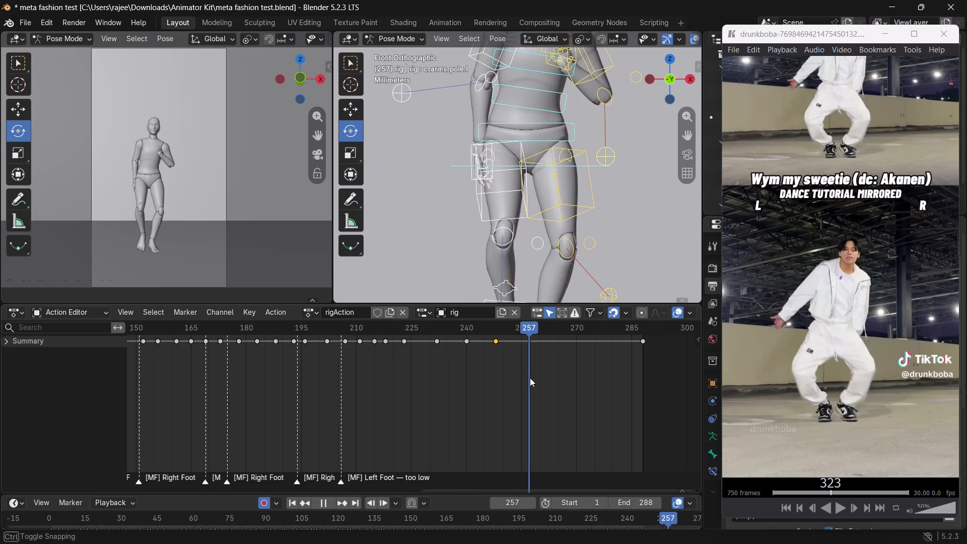
drag(530, 378, 495, 361)
scroll(480, 237, down, 6)
drag(491, 337, 397, 331)
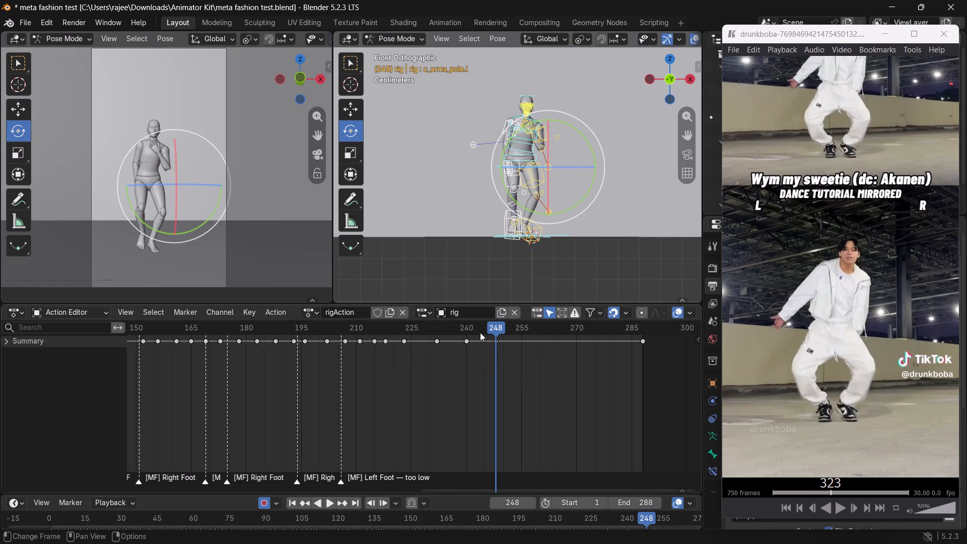
drag(493, 332, 453, 363)
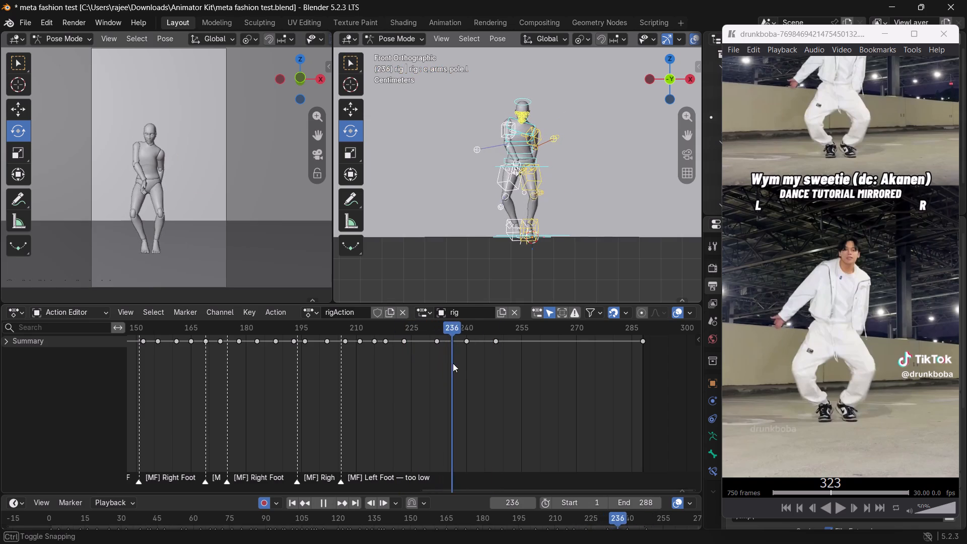
drag(453, 363, 495, 372)
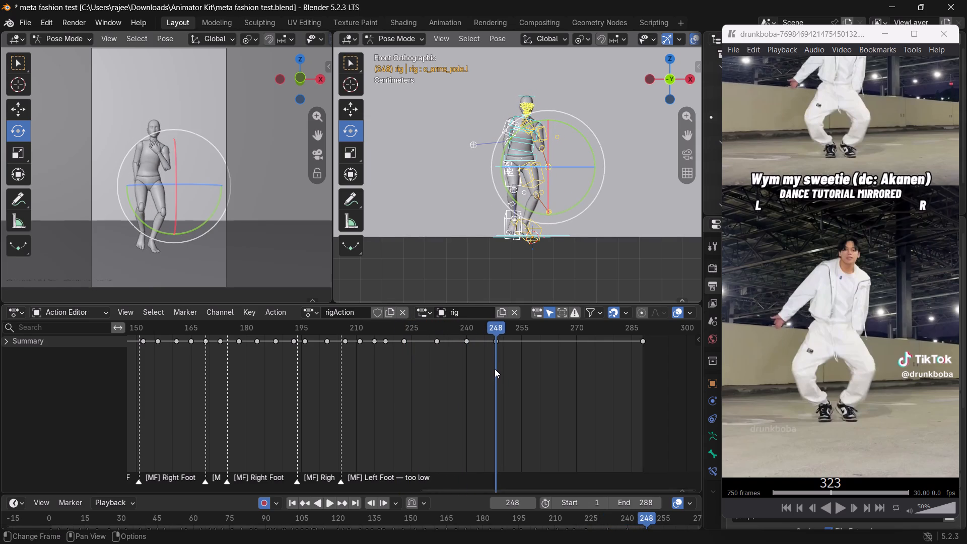
Move the full-rig keyframe at frame 248 to frame 255 in the Action Editor.
scroll(495, 368, up, 5)
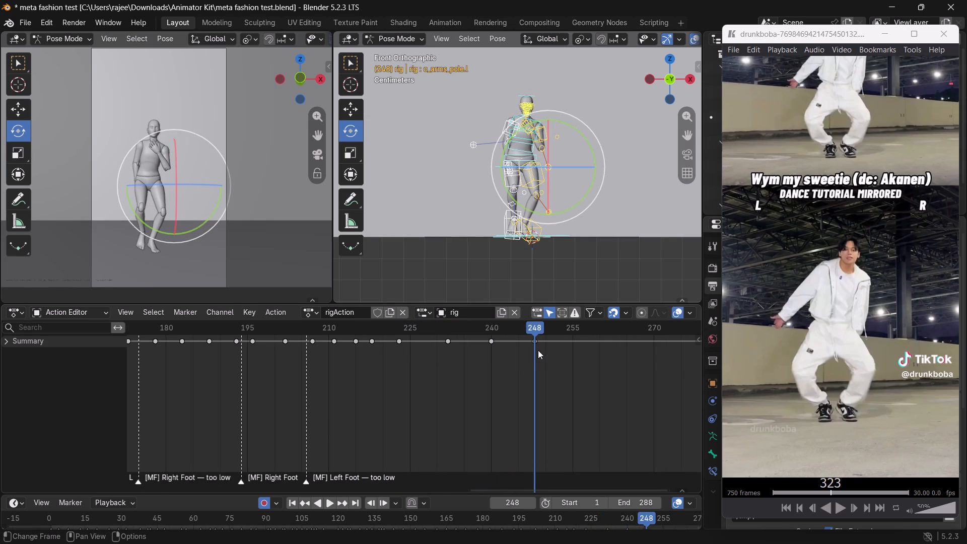
drag(548, 365, 524, 325)
drag(535, 342, 556, 349)
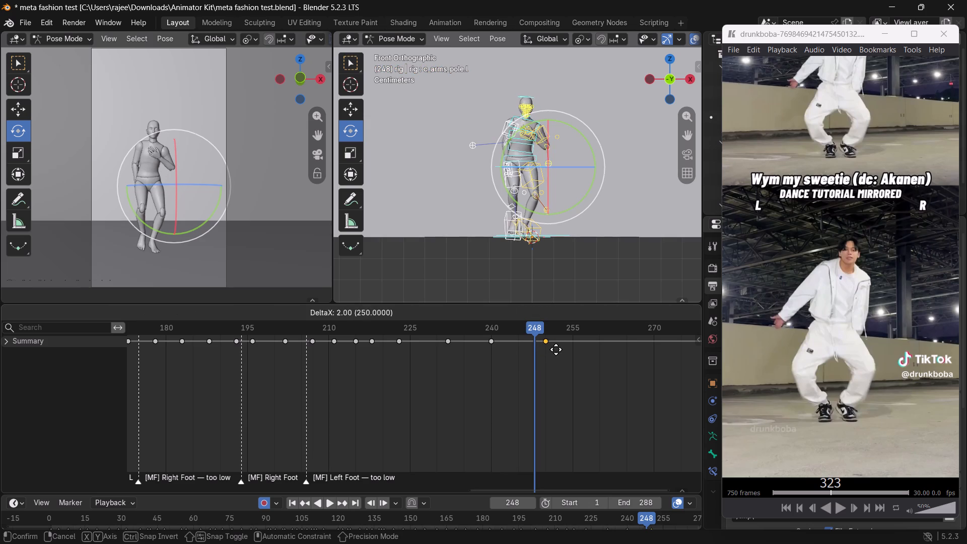
drag(556, 349, 580, 356)
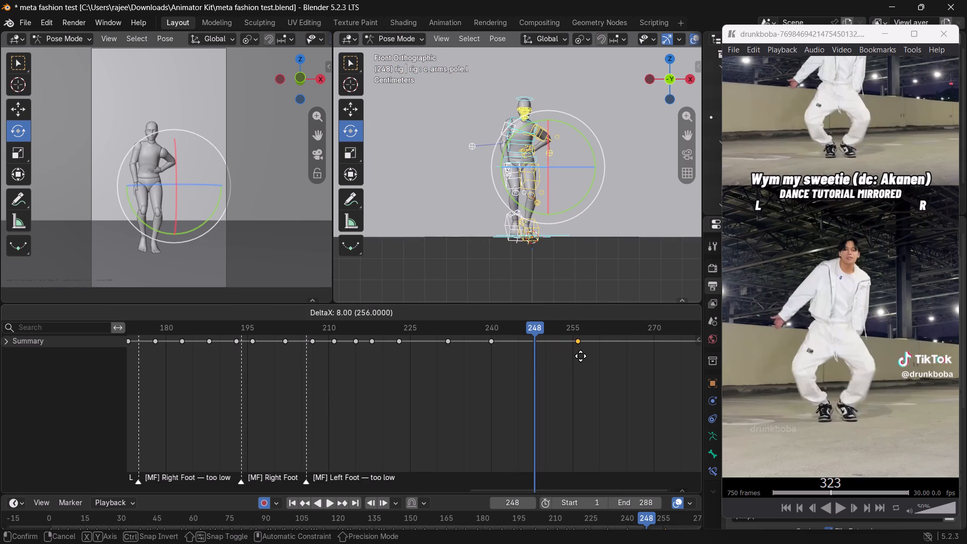
drag(580, 356, 576, 356)
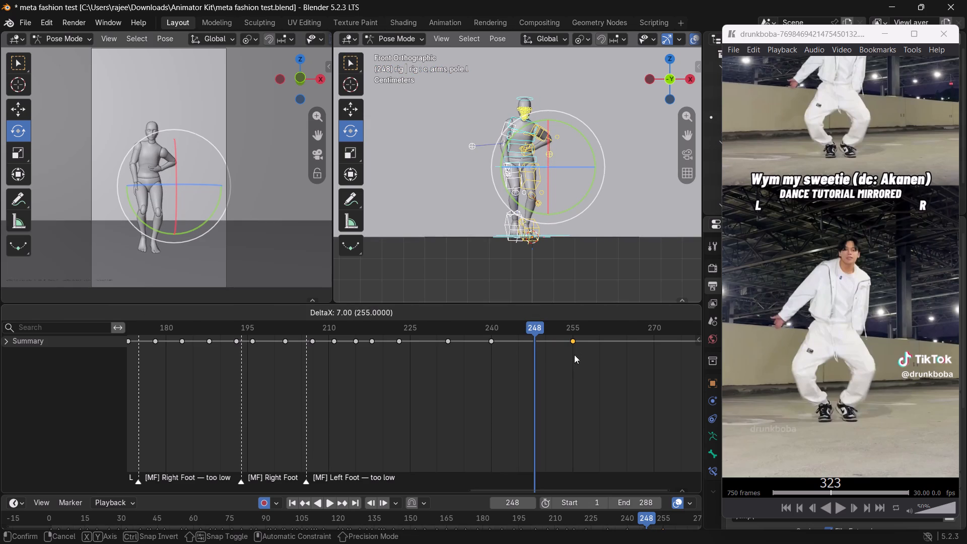
click(574, 342)
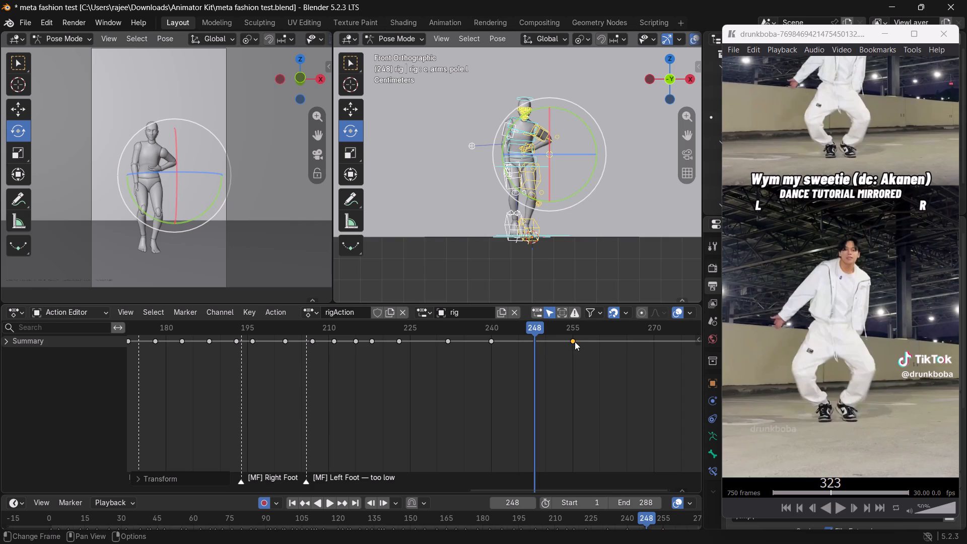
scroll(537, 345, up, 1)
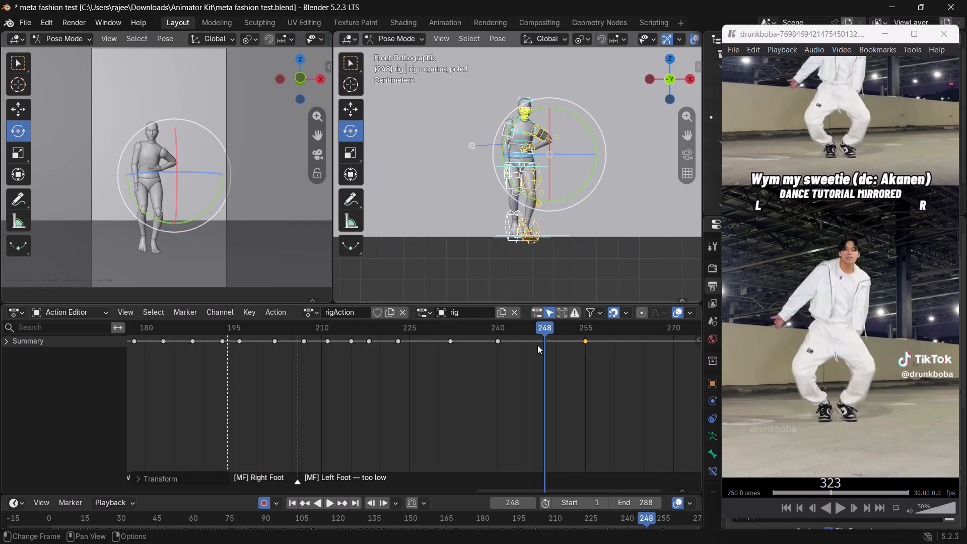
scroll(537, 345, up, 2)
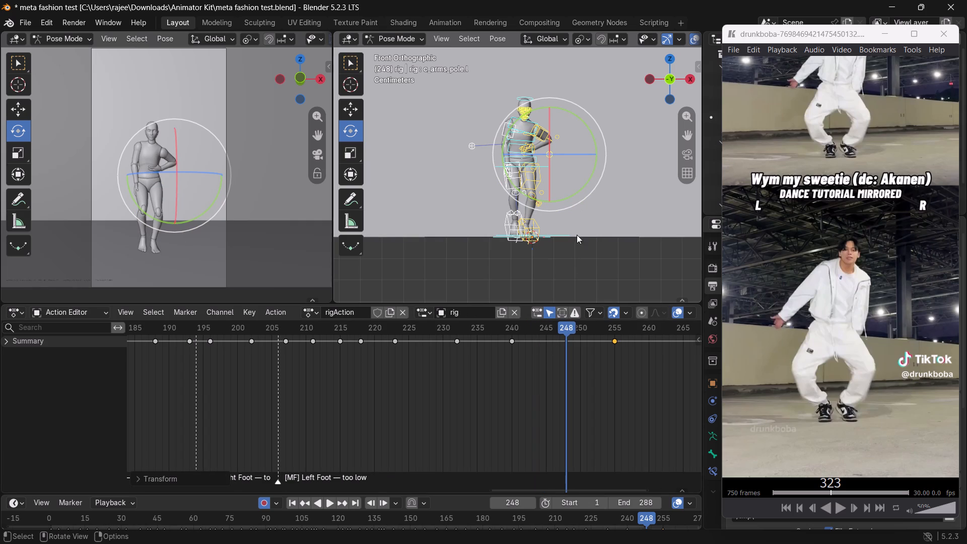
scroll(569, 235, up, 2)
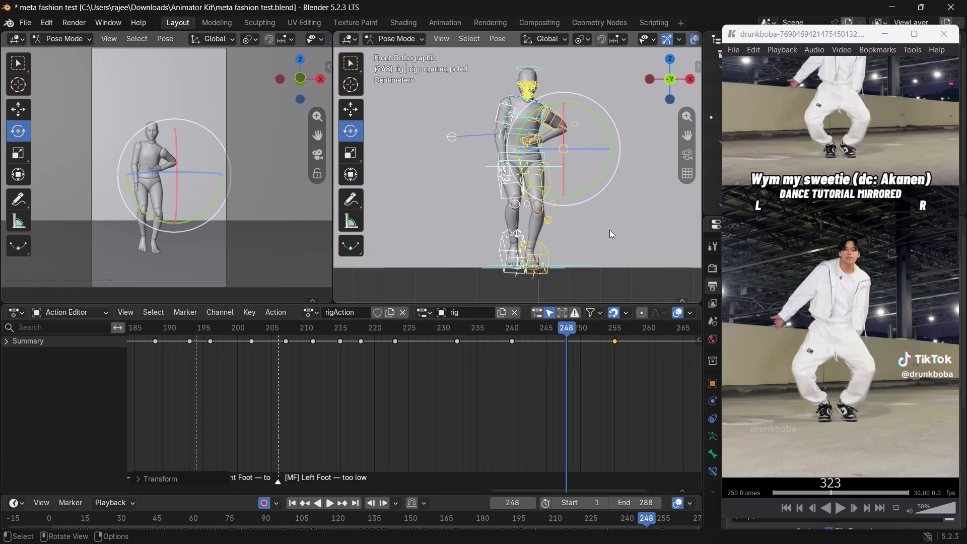
At frame 248, spread the knees by moving both leg pole controls outward along X, raising the right one first.
click(680, 82)
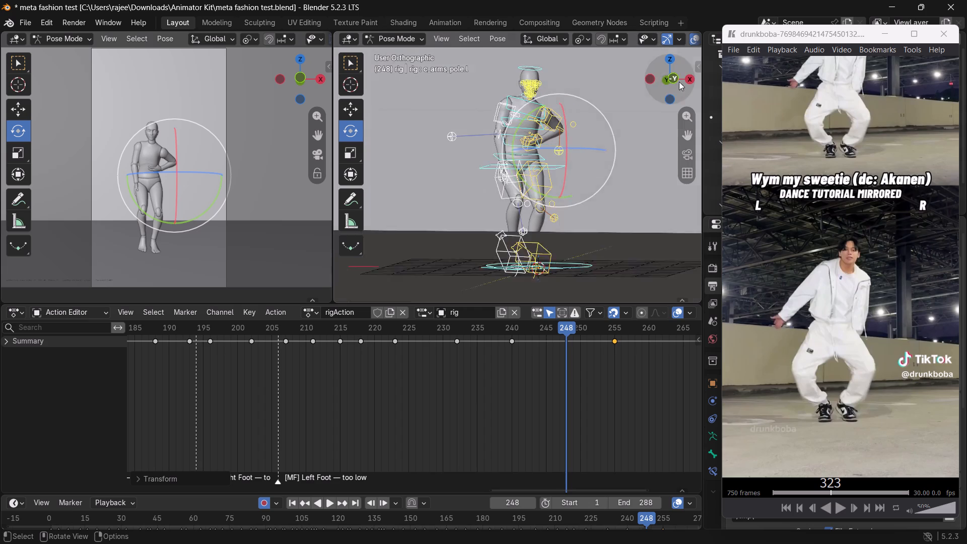
scroll(564, 224, up, 1)
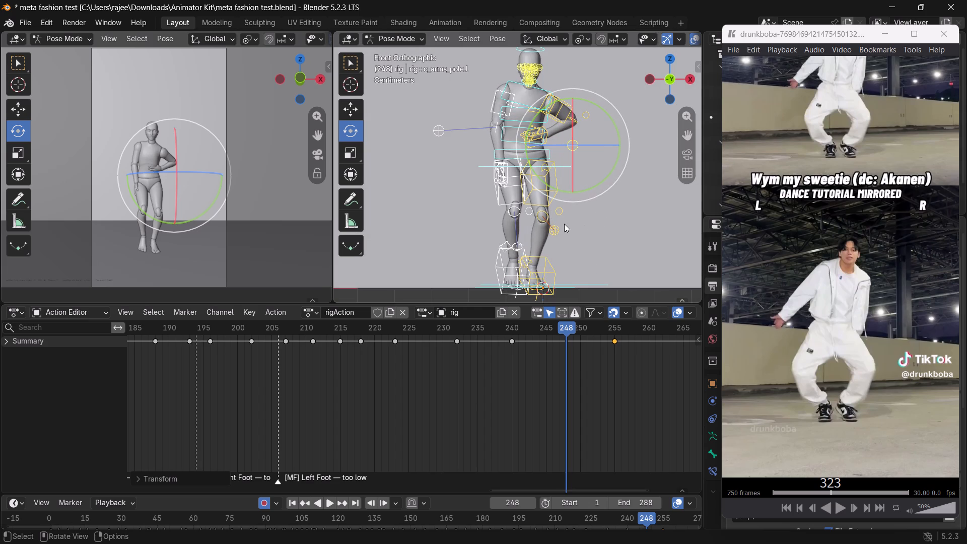
click(555, 230)
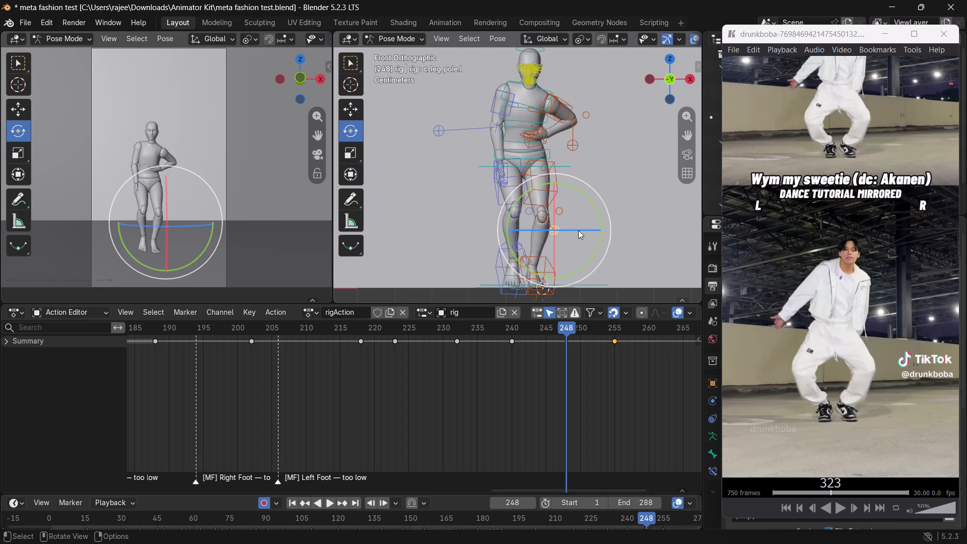
key(w)
drag(588, 227, 656, 243)
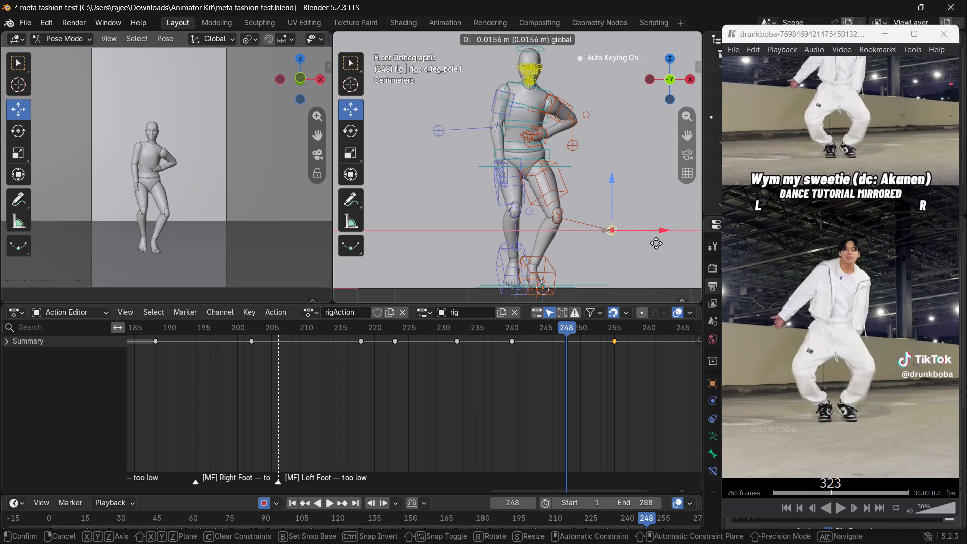
drag(656, 243, 668, 244)
click(520, 243)
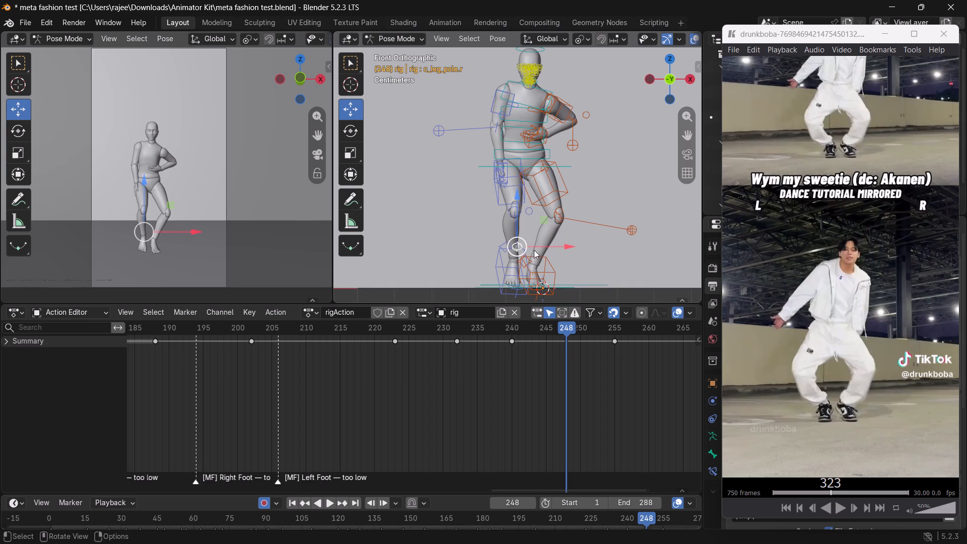
drag(520, 221, 516, 178)
drag(534, 207, 446, 218)
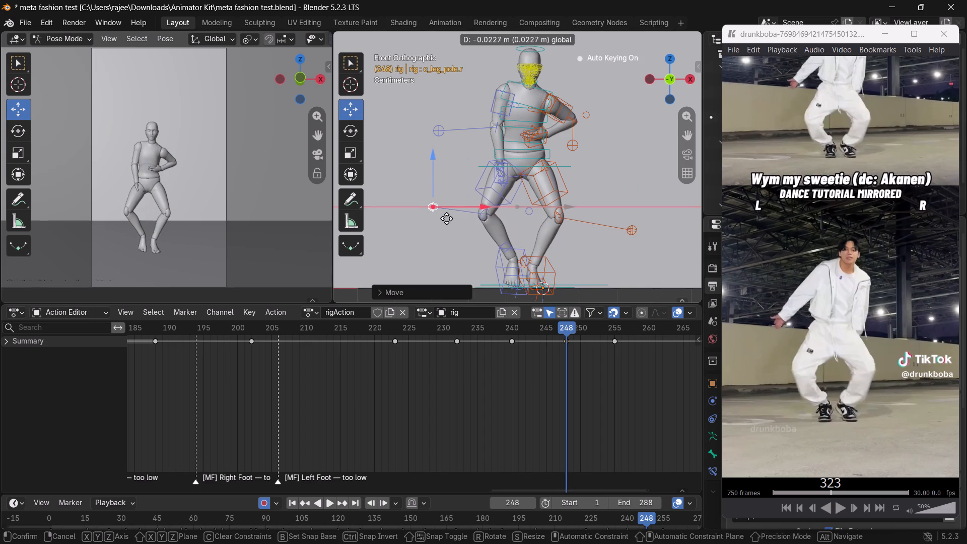
drag(446, 218, 447, 220)
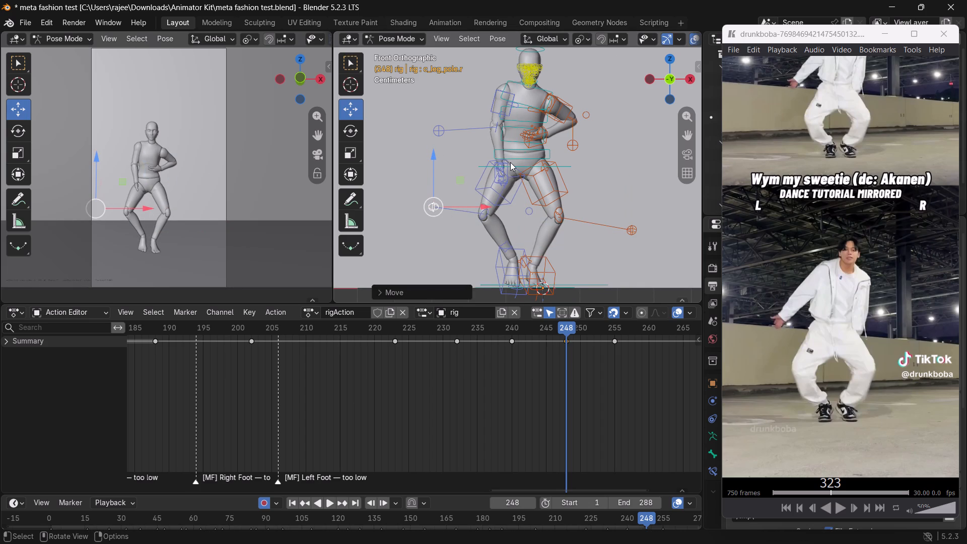
Move the right hand IK control outward and slightly up, away from the hip, to match the reference arm.
click(503, 164)
click(502, 158)
click(504, 165)
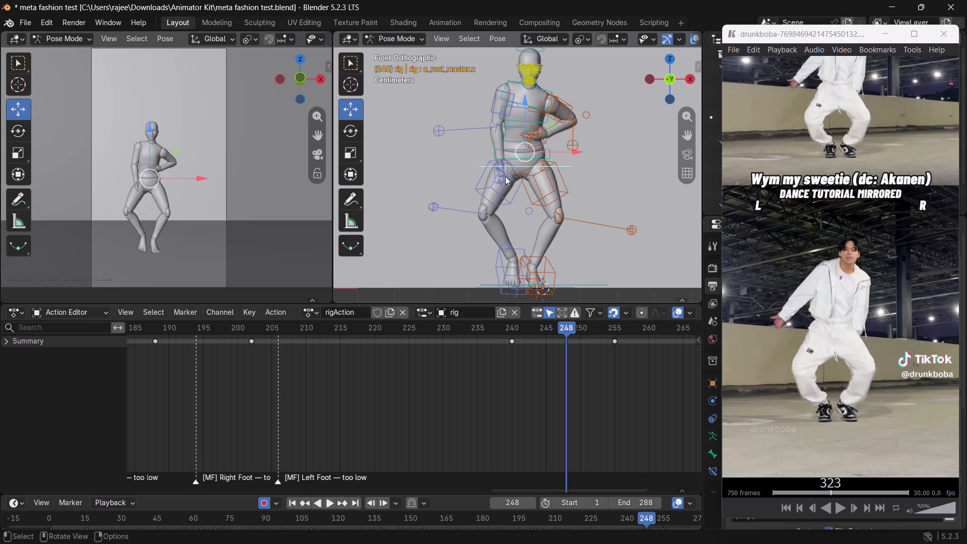
click(505, 176)
click(508, 173)
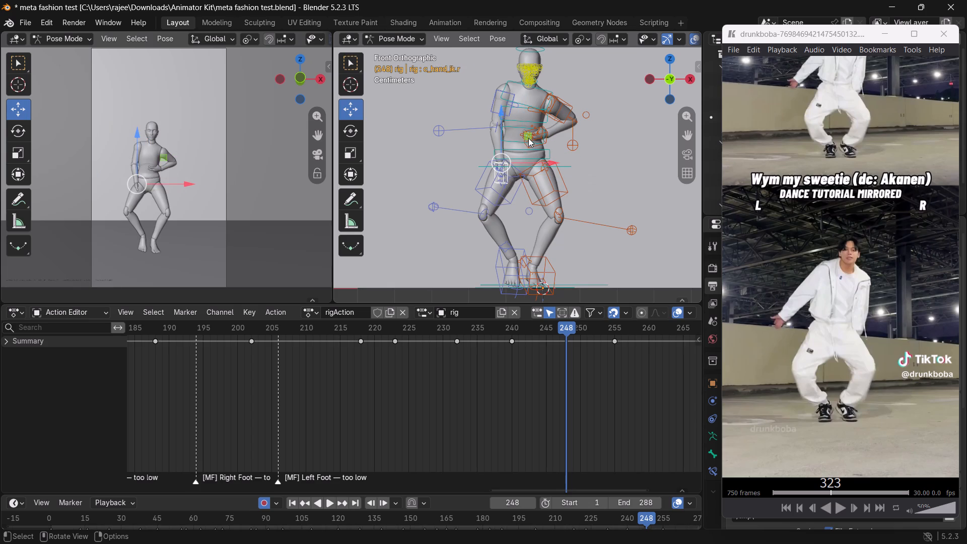
drag(528, 138, 514, 144)
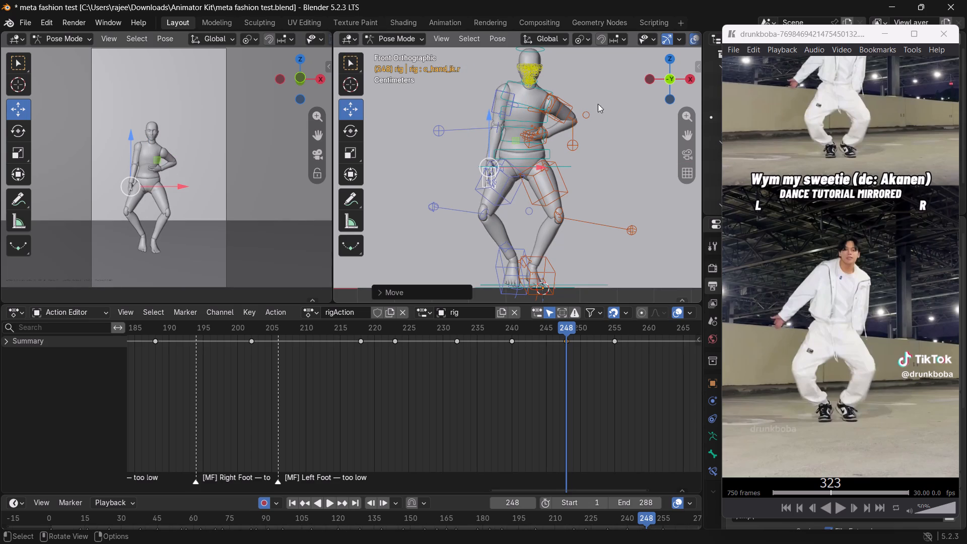
drag(513, 139, 484, 133)
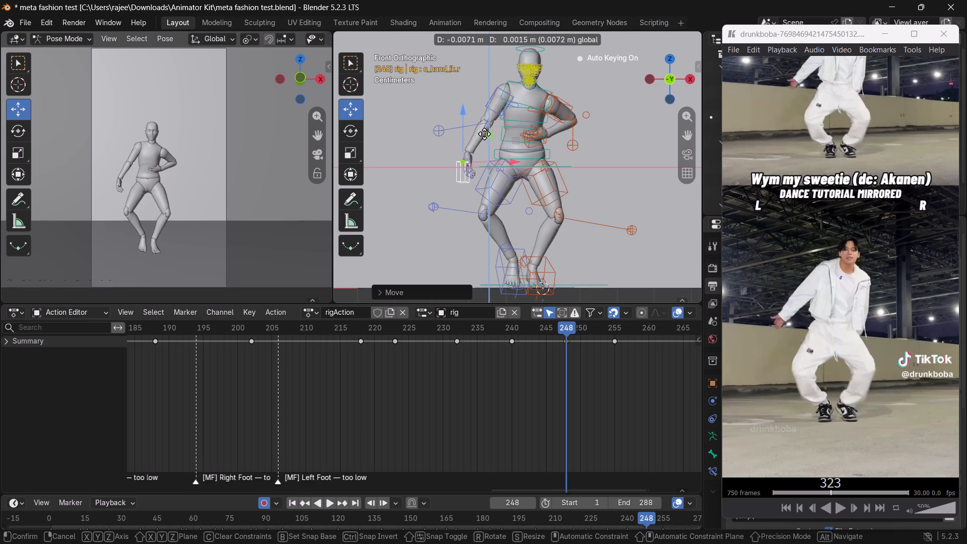
drag(484, 133, 485, 125)
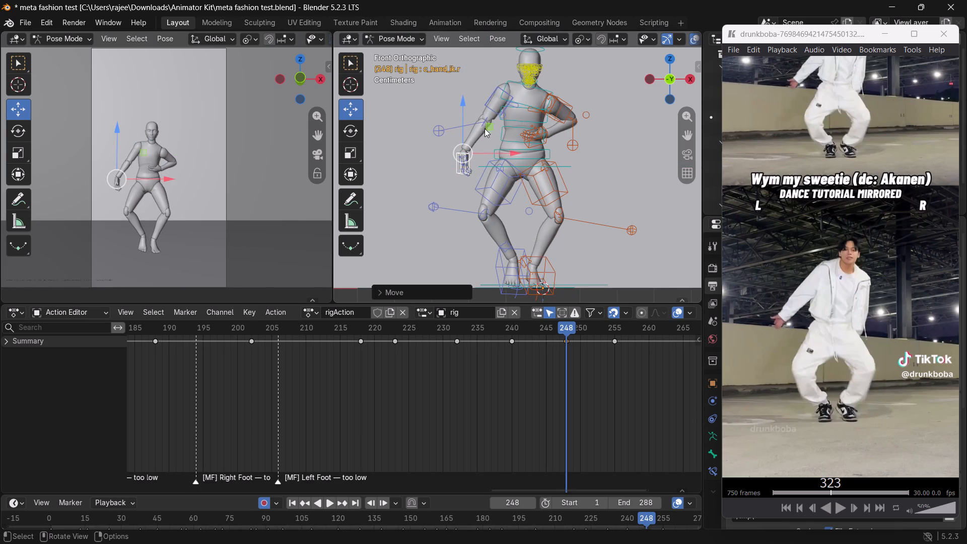
Rotate the right hand control to angle outward, switch to Local orientation, and twist it so the palm faces forward.
key(w)
key(e)
drag(421, 122, 428, 113)
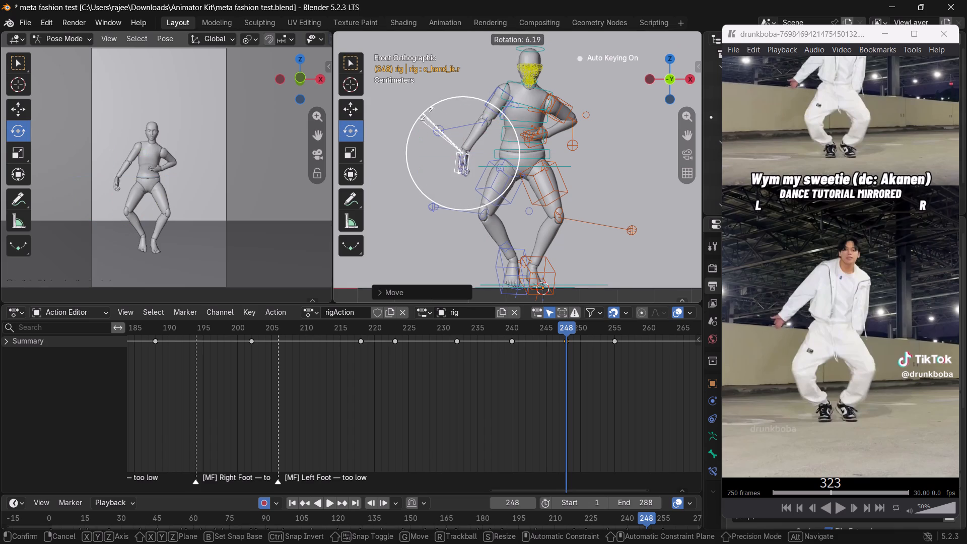
drag(428, 113, 446, 104)
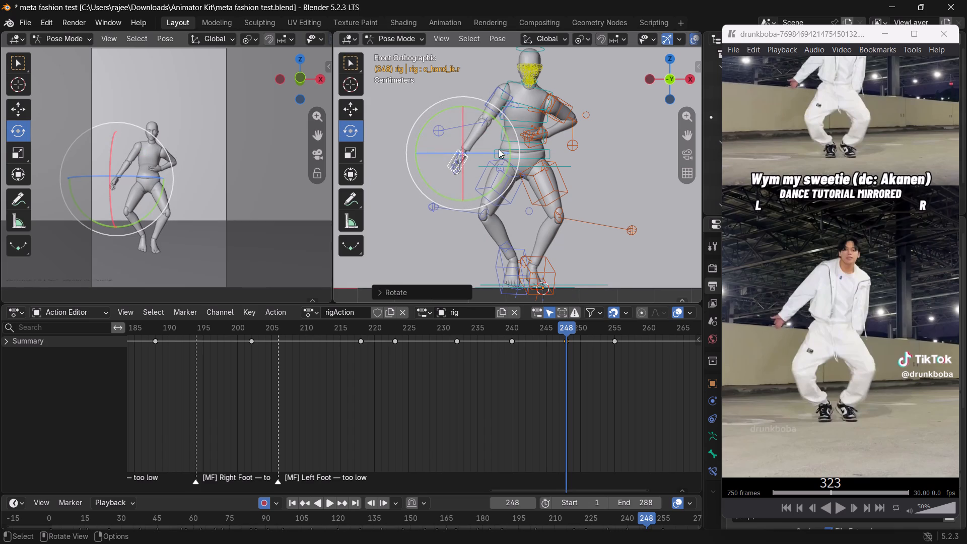
click(543, 41)
click(525, 89)
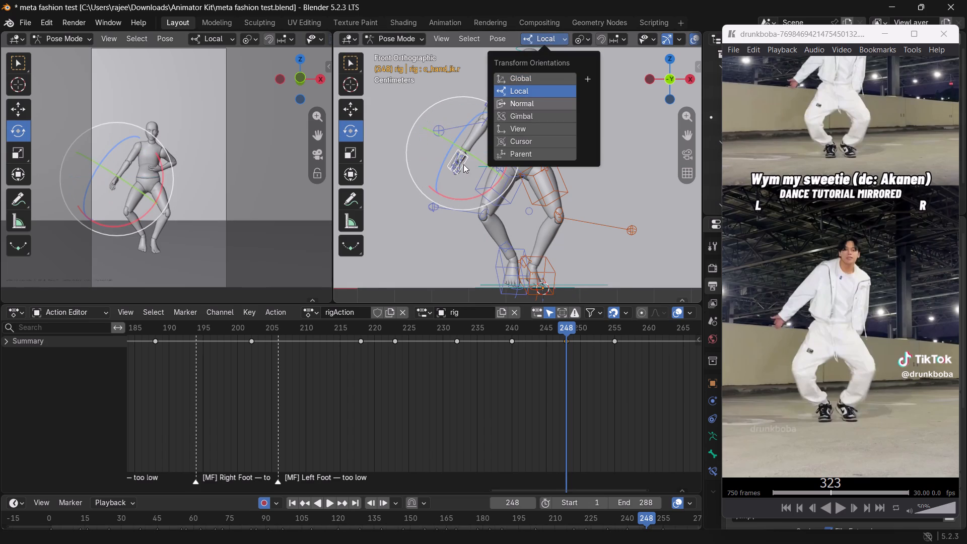
drag(467, 152, 452, 130)
drag(464, 151, 452, 158)
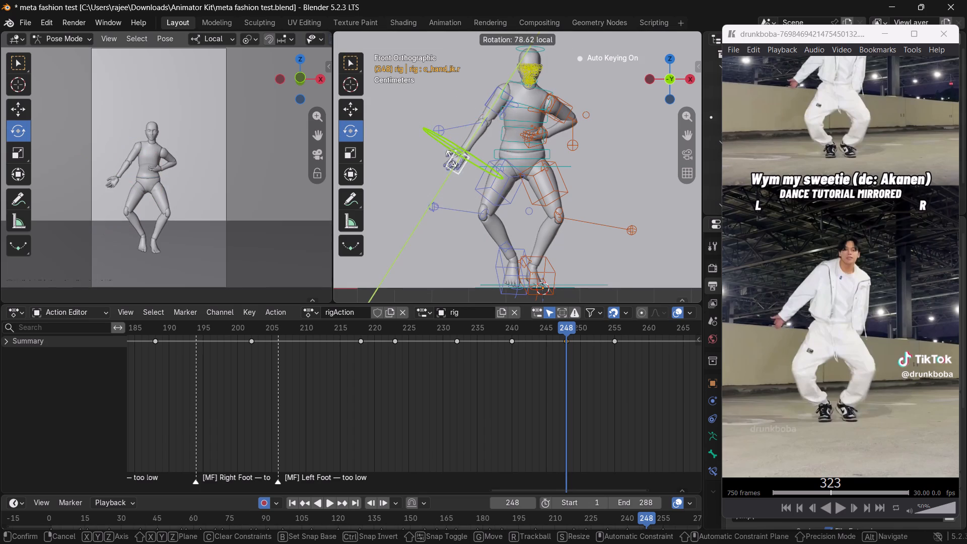
drag(452, 158, 457, 154)
drag(438, 112, 432, 118)
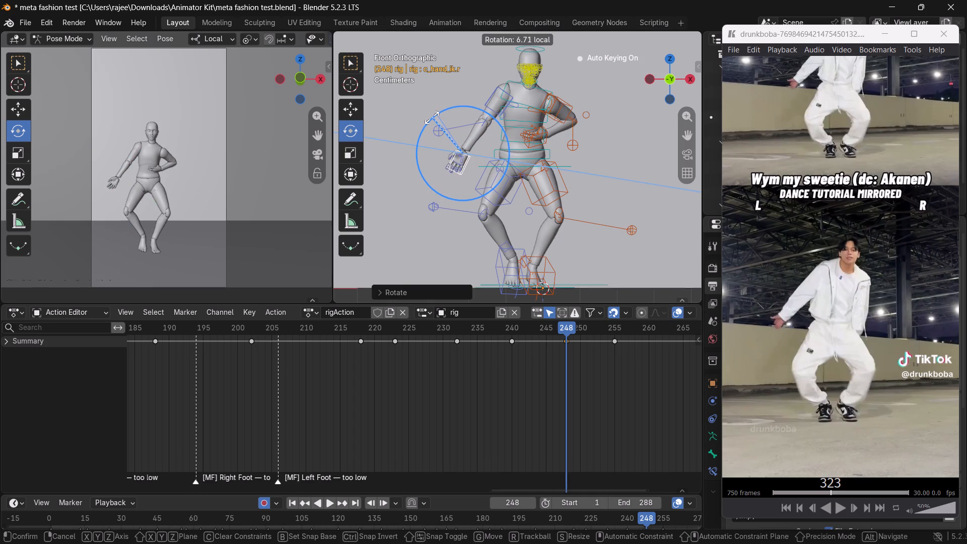
drag(432, 118, 431, 120)
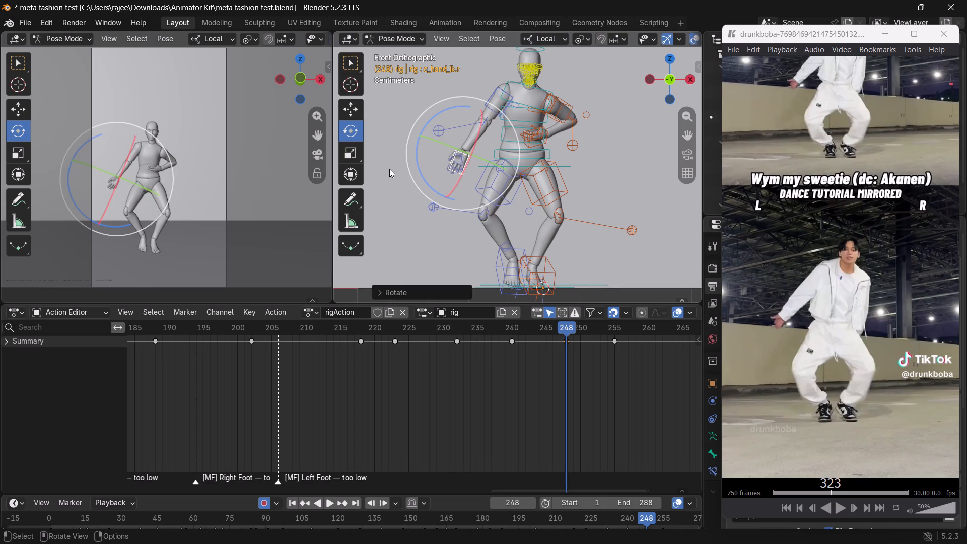
click(389, 169)
In Global orientation, lower the left hand IK control along Z below the waist and shift it back along Y behind the hip.
middle_drag(462, 159, 597, 200)
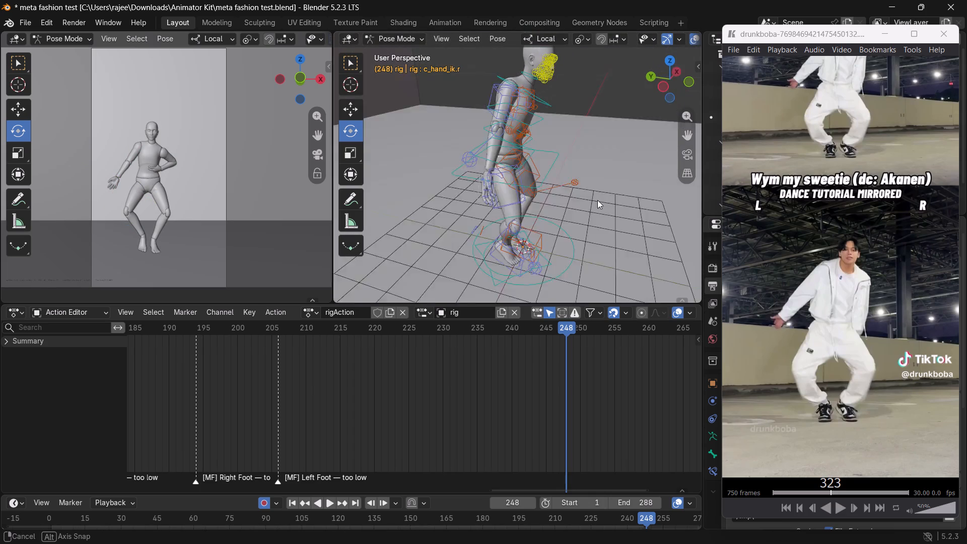
middle_drag(597, 200, 601, 200)
click(693, 78)
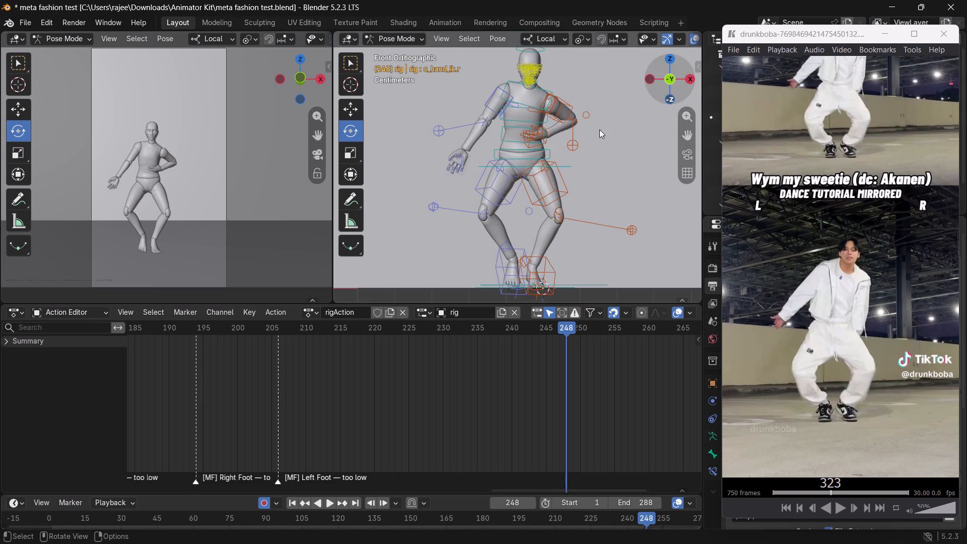
scroll(595, 133, up, 1)
click(550, 127)
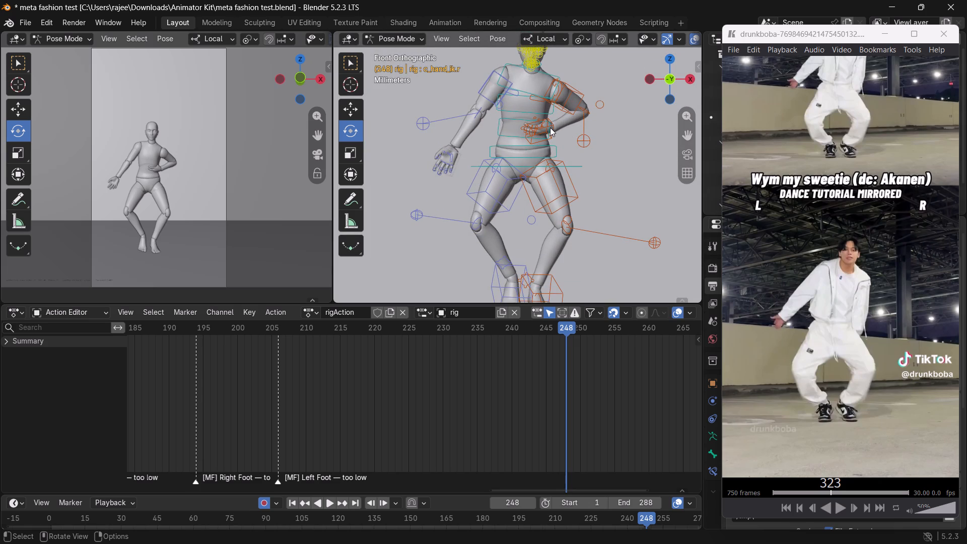
click(553, 41)
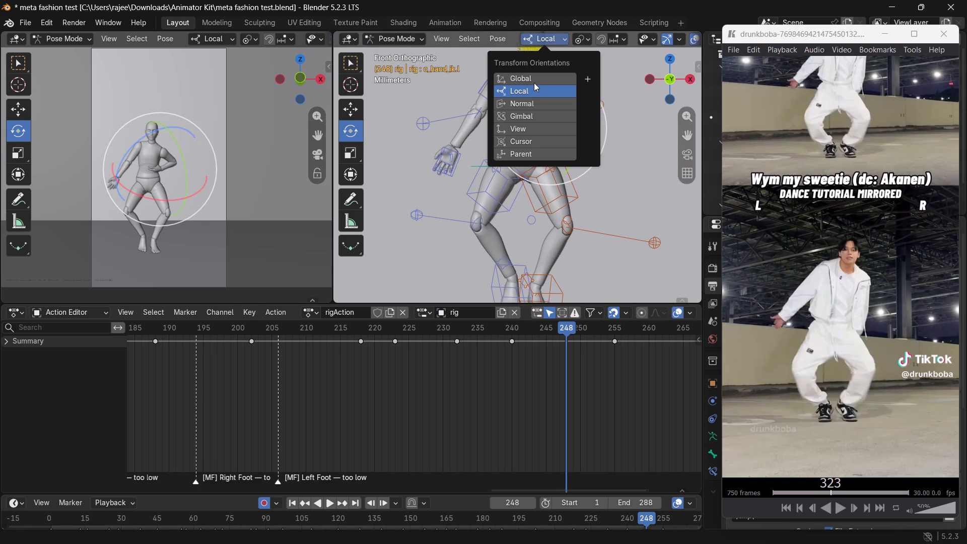
click(531, 79)
click(629, 126)
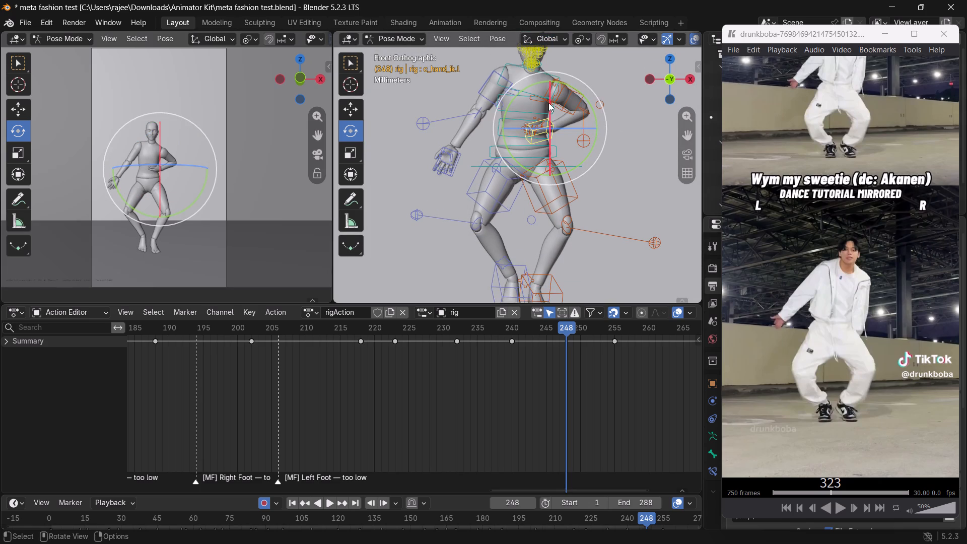
key(w)
drag(548, 88, 555, 122)
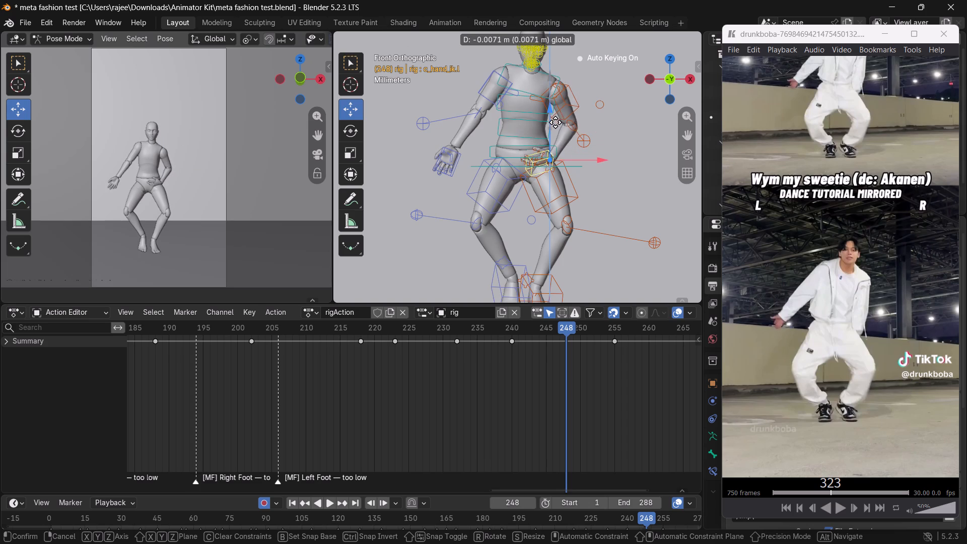
drag(555, 122, 560, 139)
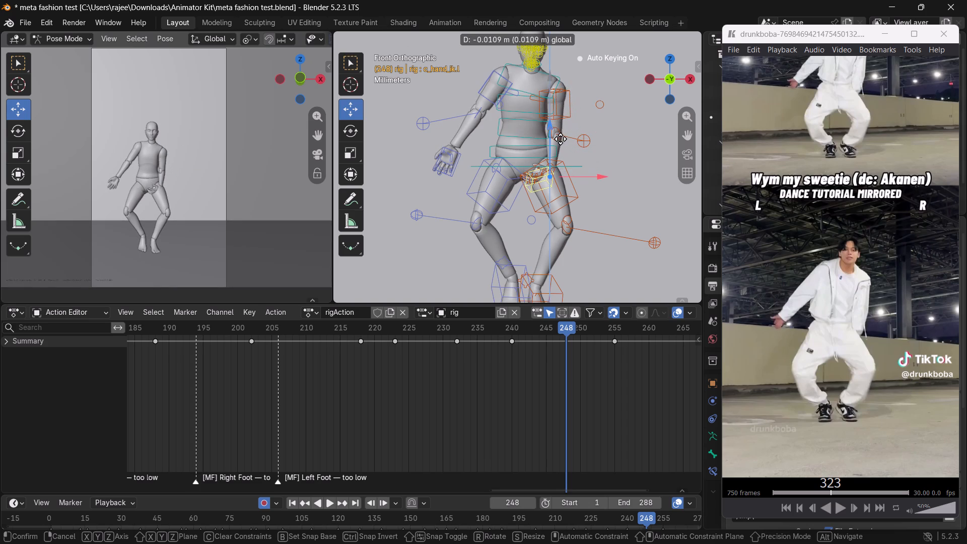
drag(560, 139, 560, 137)
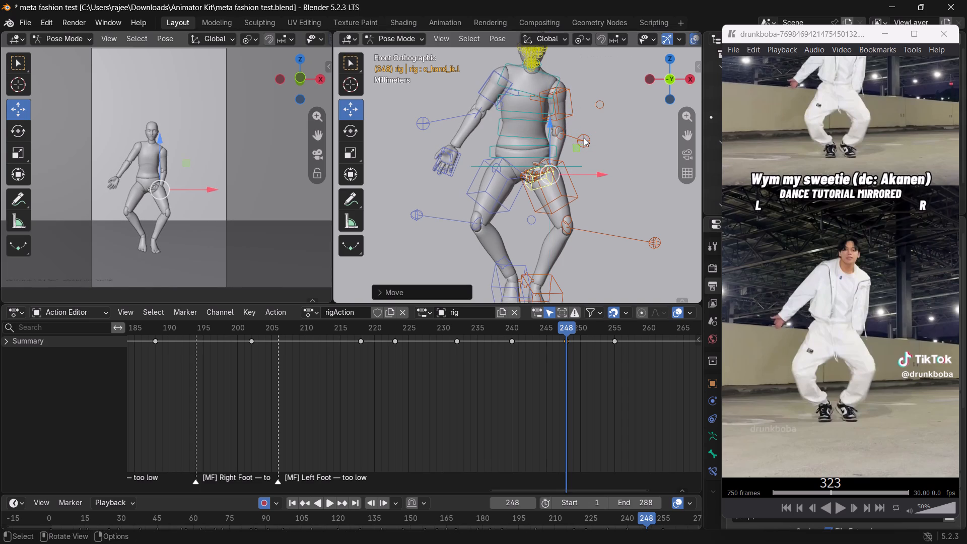
middle_drag(601, 134, 504, 149)
drag(573, 174, 593, 176)
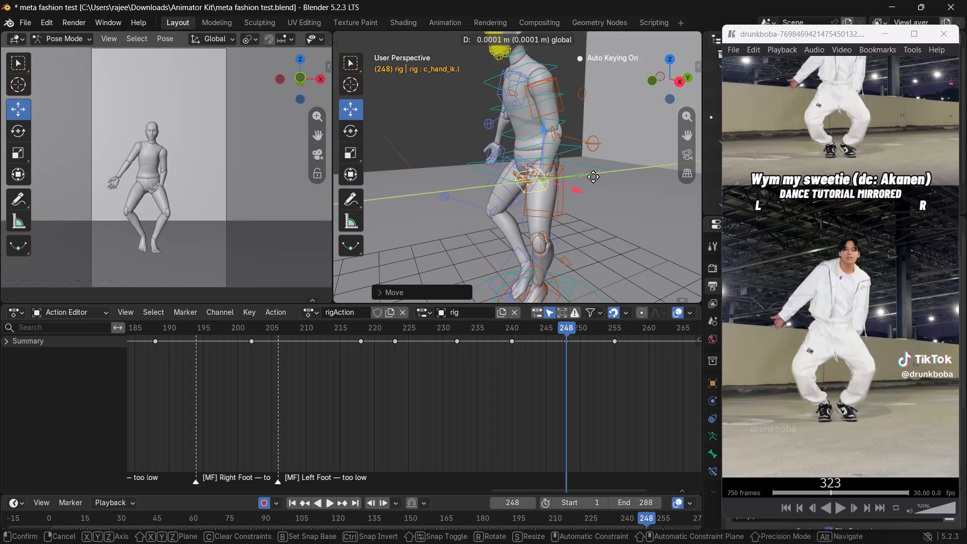
drag(593, 176, 604, 178)
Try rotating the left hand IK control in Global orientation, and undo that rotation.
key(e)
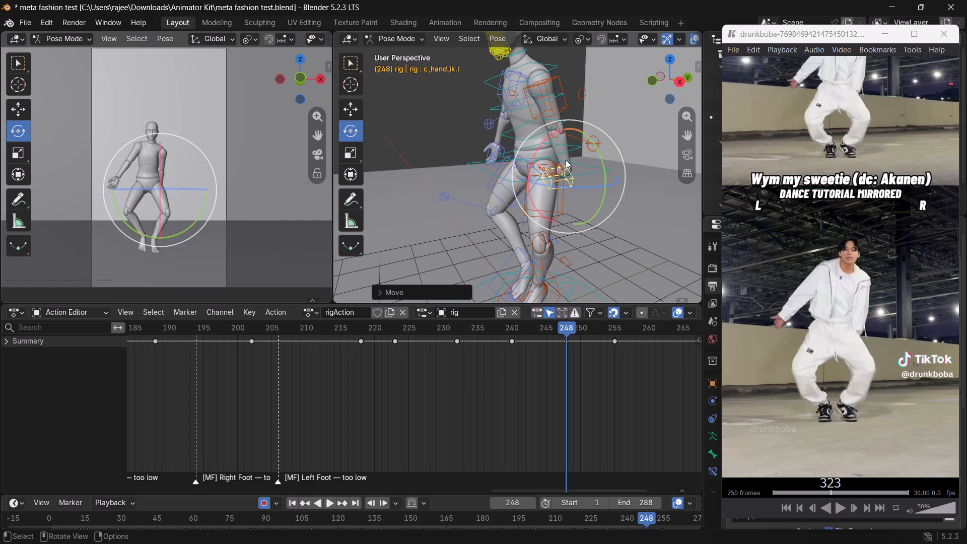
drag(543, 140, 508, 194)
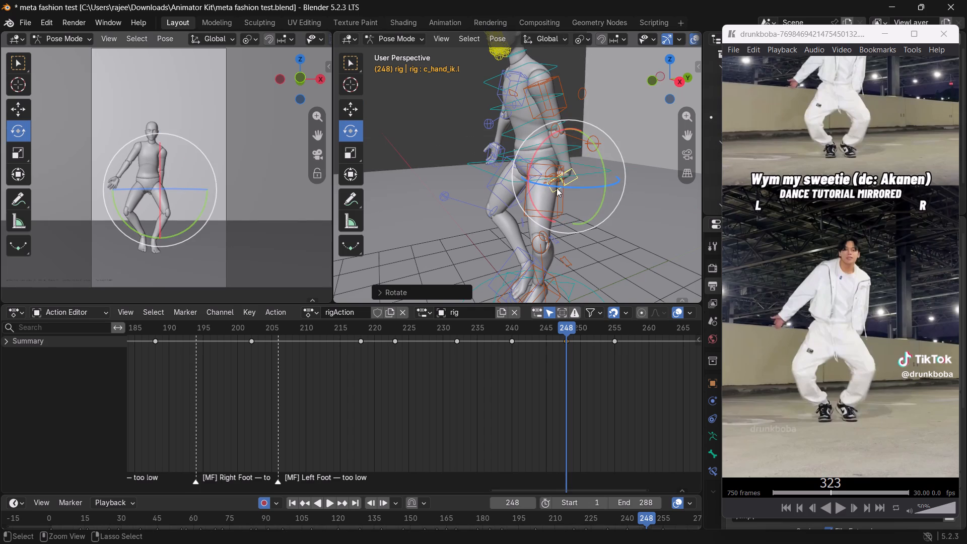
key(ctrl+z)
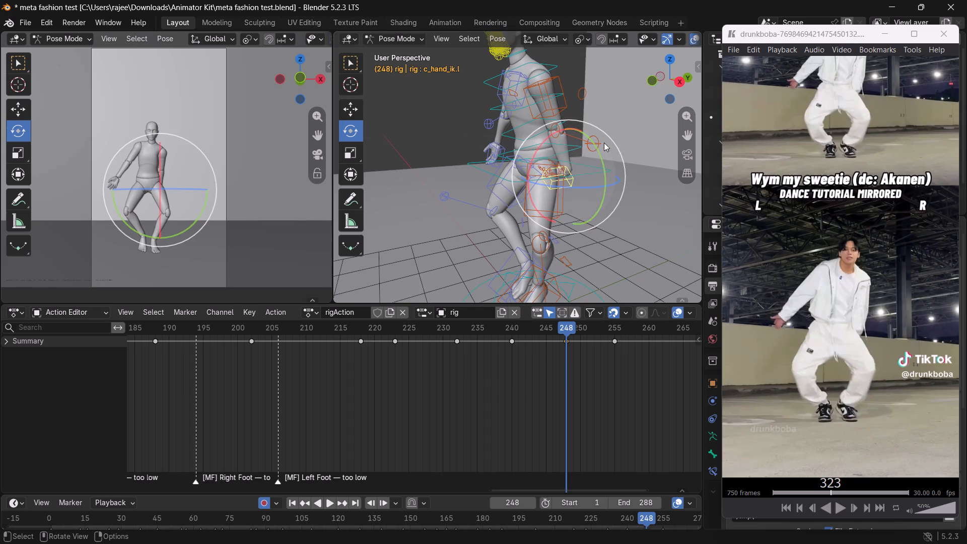
Switch to Local orientation and rotate the left hand IK control about its Z and Y axes to angle the hand behind the hip.
middle_drag(604, 132, 541, 99)
drag(551, 138, 551, 125)
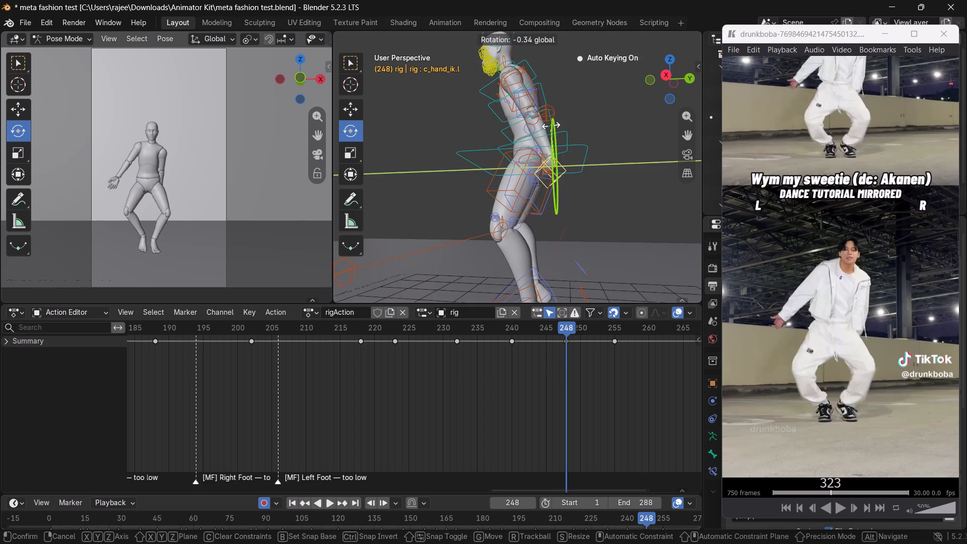
drag(551, 125, 550, 117)
click(545, 37)
click(526, 87)
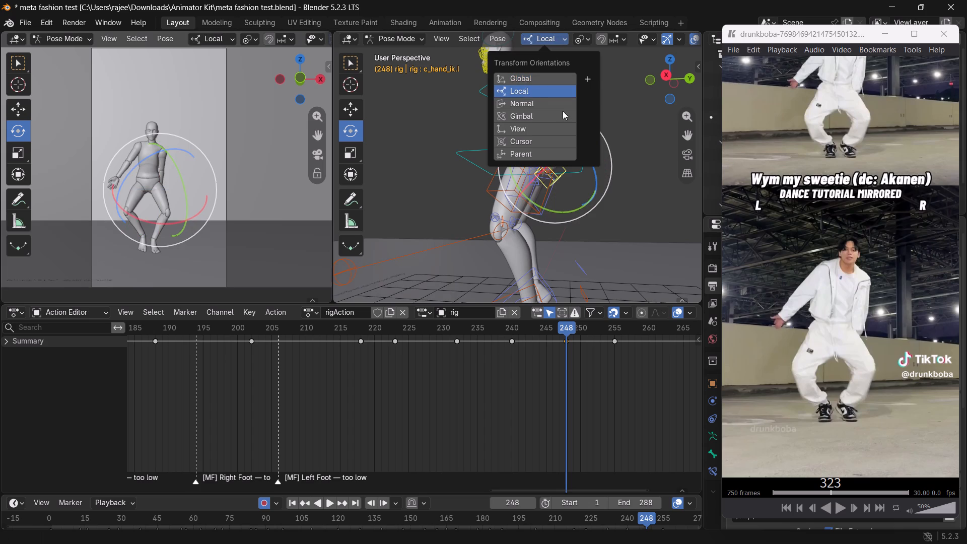
click(617, 127)
drag(585, 154, 569, 120)
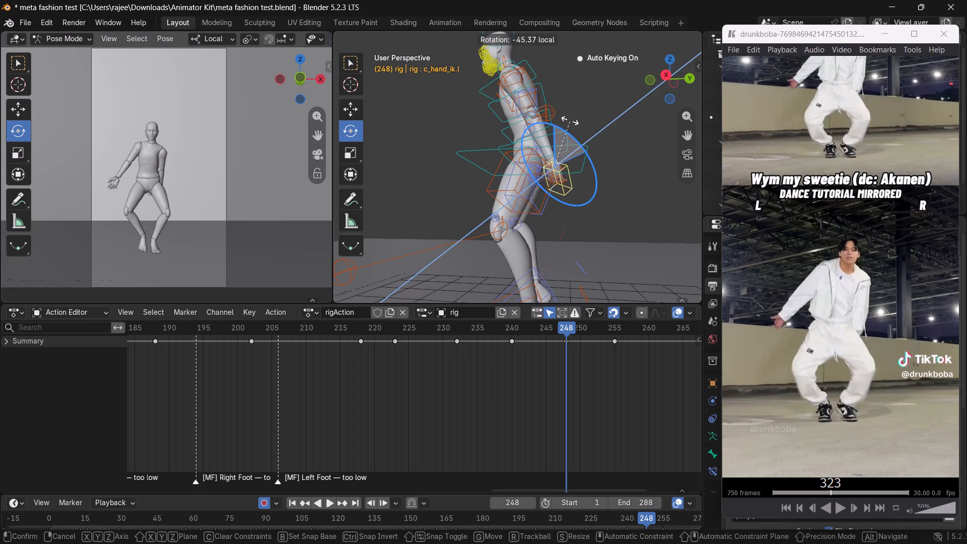
drag(569, 120, 563, 109)
click(663, 74)
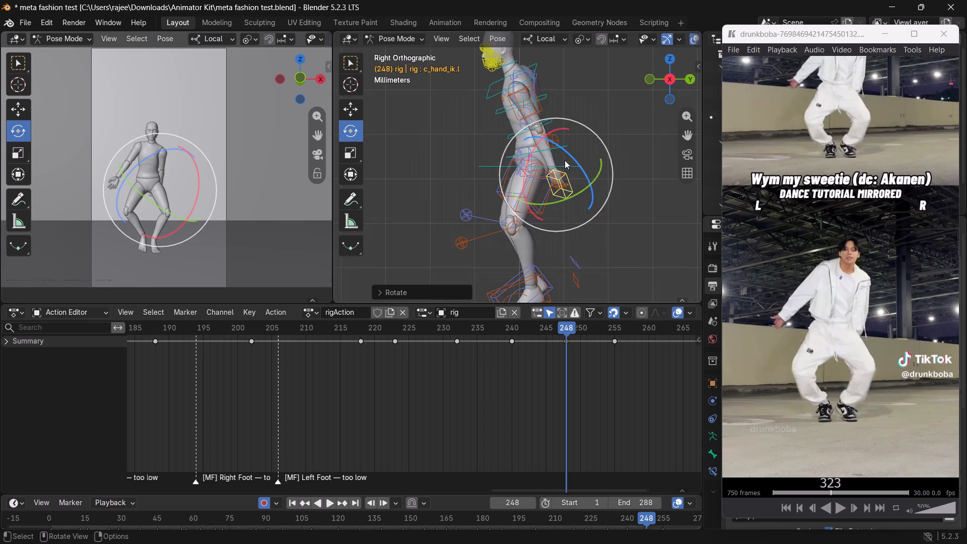
scroll(561, 165, up, 2)
drag(574, 202, 588, 201)
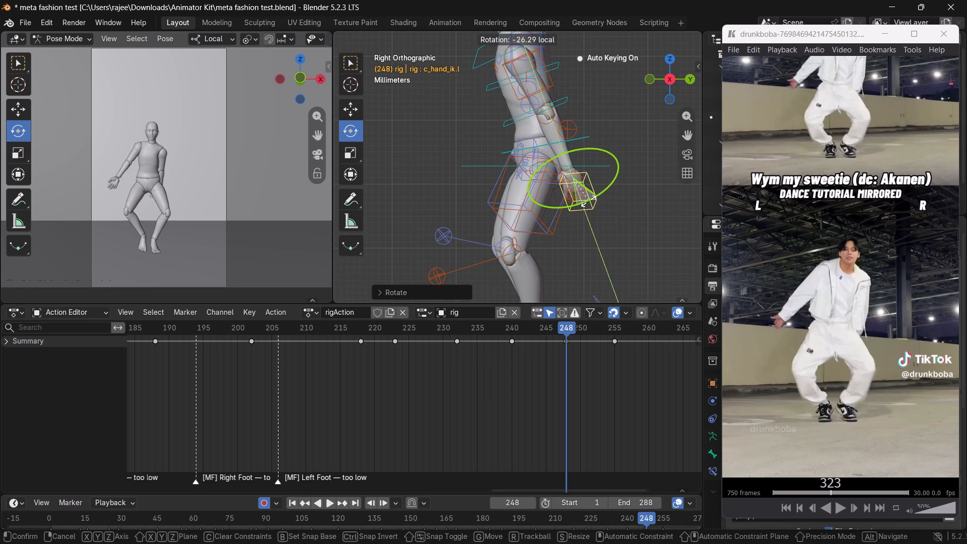
drag(588, 201, 583, 202)
In Global orientation from the front, shift the left hand IK control about 0.0006 m outward along X and 0.0010 m up along Z.
click(649, 82)
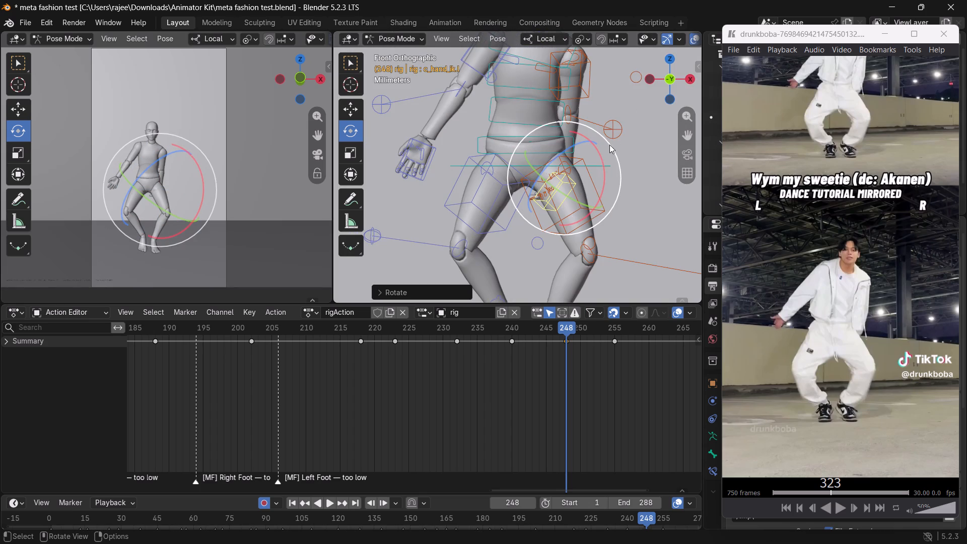
key(w)
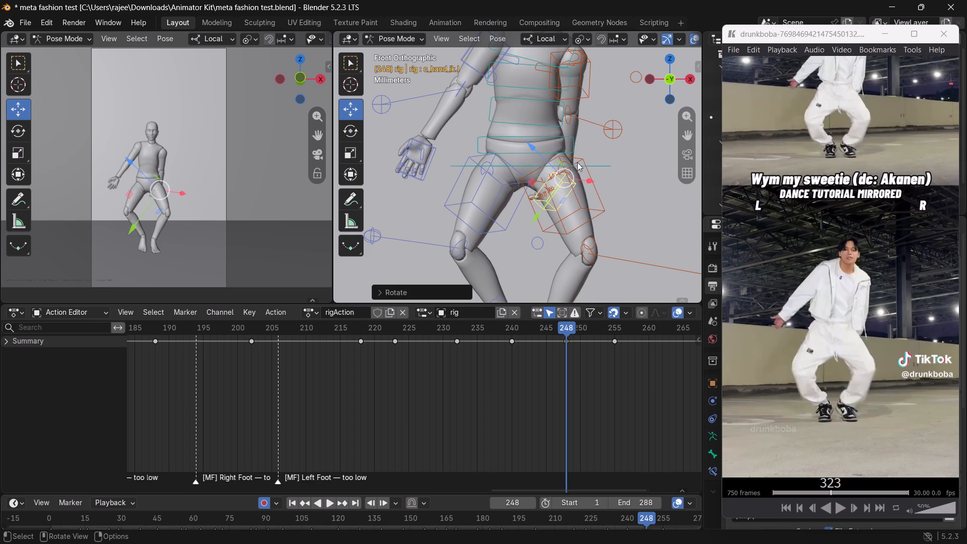
click(537, 40)
click(545, 75)
click(631, 182)
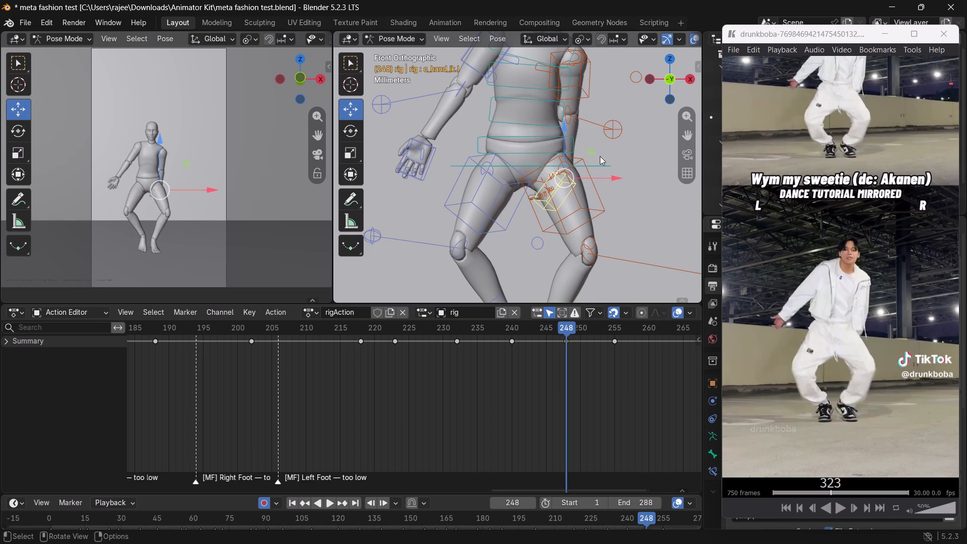
drag(591, 154, 593, 145)
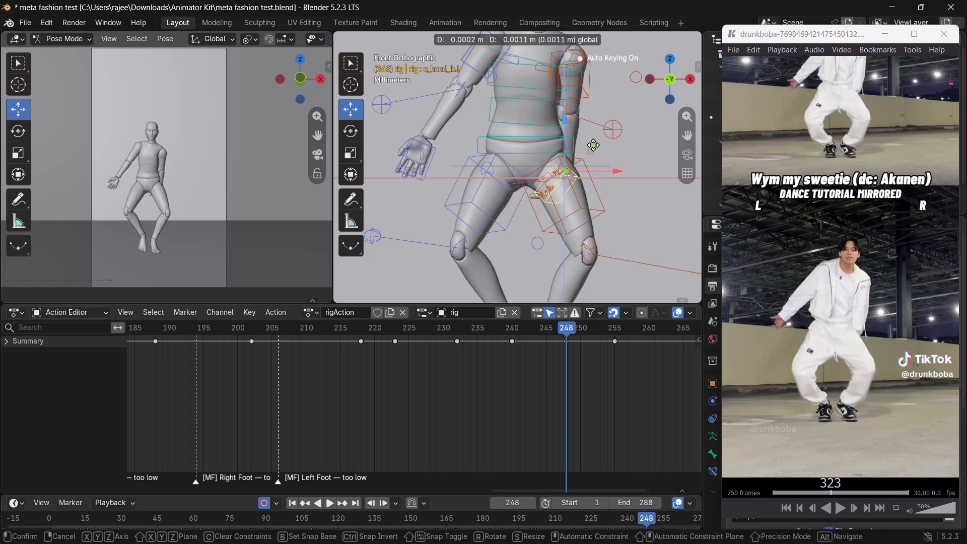
drag(593, 145, 595, 145)
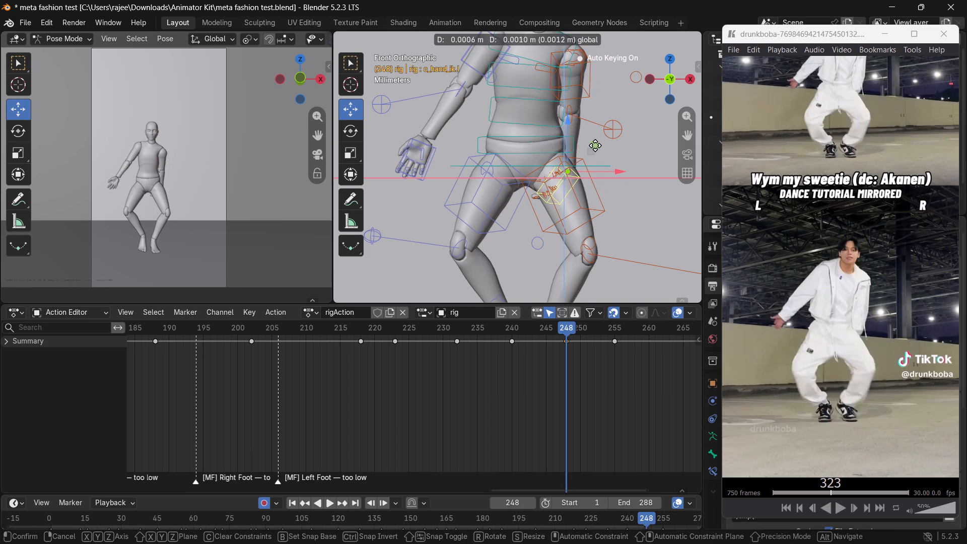
drag(595, 145, 595, 145)
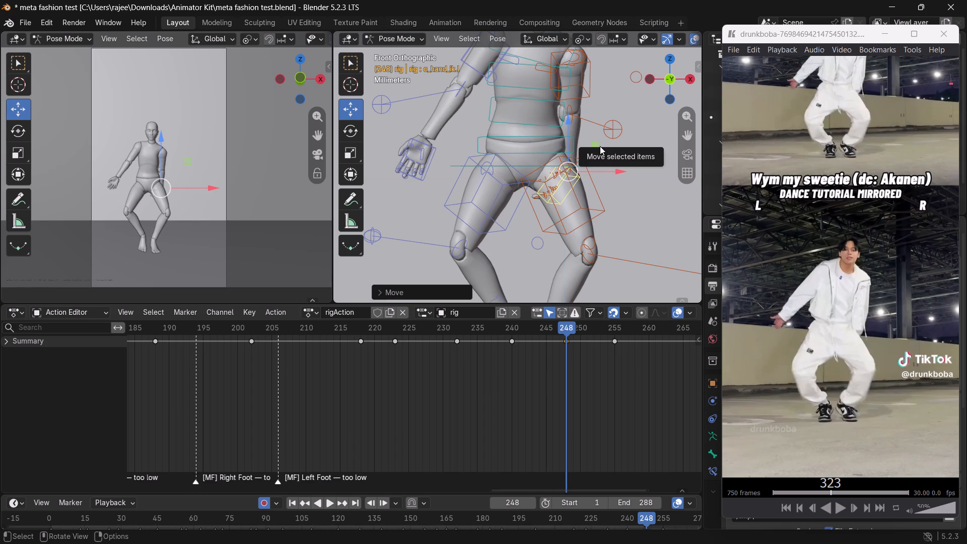
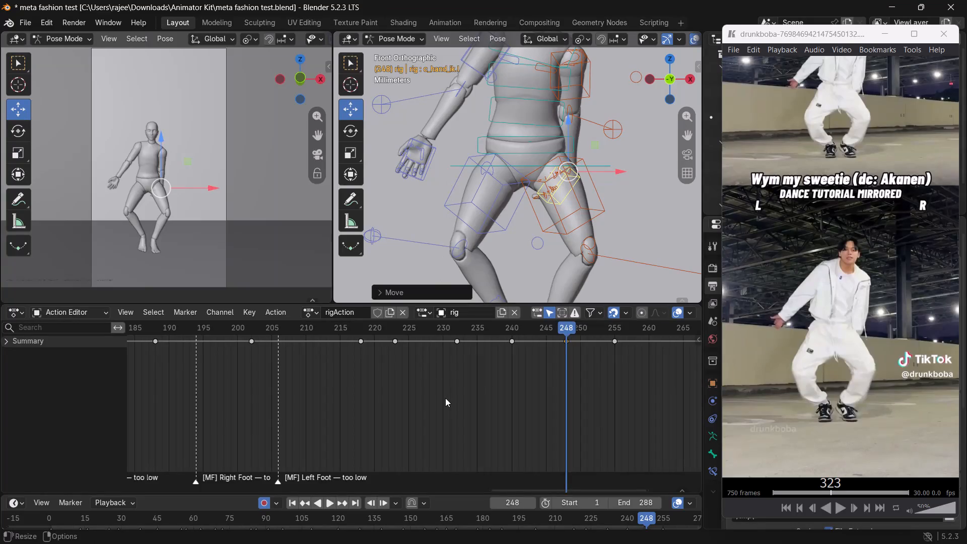
Examine the left hand's placement behind the hip at frame 248 from the side, the front and an oblique angle.
scroll(453, 394, down, 2)
scroll(481, 325, down, 1)
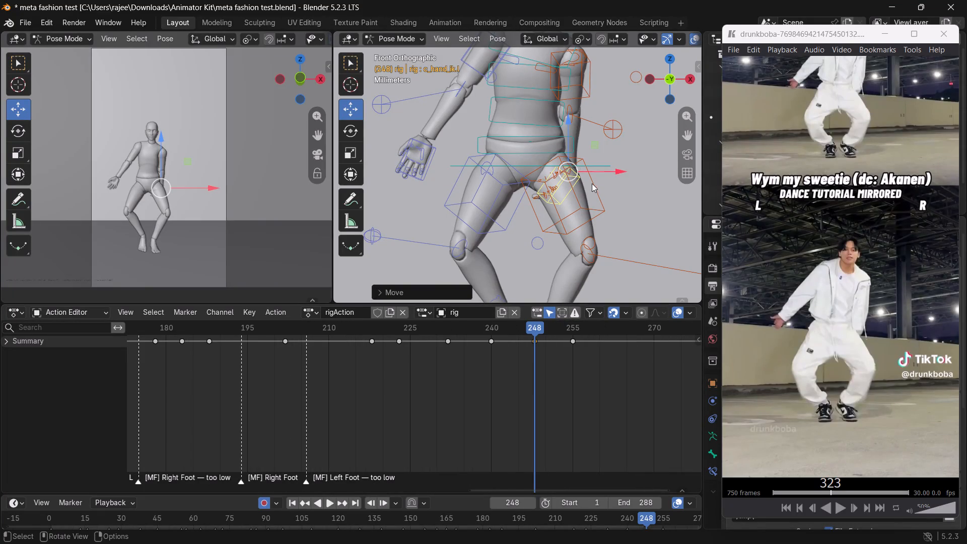
middle_drag(588, 184, 466, 195)
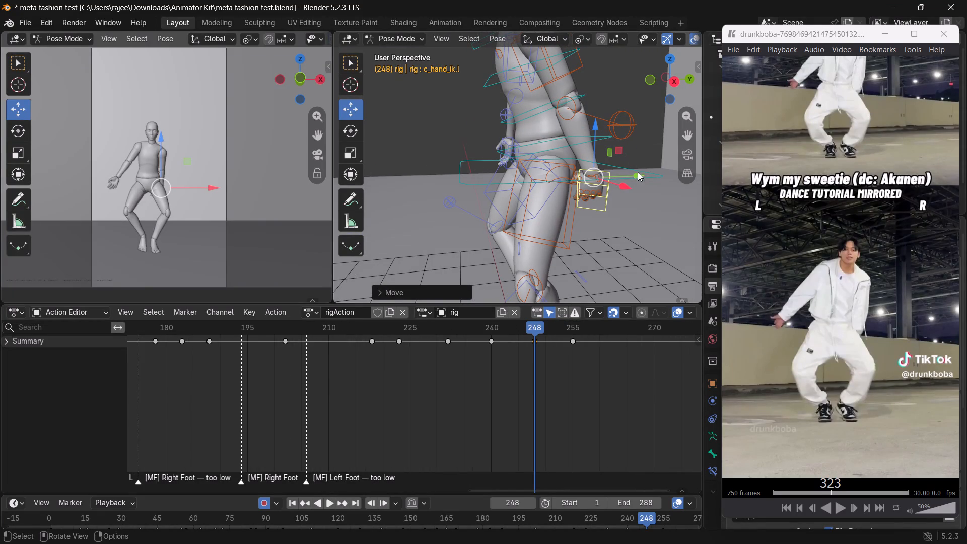
click(652, 79)
scroll(580, 189, up, 2)
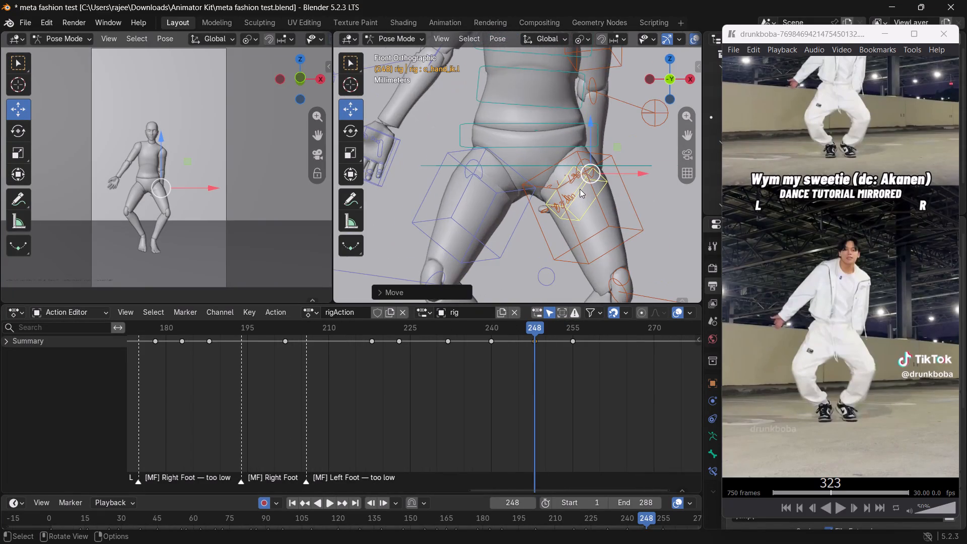
scroll(580, 189, up, 3)
middle_drag(585, 230, 596, 186)
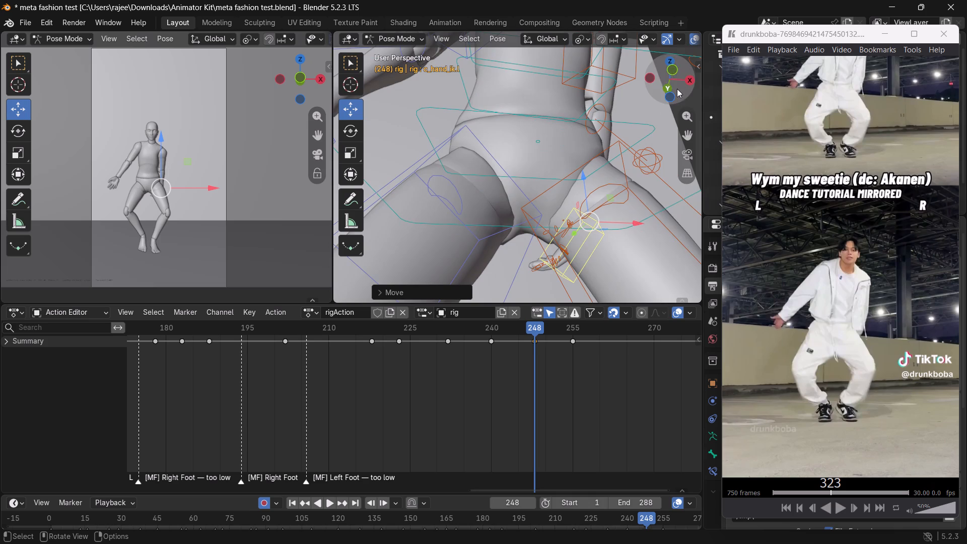
click(671, 70)
scroll(585, 200, down, 2)
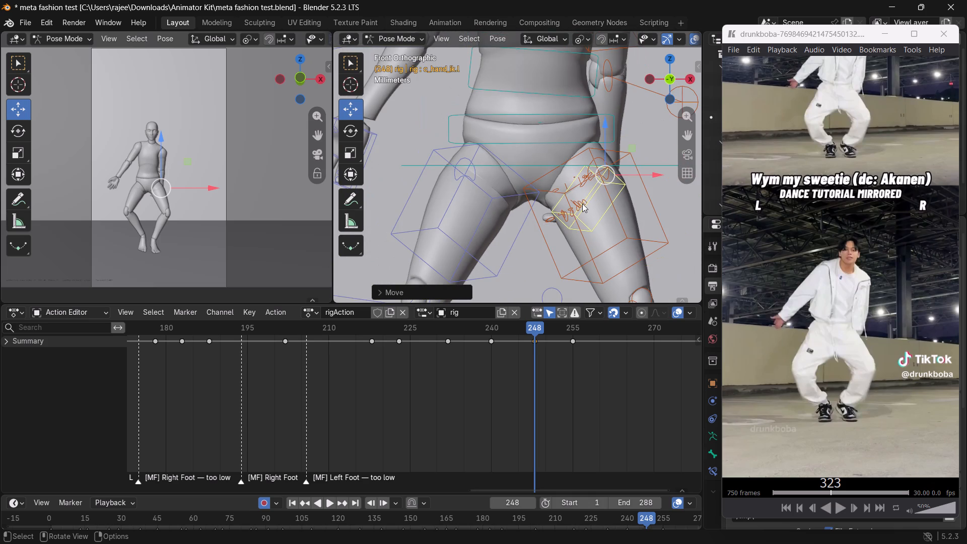
scroll(582, 203, down, 5)
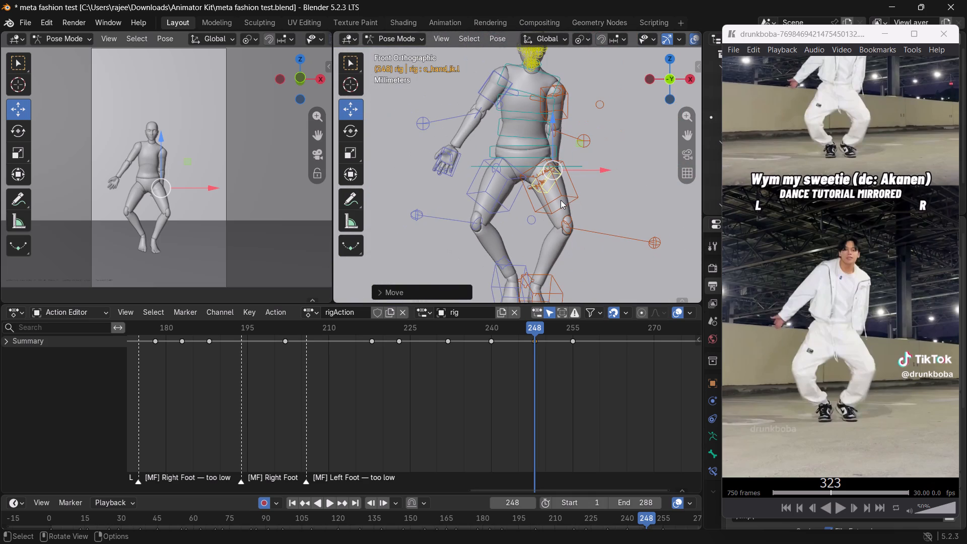
Scrub the rig animation back and forth between frames 221 and 248 to review the motion leading into the bent-knee pose.
drag(532, 328, 486, 328)
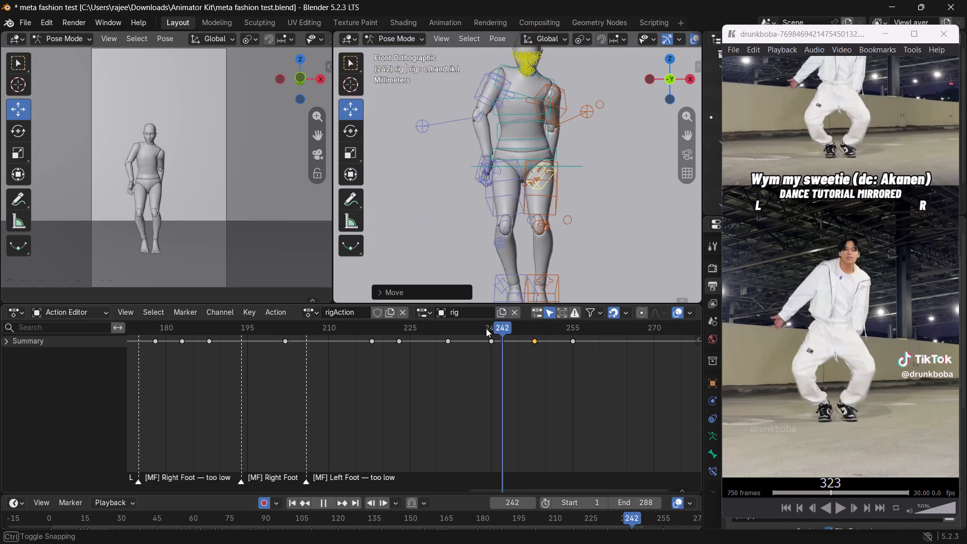
drag(486, 328, 435, 346)
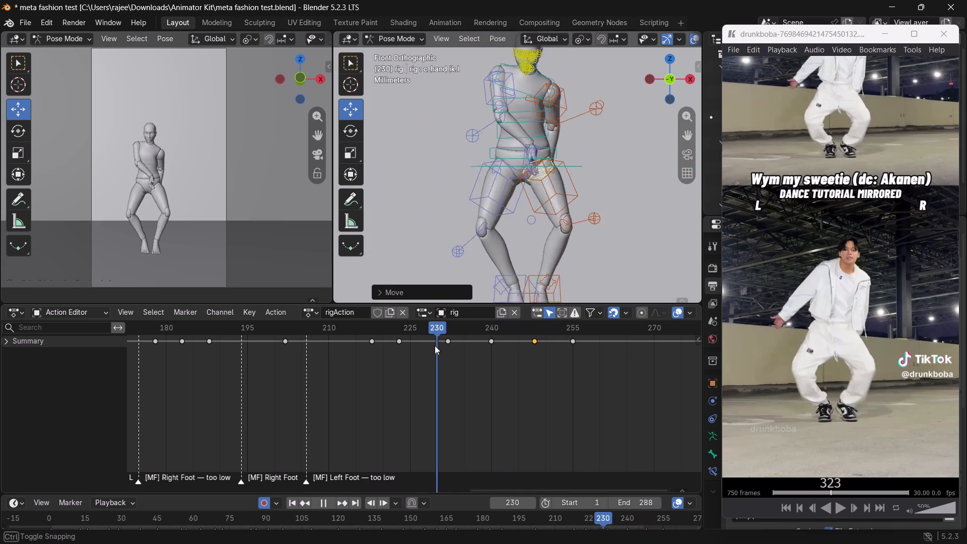
drag(435, 346, 463, 370)
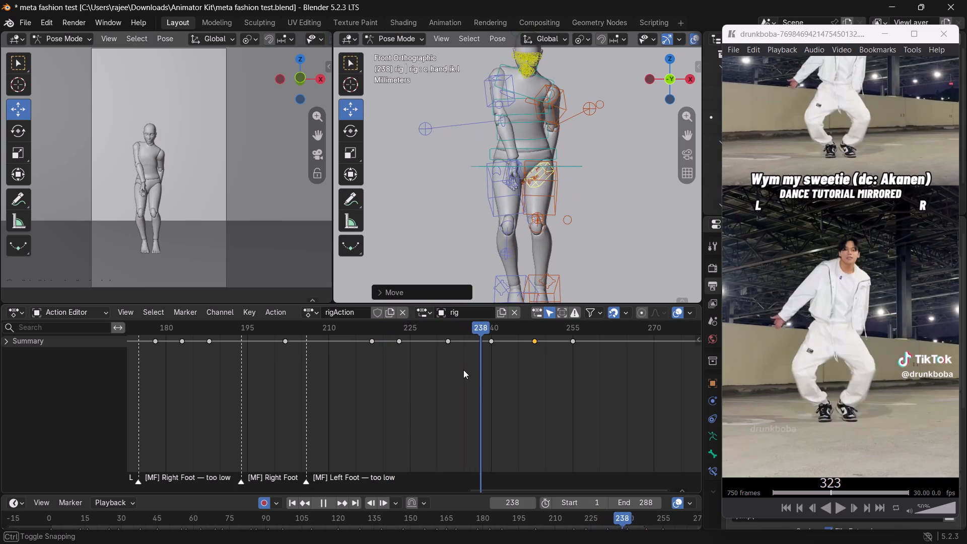
drag(463, 370, 501, 383)
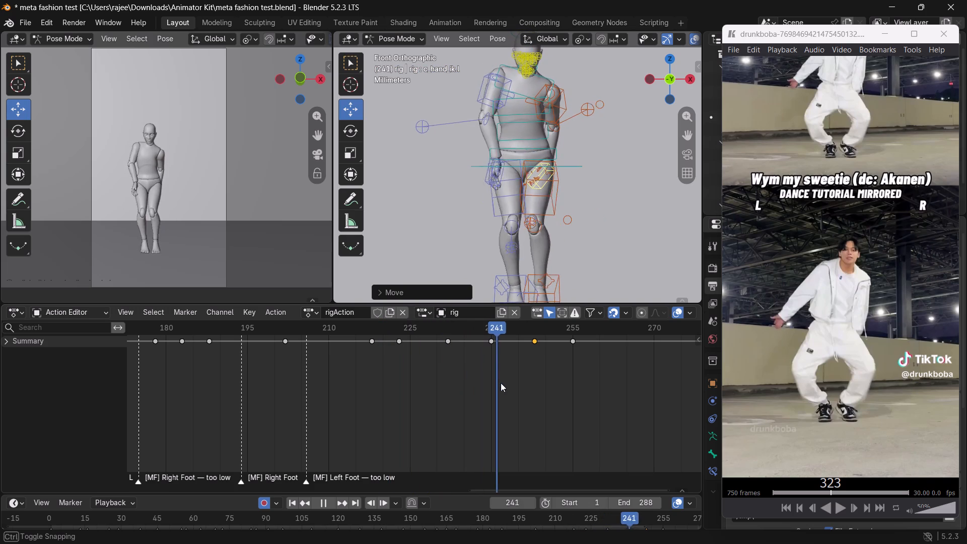
drag(501, 383, 380, 340)
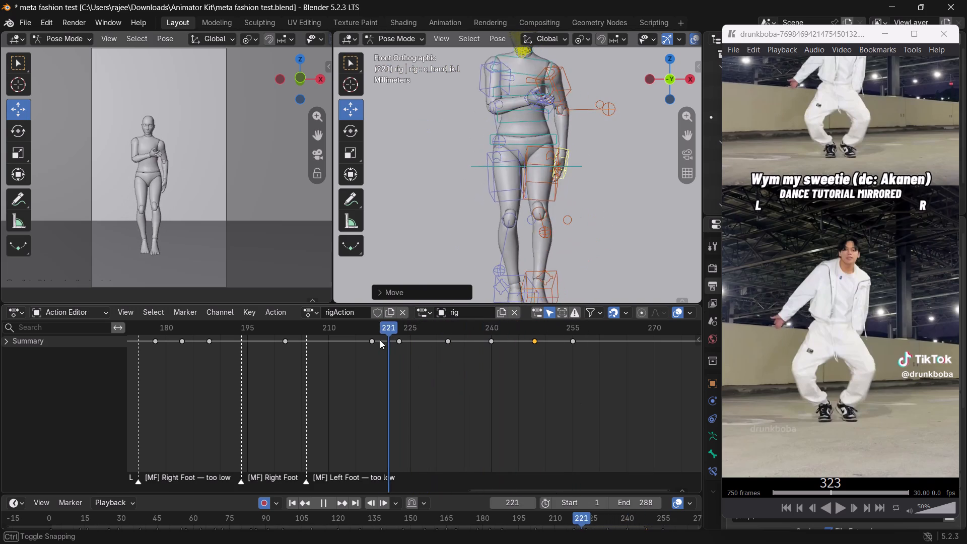
drag(380, 340, 448, 368)
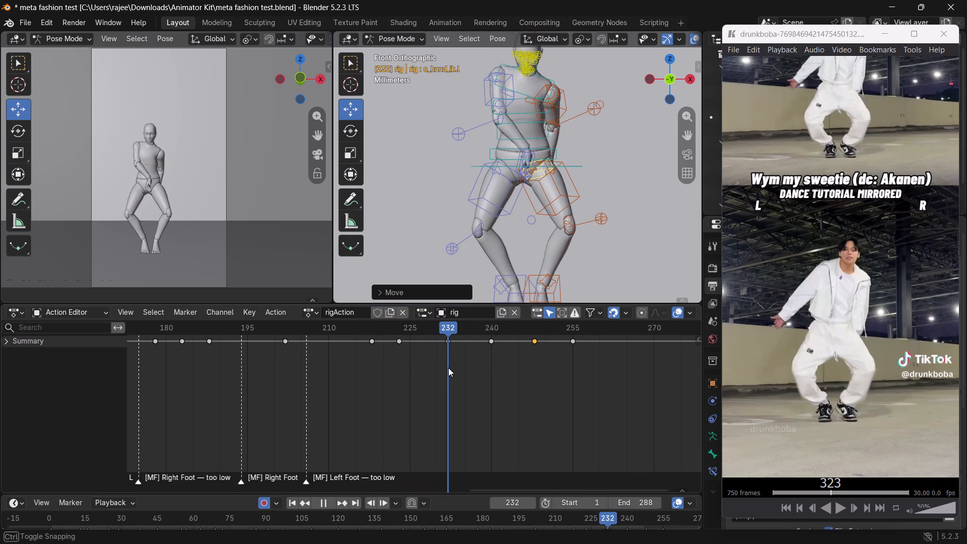
drag(448, 368, 496, 379)
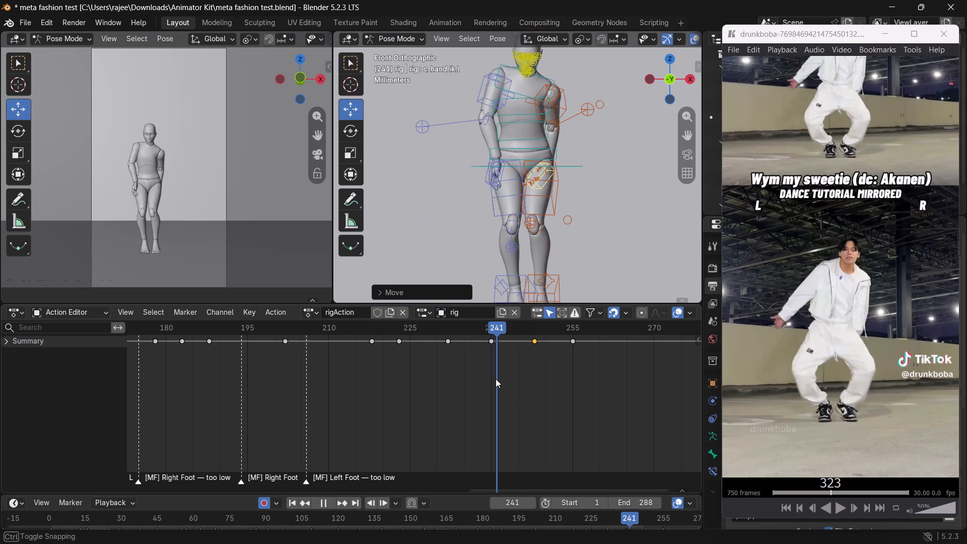
drag(496, 379, 501, 378)
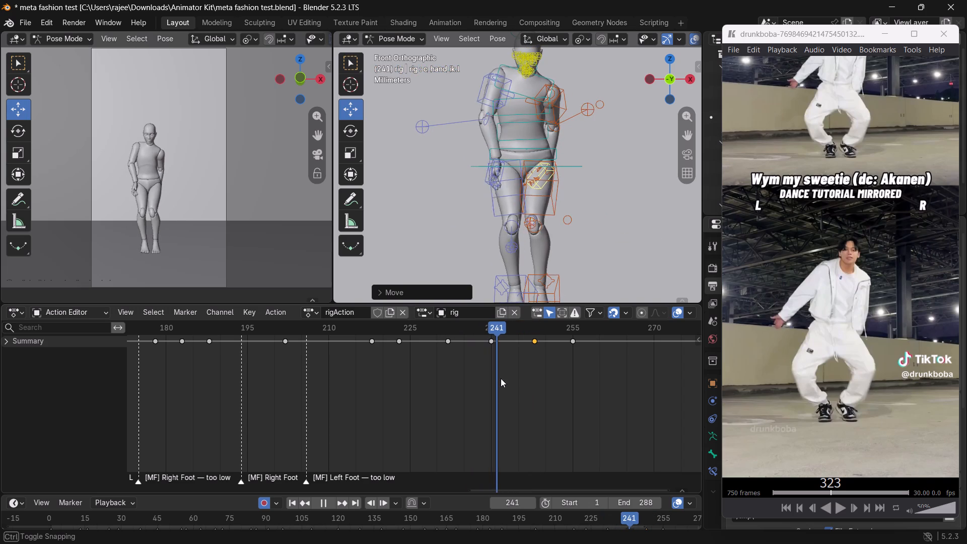
drag(501, 378, 408, 366)
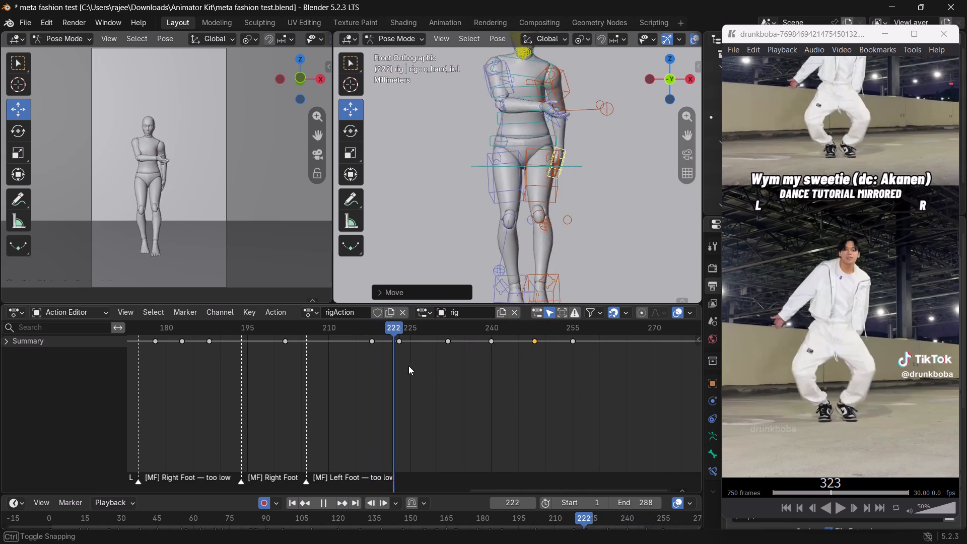
drag(408, 366, 453, 376)
Switch to the reference video in KeyframeMP and play it in short stretches from frame 262 to frame 368.
click(823, 491)
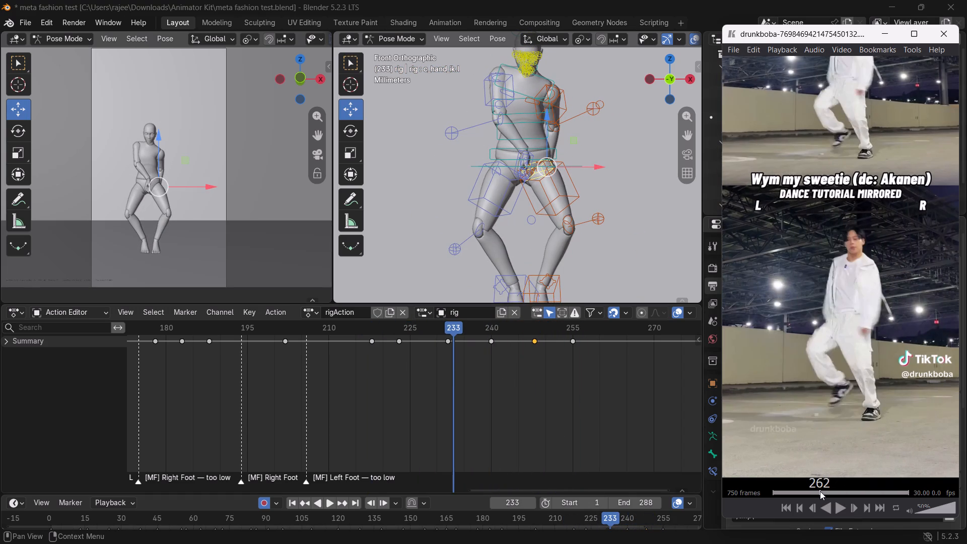
click(837, 505)
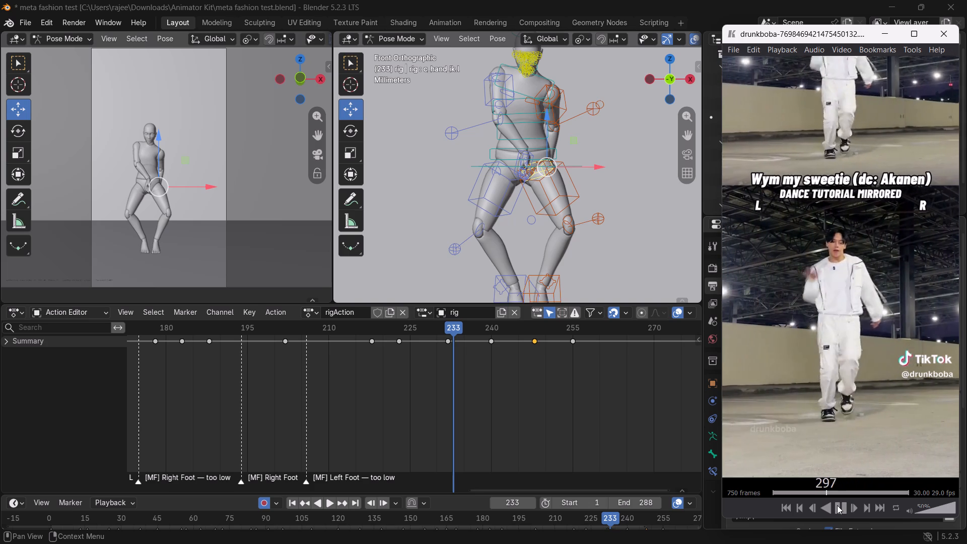
click(837, 505)
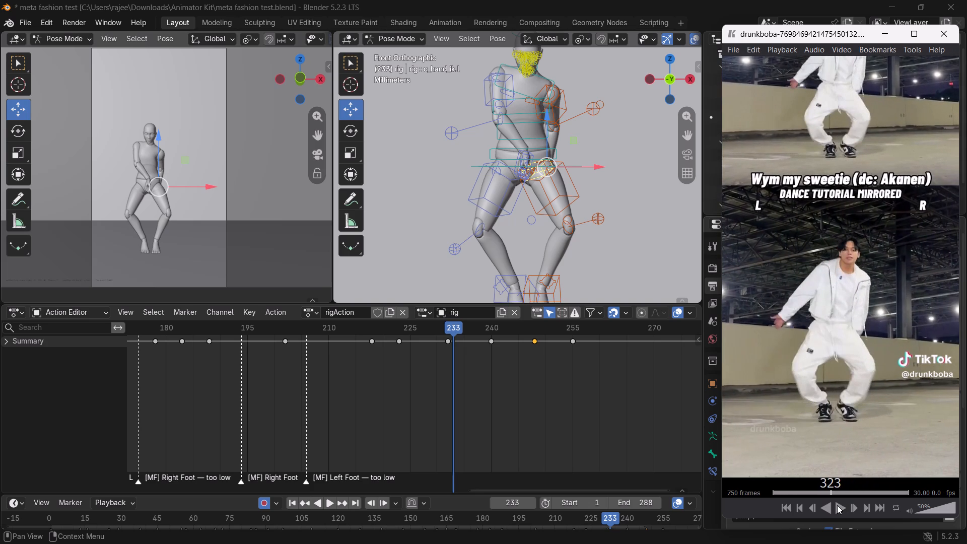
click(837, 505)
click(837, 505)
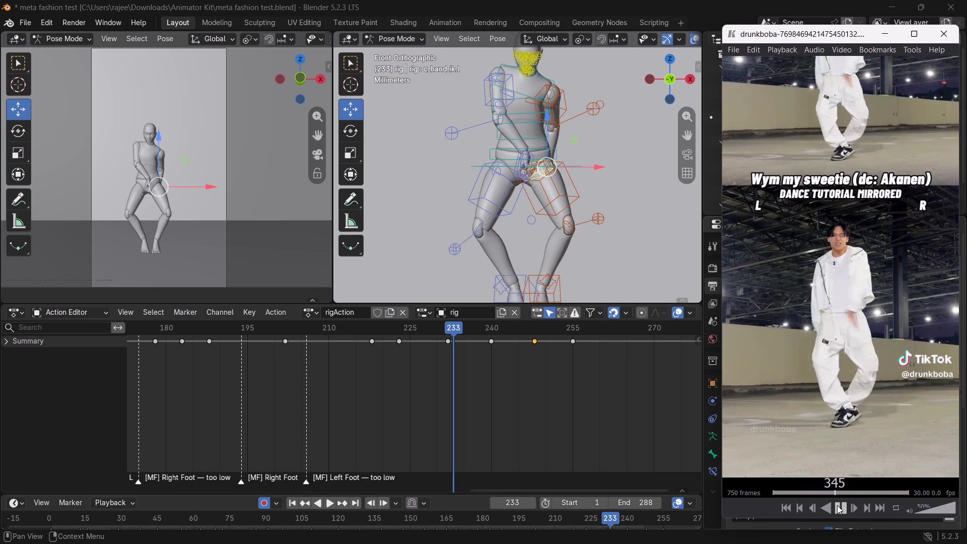
click(837, 505)
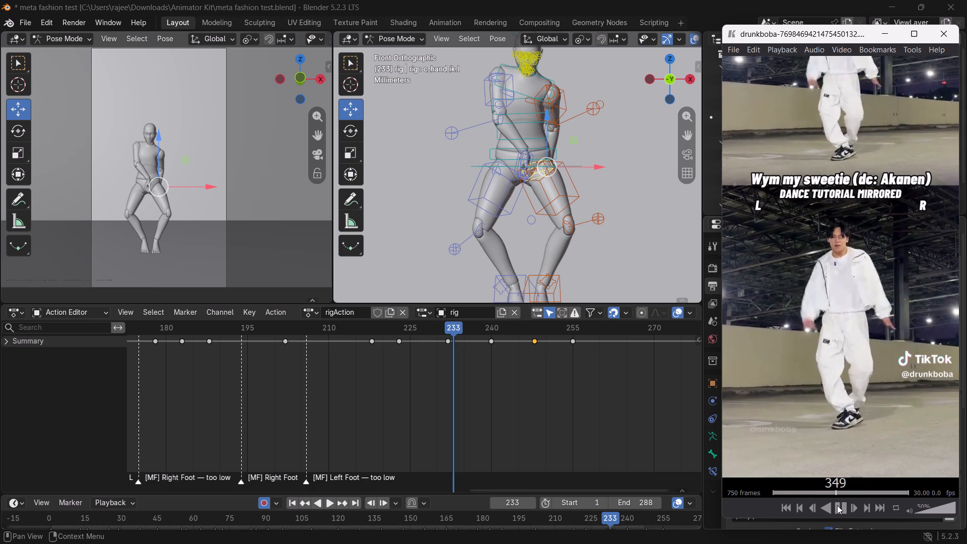
click(837, 505)
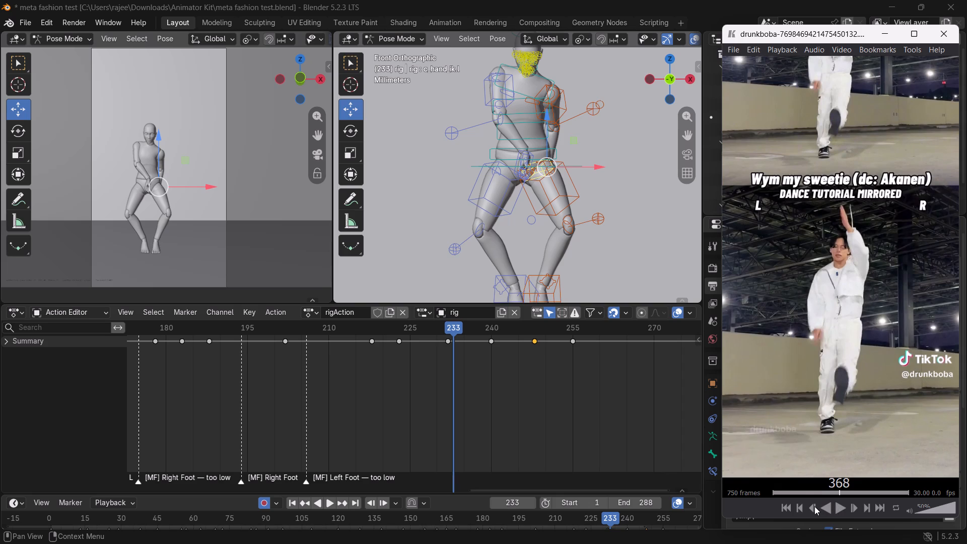
Step the reference video backward frame by frame to frame 334 to study the poses following the bent-knee move.
triple_click(814, 506)
triple_click(814, 506)
triple_click(814, 506)
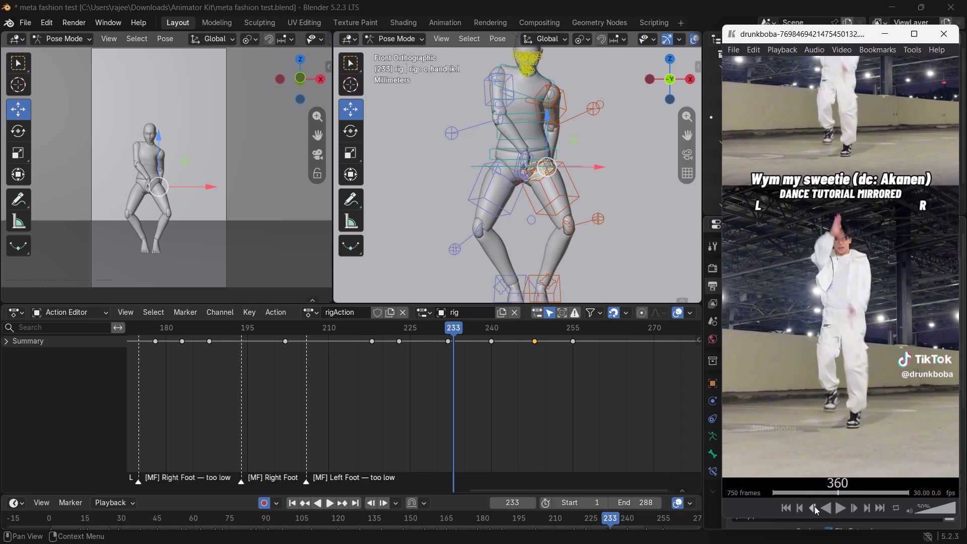
triple_click(814, 506)
triple_click(814, 506)
click(814, 506)
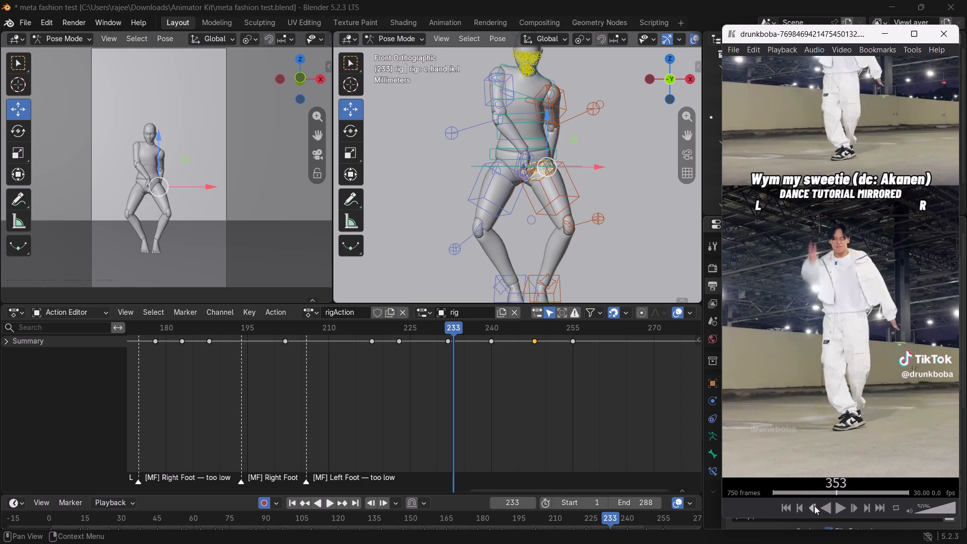
triple_click(814, 506)
triple_click(814, 506)
triple_click(814, 506)
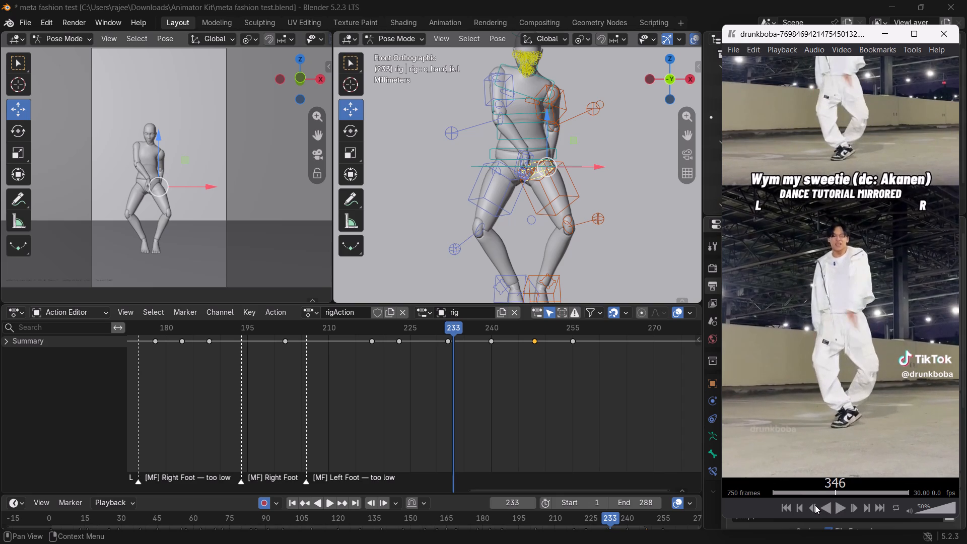
triple_click(815, 505)
triple_click(815, 506)
triple_click(816, 506)
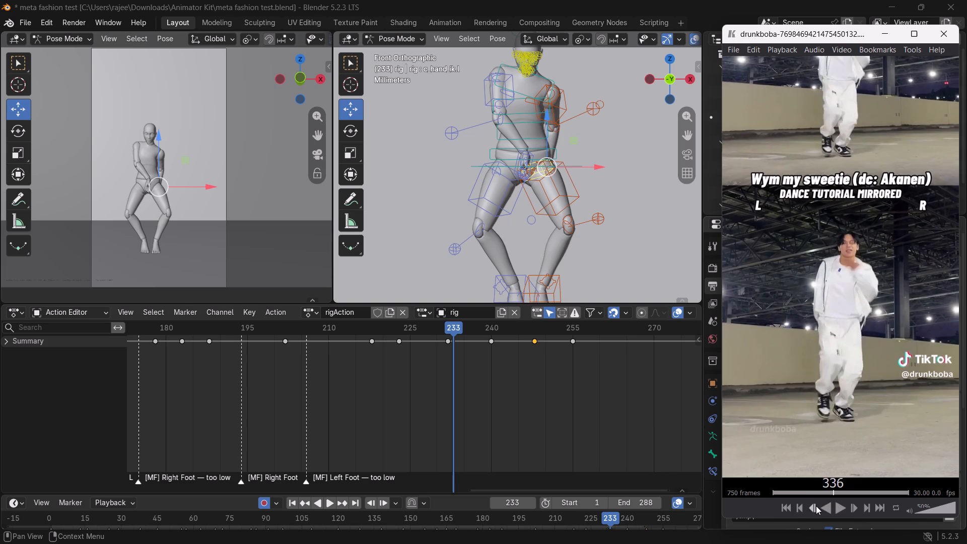
Back in Blender, scrub the rig animation forward to the key at frame 255 to compare it with the reference.
drag(447, 328, 473, 343)
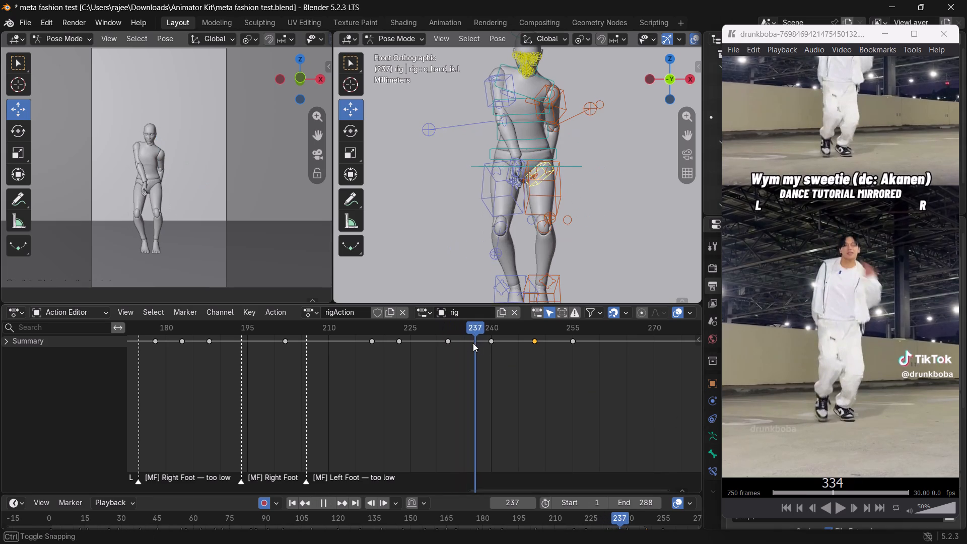
drag(473, 343, 573, 378)
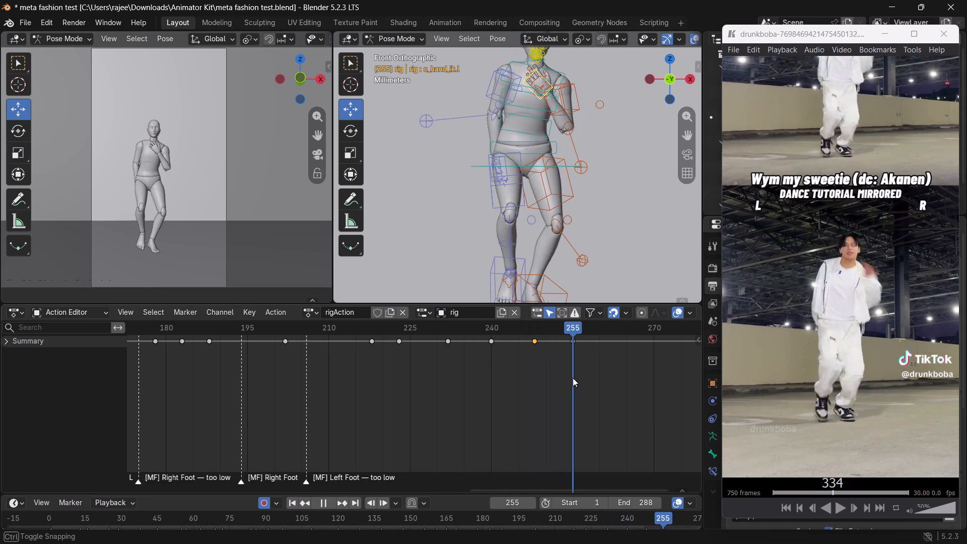
drag(573, 378, 571, 376)
scroll(499, 227, down, 4)
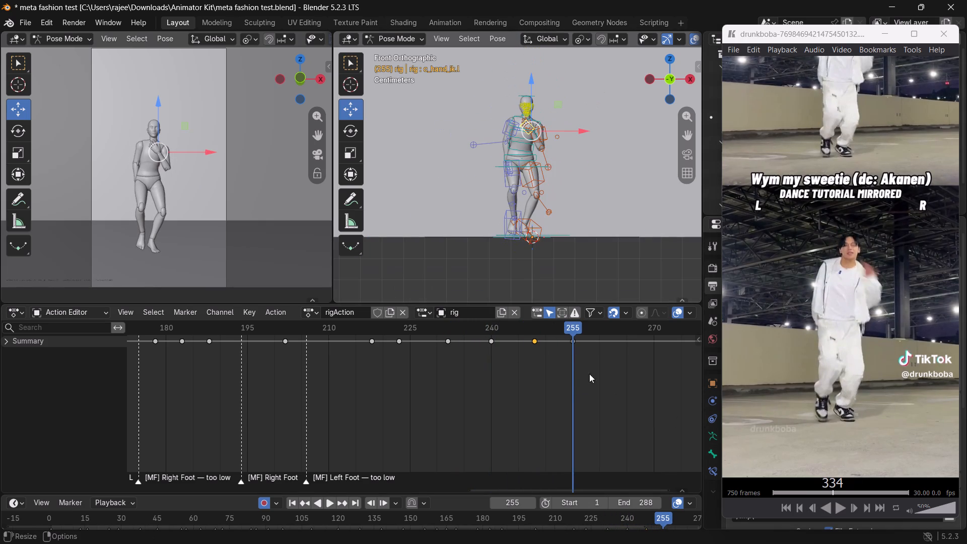
scroll(564, 349, up, 2)
scroll(614, 377, up, 2)
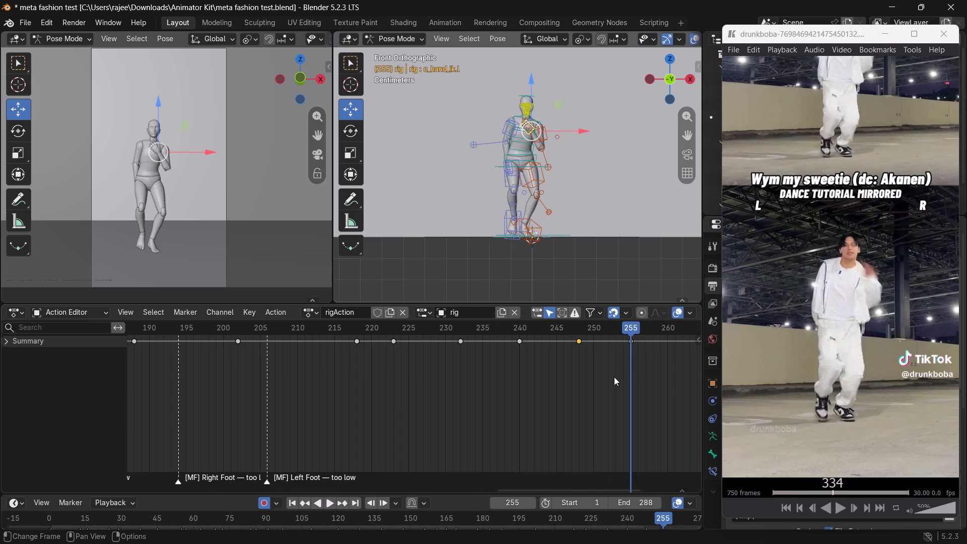
Step the KeyframeMP reference back to frame 322 and compare it with the rig around frames 246 to 248, ending on 248.
triple_click(815, 506)
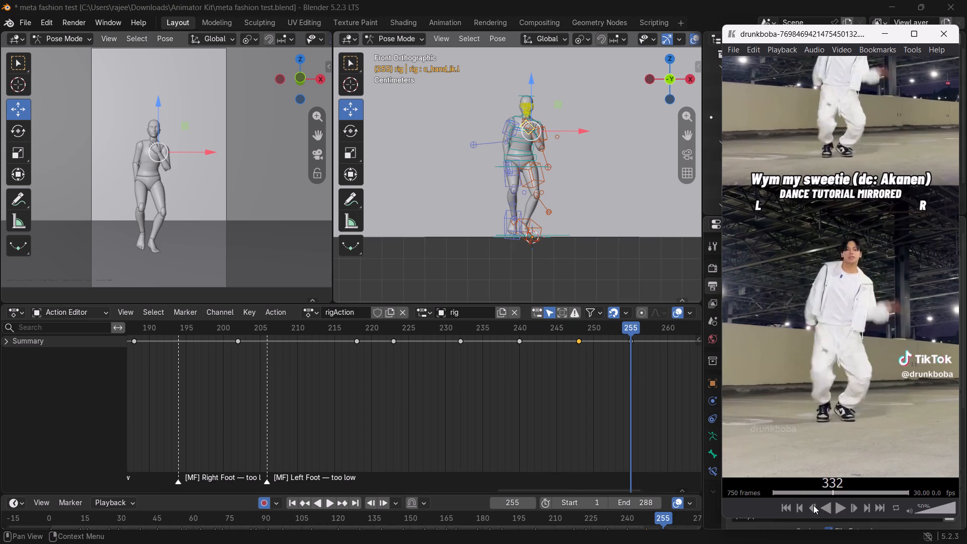
triple_click(813, 505)
triple_click(813, 505)
triple_click(813, 505)
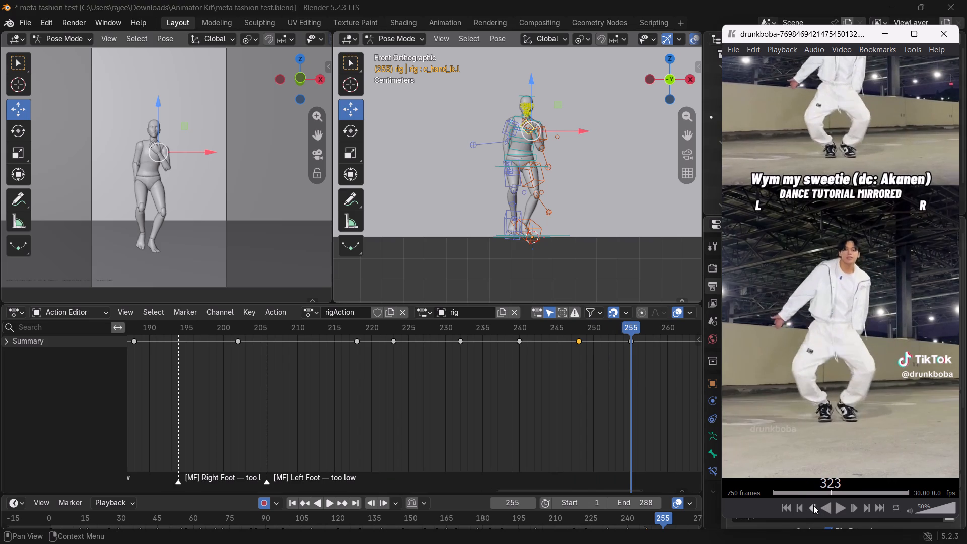
drag(633, 327, 539, 326)
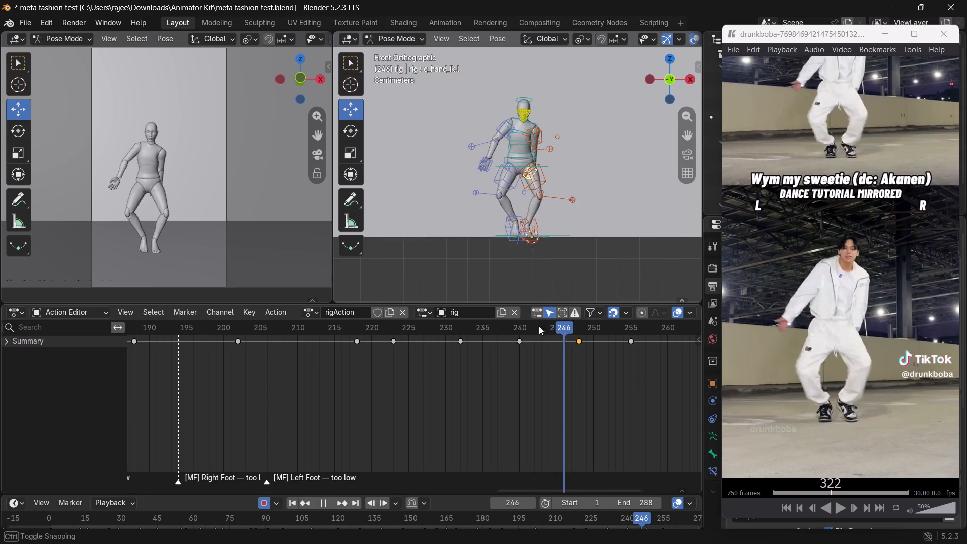
drag(539, 326, 581, 347)
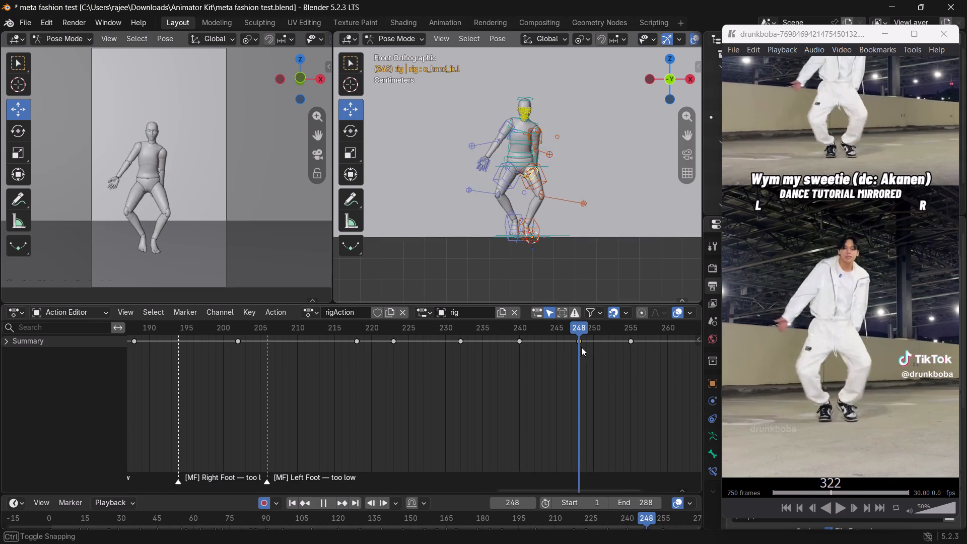
drag(581, 347, 576, 353)
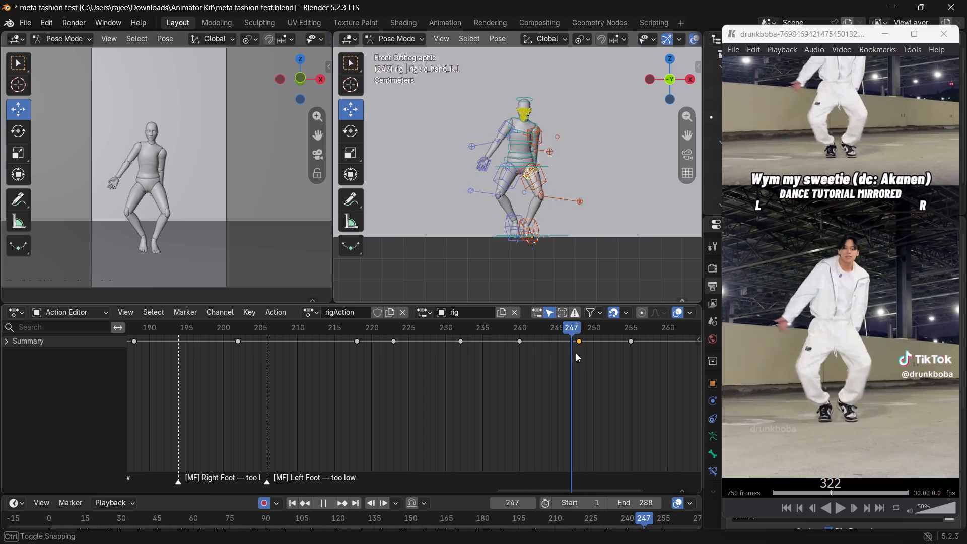
drag(576, 353, 581, 355)
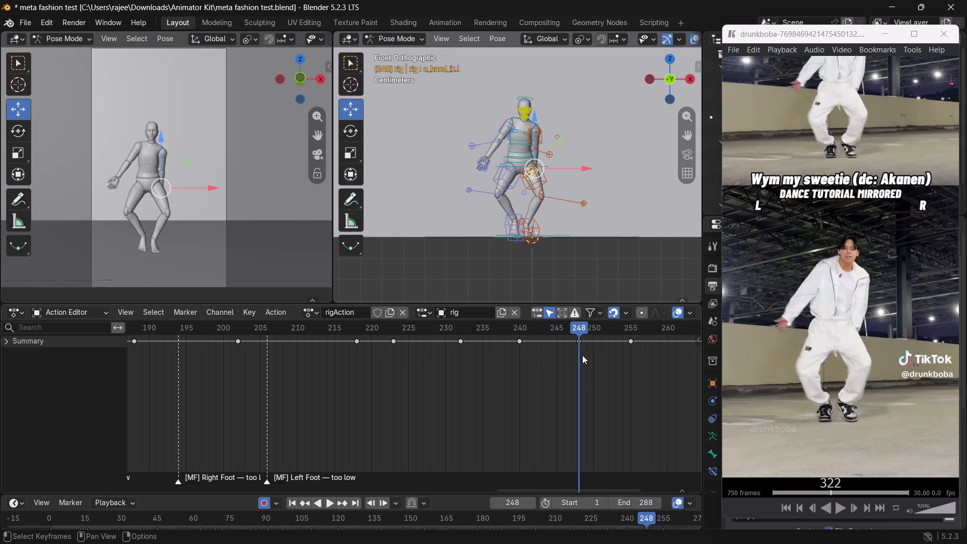
Step the KeyframeMP reference back to frame 316 and compare it with the rig at frames 247 and 248 in Blender.
triple_click(811, 507)
double_click(811, 507)
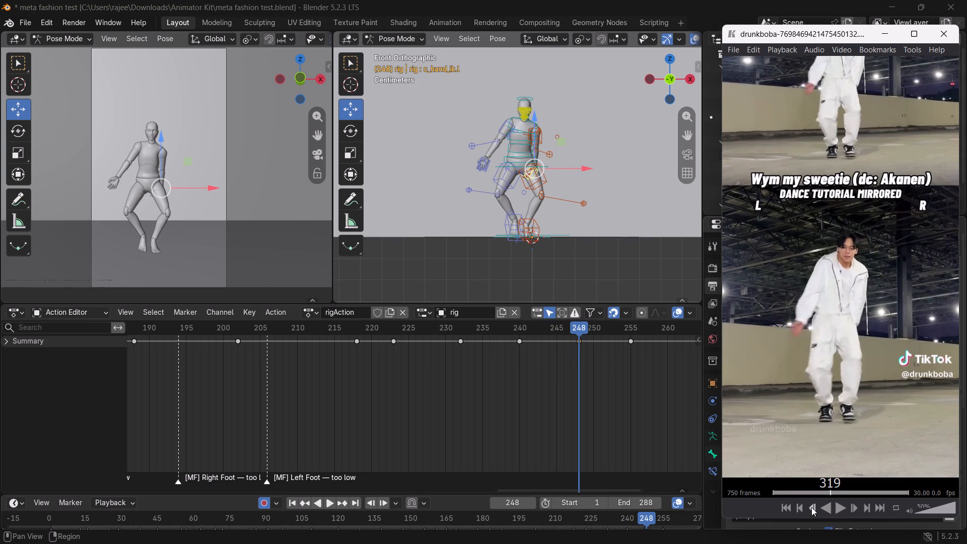
click(811, 507)
drag(573, 328, 574, 359)
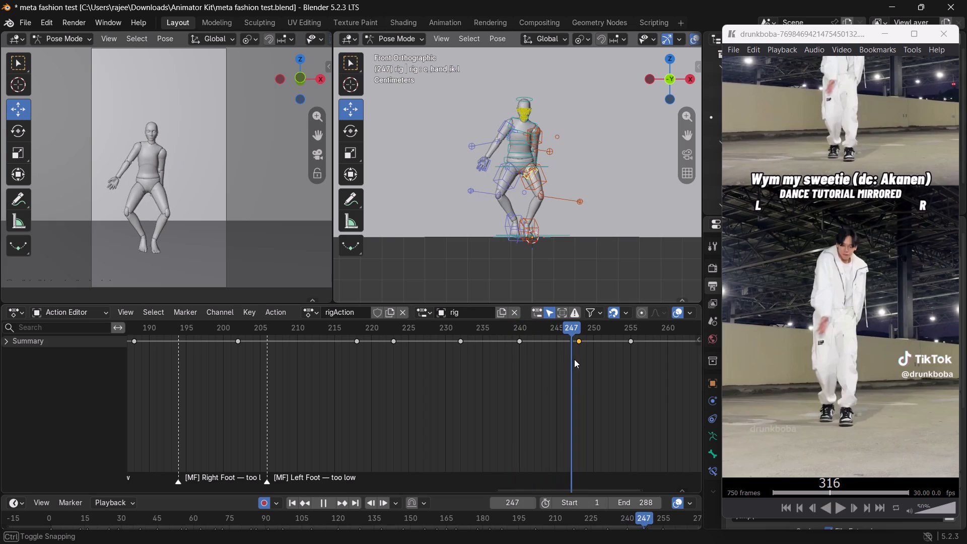
drag(574, 359, 576, 360)
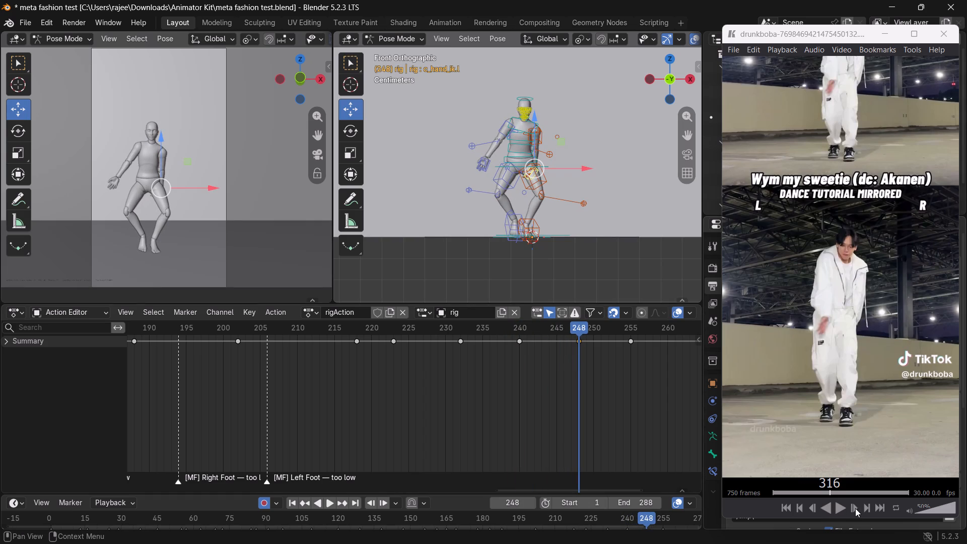
Step the reference video forward from frame 316 through the squat, settling on frame 327 to study the knee-bend depth.
scroll(559, 276, up, 2)
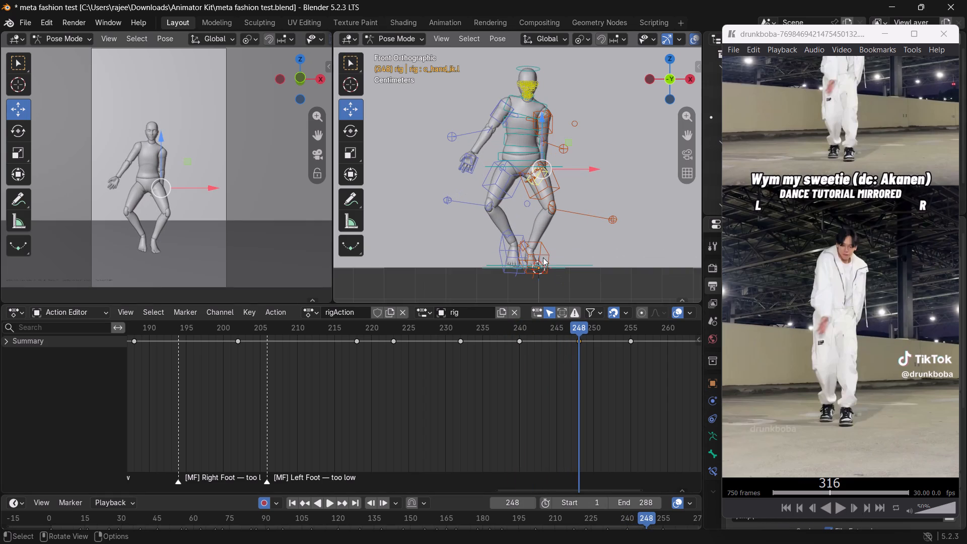
triple_click(850, 508)
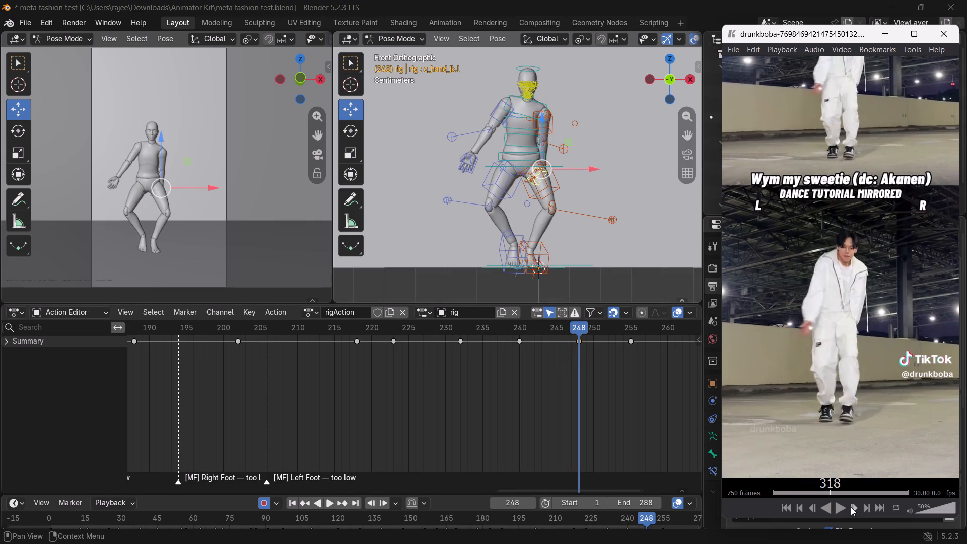
triple_click(851, 507)
click(853, 507)
click(853, 507)
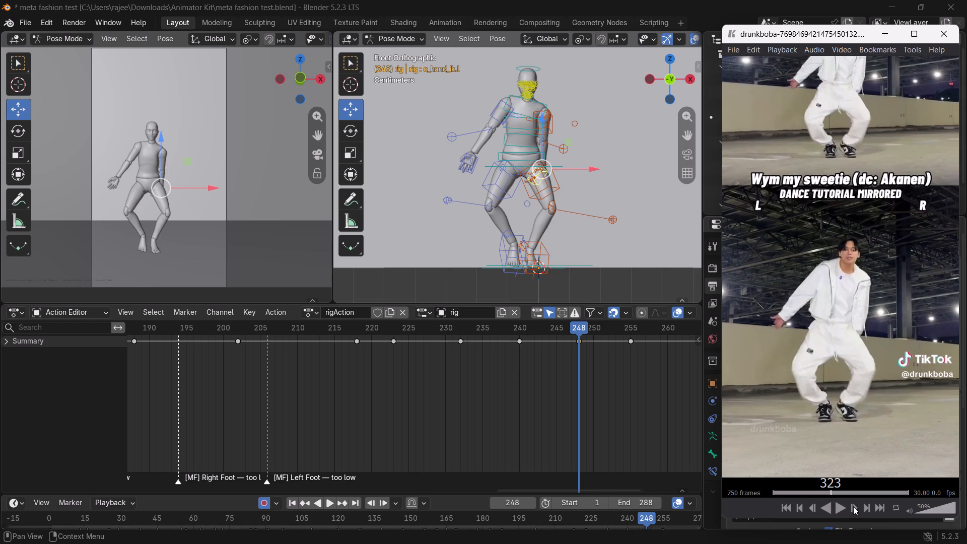
click(853, 506)
double_click(853, 506)
click(852, 503)
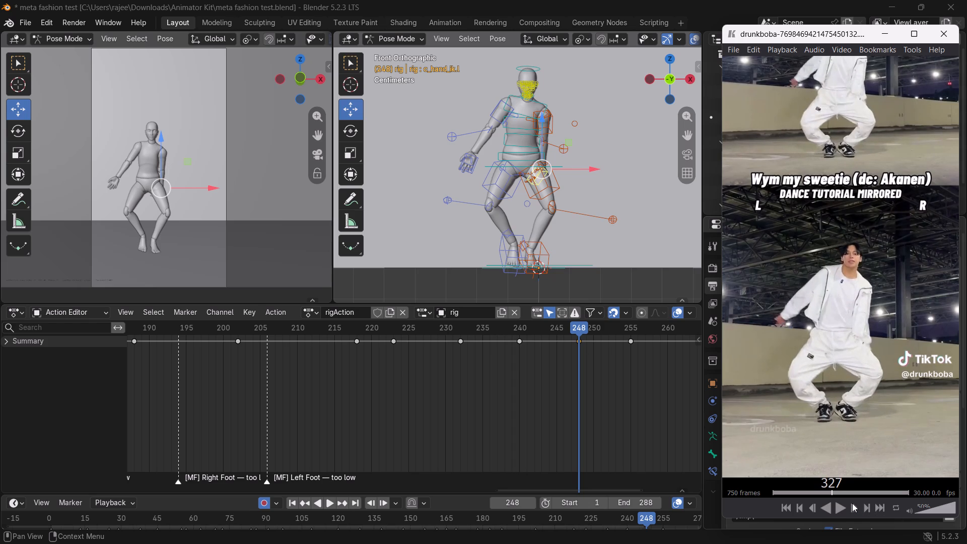
click(852, 503)
double_click(814, 506)
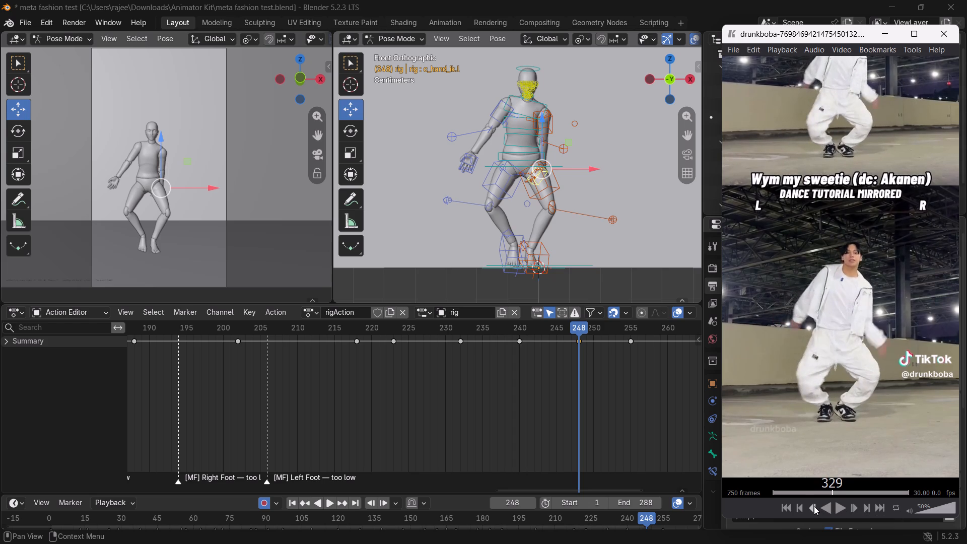
In Blender, lower the c_spine_01.x control about 0.011 m along Z at frame 247 to deepen the squat.
drag(580, 323, 456, 319)
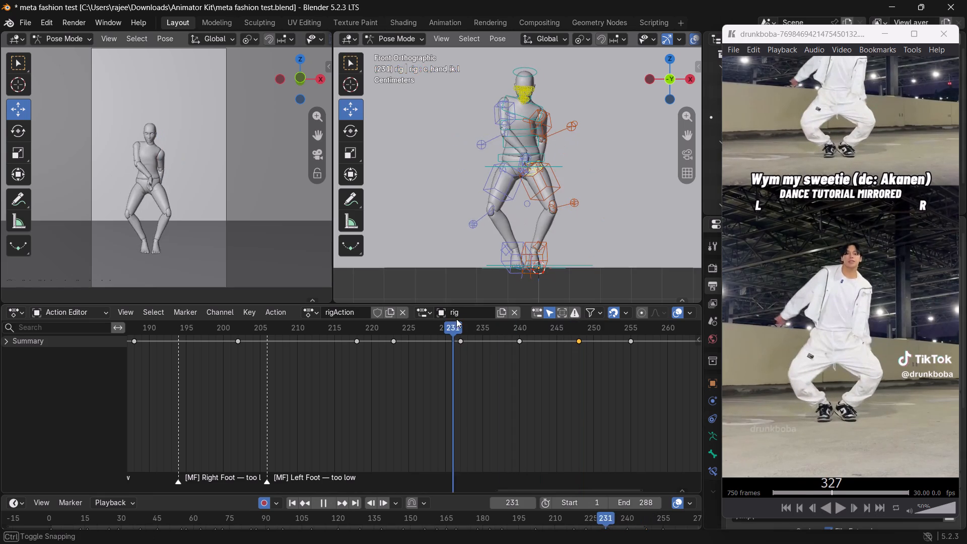
drag(456, 319, 570, 361)
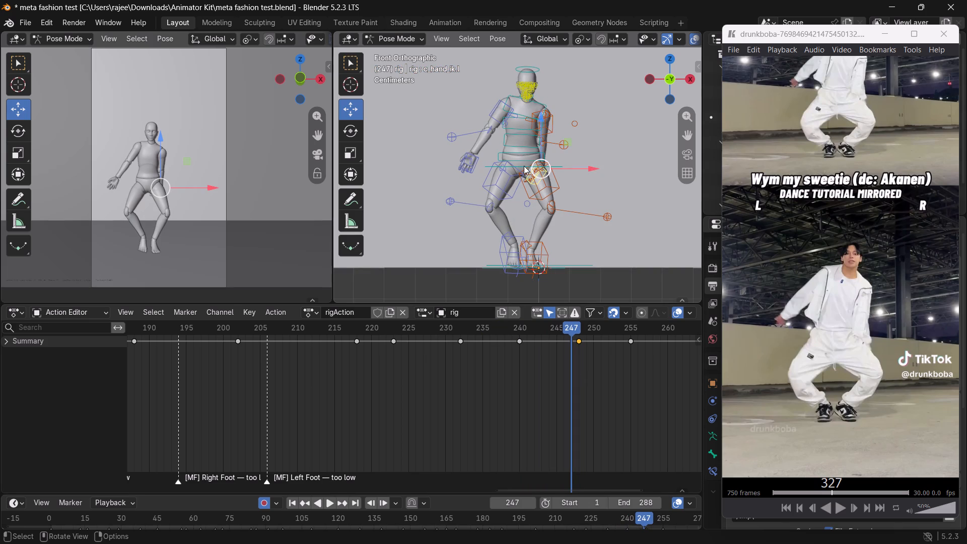
click(519, 157)
drag(521, 119, 526, 138)
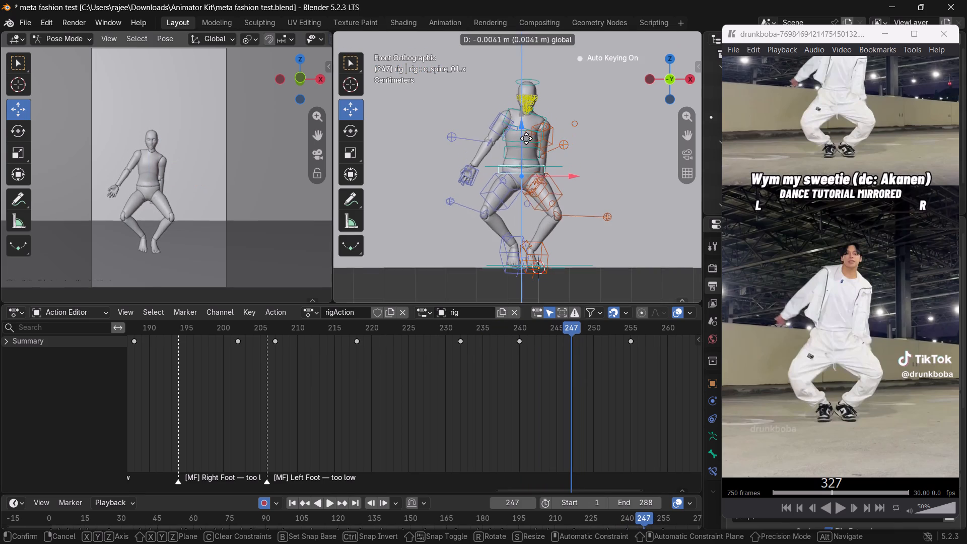
drag(526, 138, 527, 147)
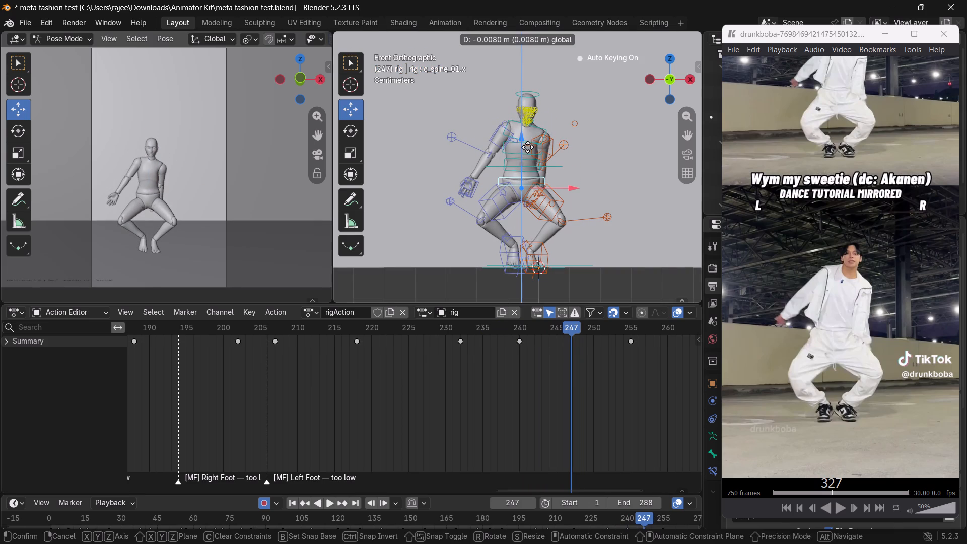
drag(527, 147, 528, 157)
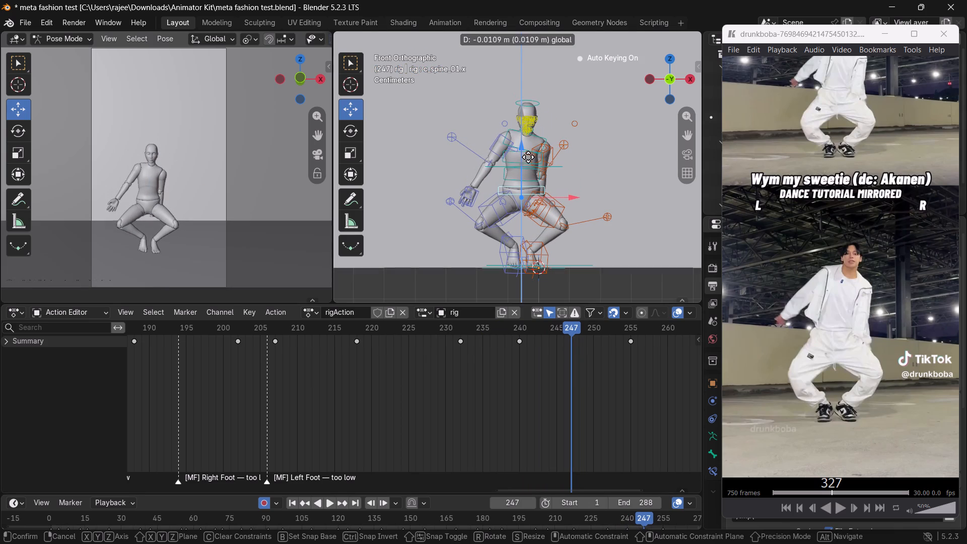
drag(528, 157, 528, 156)
Play the rig animation from frame 224 to frame 252 to check the deeper squat, and scrub back to frame 228.
drag(568, 330, 515, 323)
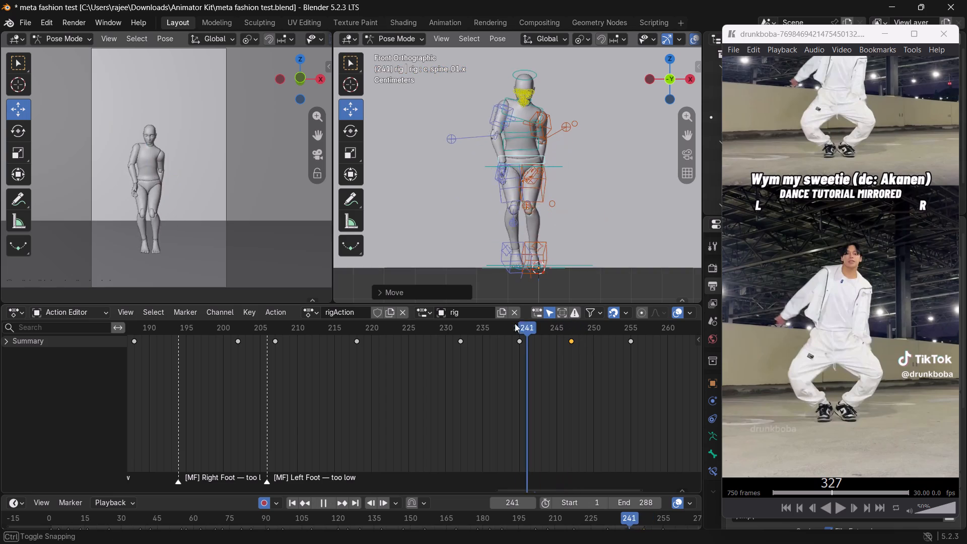
drag(515, 323, 388, 290)
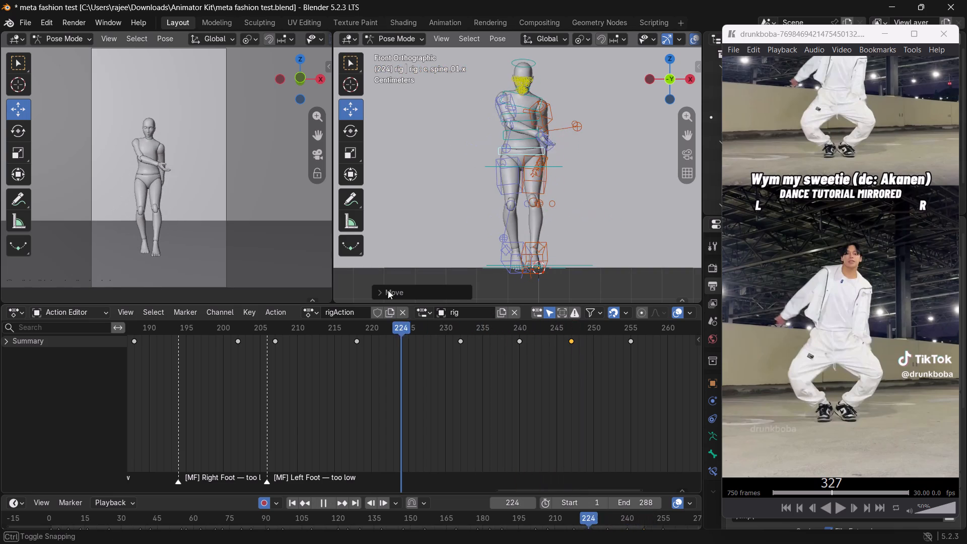
drag(388, 290, 389, 290)
key(space)
key(space)
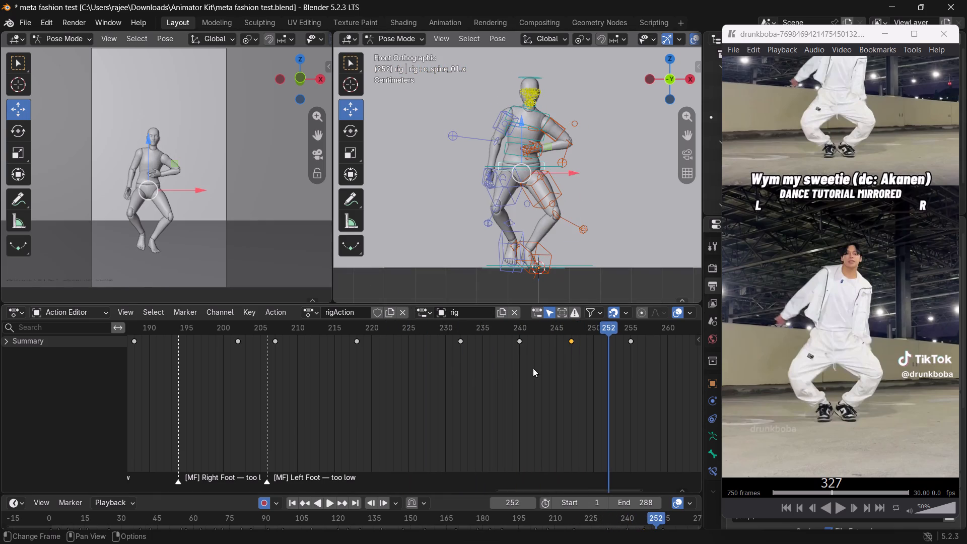
drag(601, 334, 428, 307)
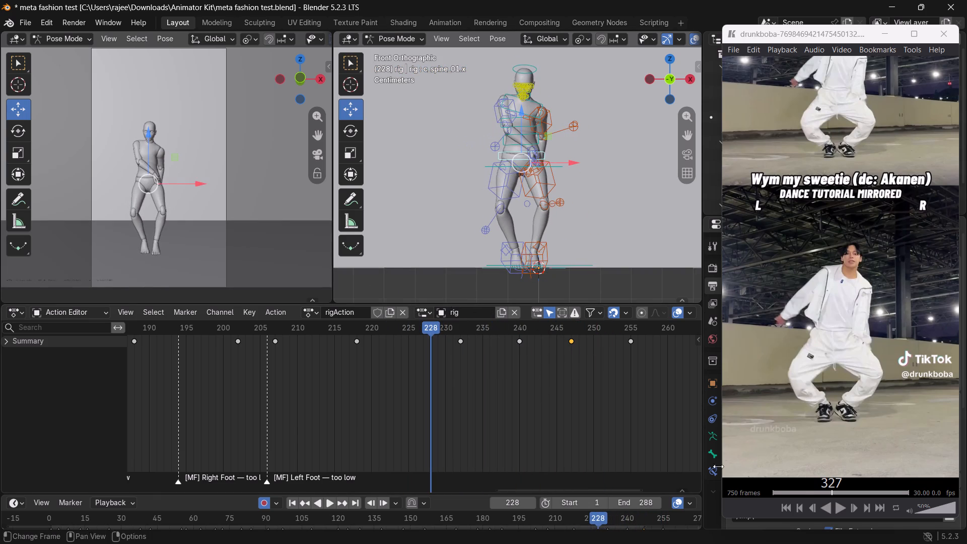
Switch to KeyframeMP and play the reference on from frame 327, and again from frame 190 to 335, to study the bounces.
click(819, 488)
click(837, 505)
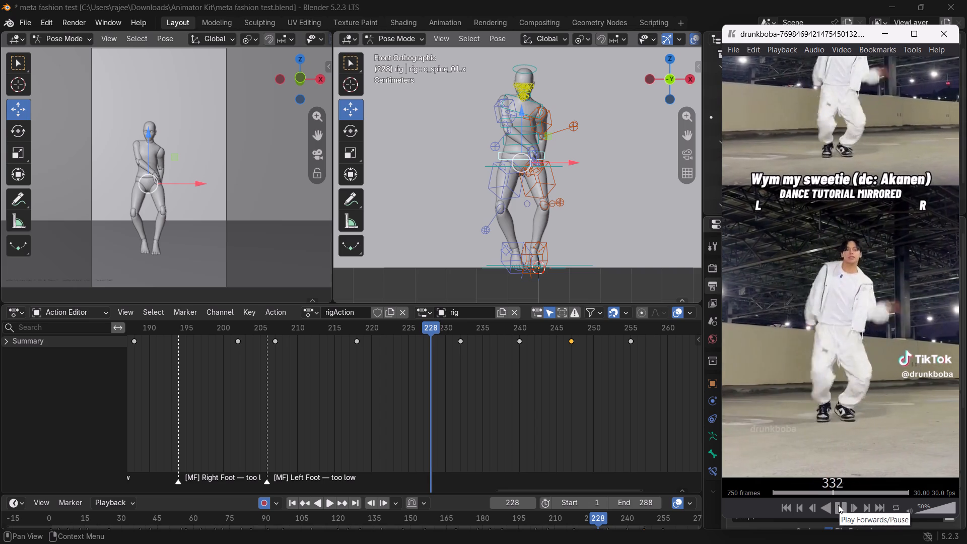
click(838, 505)
click(807, 493)
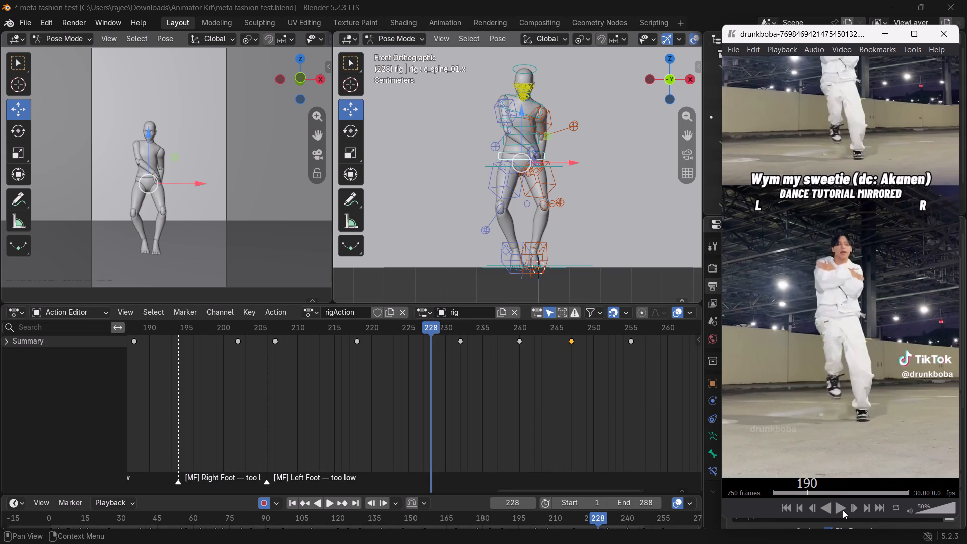
click(843, 510)
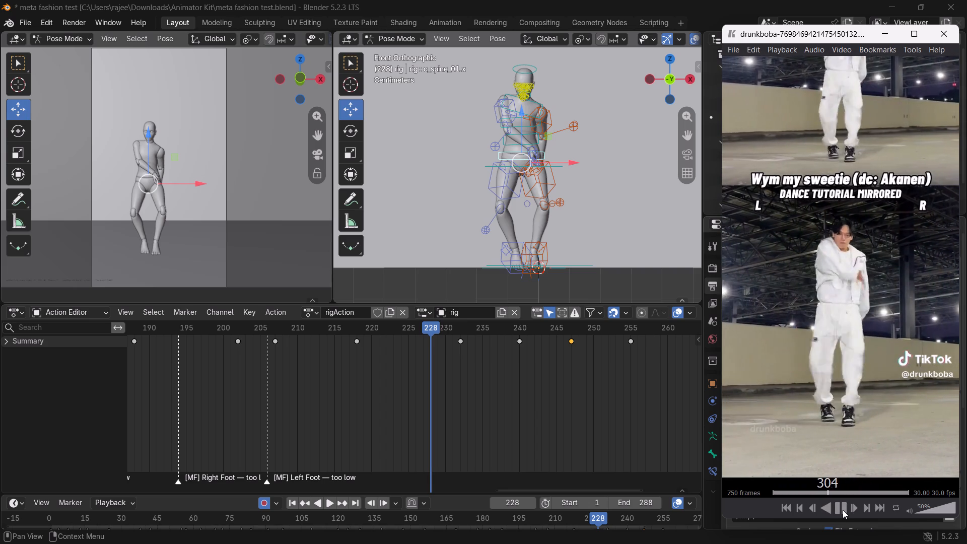
click(843, 510)
click(843, 510)
click(843, 510)
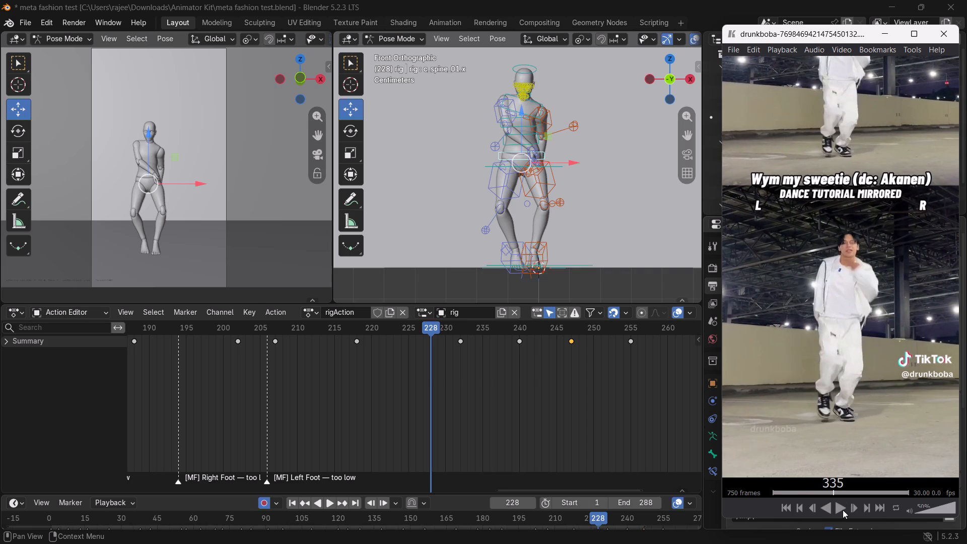
Back in Blender, play the rig animation from frame 228 through the squat to compare its bounces with the reference.
drag(430, 327, 430, 334)
key(space)
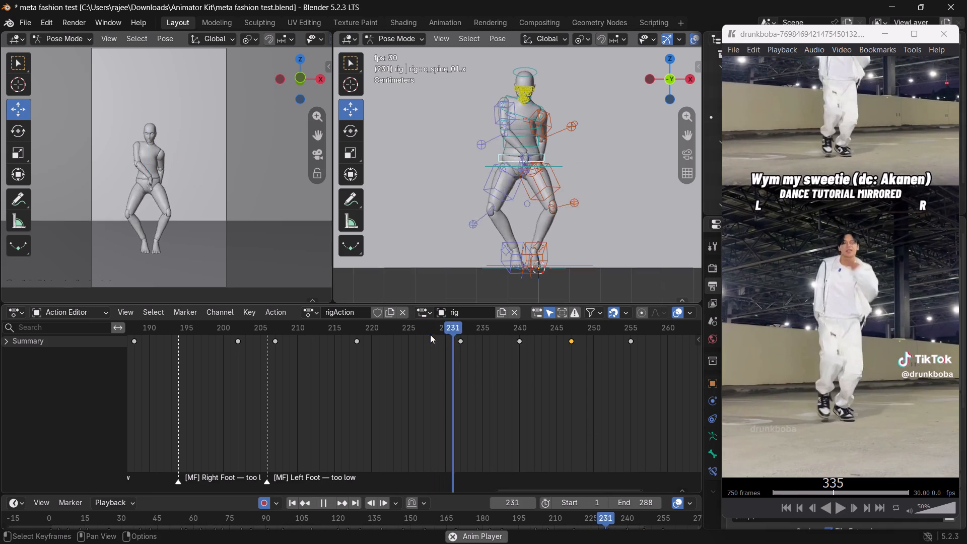
key(space)
At the frame 232 key, lower the c_spine_01.x control slightly along Z to deepen the first knee bend.
drag(577, 326, 420, 321)
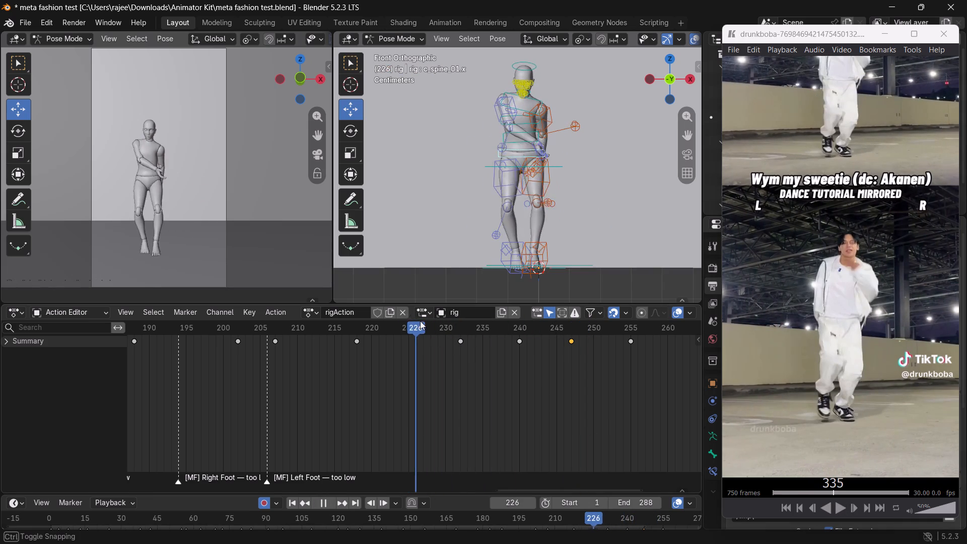
drag(420, 321, 430, 358)
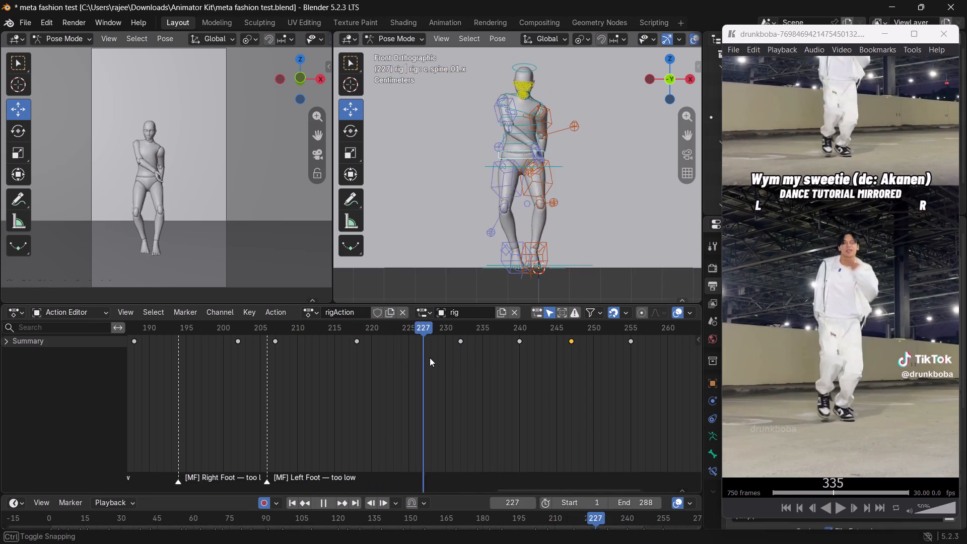
drag(430, 358, 458, 364)
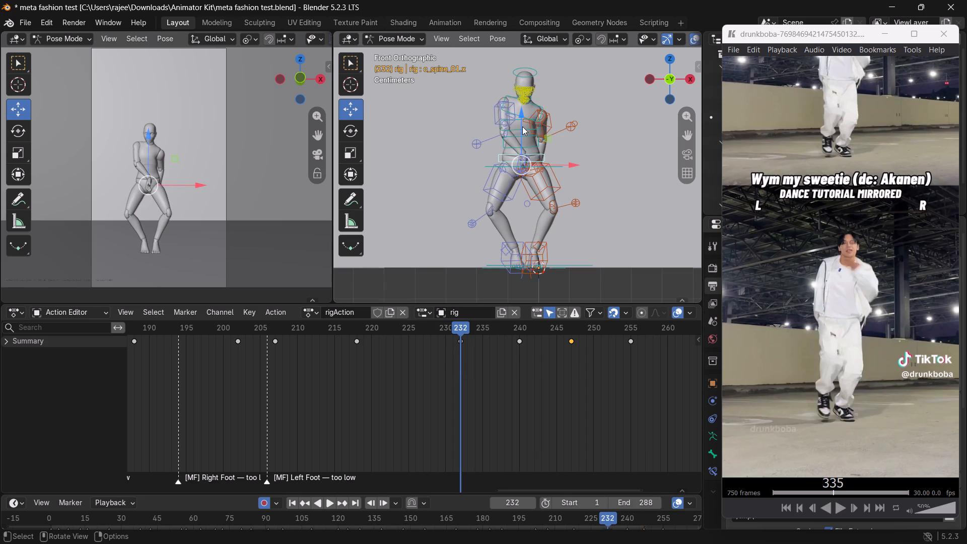
drag(519, 121, 517, 128)
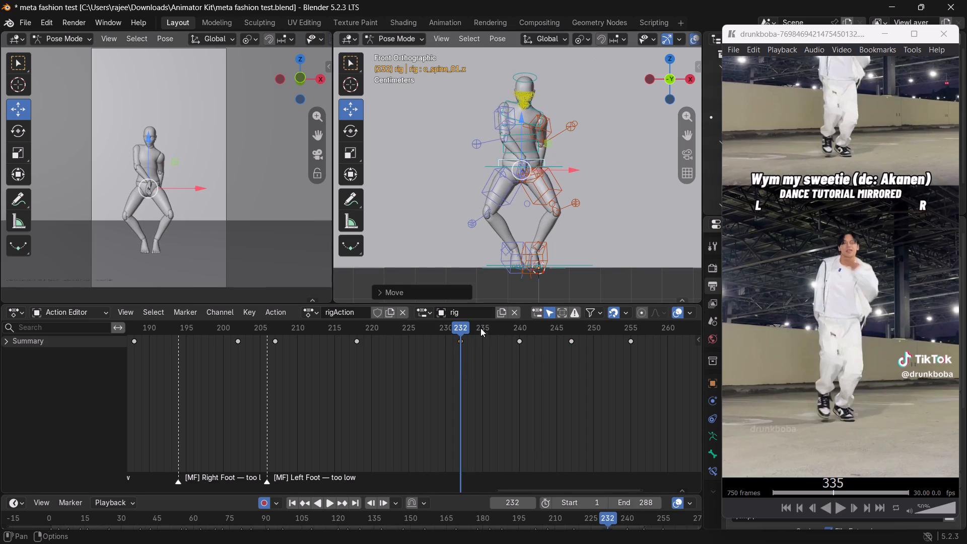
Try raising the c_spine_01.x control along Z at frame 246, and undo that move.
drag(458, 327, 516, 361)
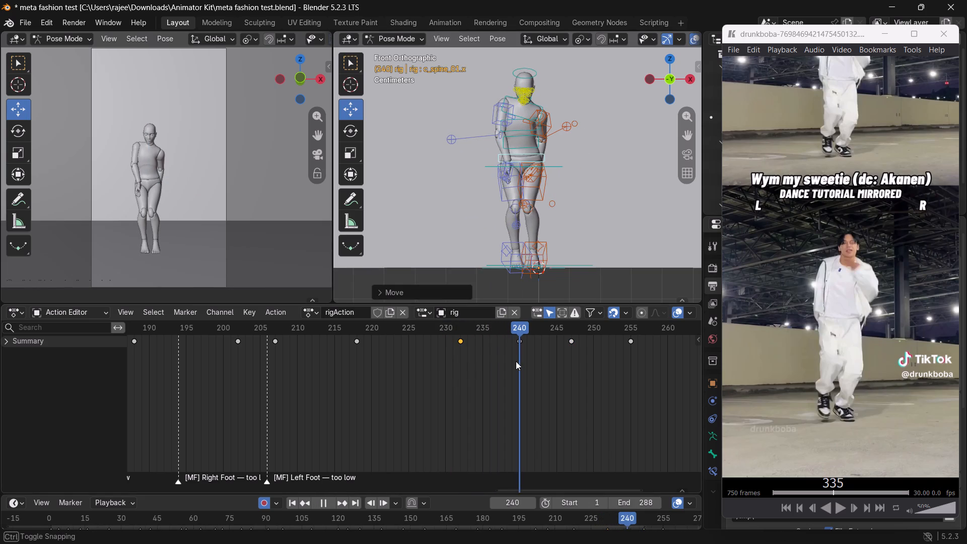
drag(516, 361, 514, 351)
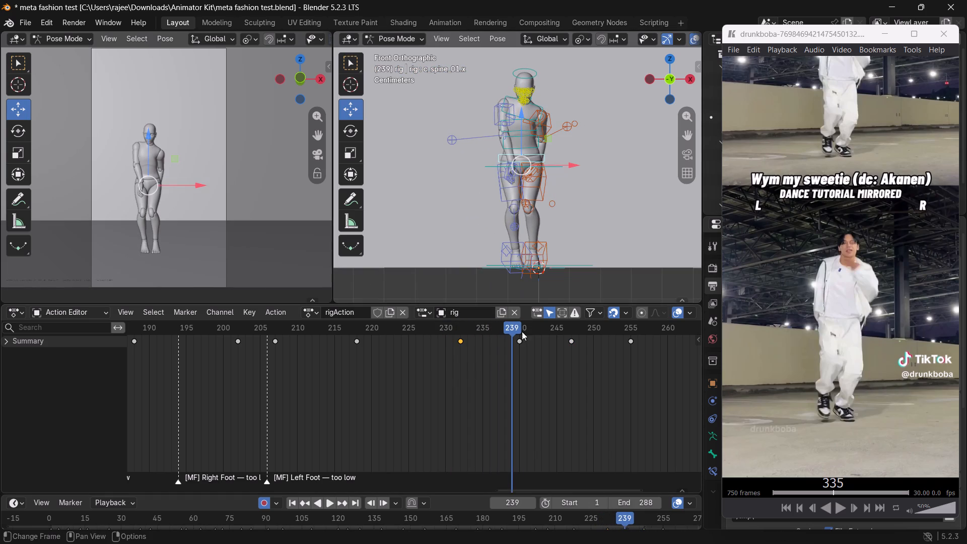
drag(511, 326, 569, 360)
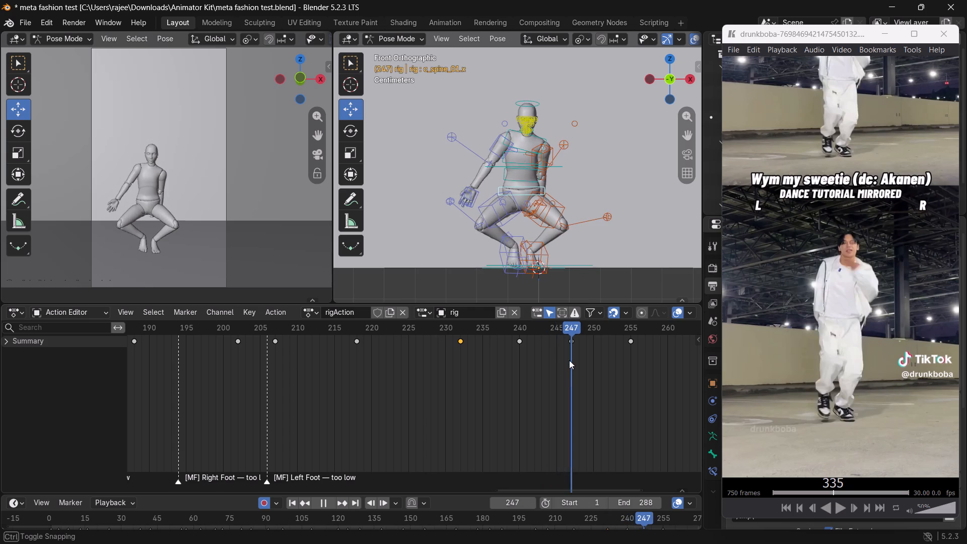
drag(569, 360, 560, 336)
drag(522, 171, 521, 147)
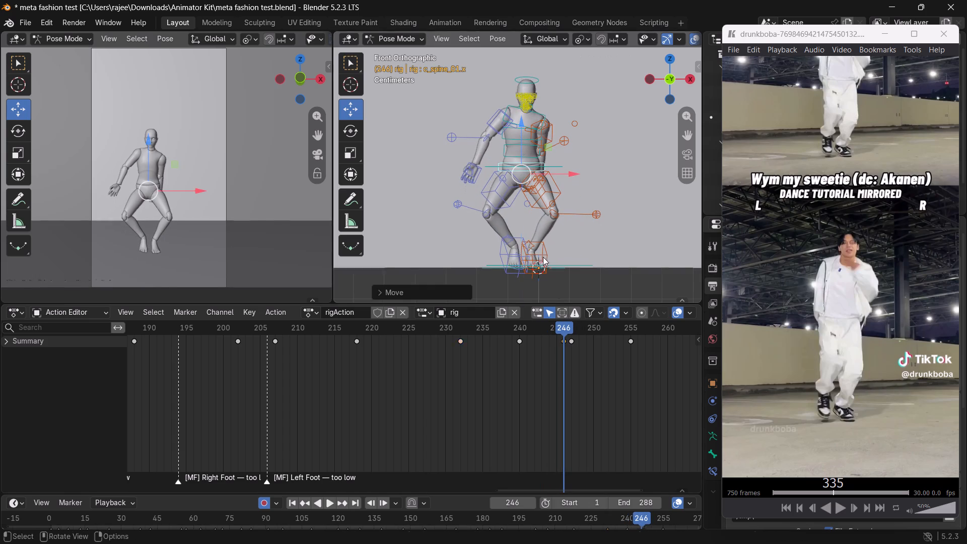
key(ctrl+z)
At the frame 247 key, raise the c_spine_01.x control along Z to make the squat shallower.
click(564, 331)
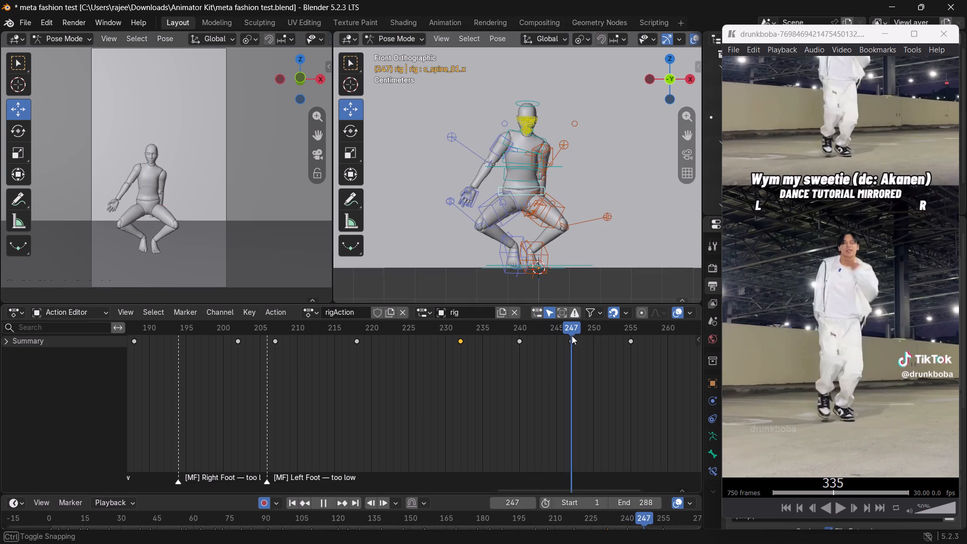
drag(522, 163, 519, 139)
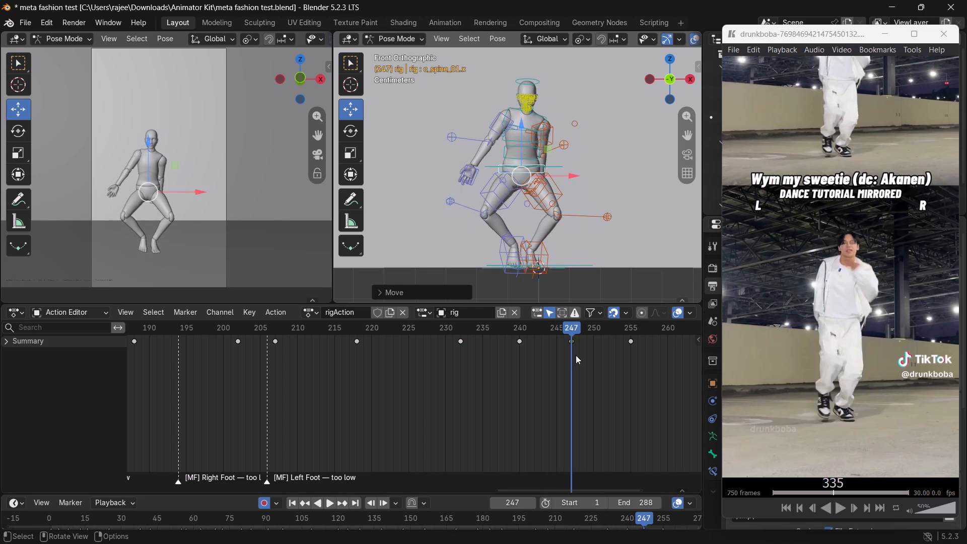
Play the rig animation twice from about frame 228 through the squat to check the knee-bend bounces.
drag(568, 325, 428, 308)
key(space)
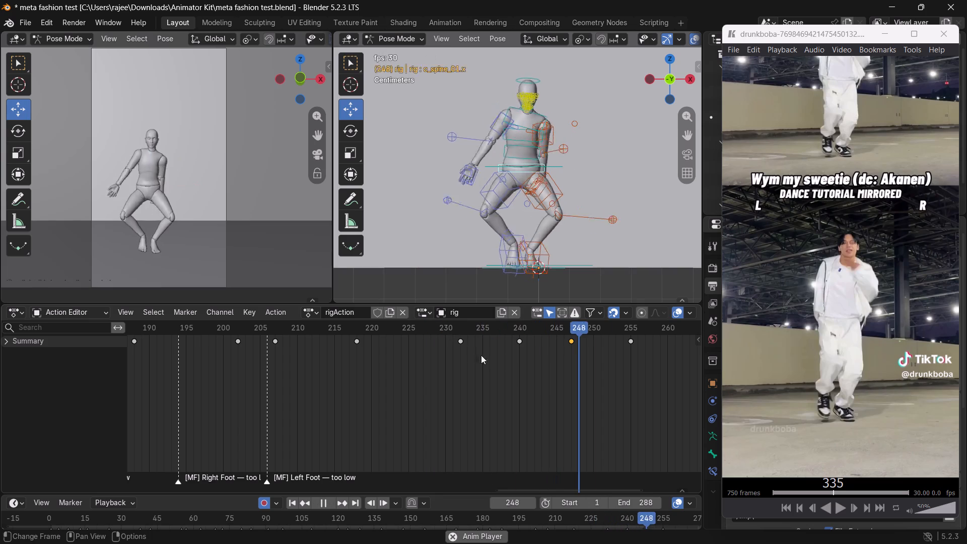
key(space)
drag(593, 332, 425, 341)
key(space)
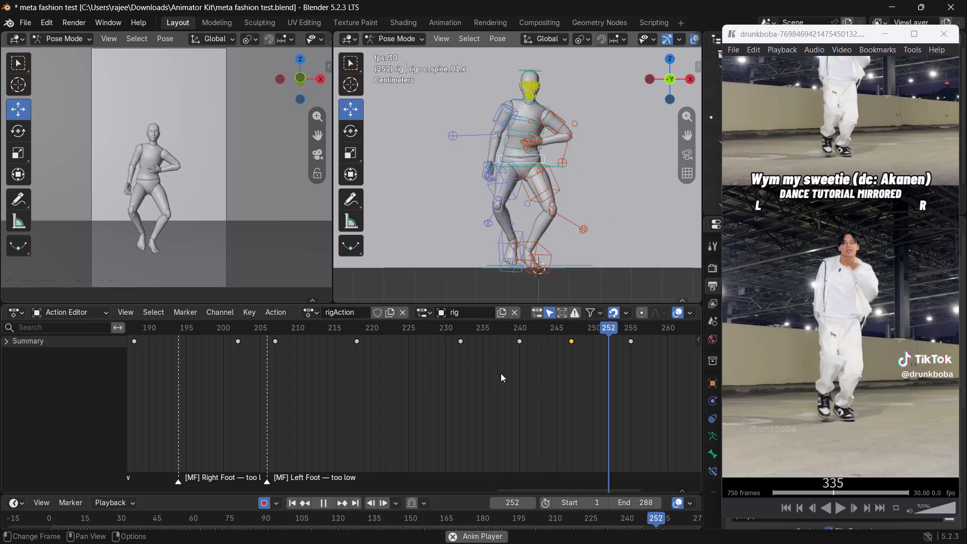
key(space)
At the frame 247 key, lower the c_spine_01.x control about 0.0034 m along Z to deepen the squat.
drag(626, 328, 518, 343)
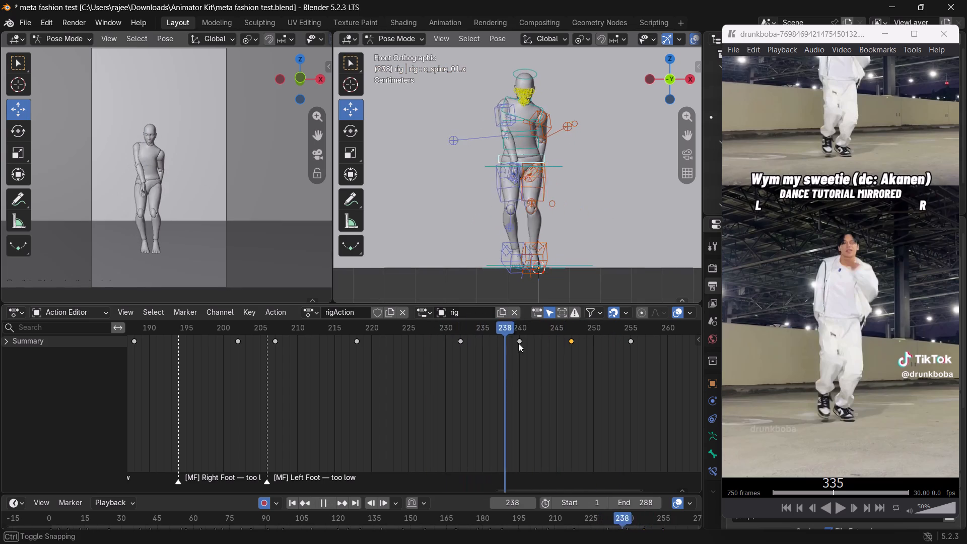
drag(518, 343, 551, 344)
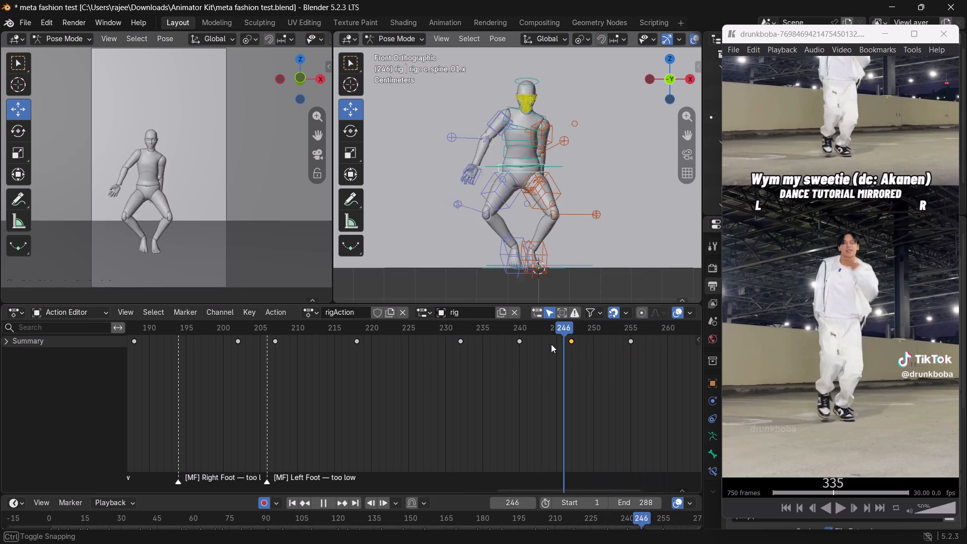
drag(551, 344, 570, 354)
drag(520, 143, 523, 156)
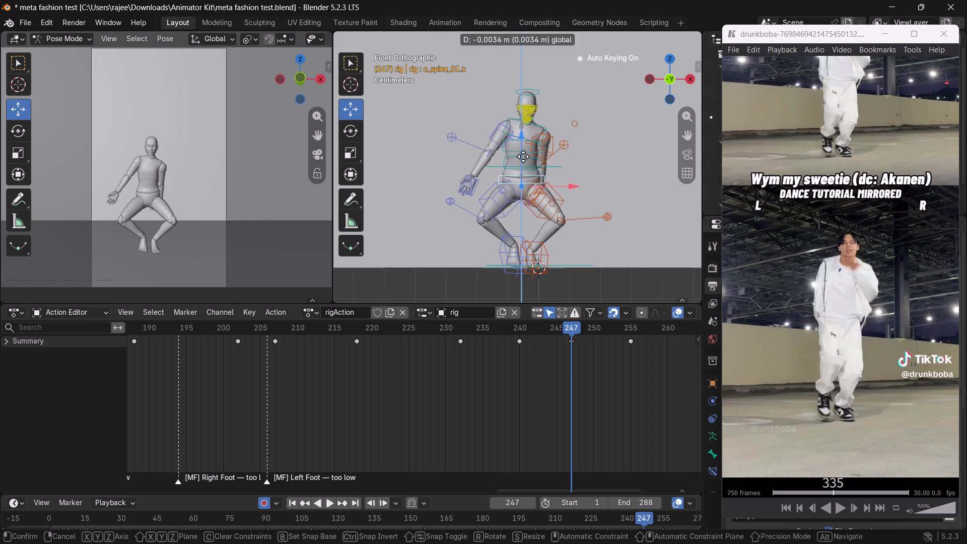
drag(523, 156, 523, 157)
At the frame 240 key, lower the c_spine_01.x control along Z to bring the hips down between the two bends.
drag(572, 326, 517, 328)
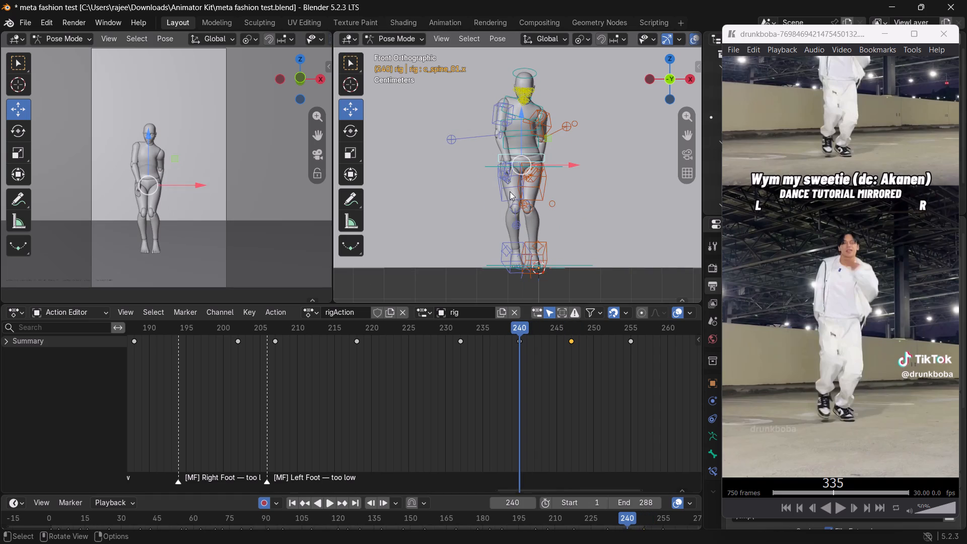
drag(520, 129, 522, 142)
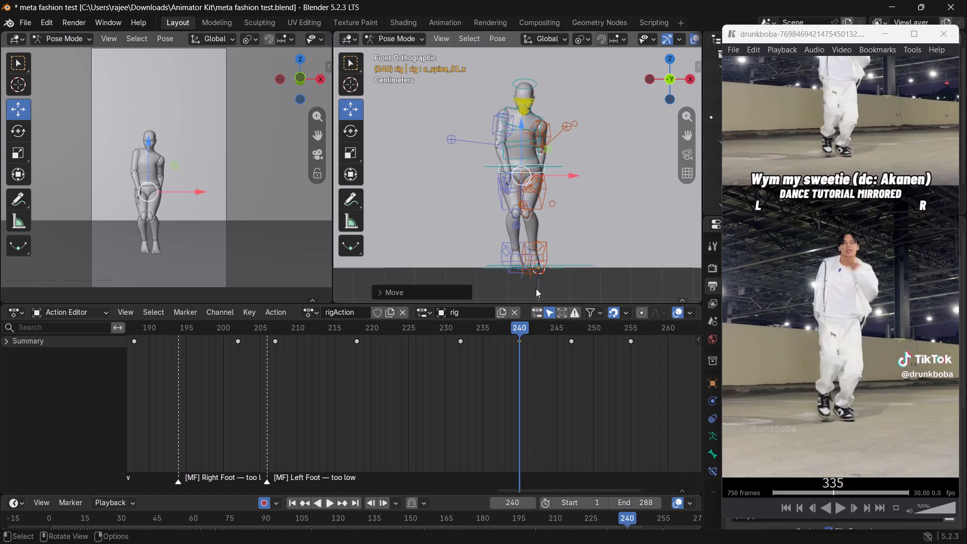
At the frame 232 key, lower the c_spine_01.x control along Z to make the first knee bend deeper.
drag(519, 334, 460, 327)
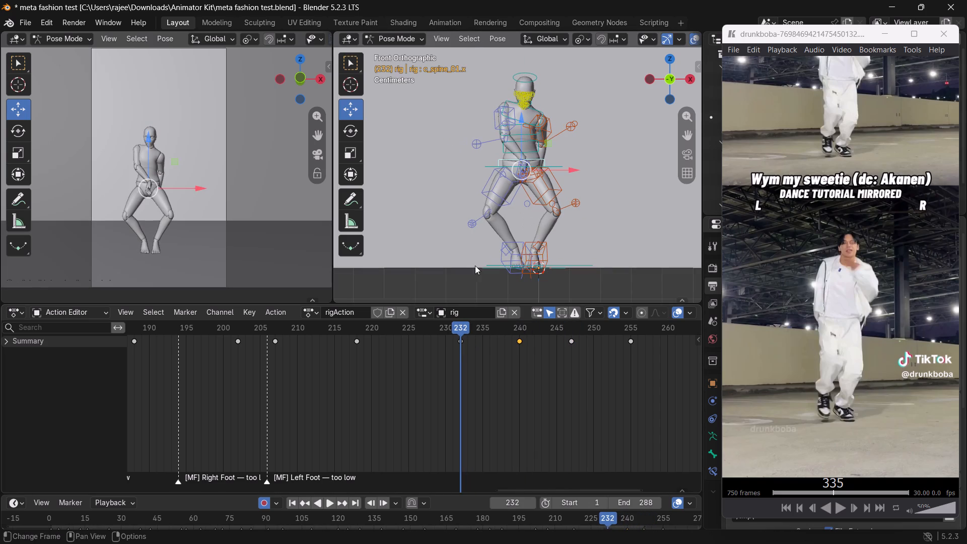
drag(517, 133, 519, 148)
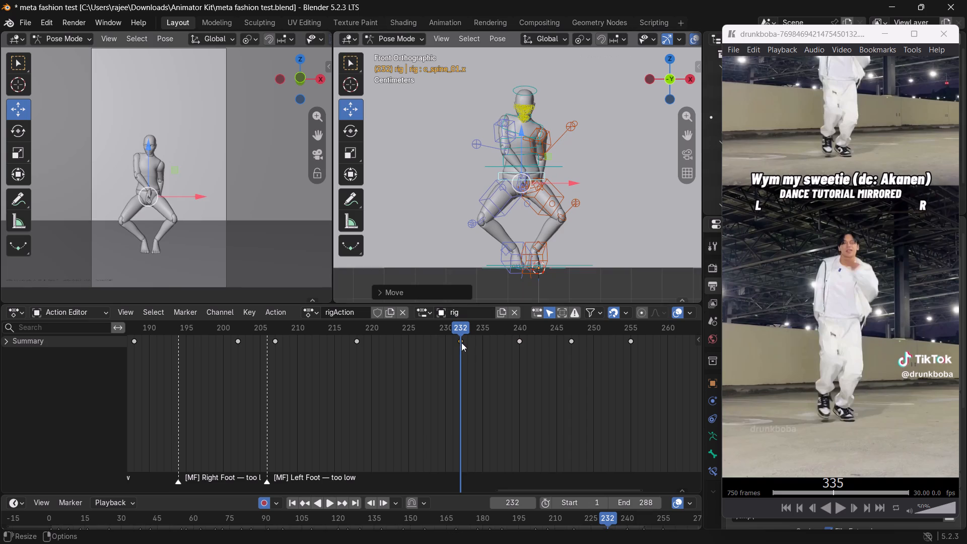
At the frame 218 key, lower the c_spine_01.x control along Z to bring the standing pose's hips down.
drag(455, 333, 361, 354)
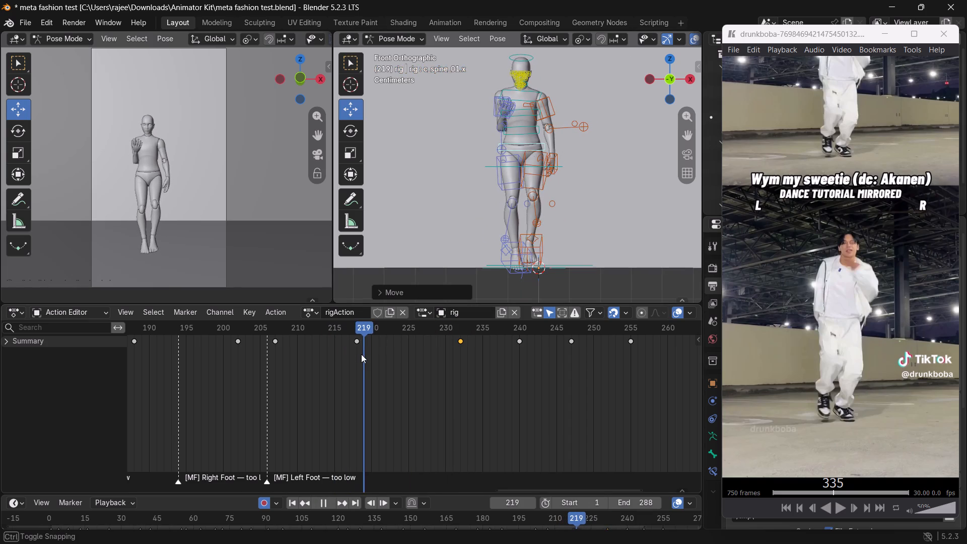
drag(361, 354, 357, 347)
drag(519, 116, 520, 130)
Play the animation from frame 203 and again from about frame 219 through the squat to review the lowered hip poses.
drag(352, 330, 248, 325)
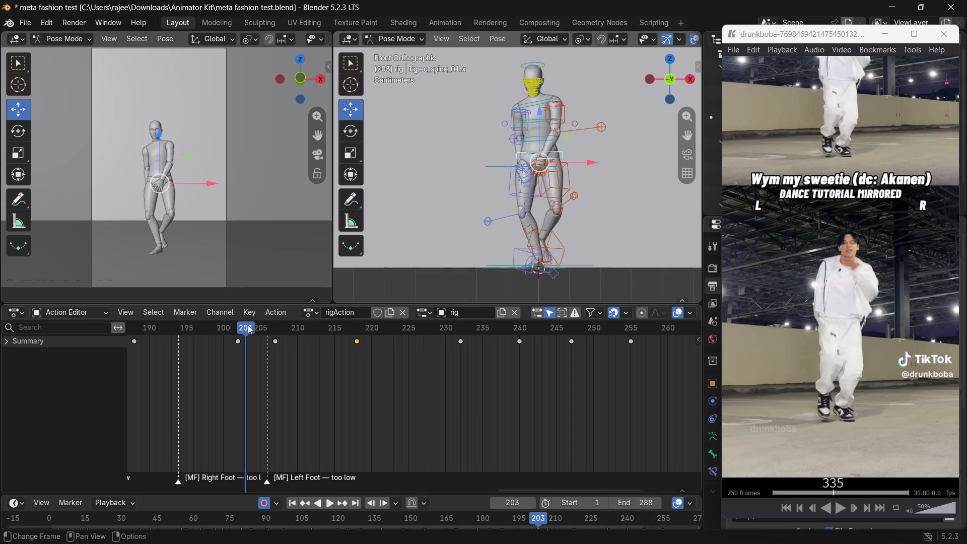
key(space)
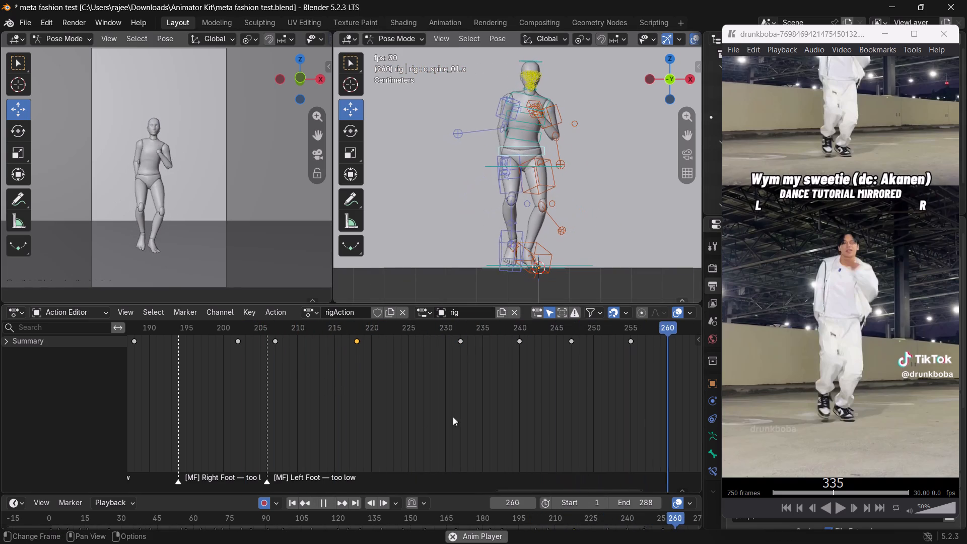
key(space)
drag(687, 327, 363, 355)
key(space)
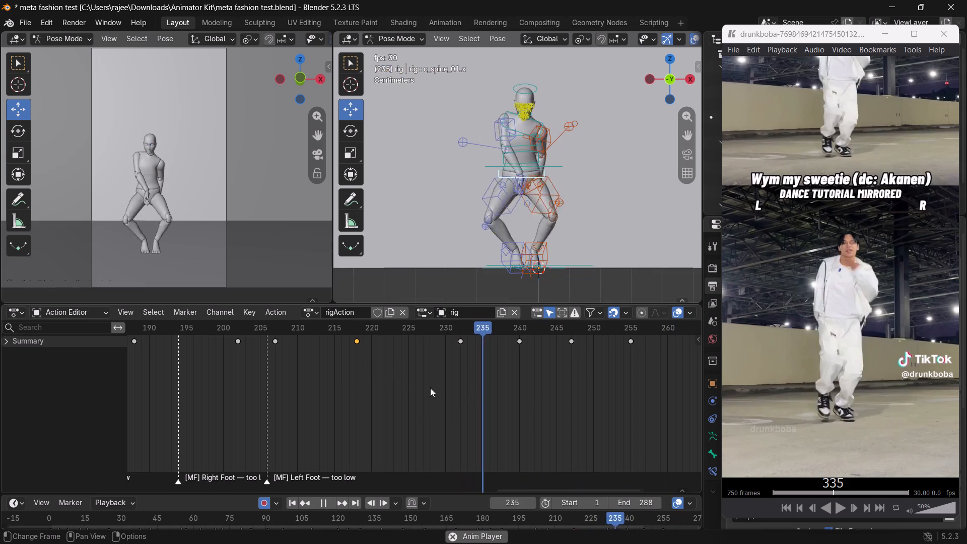
key(space)
key(space)
key(space)
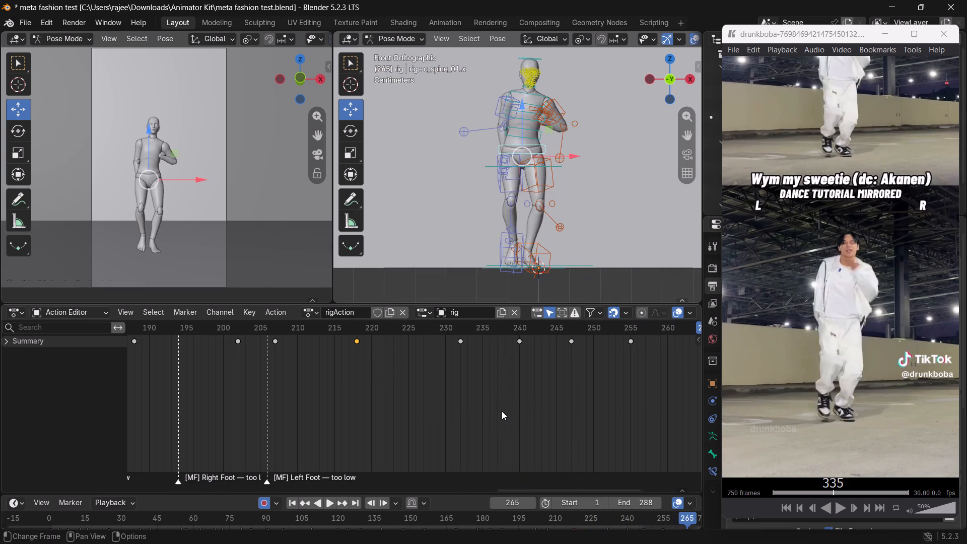
scroll(502, 411, down, 3)
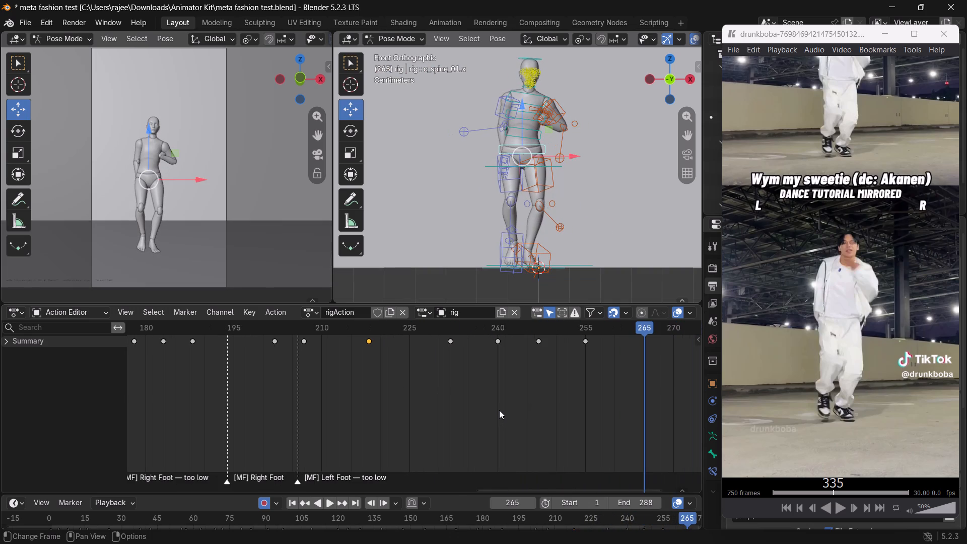
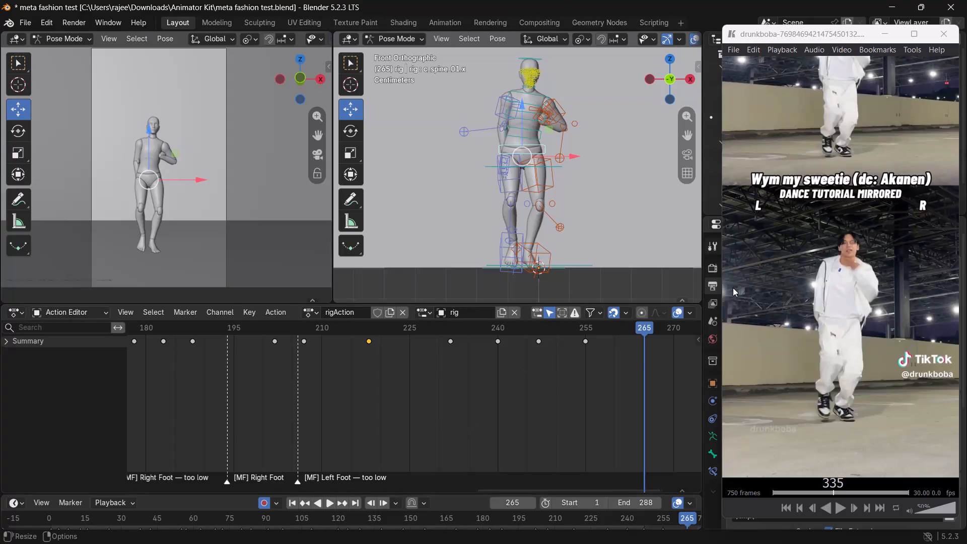
Scrub the animation between frames 255 and 264 to examine the rig's motion after the last squat key.
scroll(588, 370, down, 4)
key(a)
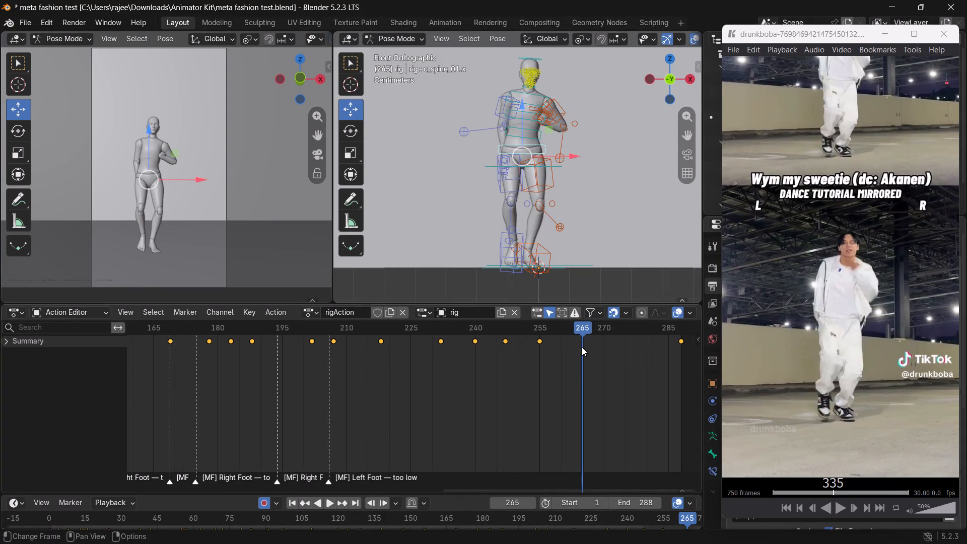
drag(579, 329, 538, 334)
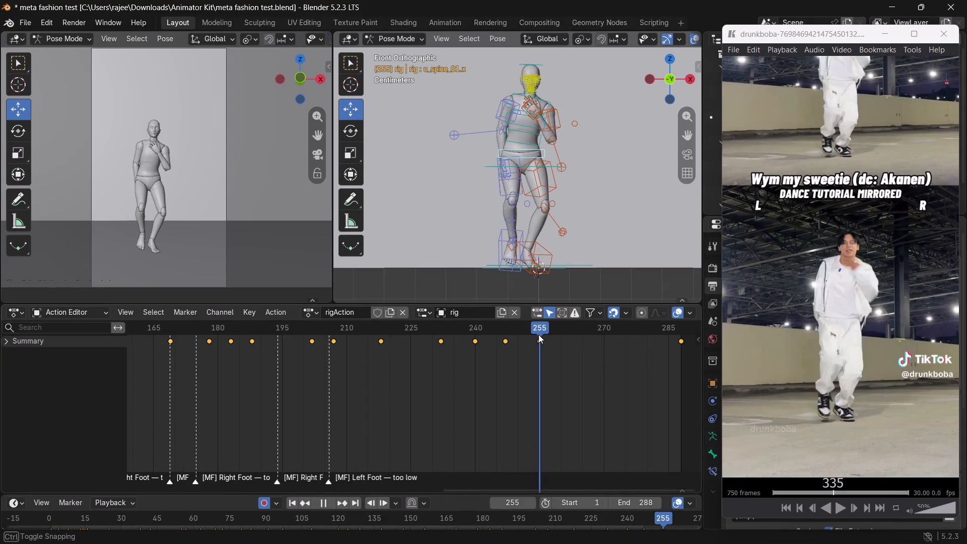
drag(538, 334, 579, 357)
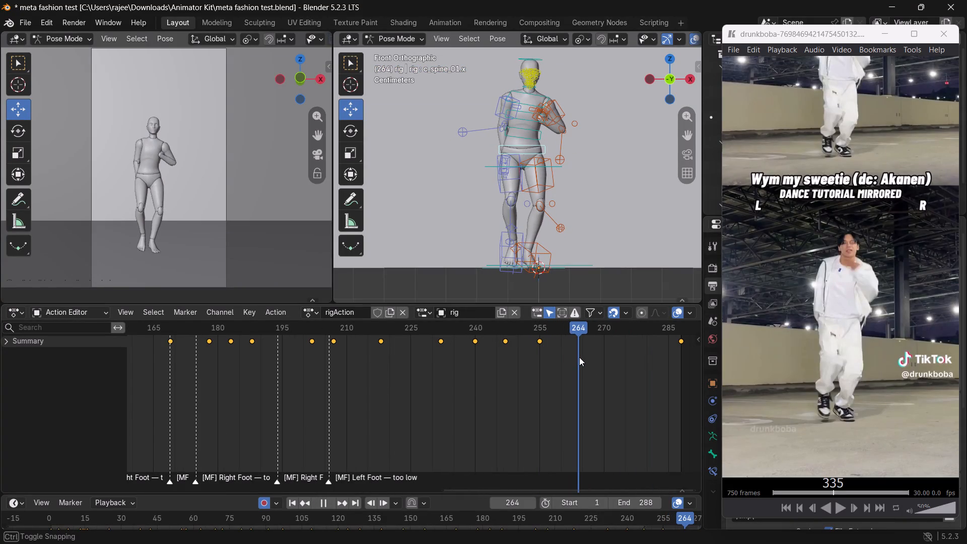
drag(579, 357, 562, 343)
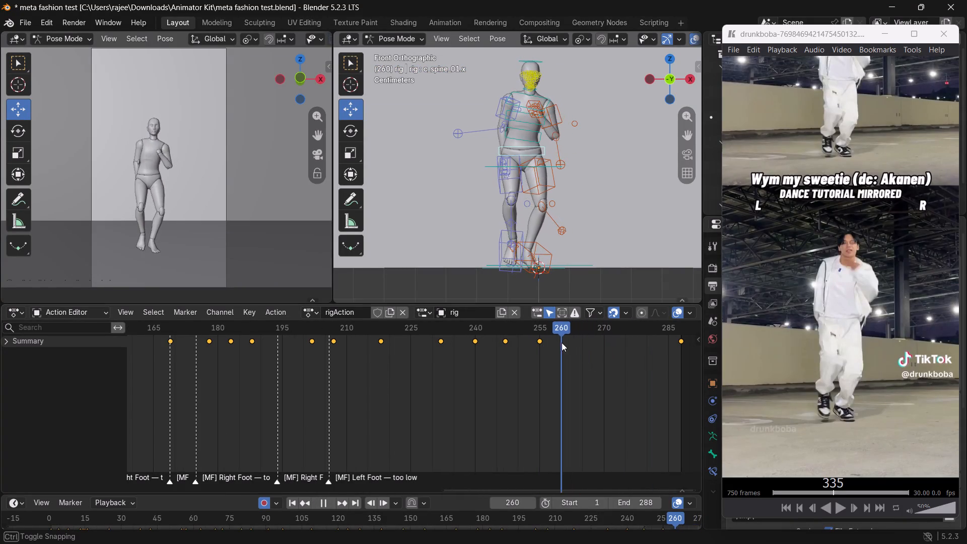
drag(562, 343, 566, 353)
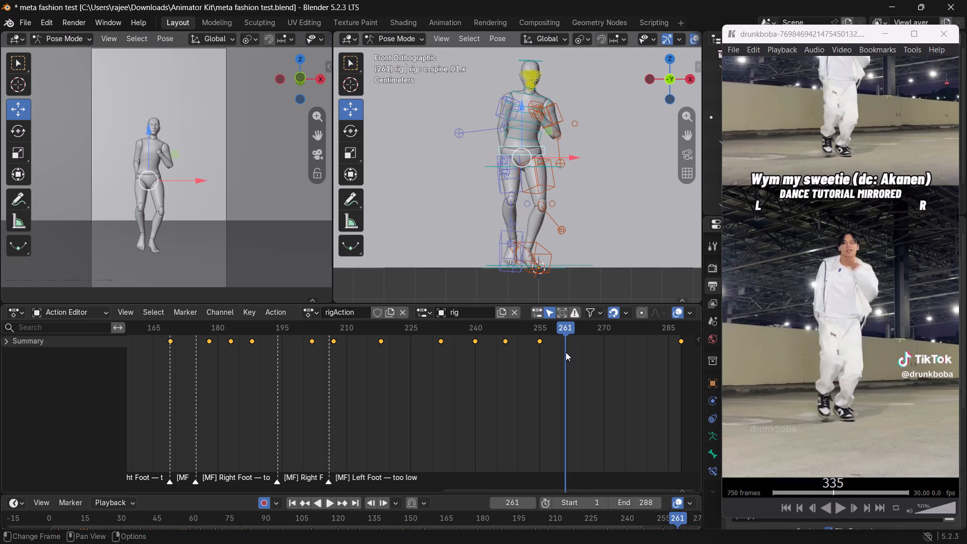
scroll(574, 371, up, 1)
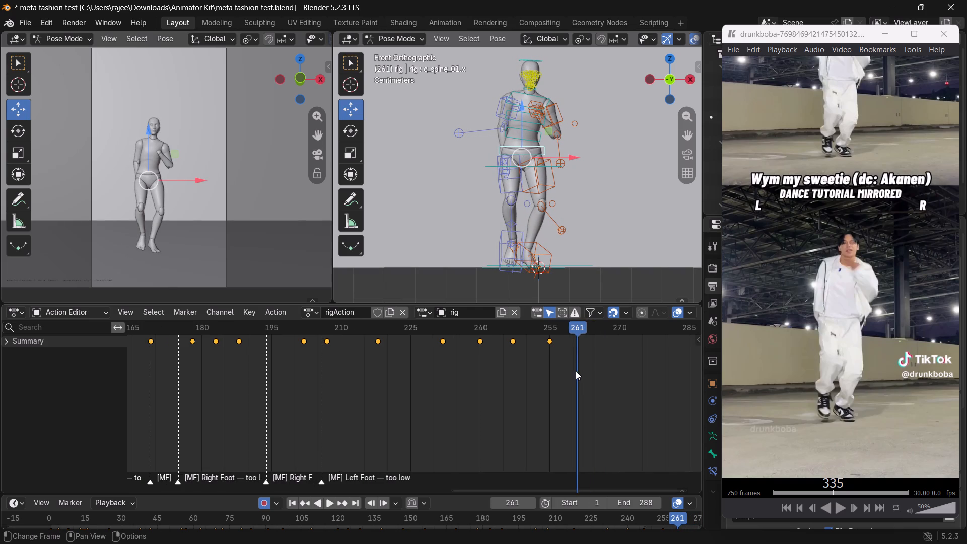
shift+middle_drag(579, 371, 466, 369)
scroll(466, 369, up, 1)
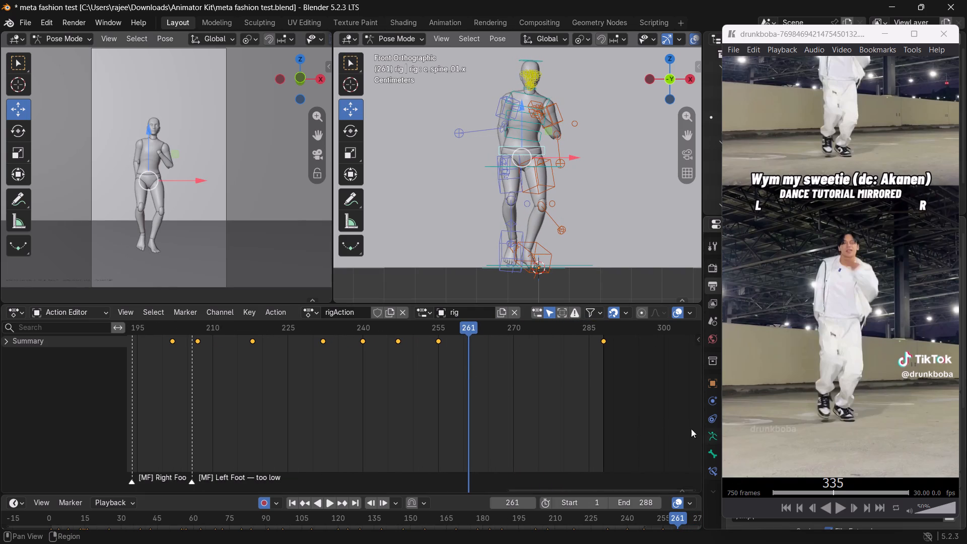
Step through the dance reference video to frame 357 and back to frame 353 to study the crossing foot pose.
triple_click(853, 508)
triple_click(853, 508)
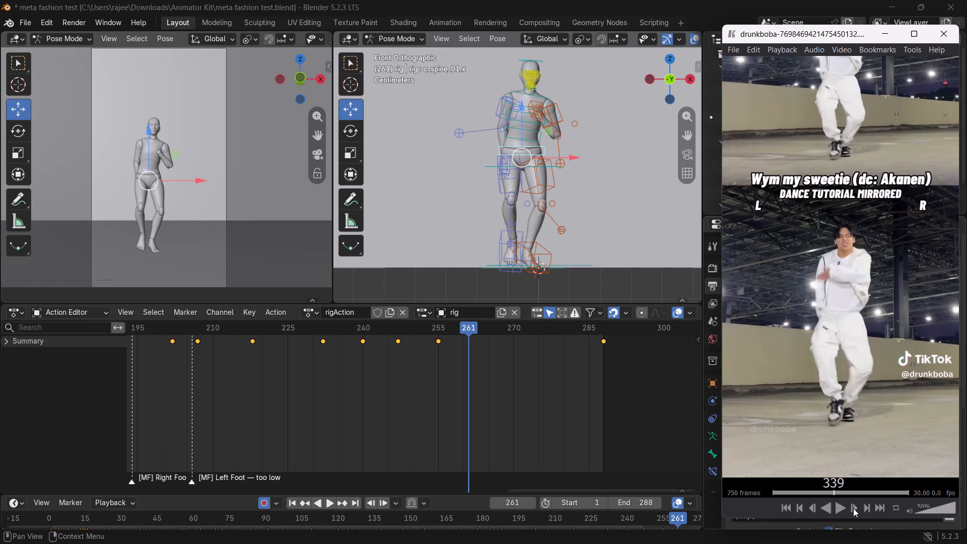
triple_click(853, 508)
click(853, 508)
triple_click(853, 507)
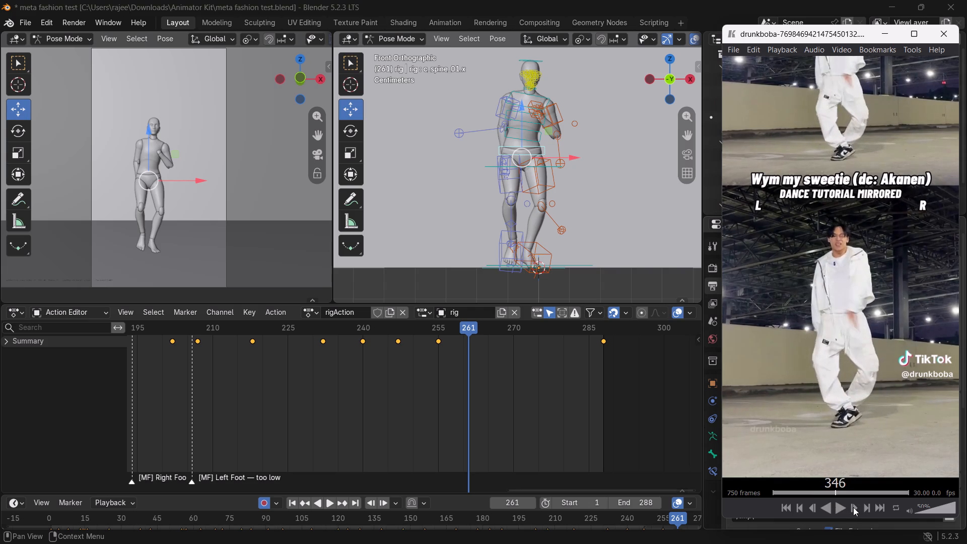
click(853, 506)
triple_click(853, 505)
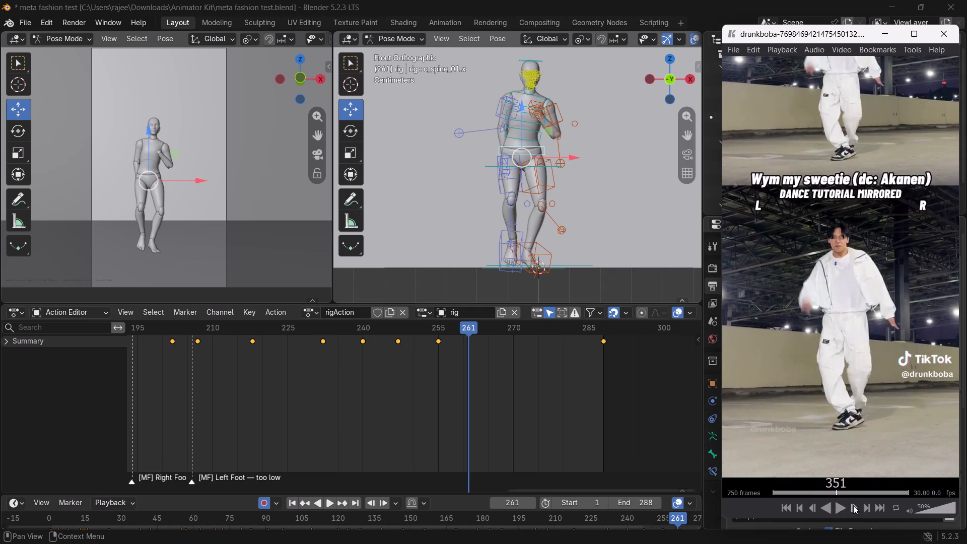
triple_click(853, 505)
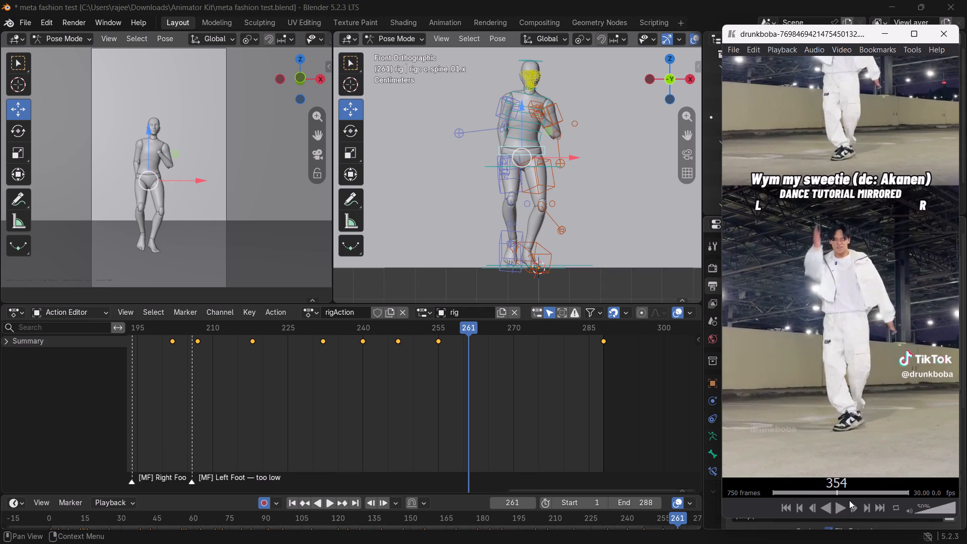
click(851, 500)
double_click(851, 500)
double_click(851, 502)
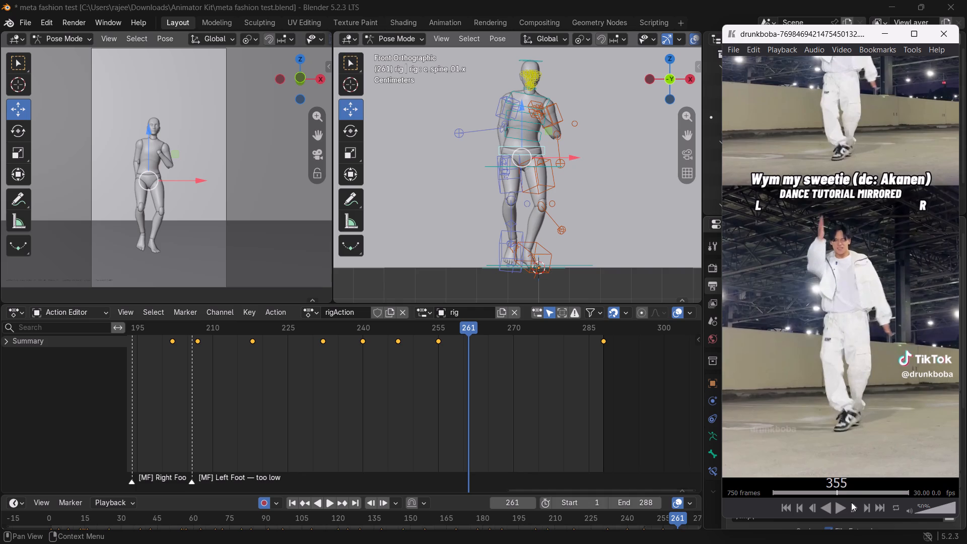
click(852, 505)
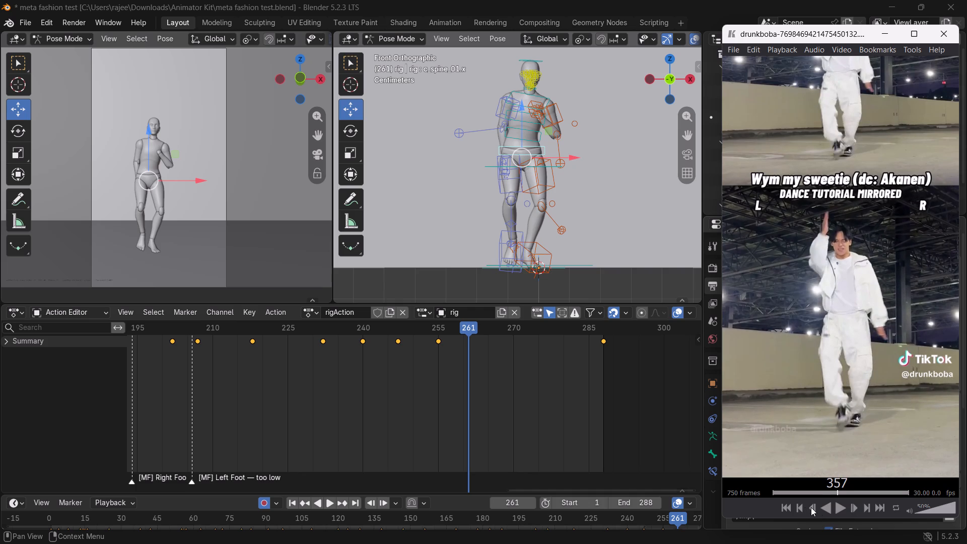
triple_click(811, 507)
click(811, 507)
click(811, 507)
click(811, 507)
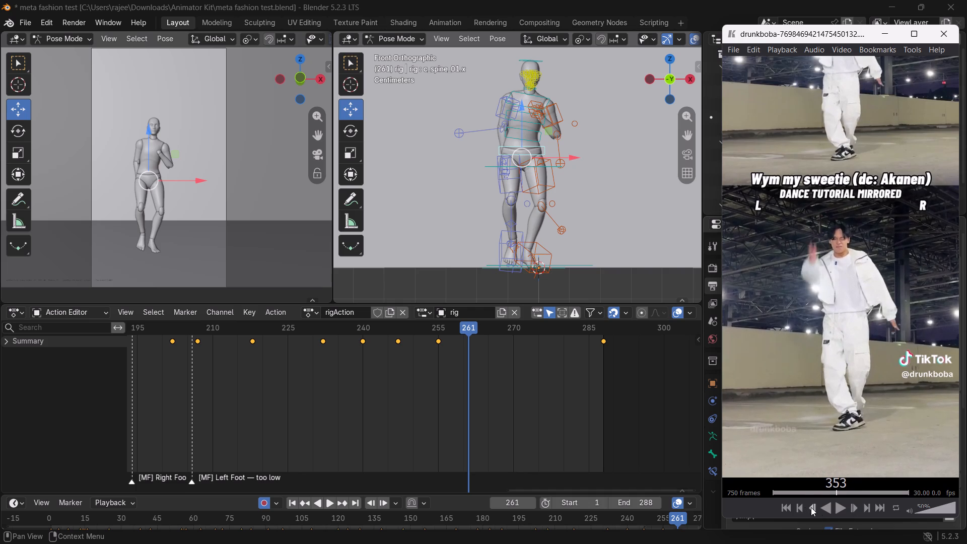
click(852, 509)
At frame 262, move the c_foot_ik.r control forward along the global Y axis, ahead of the other foot.
scroll(508, 350, up, 2)
drag(479, 328, 486, 333)
shift+middle_drag(542, 255, 532, 200)
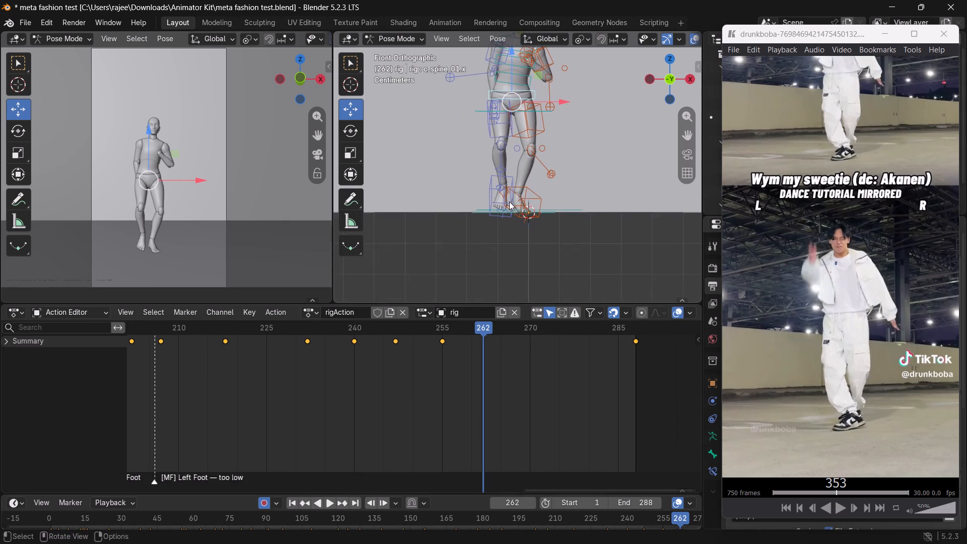
middle_drag(509, 201, 600, 244)
scroll(570, 241, up, 2)
scroll(505, 215, up, 2)
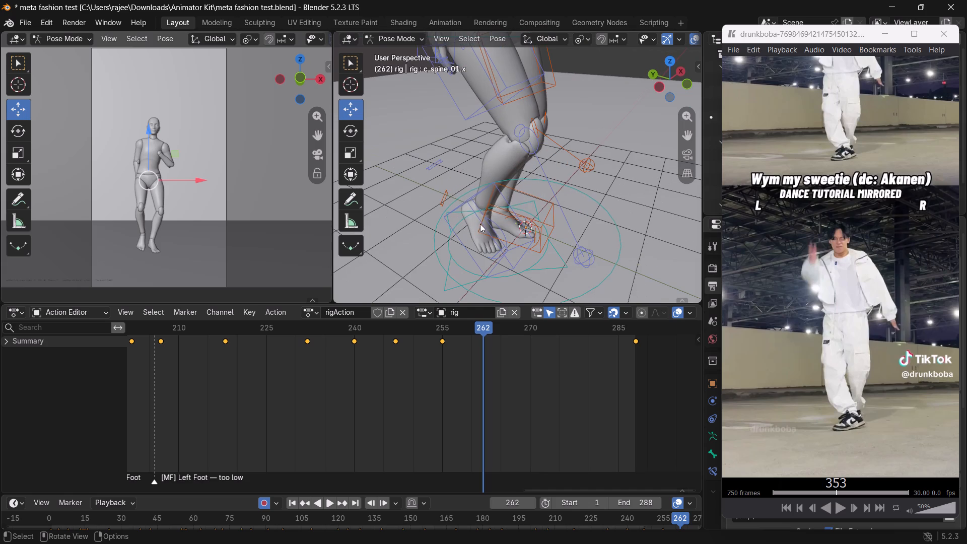
click(472, 214)
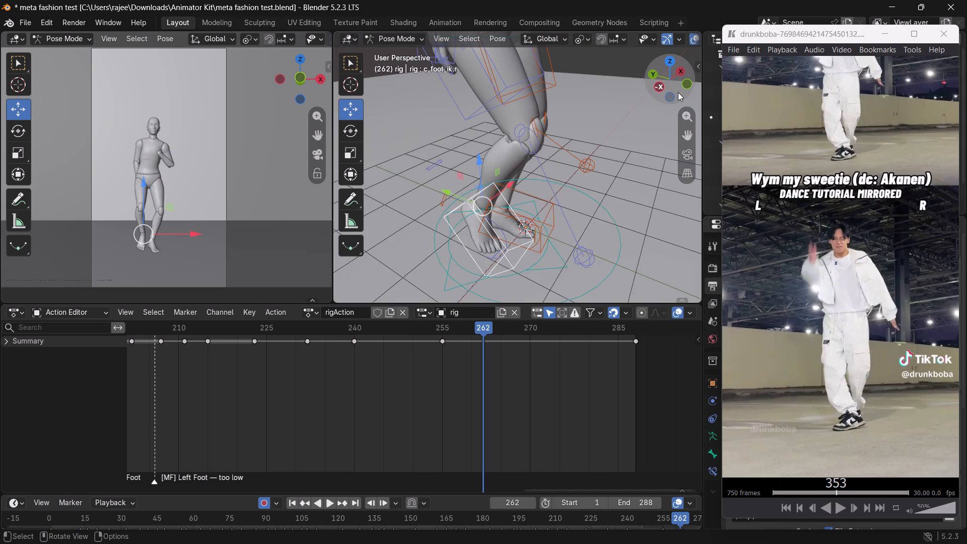
click(685, 84)
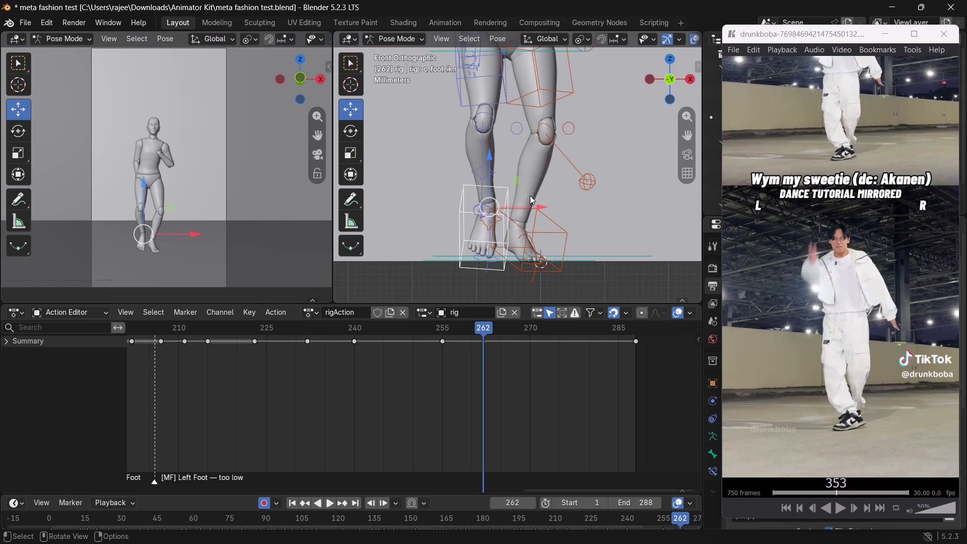
middle_drag(523, 184, 639, 220)
drag(449, 202, 476, 211)
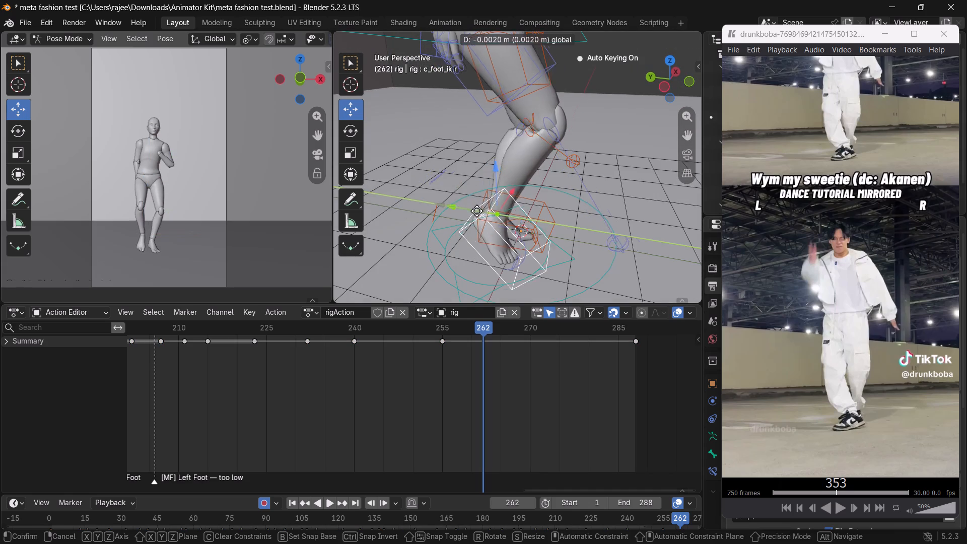
drag(476, 211, 505, 219)
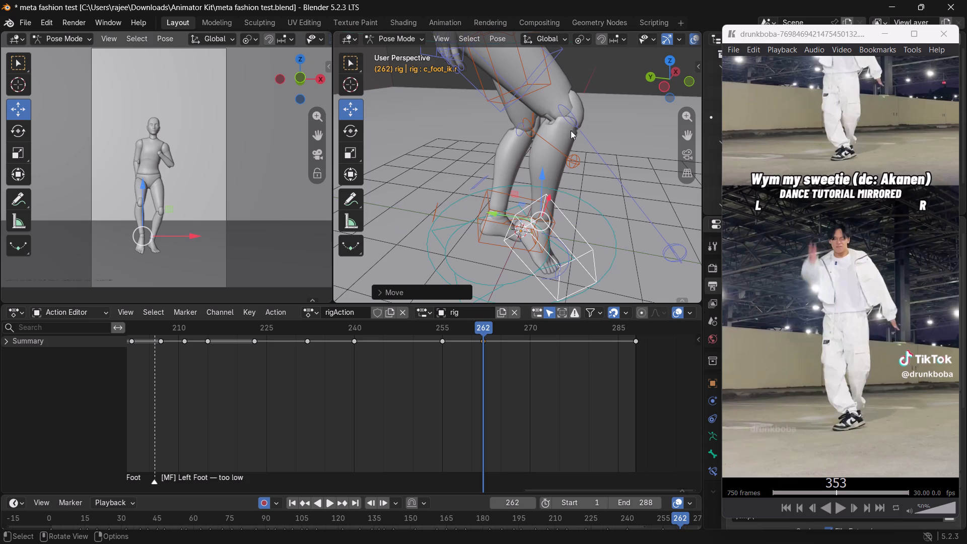
Using Local orientation, rotate the c_foot_ik.r control about 40° around its X axis to bring the sole nearly level.
click(543, 38)
click(534, 90)
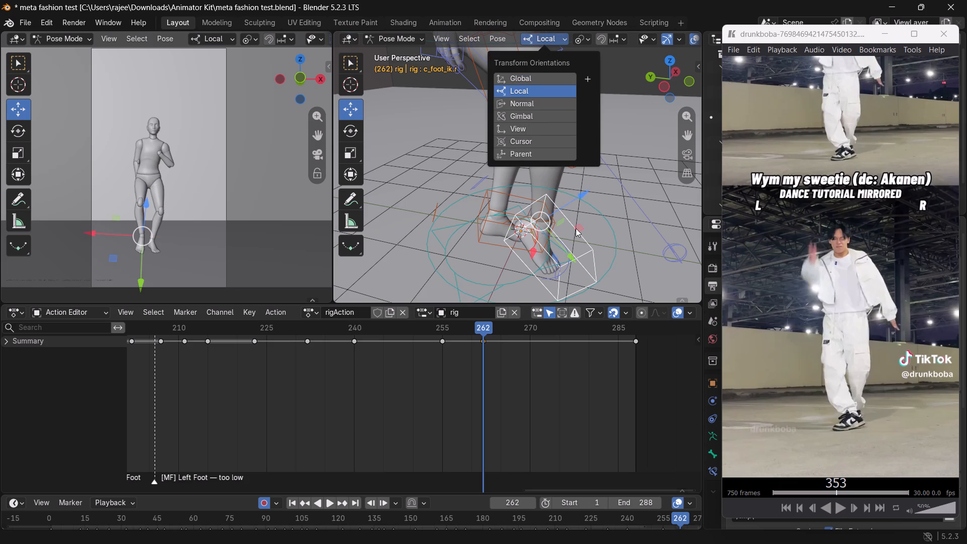
click(660, 87)
click(663, 91)
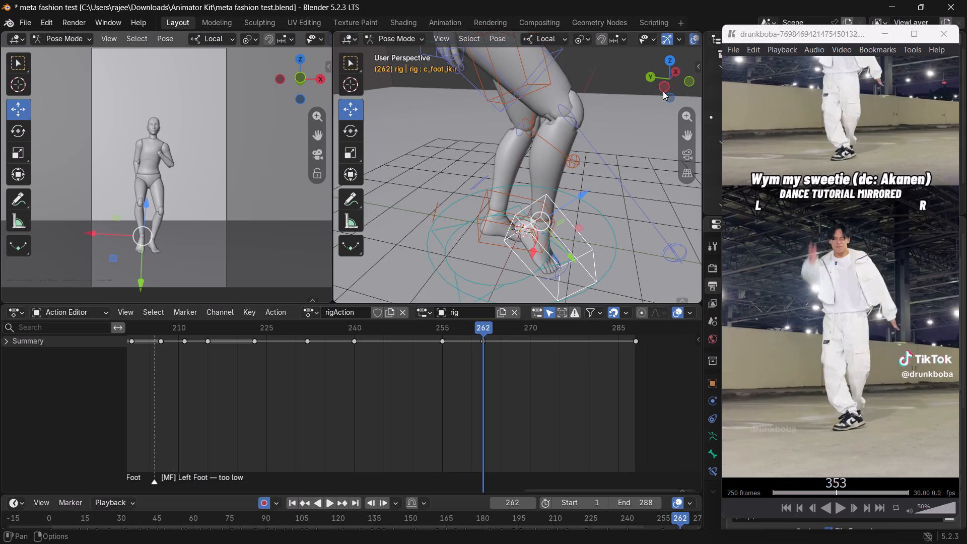
scroll(577, 205, up, 1)
shift+scroll(593, 220, up, 1)
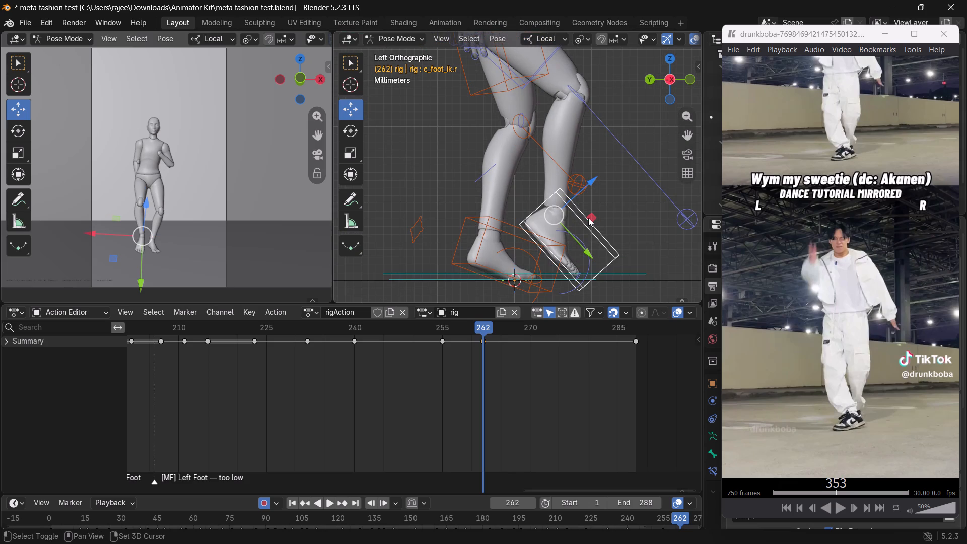
shift+middle_drag(563, 198, 510, 169)
scroll(523, 185, up, 1)
key(e)
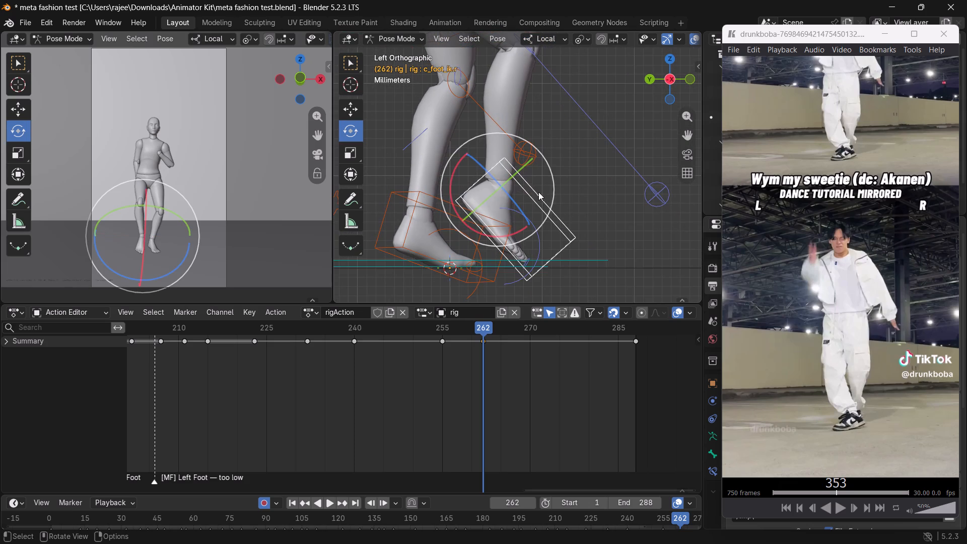
drag(491, 232, 525, 234)
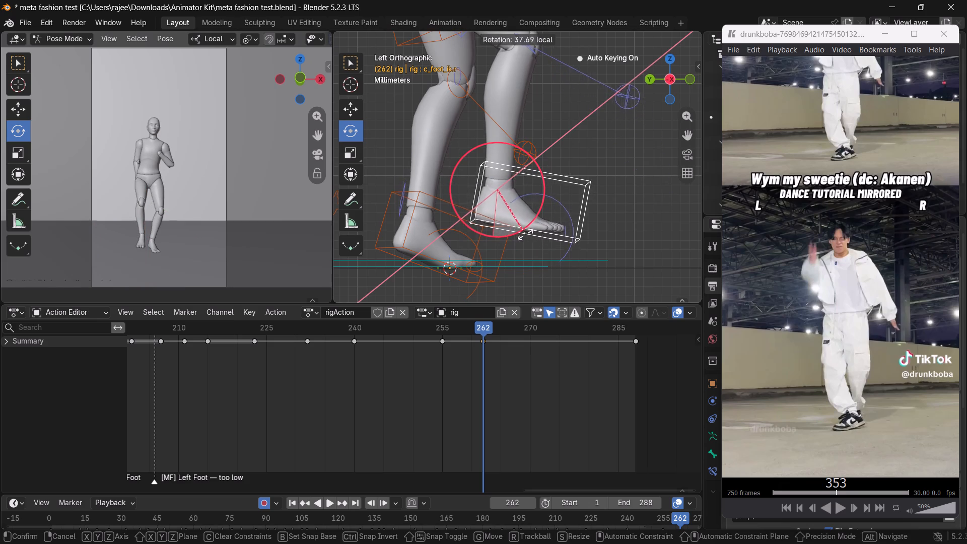
drag(525, 234, 530, 235)
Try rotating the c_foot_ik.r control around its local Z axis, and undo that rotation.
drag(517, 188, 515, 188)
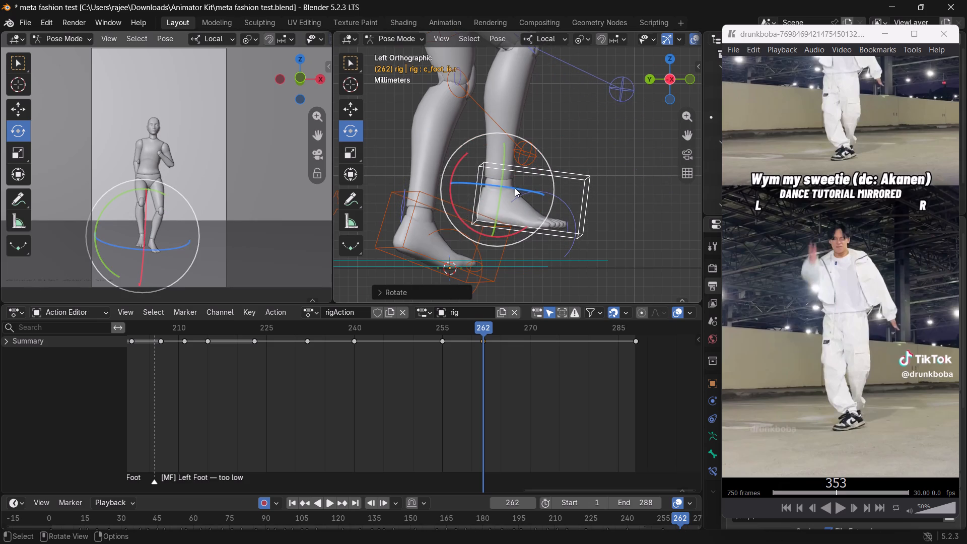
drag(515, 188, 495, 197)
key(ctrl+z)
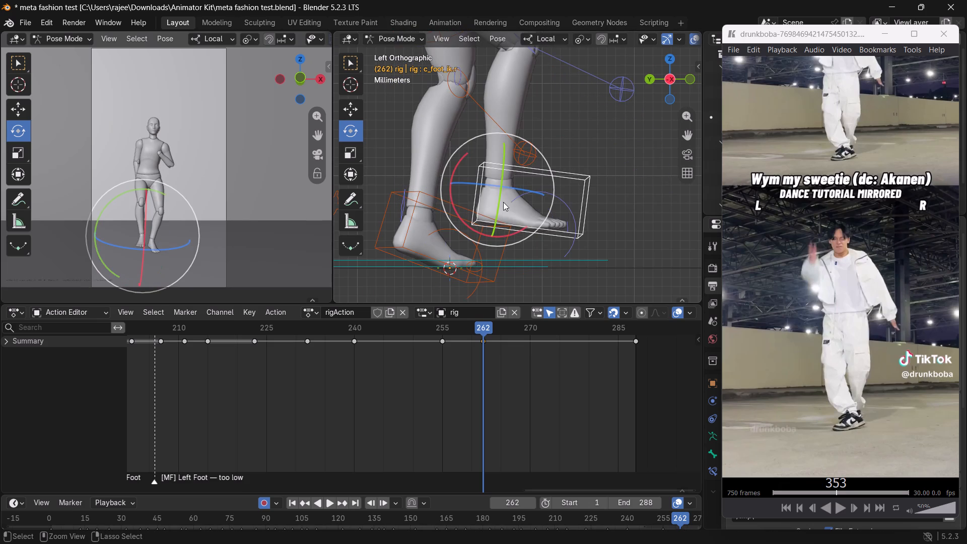
Rotate the c_foot_ik.r control around local Z to point the toes outward, and about 8° around local Y to level it.
drag(508, 189, 509, 182)
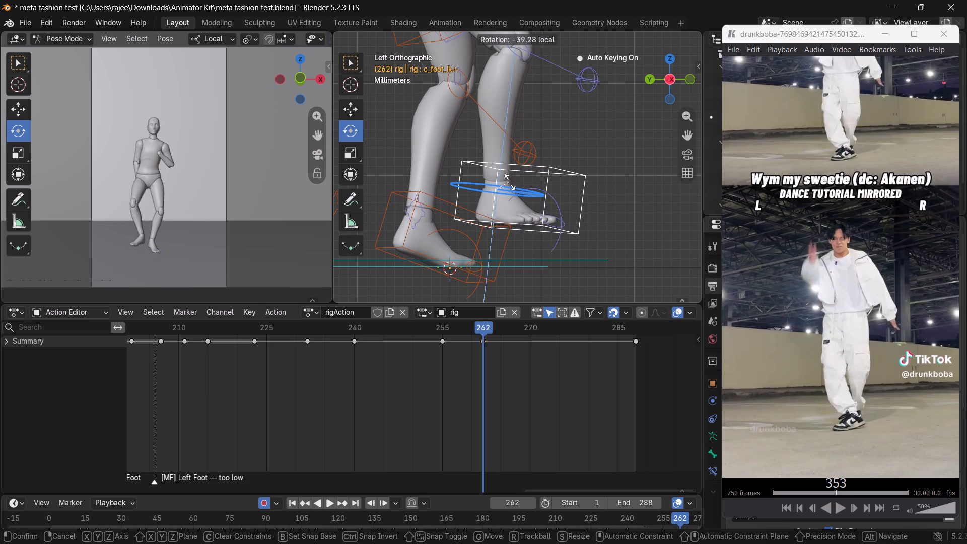
drag(509, 182, 513, 166)
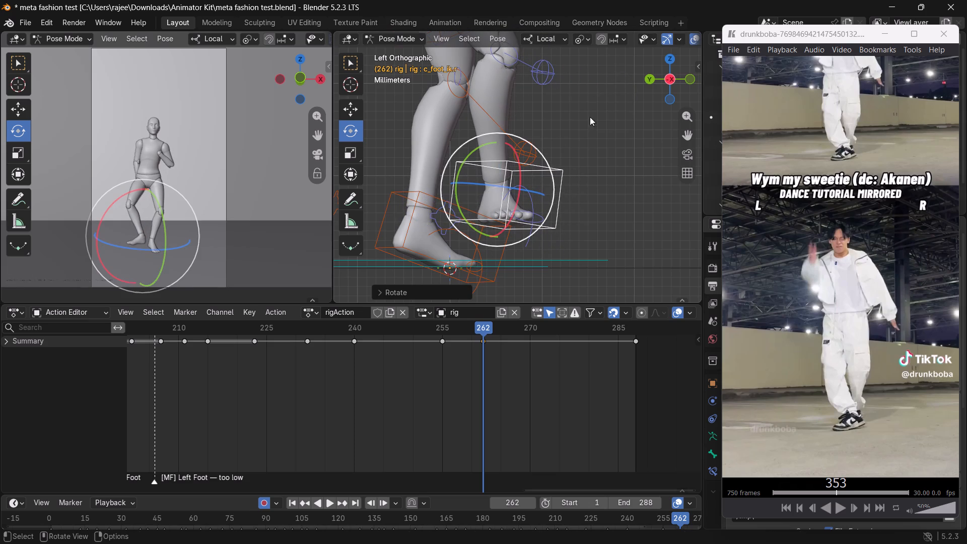
click(686, 84)
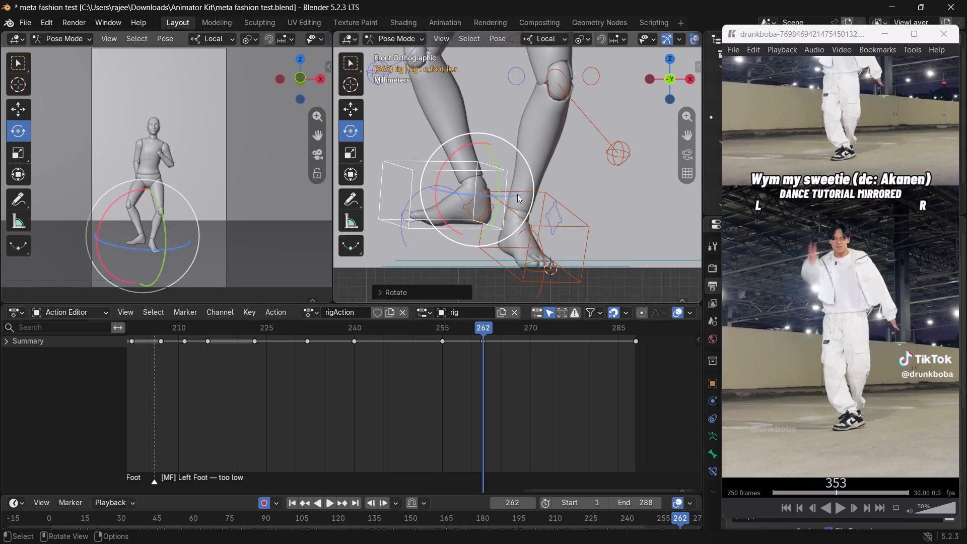
click(498, 175)
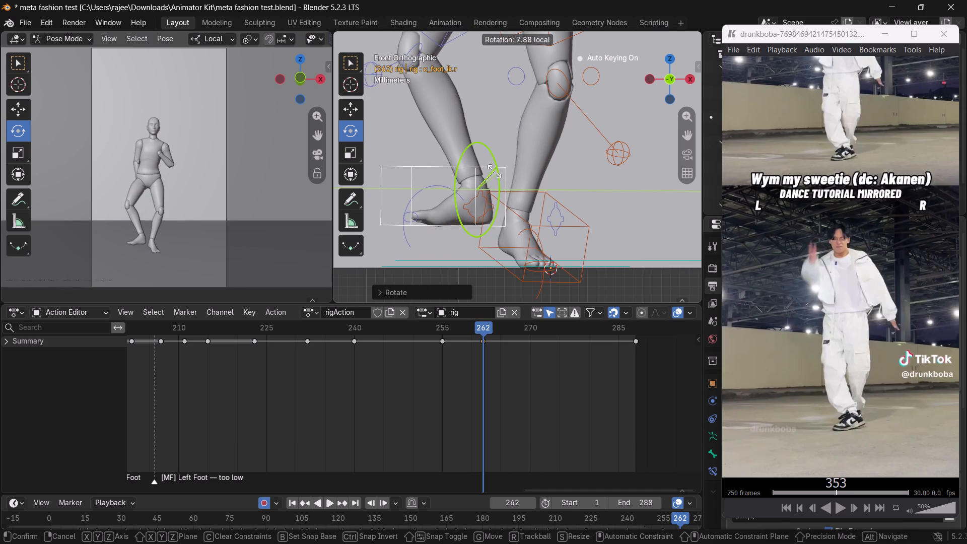
Using Global orientation, move the c_foot_ik.r control across and down in the XZ plane so the foot crosses the other on the floor.
key(w)
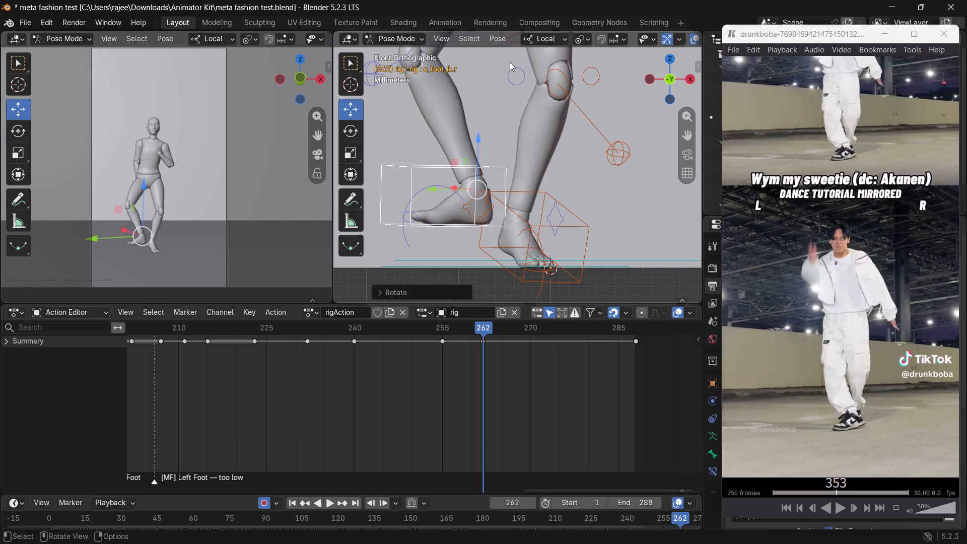
click(536, 40)
click(513, 79)
click(418, 129)
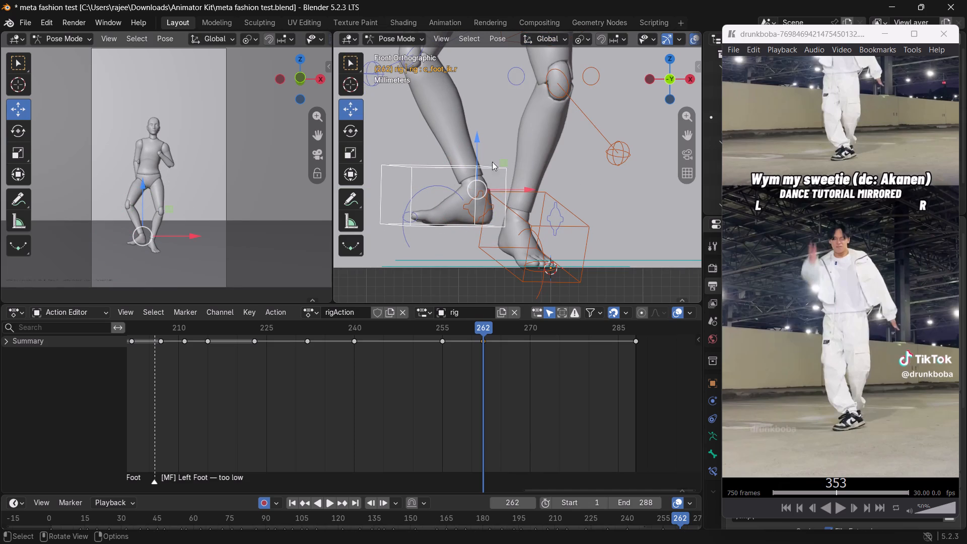
drag(499, 164, 544, 209)
click(648, 78)
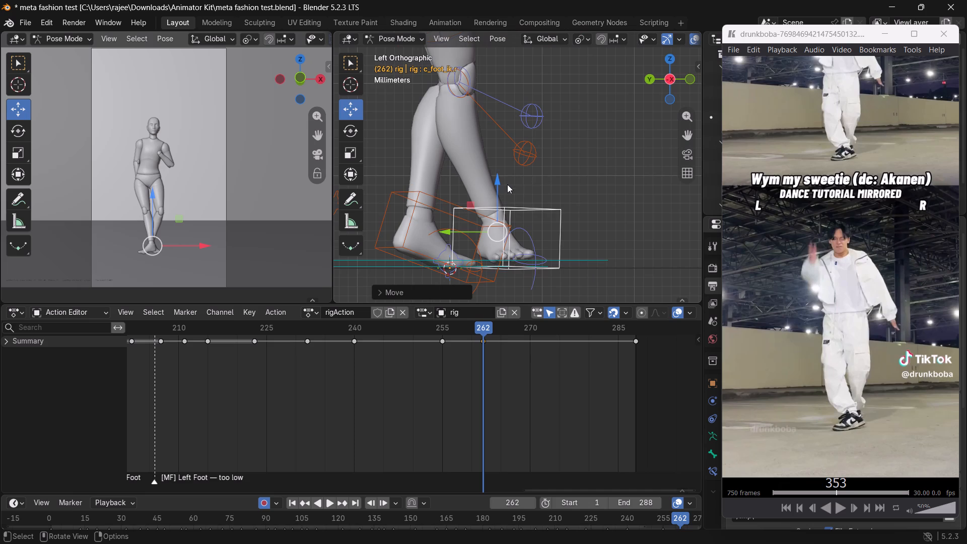
Move the lower spine control at the hips slightly down along global Z at frame 262, and check the crossed legs from the side.
scroll(504, 171, down, 1)
click(683, 80)
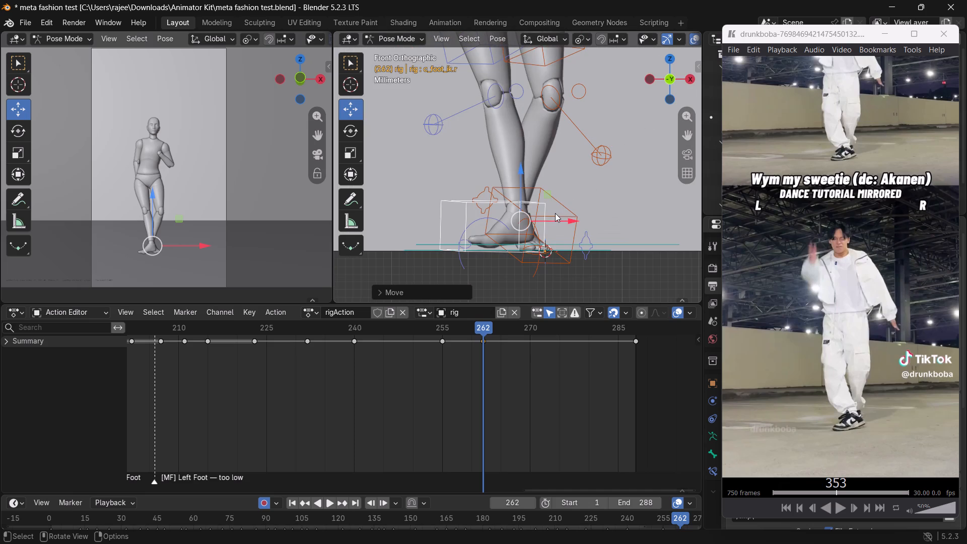
scroll(555, 212, down, 6)
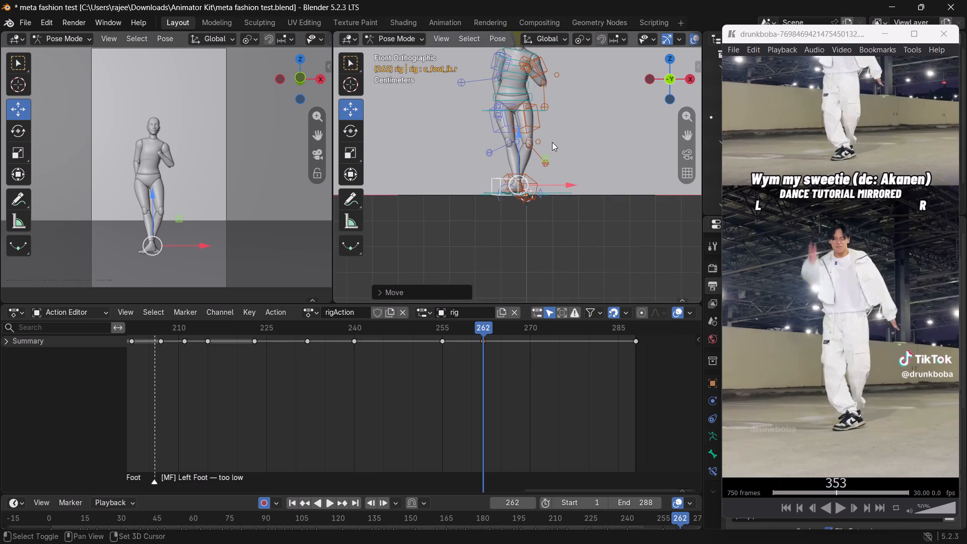
shift+middle_drag(551, 143, 556, 192)
scroll(520, 151, up, 3)
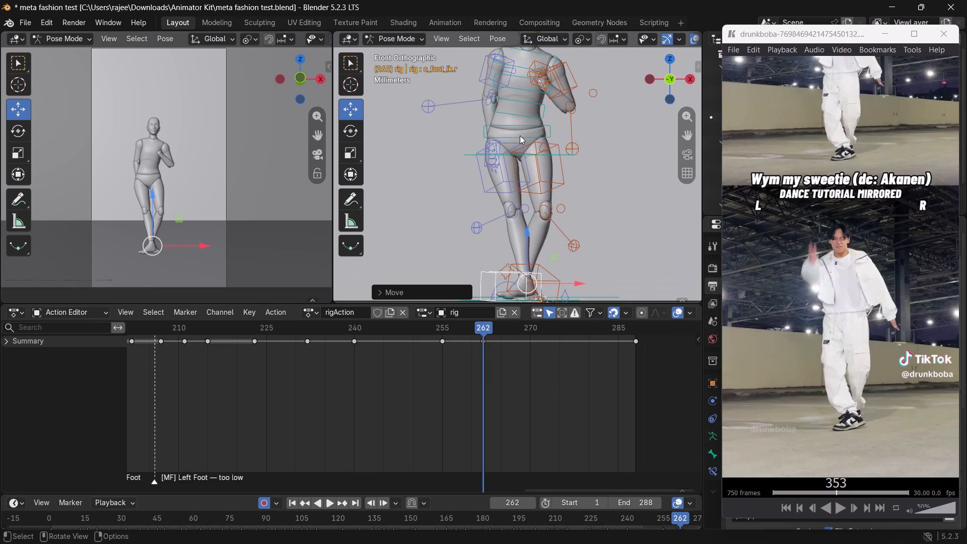
click(520, 135)
drag(520, 117, 520, 125)
shift+middle_drag(536, 222, 511, 160)
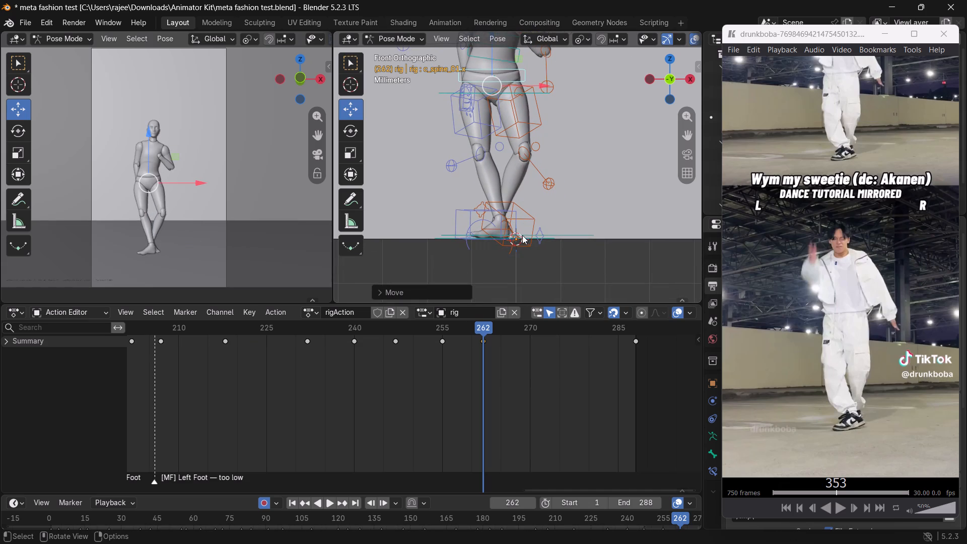
middle_drag(486, 246, 556, 260)
middle_drag(506, 239, 533, 236)
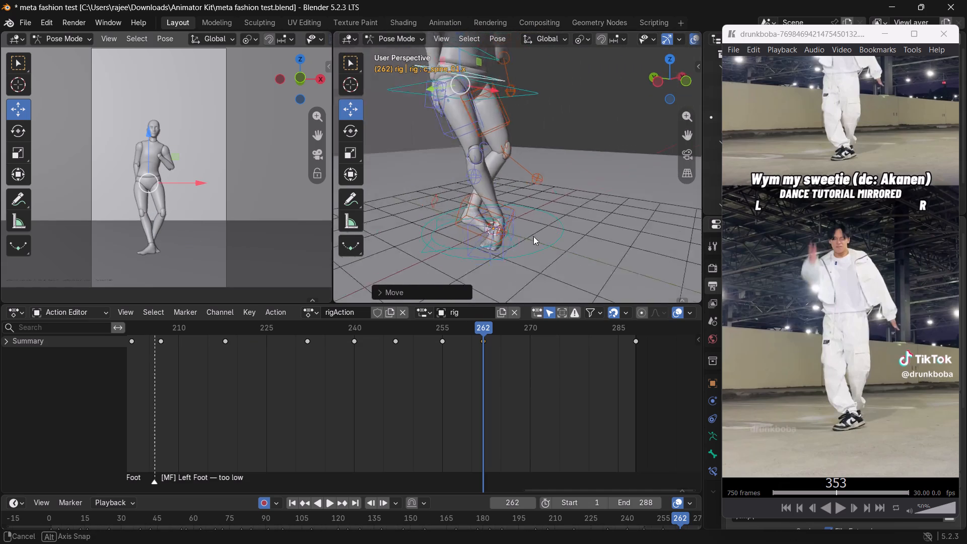
middle_drag(533, 236, 577, 238)
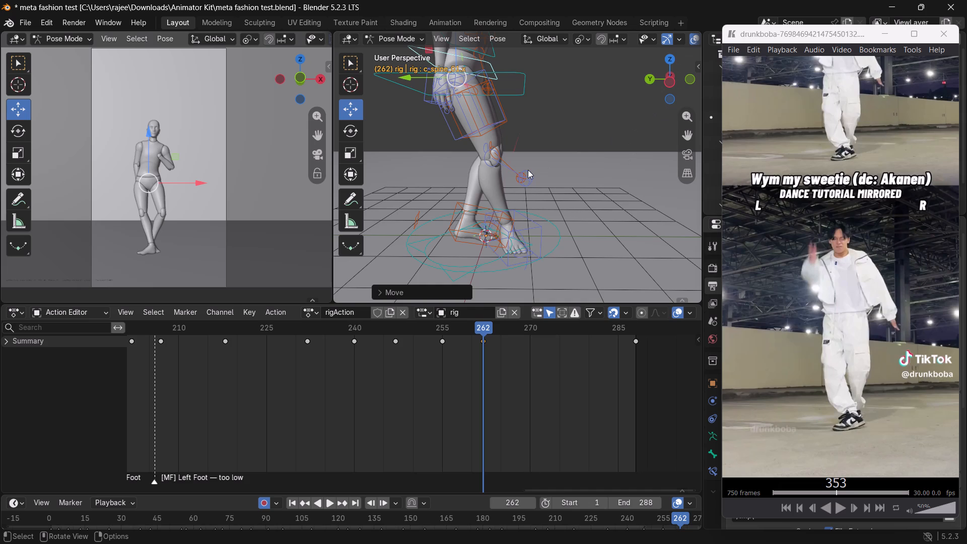
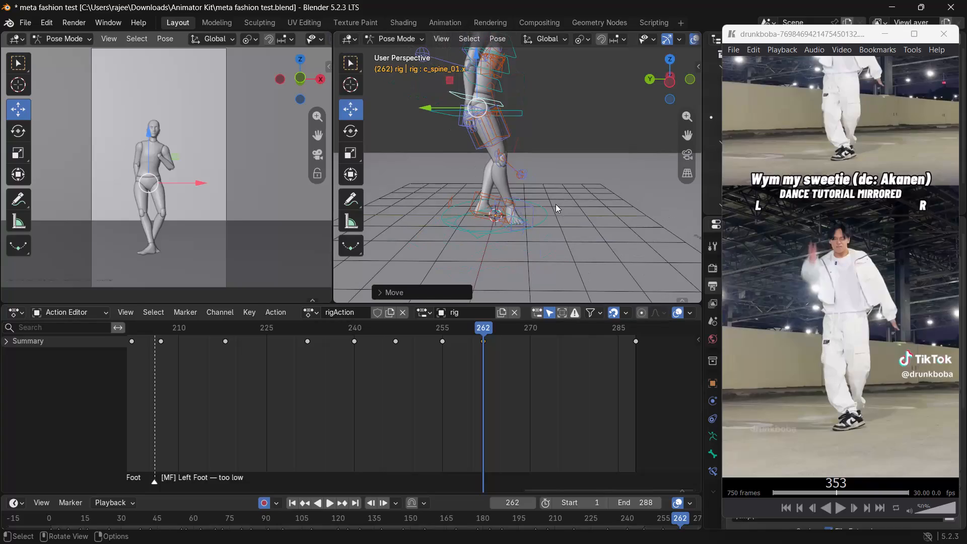
Move the c_leg_pole.l knee control slightly inward along global X at frame 262, and check the knees from several angles.
middle_drag(546, 201, 472, 226)
scroll(542, 181, up, 1)
click(539, 173)
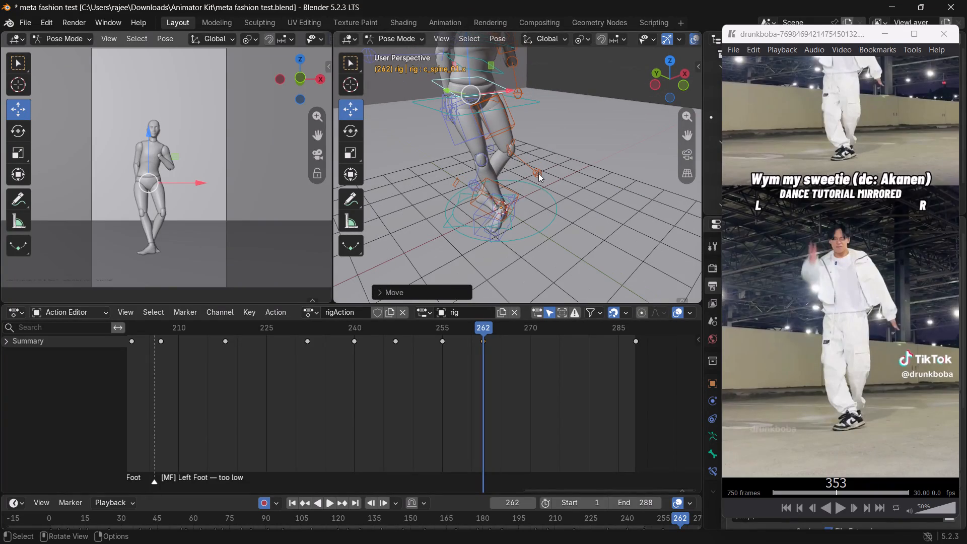
drag(561, 162, 539, 177)
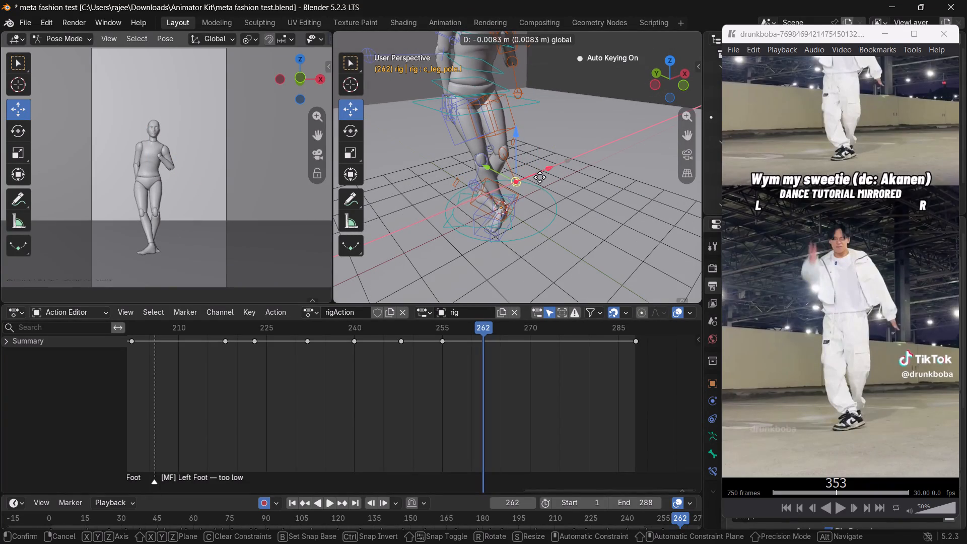
drag(539, 177, 554, 181)
click(681, 90)
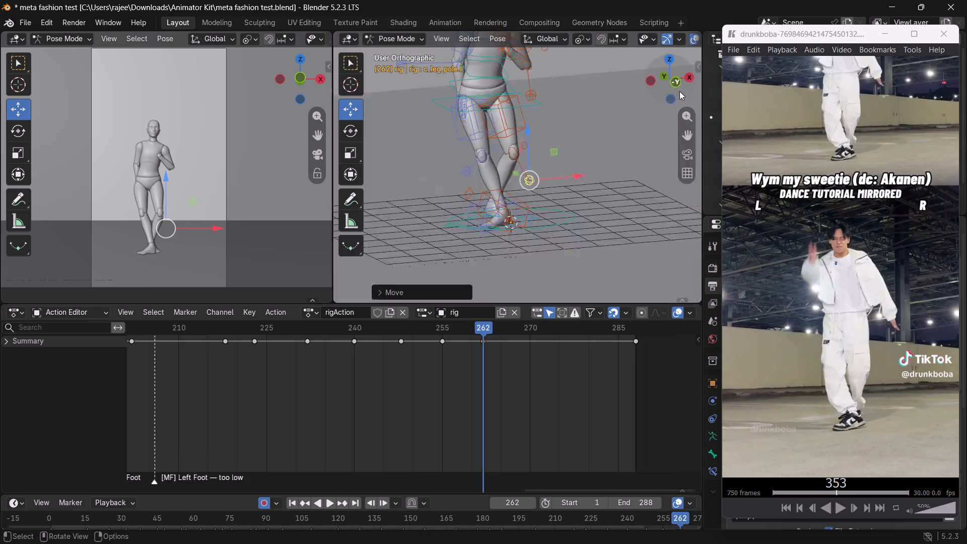
scroll(578, 184, down, 1)
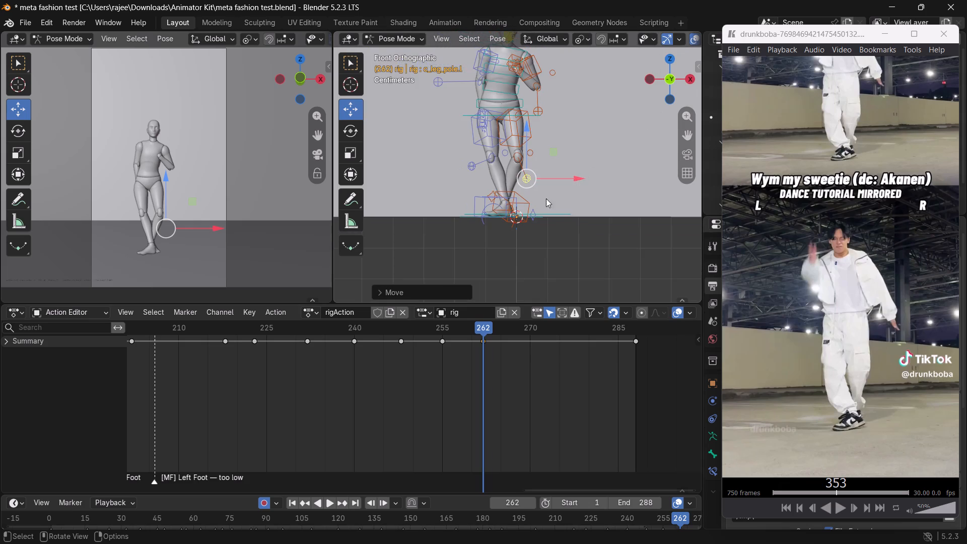
middle_drag(541, 200, 674, 221)
scroll(582, 212, down, 1)
scroll(561, 203, up, 2)
middle_drag(544, 202, 635, 195)
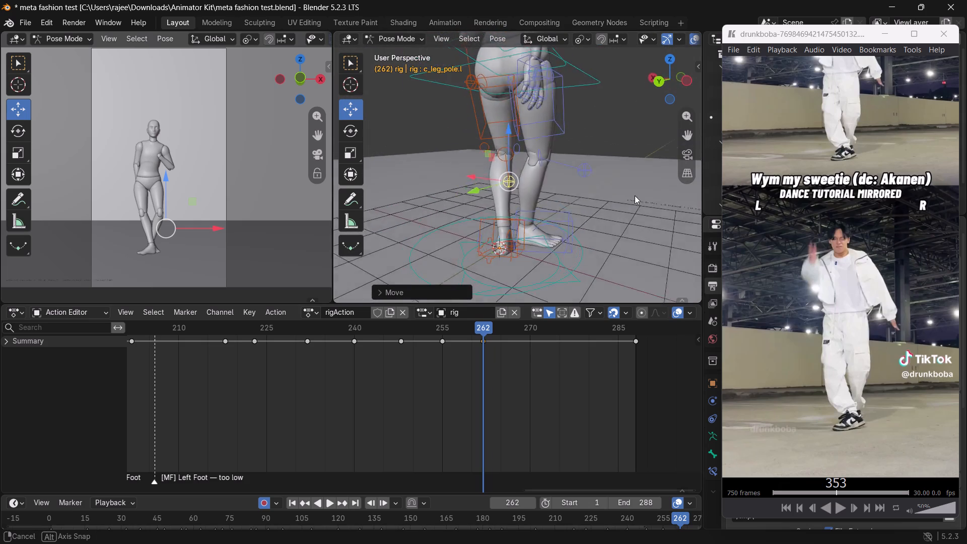
middle_drag(635, 195, 496, 195)
click(687, 81)
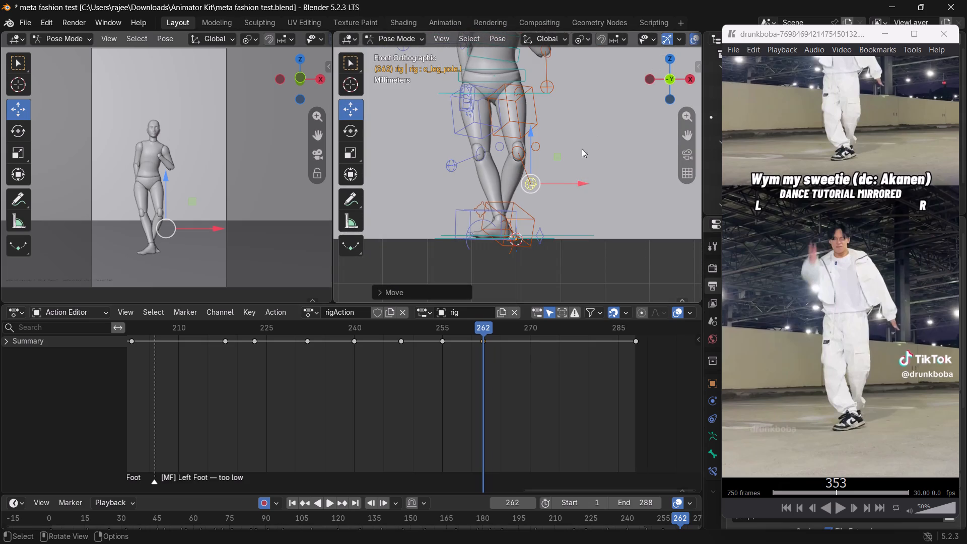
Adjust the c_leg_pole.r knee control along global Z at frame 262, placing it lower, about level with the other knee control.
scroll(479, 177, down, 1)
middle_drag(468, 175, 503, 216)
scroll(493, 208, down, 1)
click(460, 176)
drag(458, 137, 457, 128)
click(676, 87)
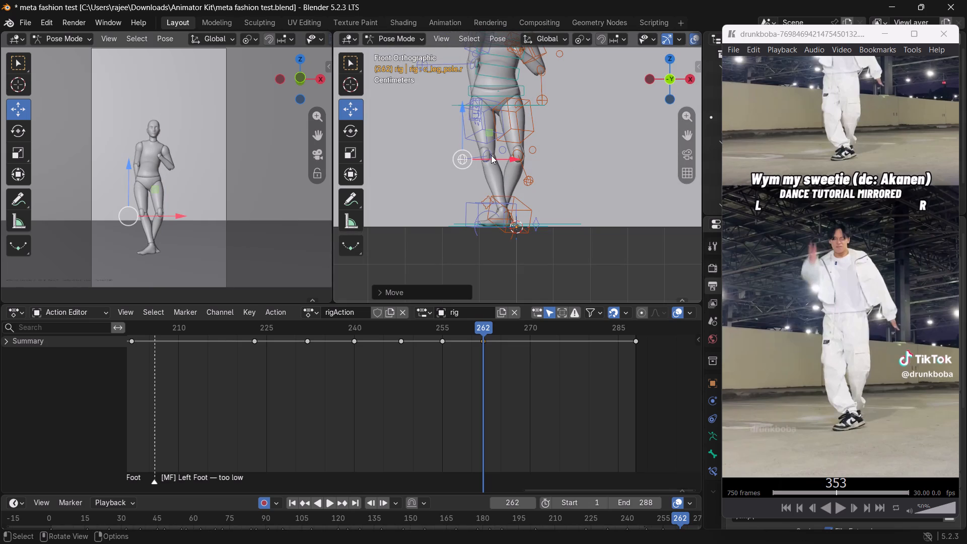
drag(461, 117, 461, 139)
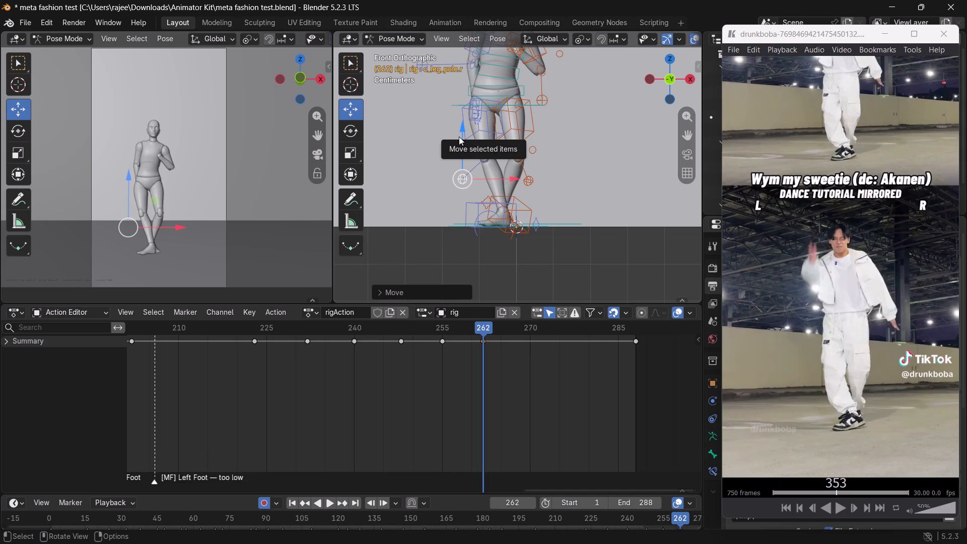
Rotate the c_foot_ik.r control slightly around global Z to turn the toes more toward the front.
scroll(488, 240, up, 3)
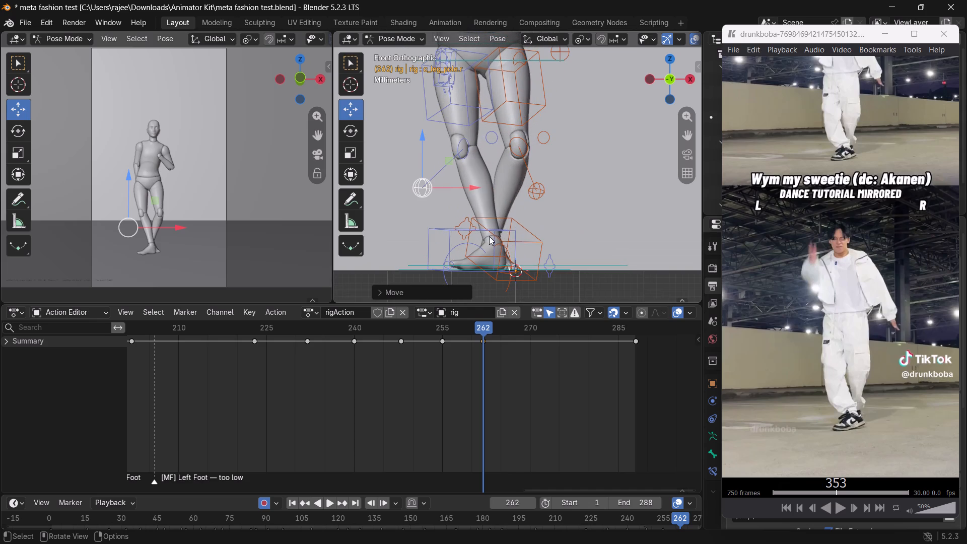
shift+middle_drag(531, 226, 536, 149)
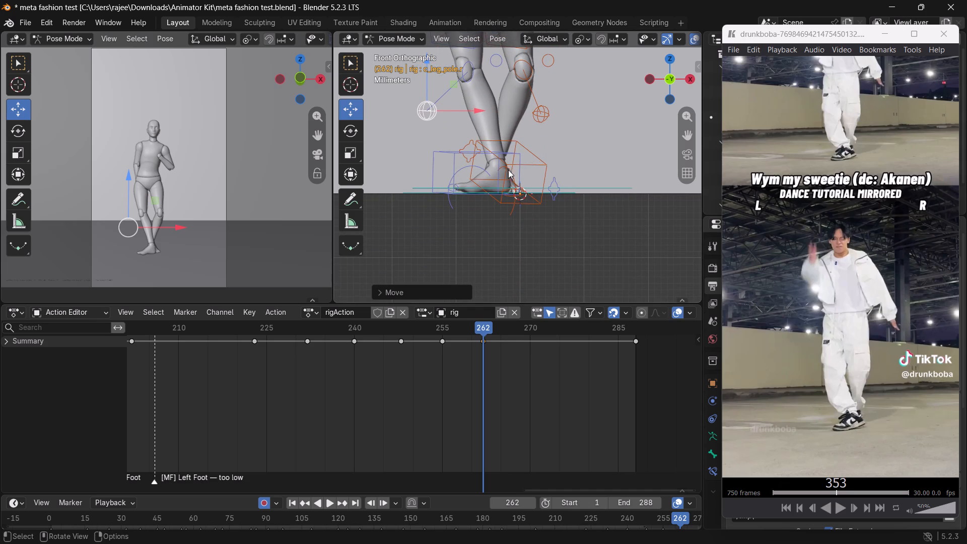
middle_drag(502, 175, 533, 221)
click(457, 177)
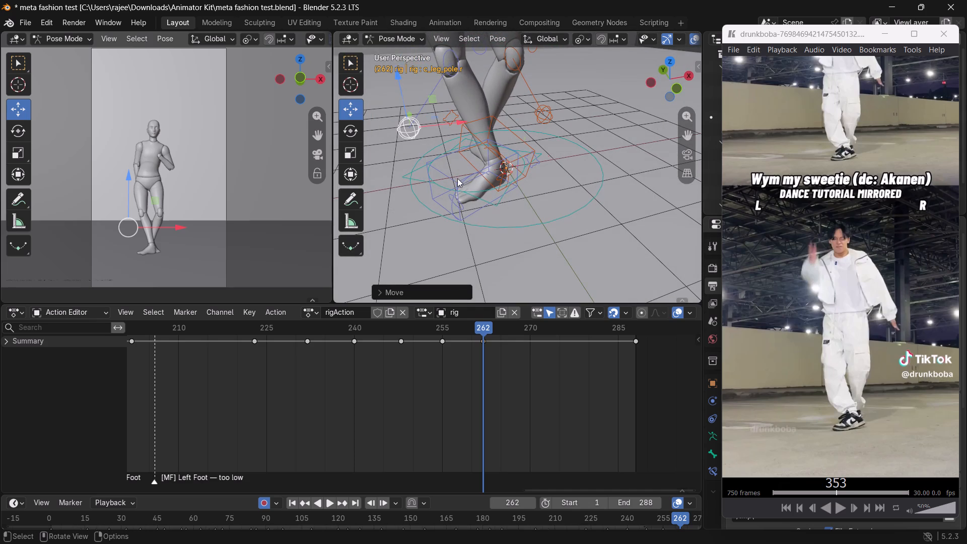
scroll(463, 198, up, 1)
key(e)
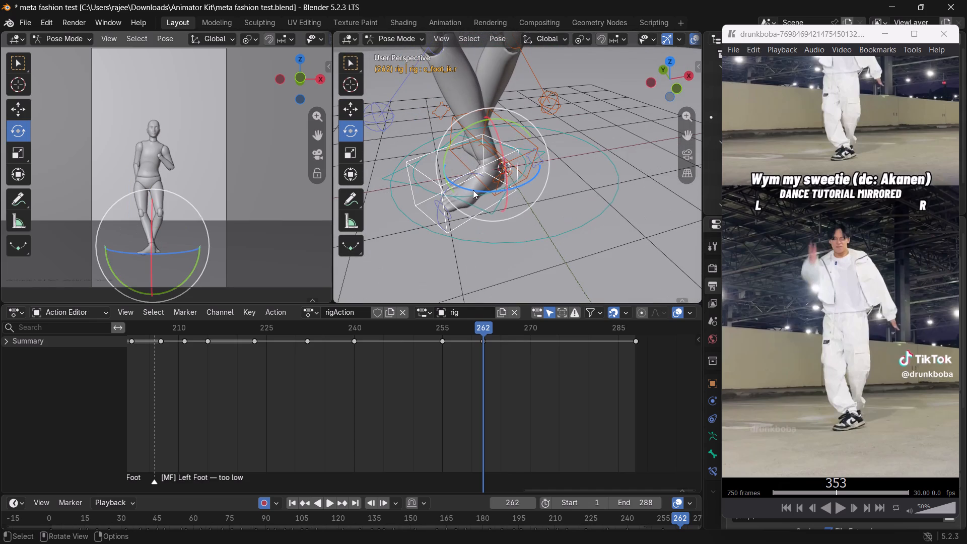
drag(473, 190, 482, 192)
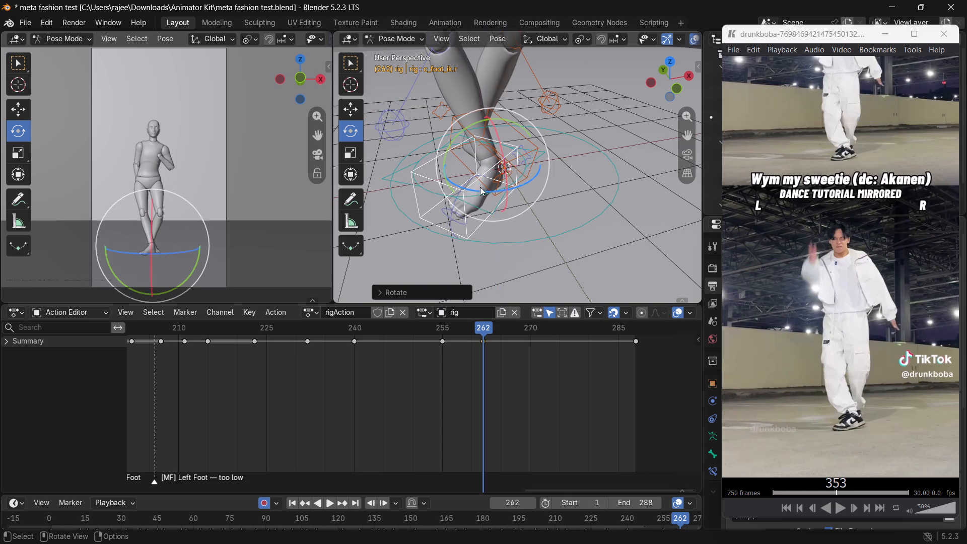
Using Local orientation, rotate the c_foot_ik.r control about -12° around its local X axis to tip the toes down.
click(546, 37)
click(520, 90)
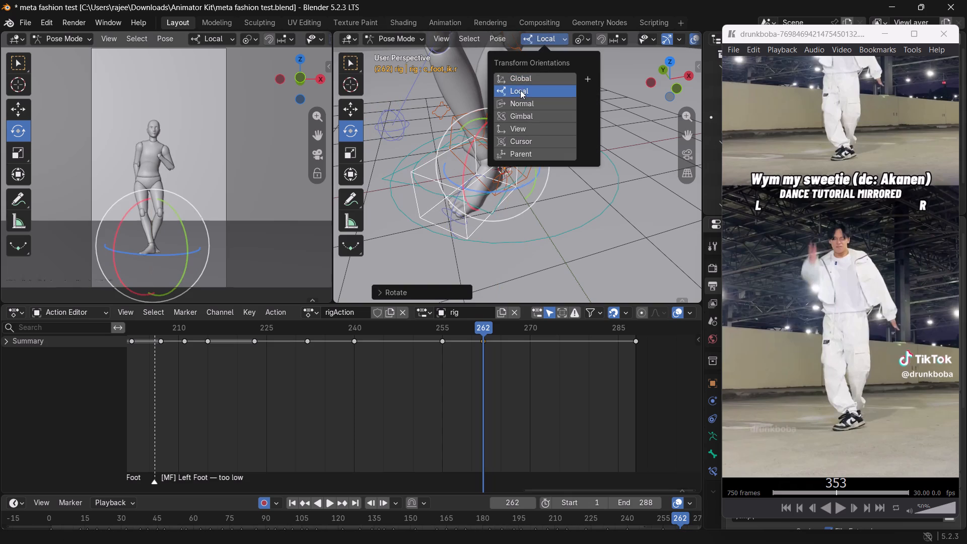
drag(469, 148, 466, 156)
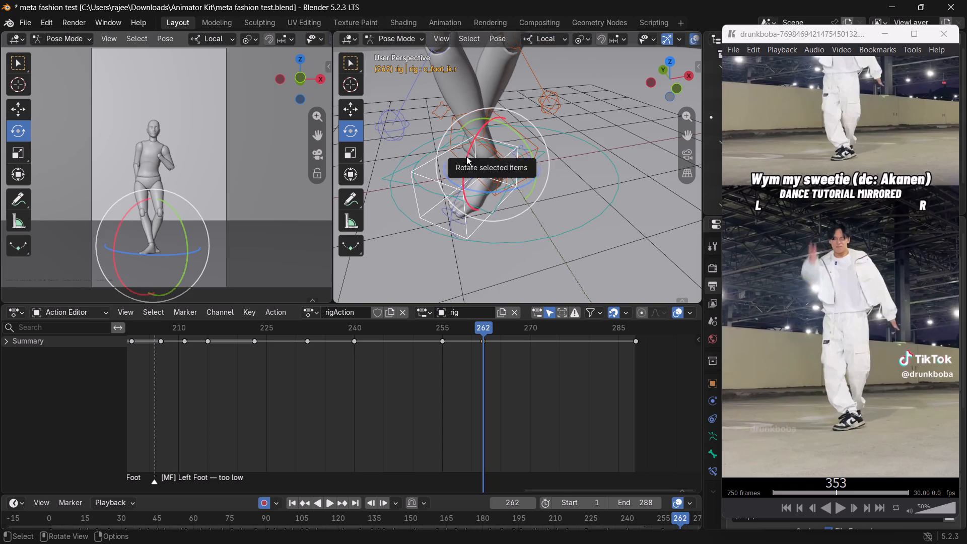
drag(466, 156, 464, 161)
drag(466, 157, 466, 164)
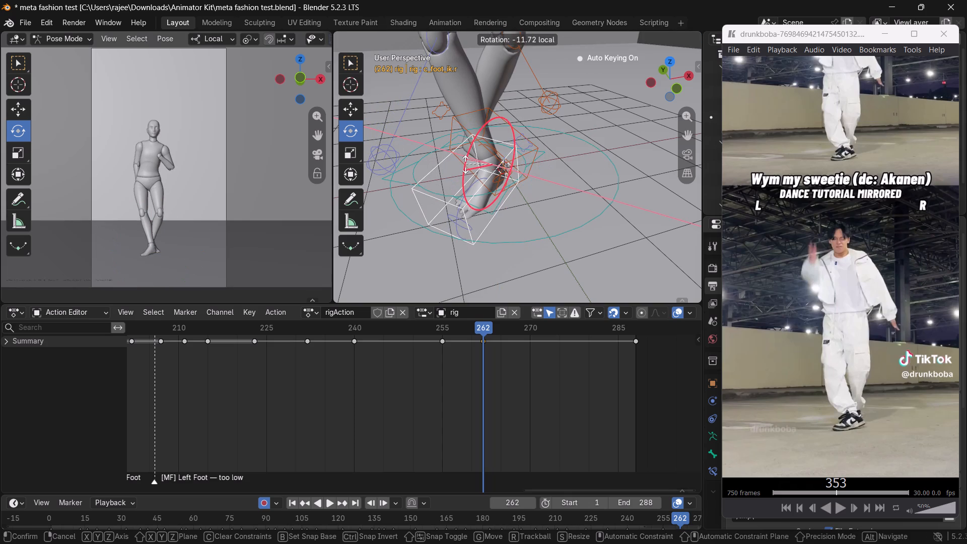
drag(466, 164, 466, 164)
Raise the c_foot_ik.r control slightly along its local Z axis, judging the foot against the floor in front view.
click(670, 93)
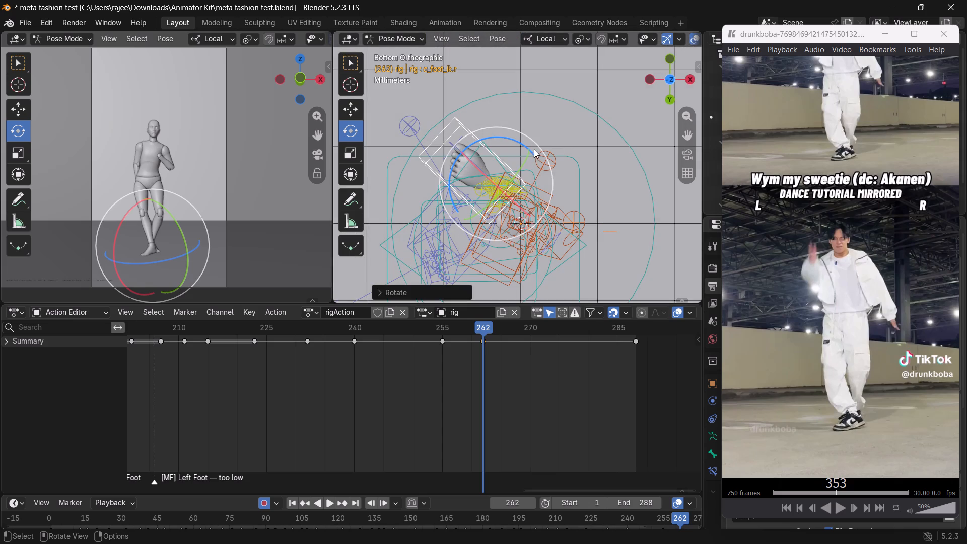
click(671, 59)
scroll(499, 191, up, 2)
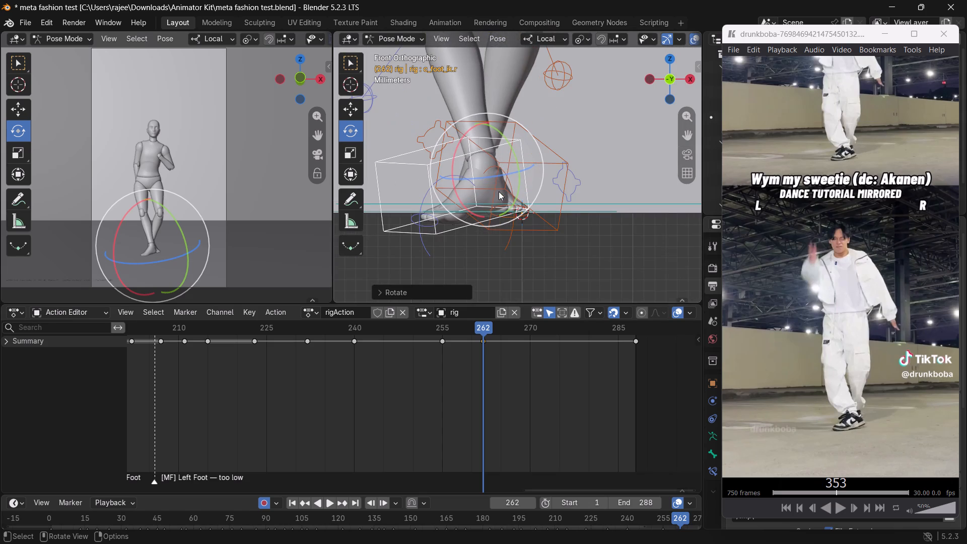
key(w)
drag(484, 141, 484, 131)
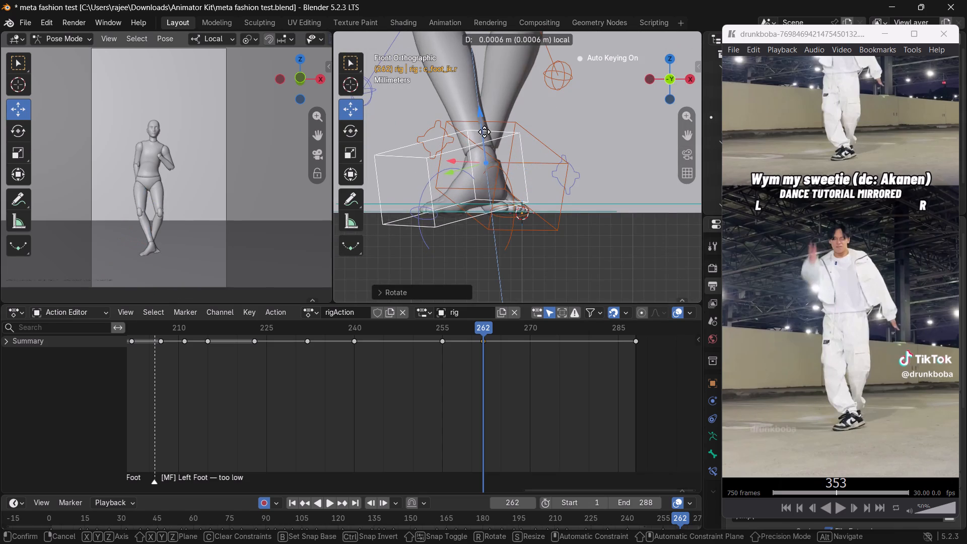
drag(484, 131, 484, 128)
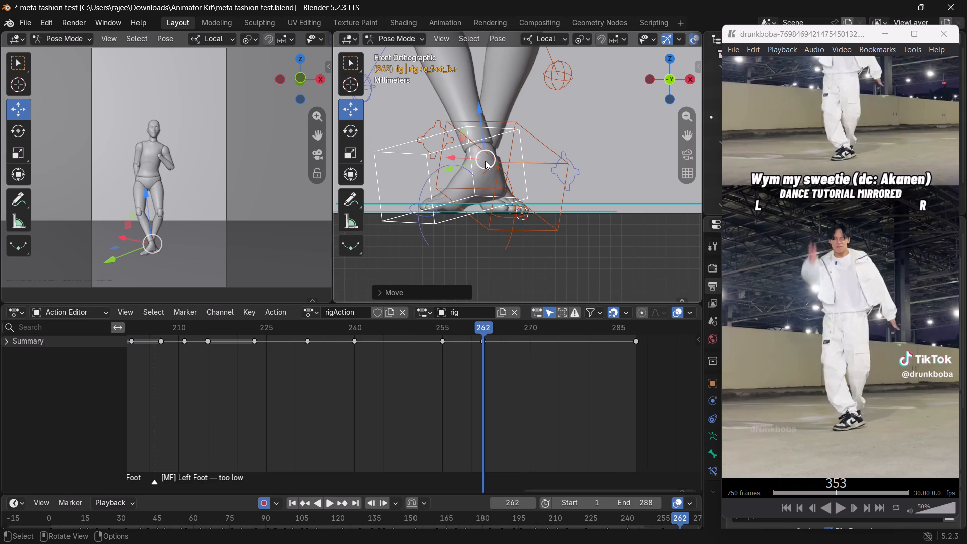
Rotate the c_foot_ik.r control back a few degrees around local X to level the foot, and lower it slightly along local Z.
key(e)
drag(454, 139, 457, 133)
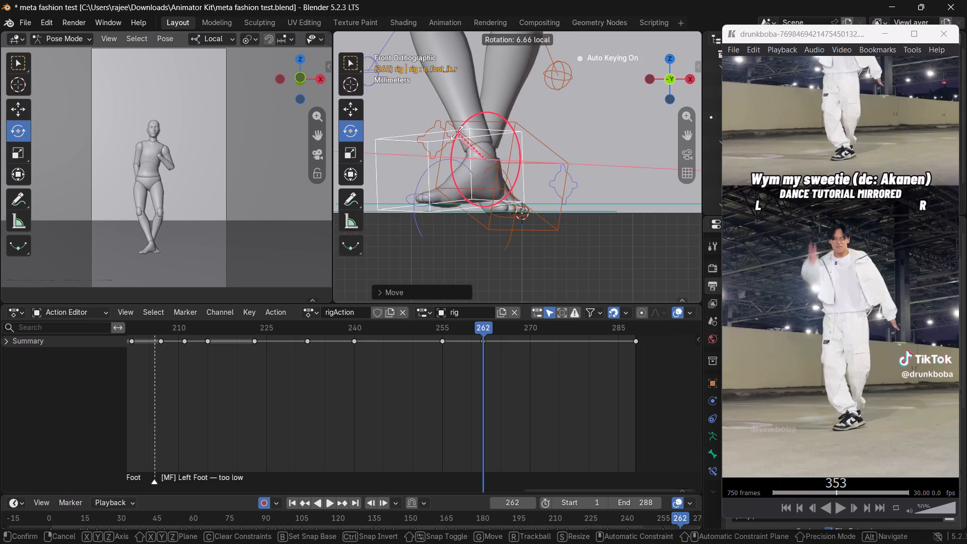
drag(457, 133, 457, 134)
key(w)
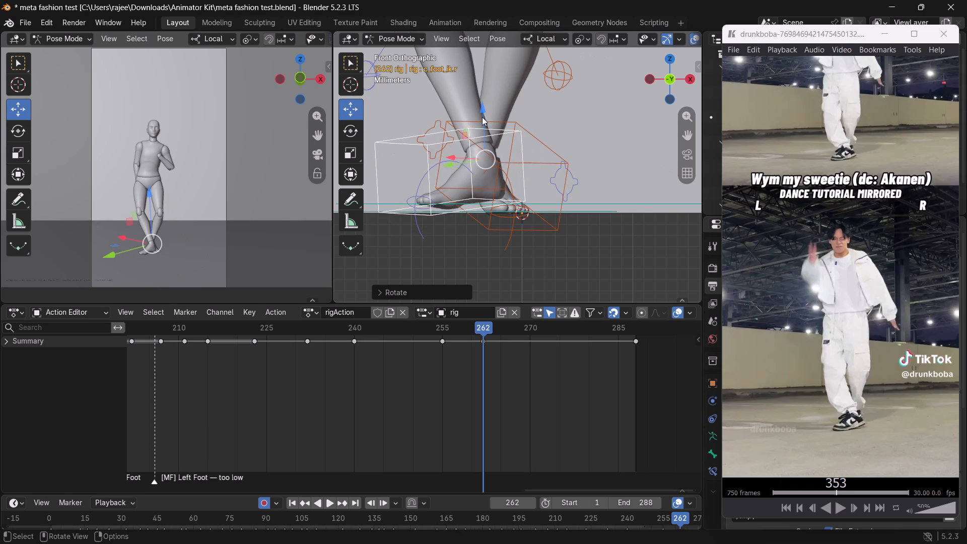
drag(482, 117, 482, 123)
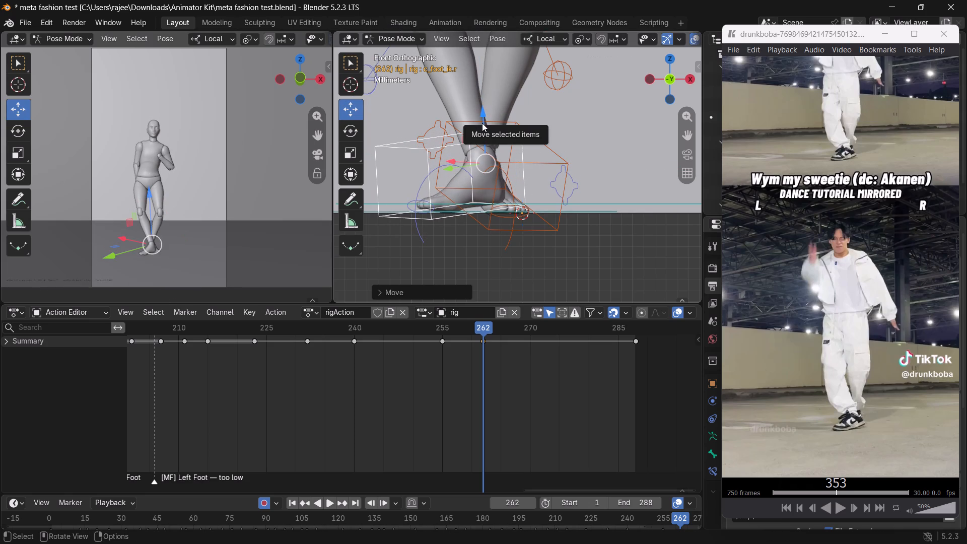
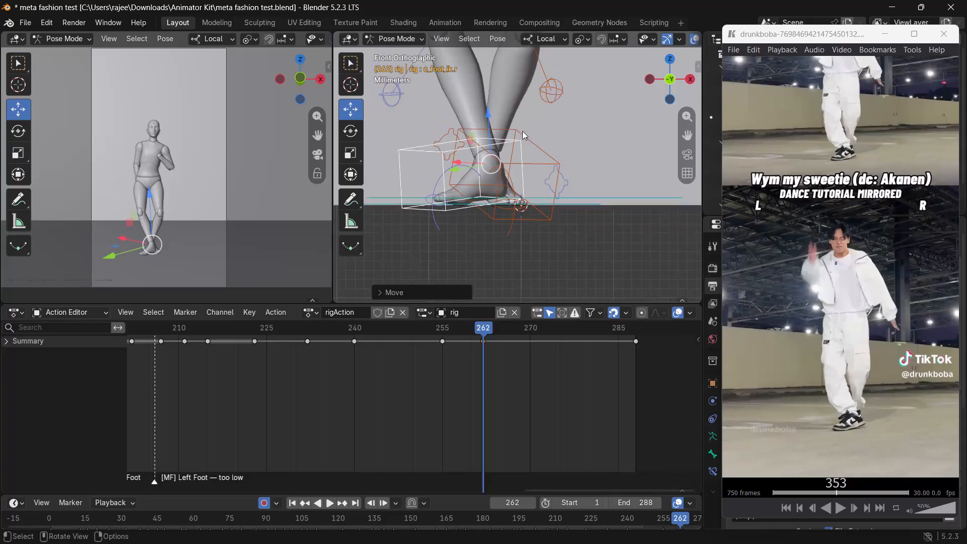
Using Global orientation, move the c_hand_ik.l control forward along the Y axis, away from the chest.
scroll(522, 131, down, 1)
shift+middle_drag(532, 135, 532, 269)
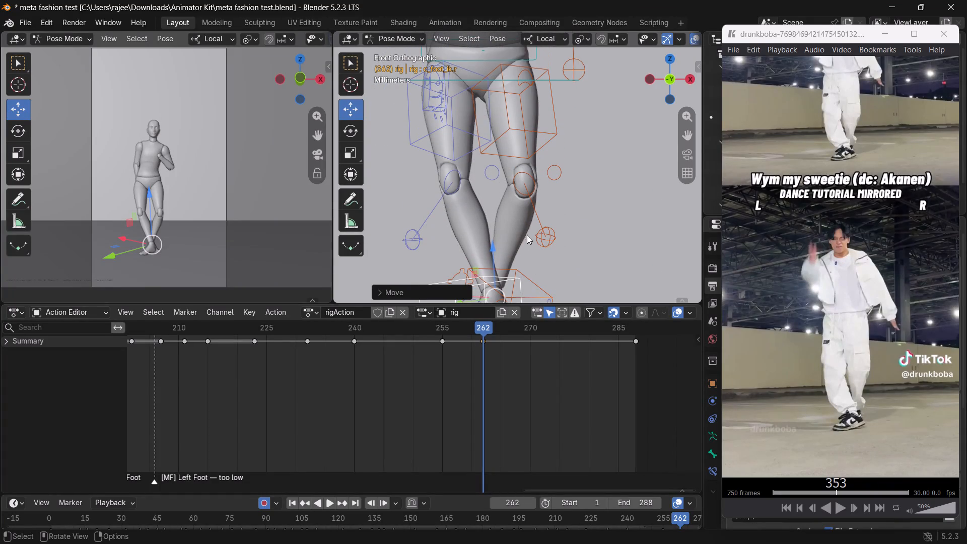
scroll(515, 197, down, 2)
shift+middle_drag(535, 177, 524, 212)
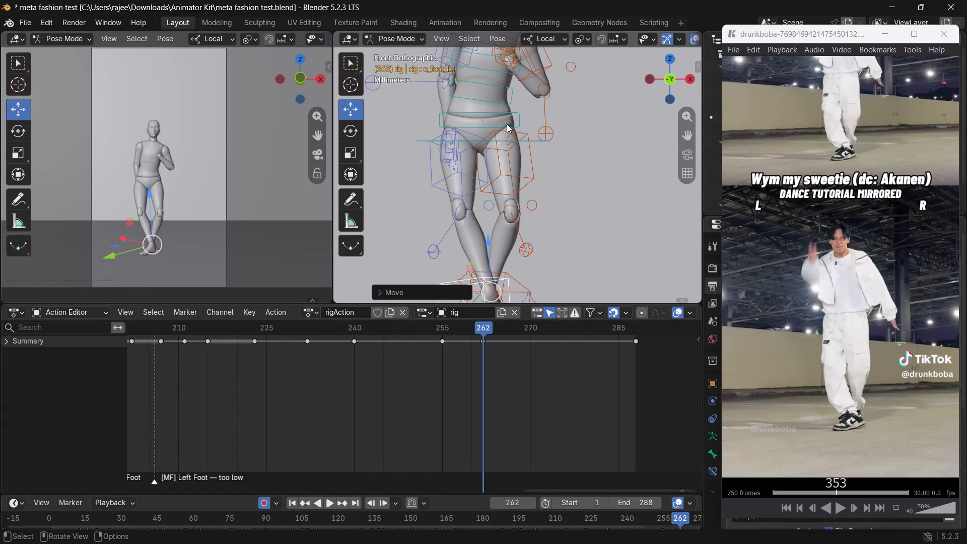
shift+middle_drag(506, 124, 515, 195)
scroll(515, 195, up, 1)
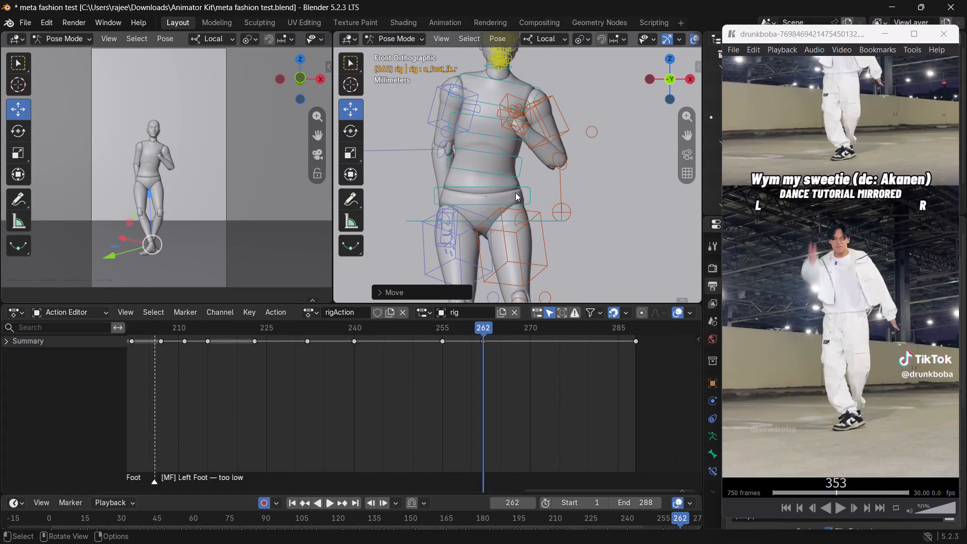
click(519, 120)
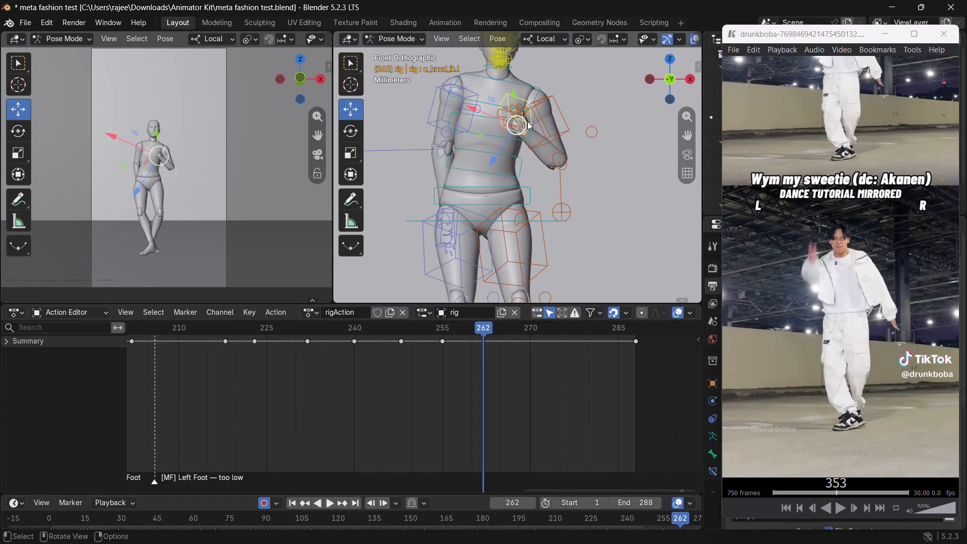
middle_drag(626, 116, 615, 175)
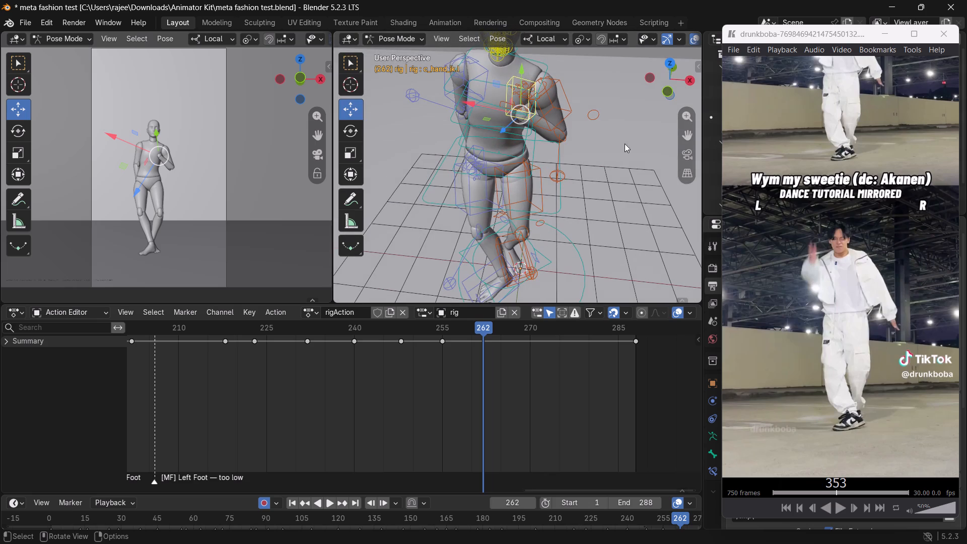
click(667, 89)
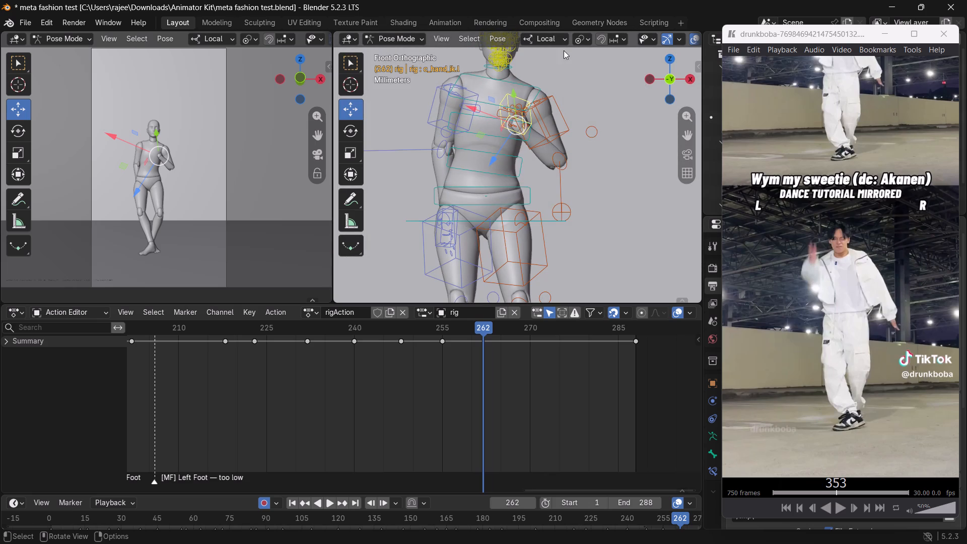
click(553, 38)
click(522, 79)
click(630, 119)
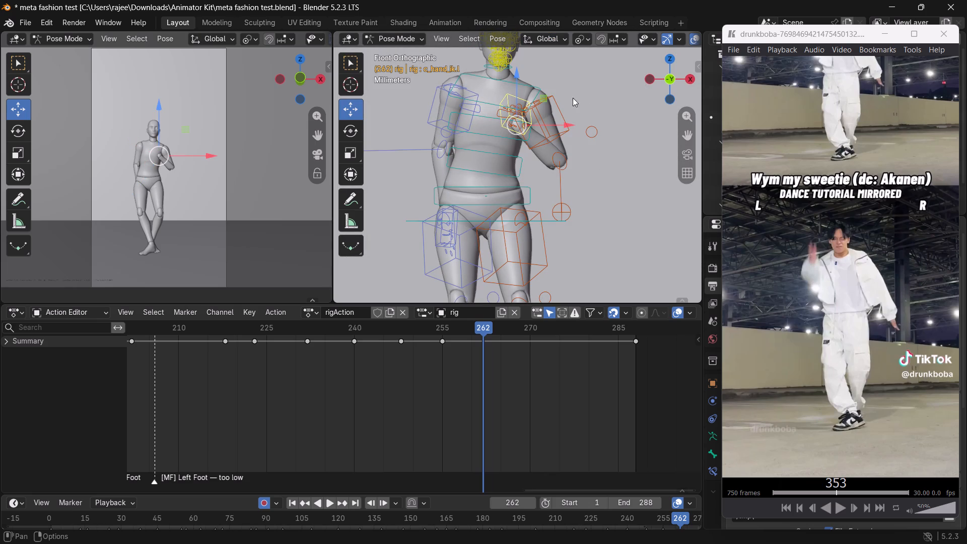
middle_drag(613, 108, 560, 133)
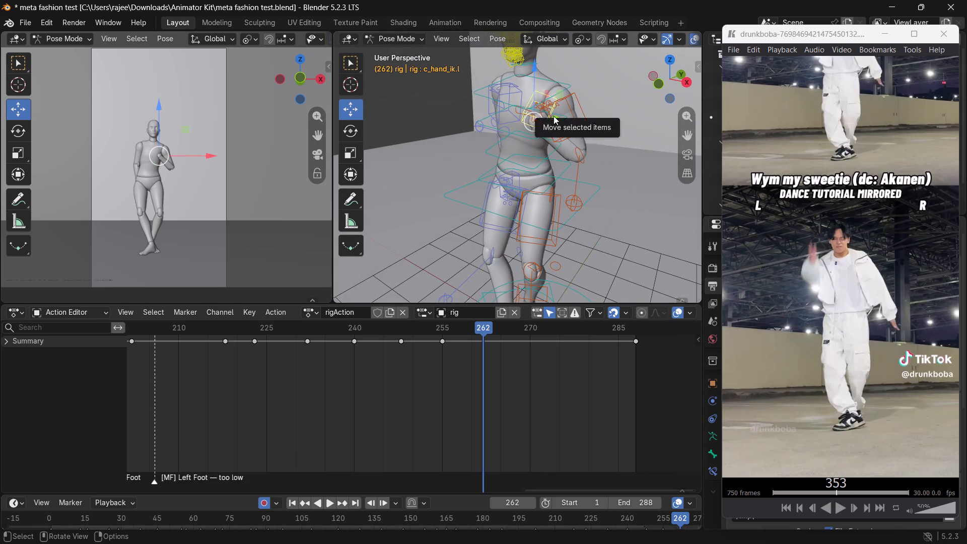
drag(554, 116, 531, 124)
Move the c_hand_ik.l control down and outward in the global XZ plane, placing the hand beside the left hip.
click(654, 87)
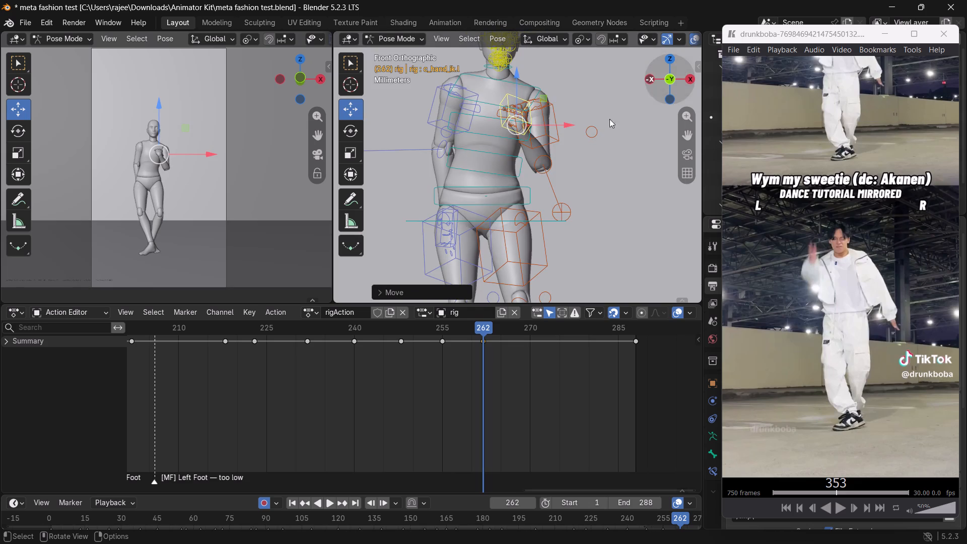
drag(542, 99, 550, 112)
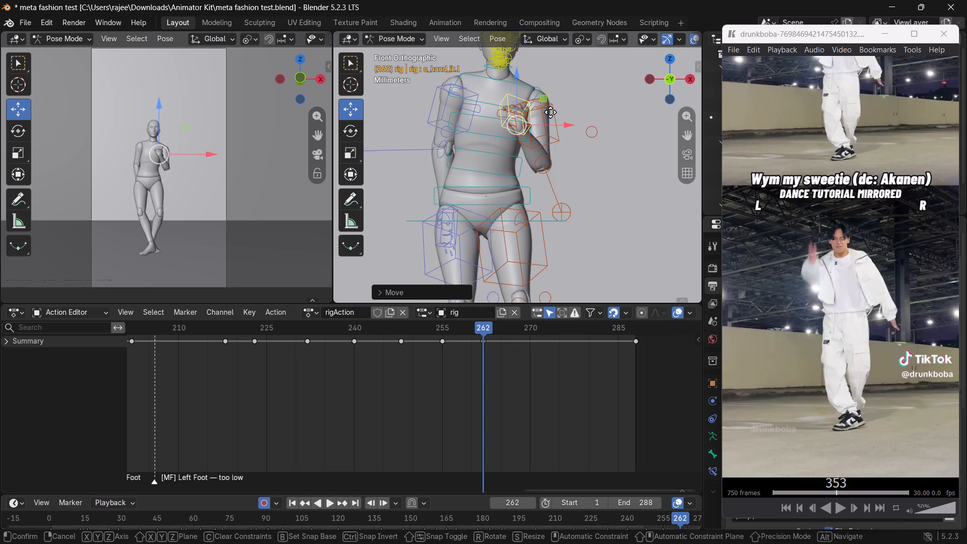
drag(550, 112, 599, 189)
Using Local orientation, rotate the c_hand_ik.l control more than 100° around its local Z axis so the fingers point down and outward.
middle_drag(581, 162, 524, 198)
scroll(543, 162, down, 1)
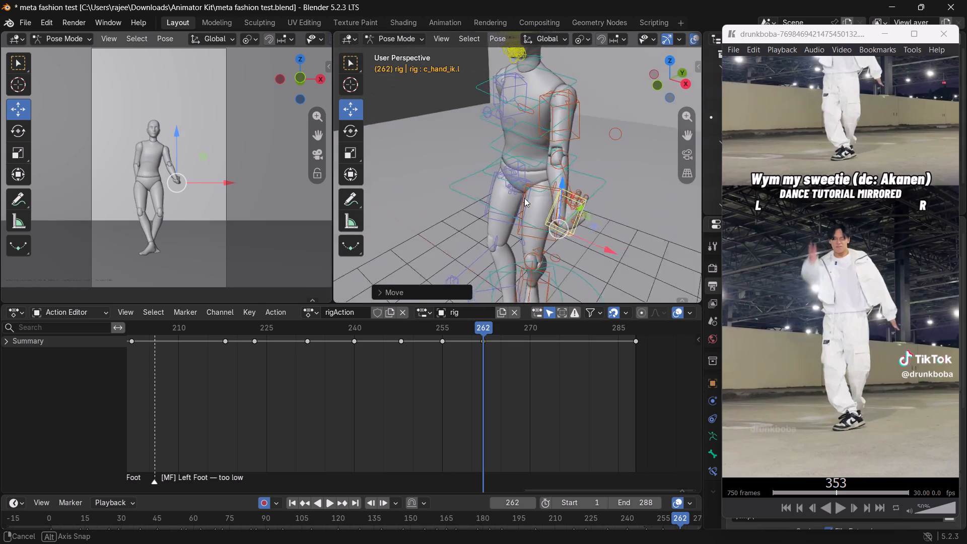
middle_drag(524, 198, 554, 193)
key(e)
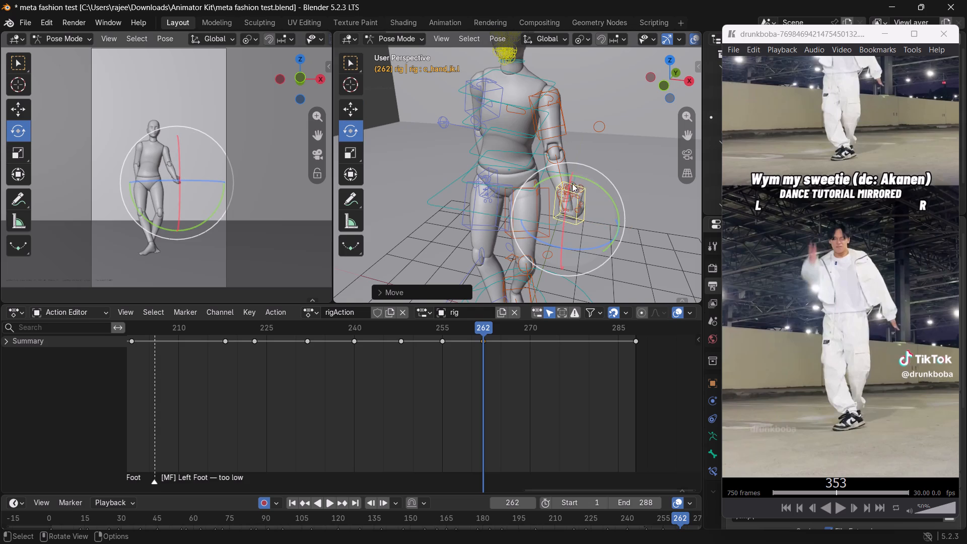
click(549, 43)
click(537, 90)
click(625, 181)
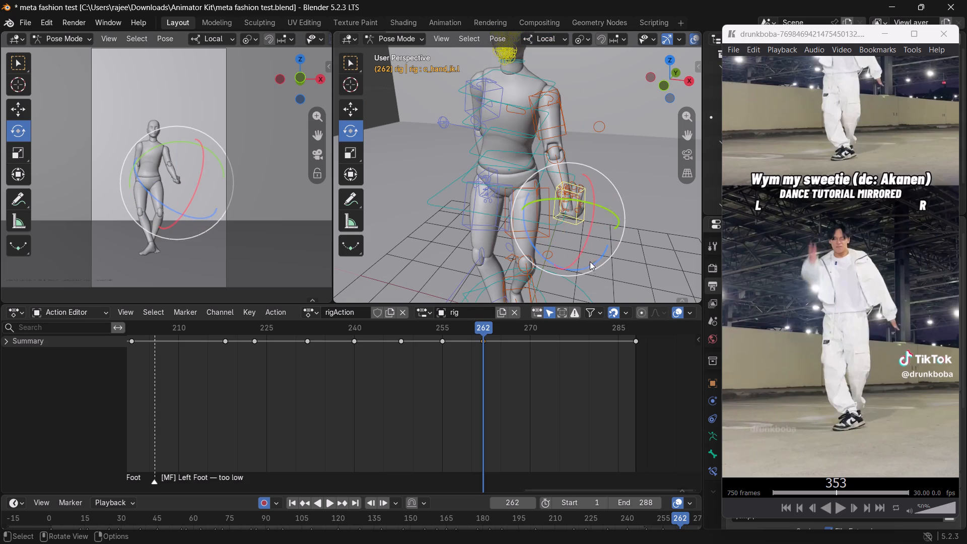
drag(585, 264, 496, 218)
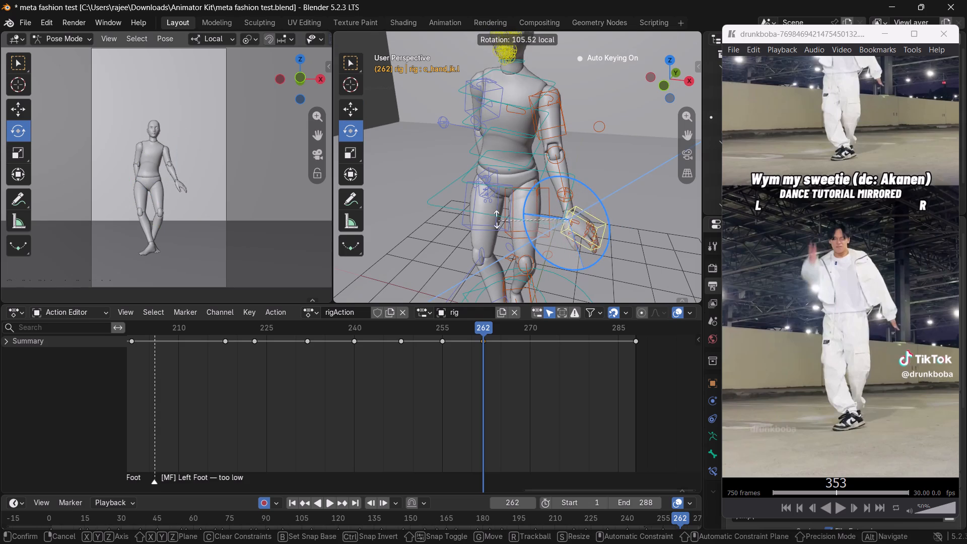
drag(496, 218, 488, 199)
Using Global orientation in right side view, move the c_hand_ik.l control backward along Y toward the hip.
click(664, 85)
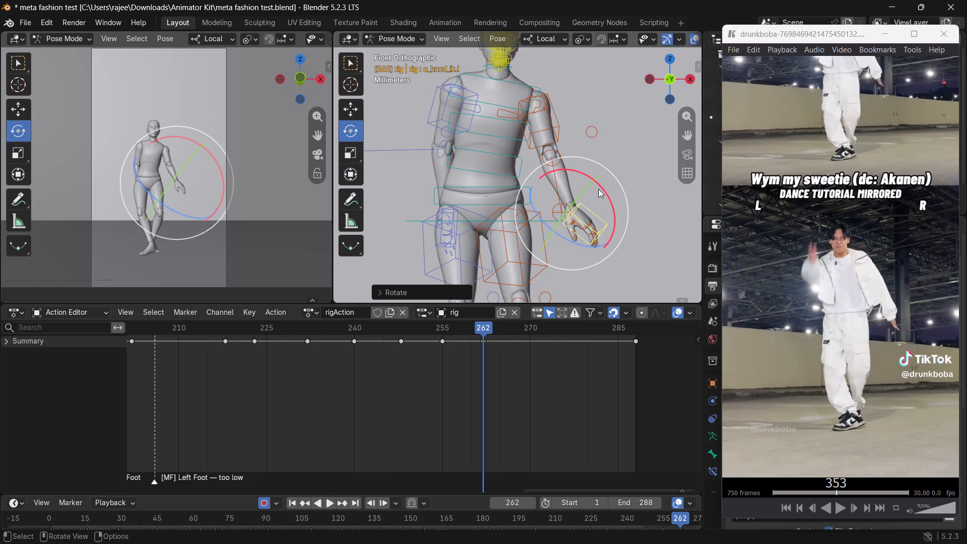
scroll(629, 123, down, 2)
middle_drag(620, 130, 549, 146)
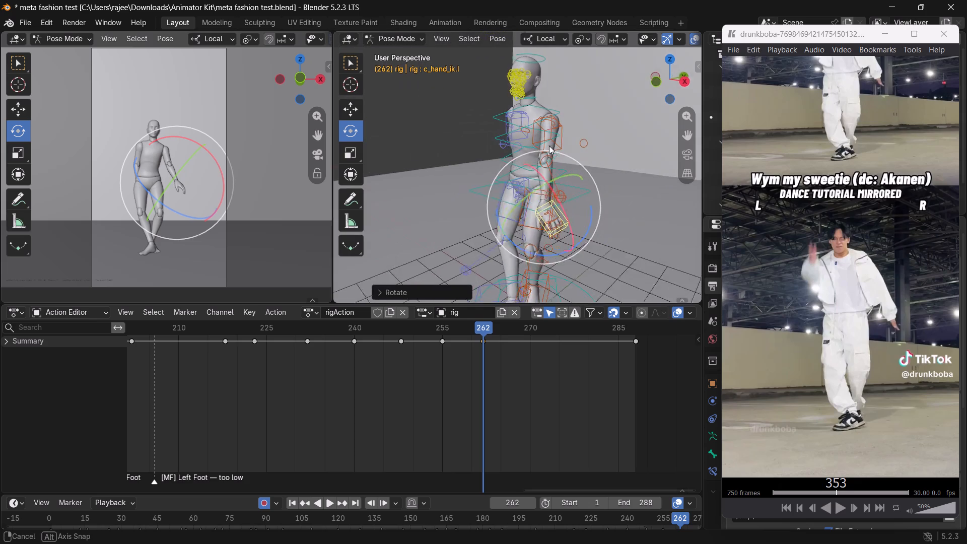
middle_drag(549, 146, 508, 148)
click(678, 78)
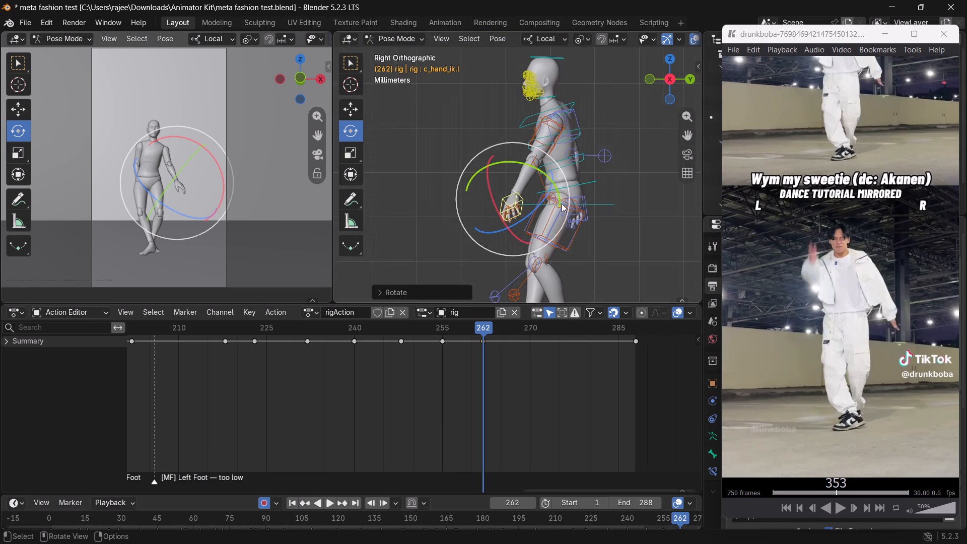
scroll(562, 203, up, 1)
key(w)
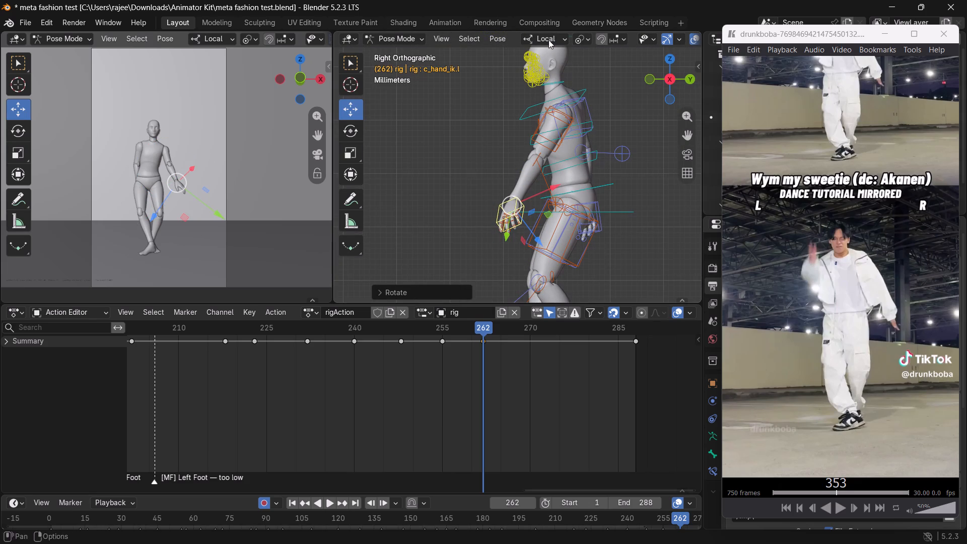
click(548, 40)
click(527, 79)
drag(554, 205, 583, 211)
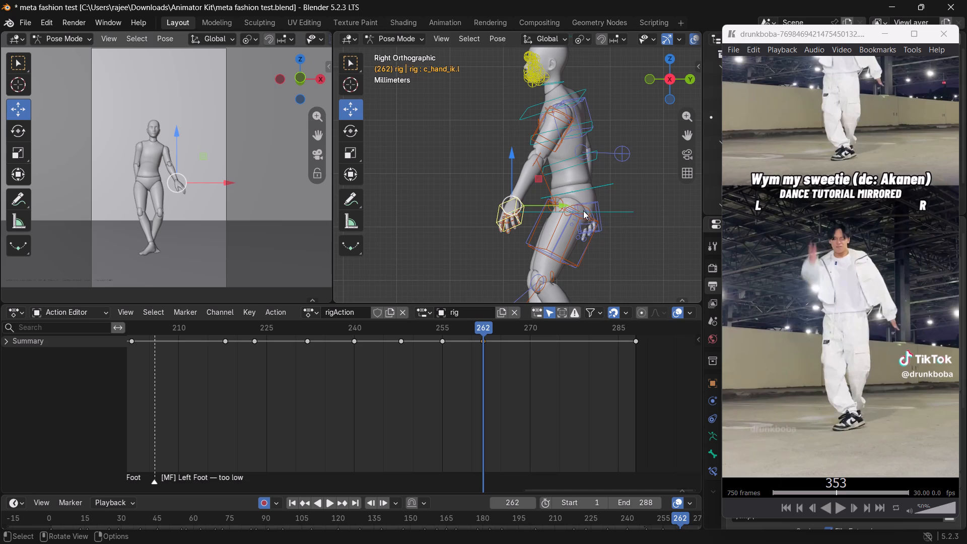
drag(583, 211, 582, 211)
drag(561, 205, 590, 212)
In front view, move the c_hand_ik.l control slightly outward and down in the global XZ plane to straighten the arm.
click(654, 80)
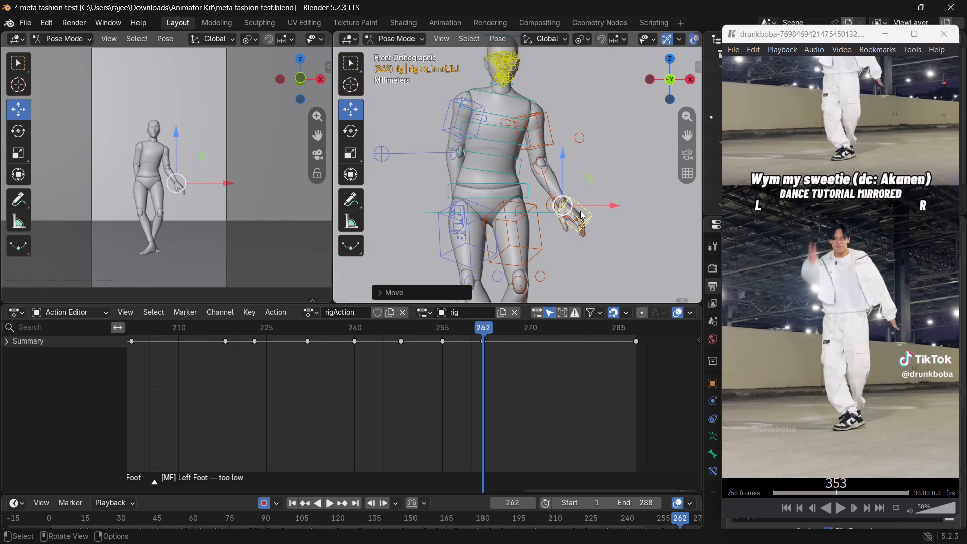
drag(589, 178, 596, 184)
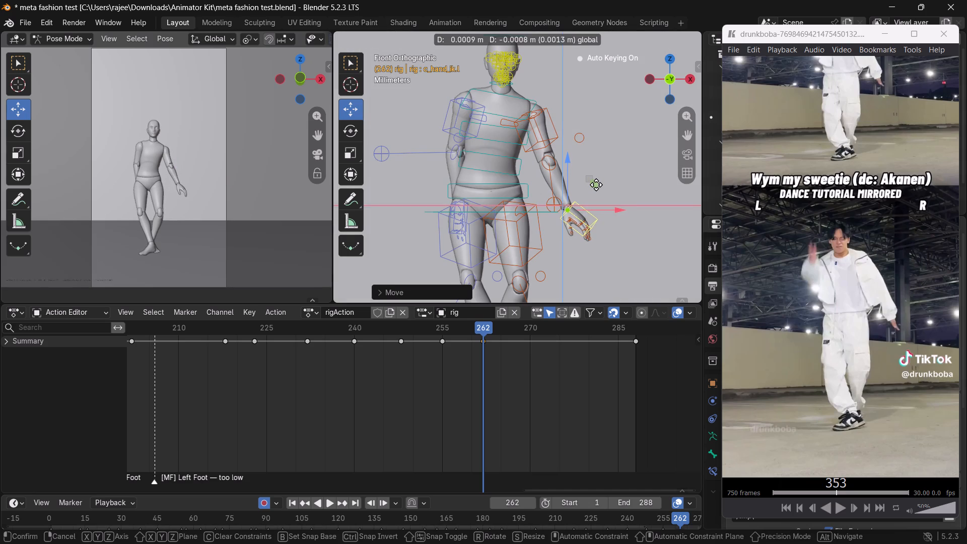
drag(596, 184, 599, 183)
Using Local orientation, rotate the c_spine_04.x control about 18° around its local Z axis to tilt the chest and raise the left shoulder.
click(495, 107)
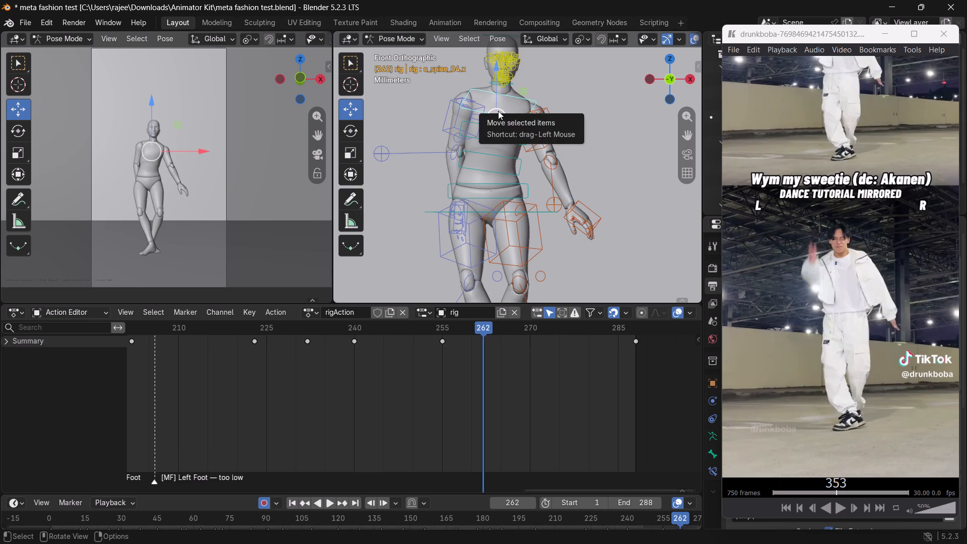
key(e)
key(w)
key(e)
click(531, 38)
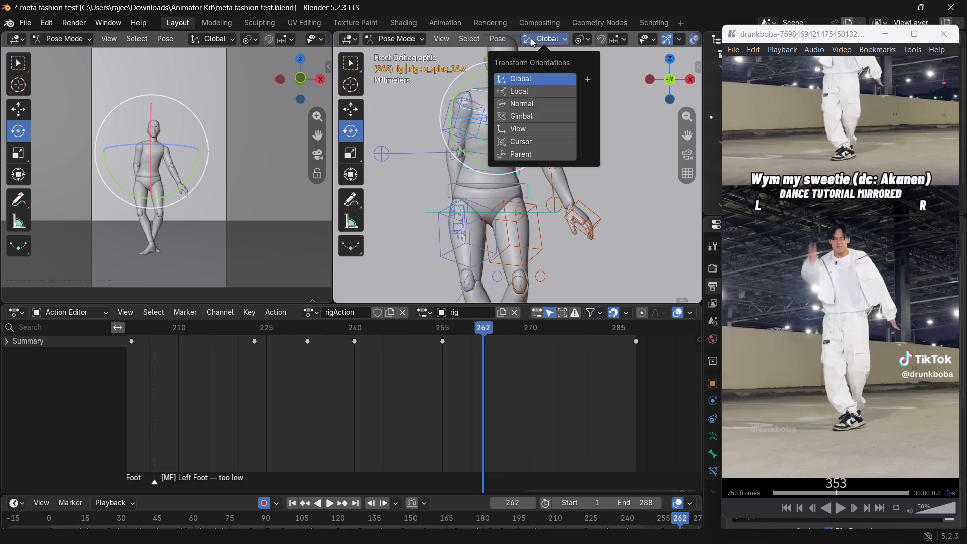
click(520, 90)
click(627, 90)
drag(537, 106, 537, 105)
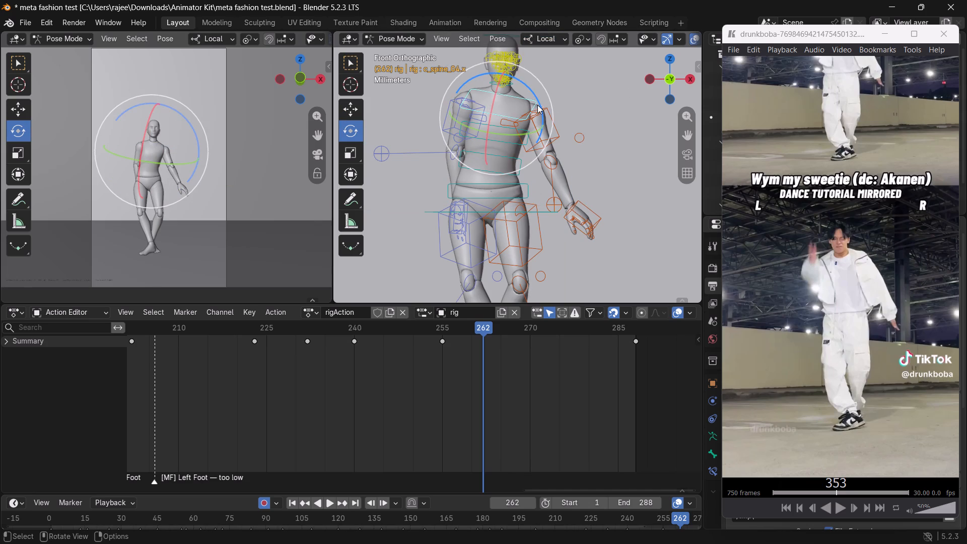
drag(537, 105, 533, 90)
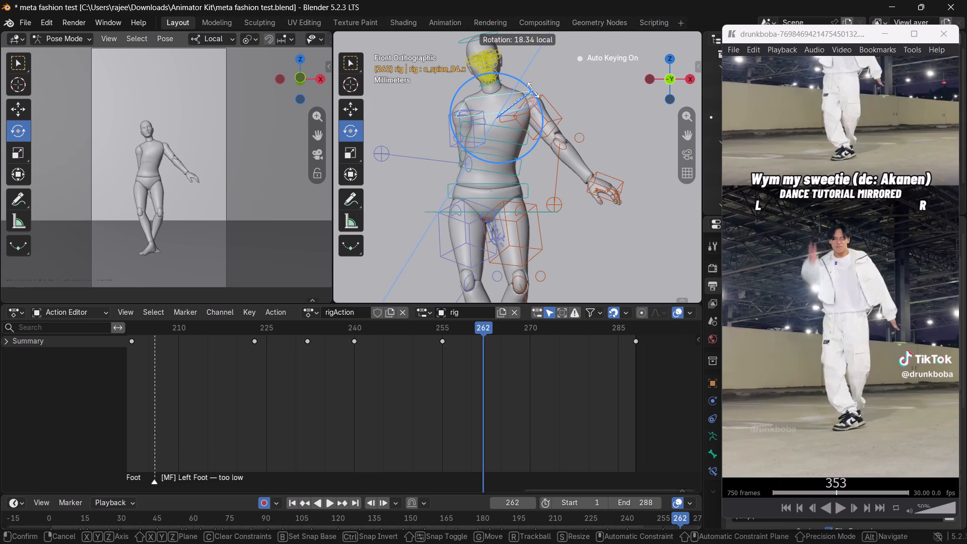
drag(533, 90, 533, 91)
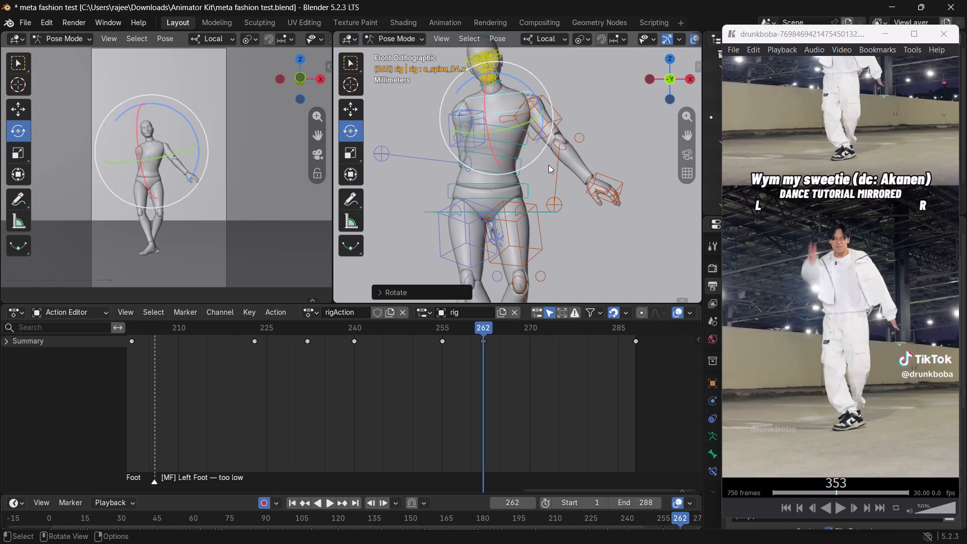
click(558, 173)
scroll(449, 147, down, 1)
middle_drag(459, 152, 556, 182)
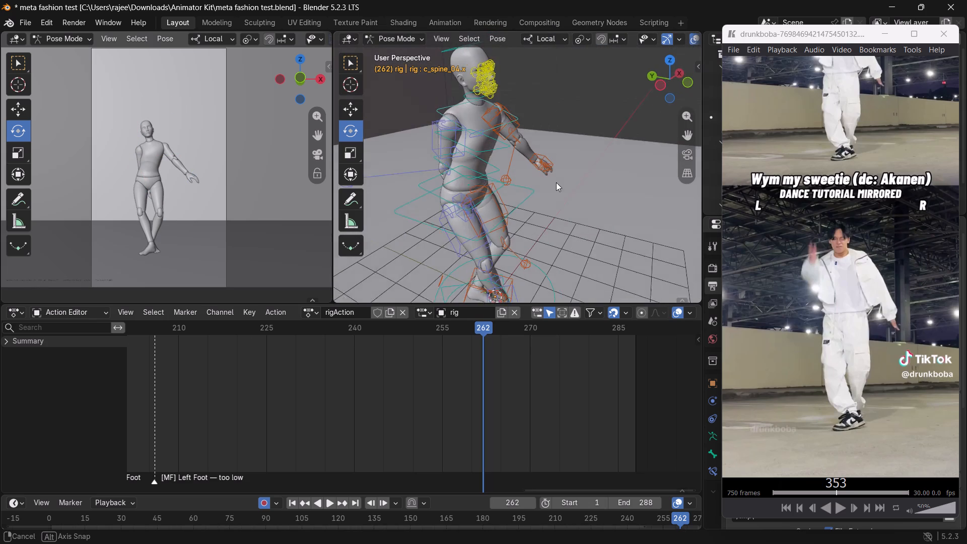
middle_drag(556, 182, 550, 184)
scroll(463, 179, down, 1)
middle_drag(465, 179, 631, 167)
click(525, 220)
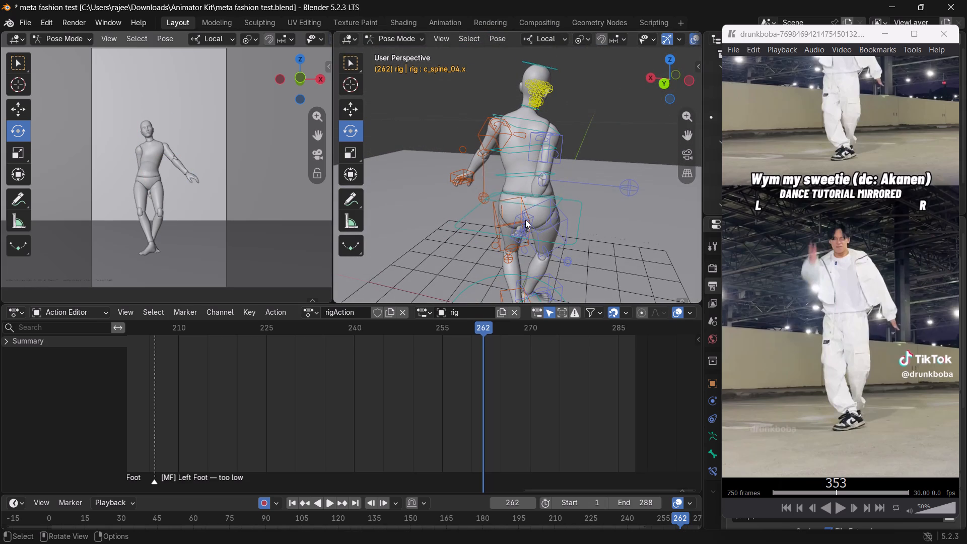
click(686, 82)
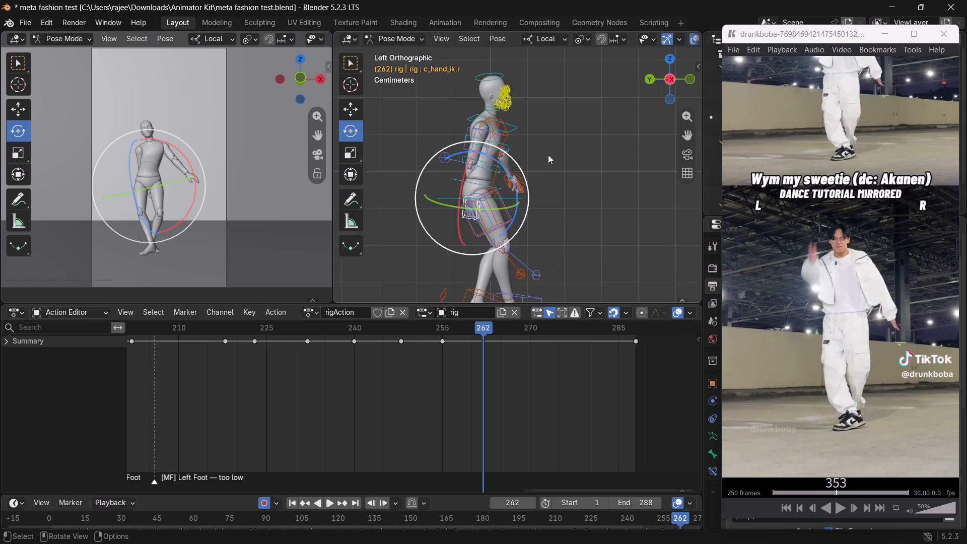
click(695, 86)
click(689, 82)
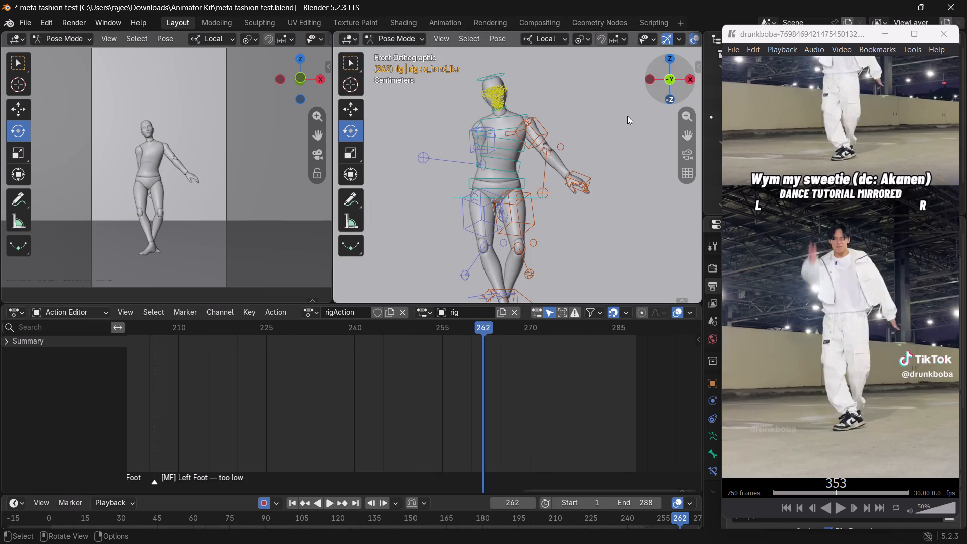
Using Global orientation in front view, move the c_hand_ik.r control outward and slightly up in the XZ plane, from between the thighs to beside the hip.
click(500, 201)
click(505, 210)
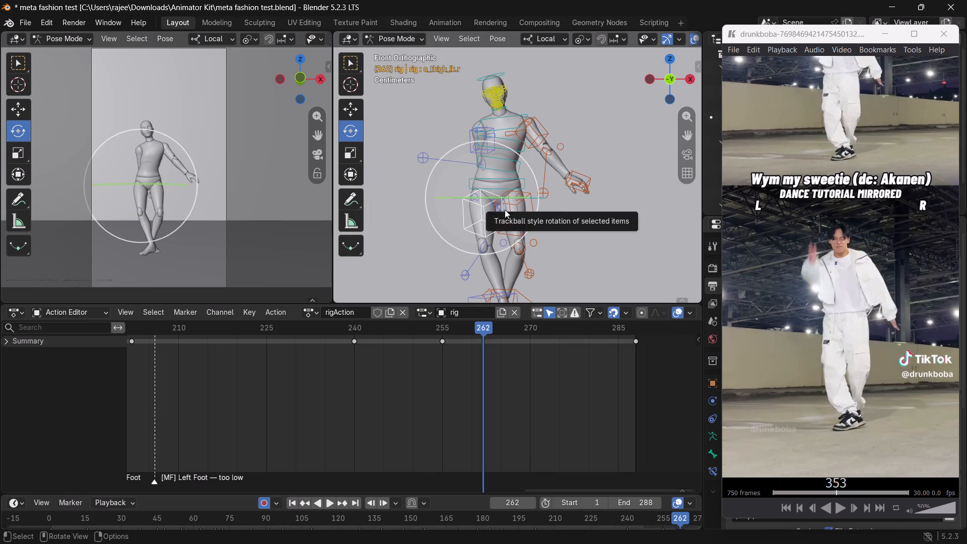
click(506, 210)
click(502, 202)
click(505, 200)
click(507, 206)
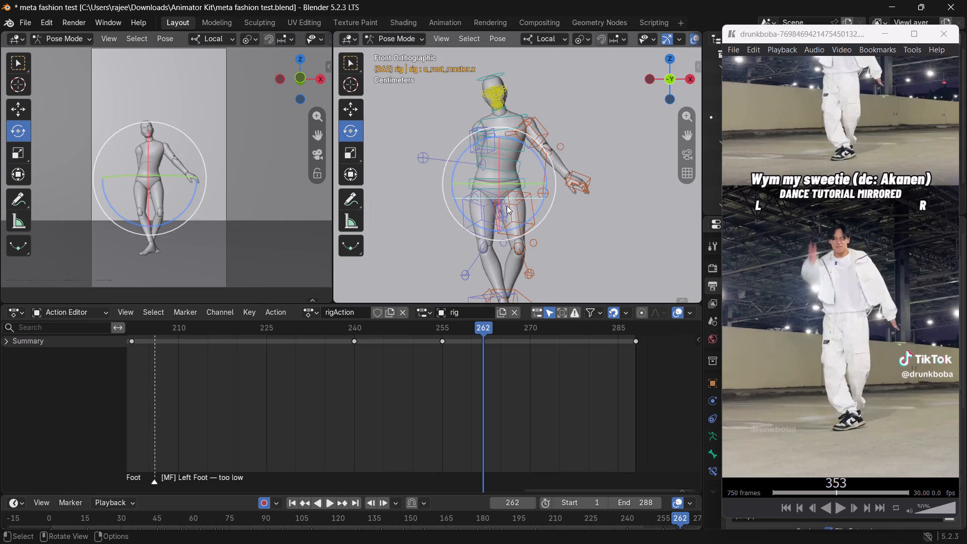
scroll(506, 206, up, 5)
shift+middle_drag(491, 234, 524, 168)
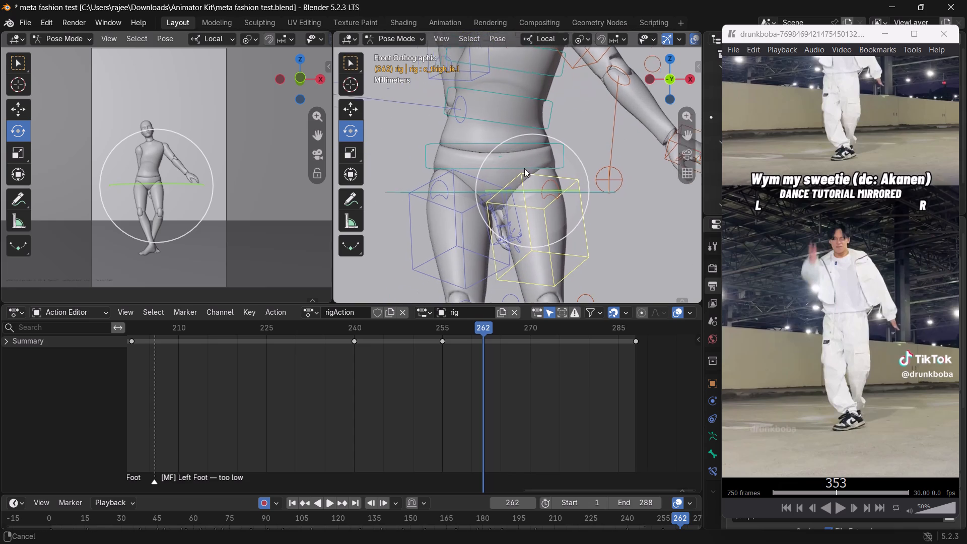
shift+middle_drag(524, 168, 525, 167)
click(524, 207)
scroll(558, 149, down, 6)
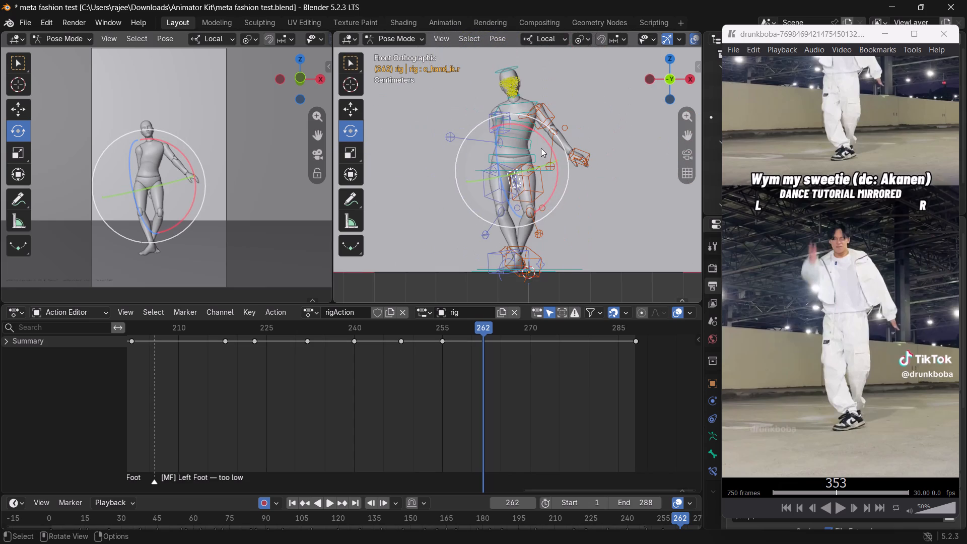
key(w)
scroll(528, 163, down, 1)
click(551, 41)
click(543, 82)
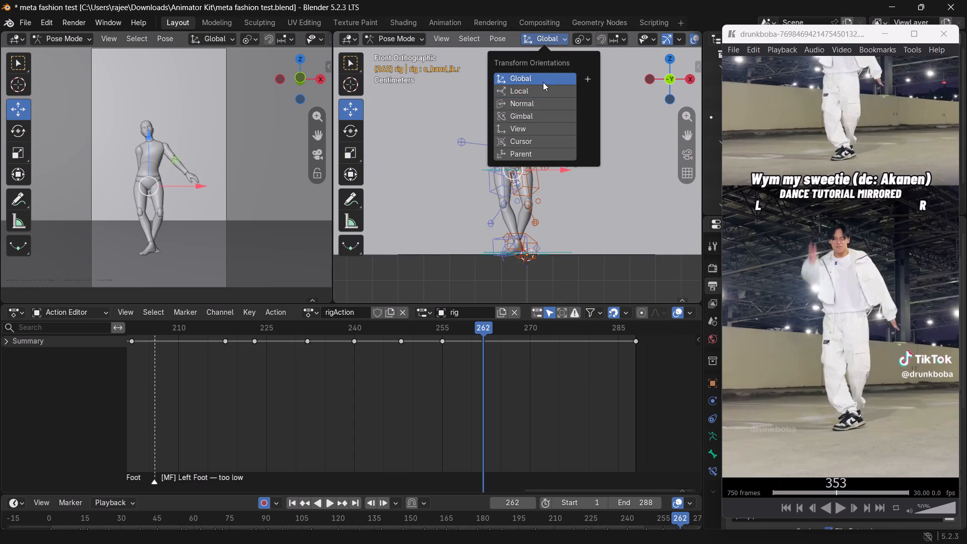
click(553, 227)
drag(540, 144, 508, 134)
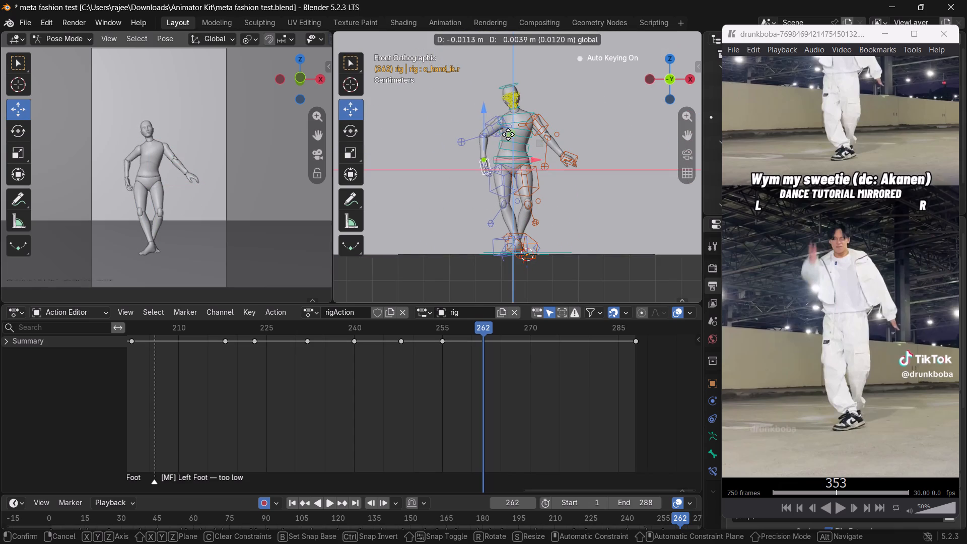
drag(508, 134, 505, 130)
Rotate the c_spine_02.x control just under 10° around global Y so the torso leans toward the character's right side.
scroll(508, 140, up, 3)
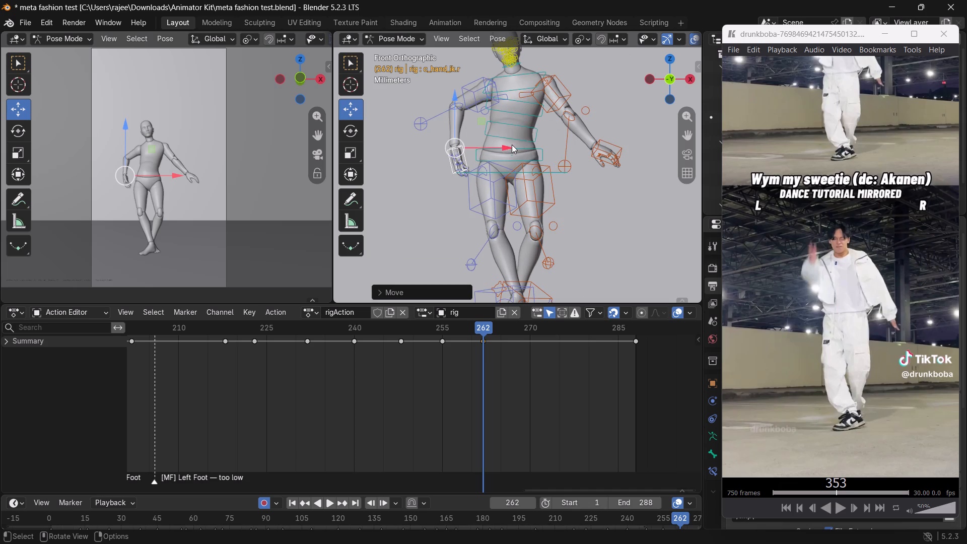
shift+middle_drag(522, 160, 526, 167)
shift+middle_drag(528, 180, 536, 201)
click(526, 164)
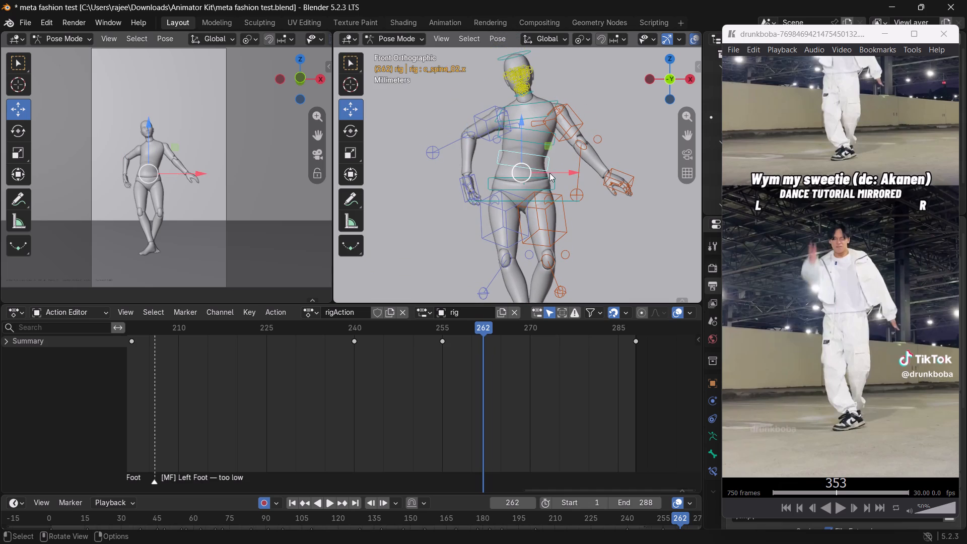
key(w)
key(e)
drag(562, 148, 557, 137)
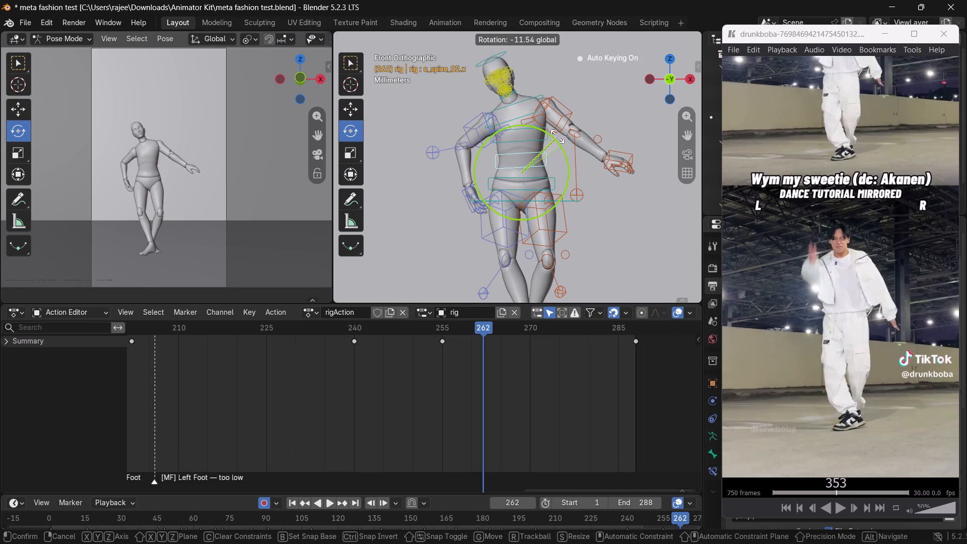
drag(557, 137, 557, 139)
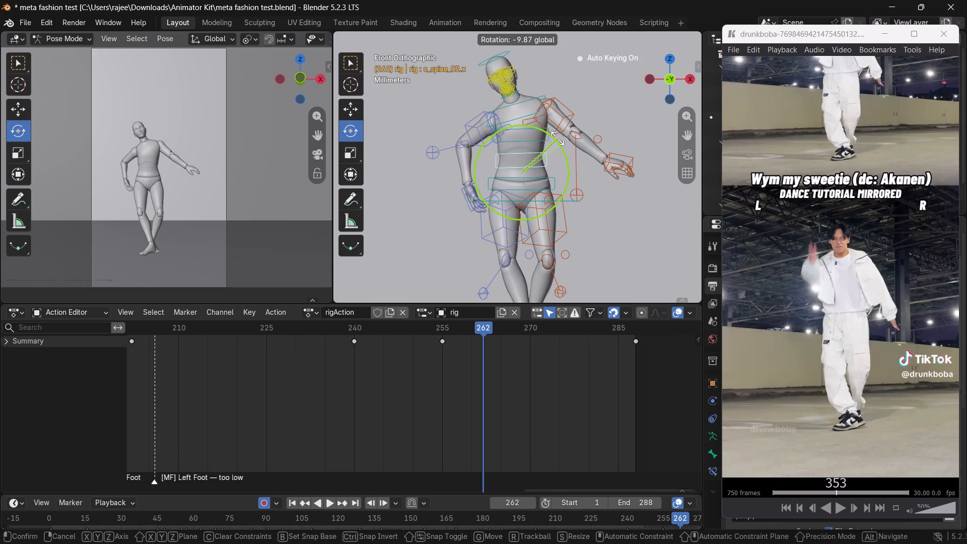
drag(557, 139, 558, 141)
click(474, 85)
Using Local orientation, twist the c_spine_04.x control around local Y and rotate it just under 20° around local Z to straighten the chest.
middle_drag(480, 97, 560, 162)
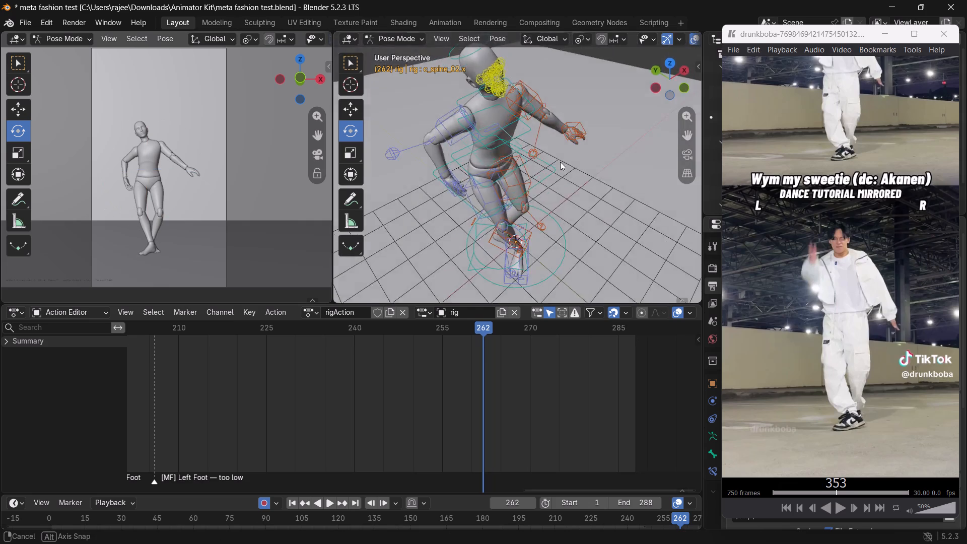
middle_drag(560, 162, 600, 170)
scroll(518, 154, up, 2)
scroll(607, 116, down, 1)
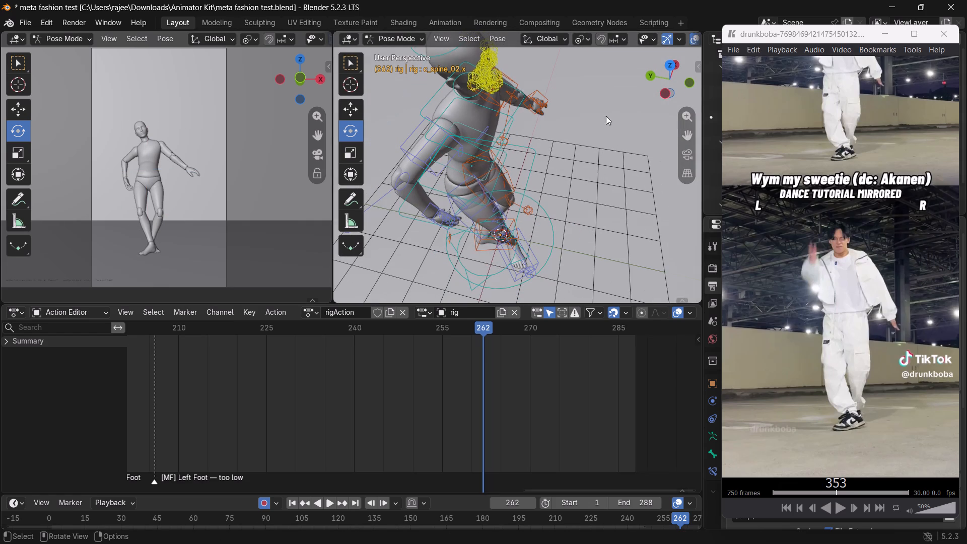
click(678, 82)
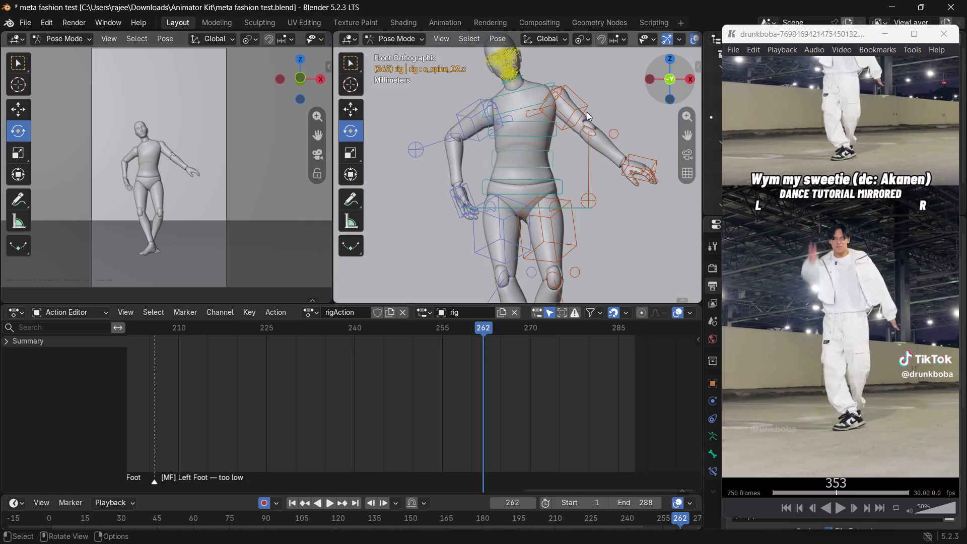
click(512, 105)
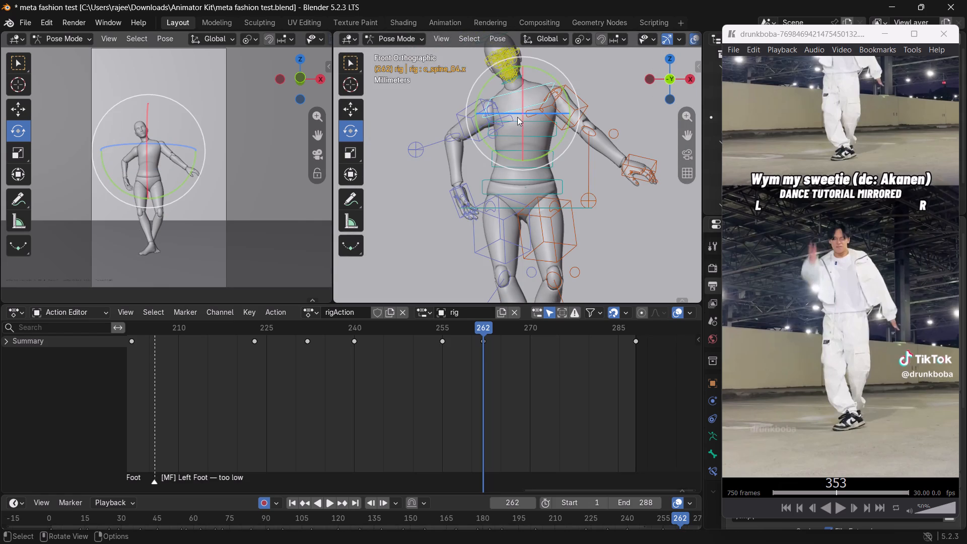
click(546, 35)
click(528, 89)
click(616, 100)
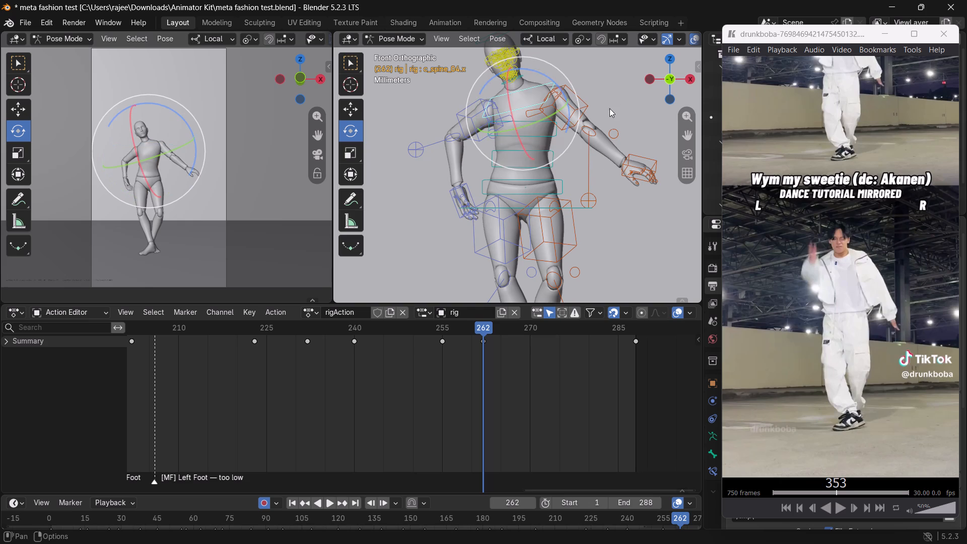
drag(526, 124, 533, 120)
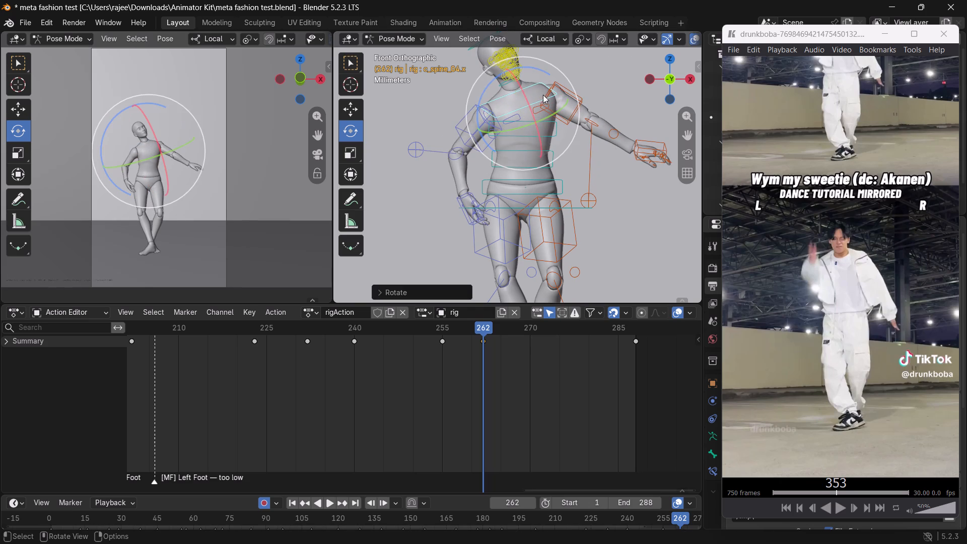
drag(532, 67, 552, 68)
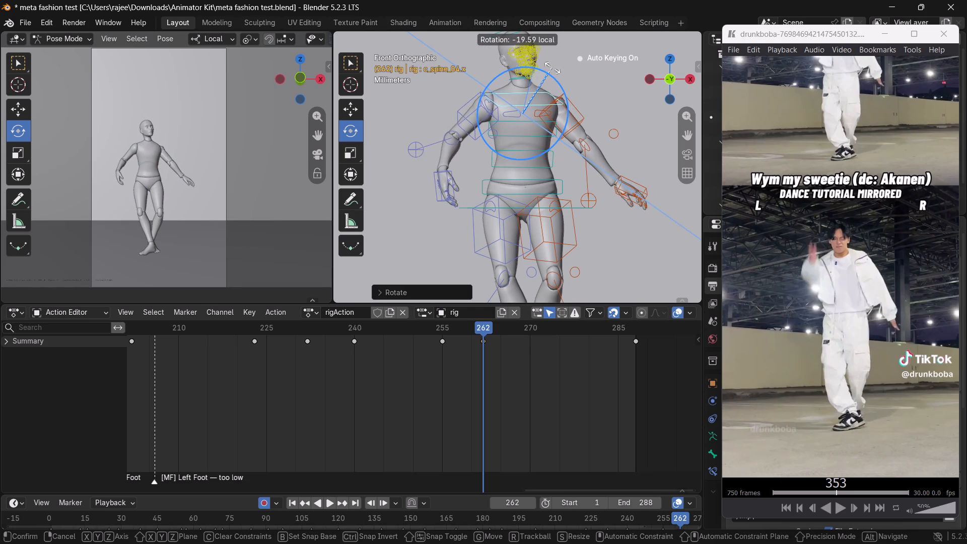
drag(552, 68, 549, 68)
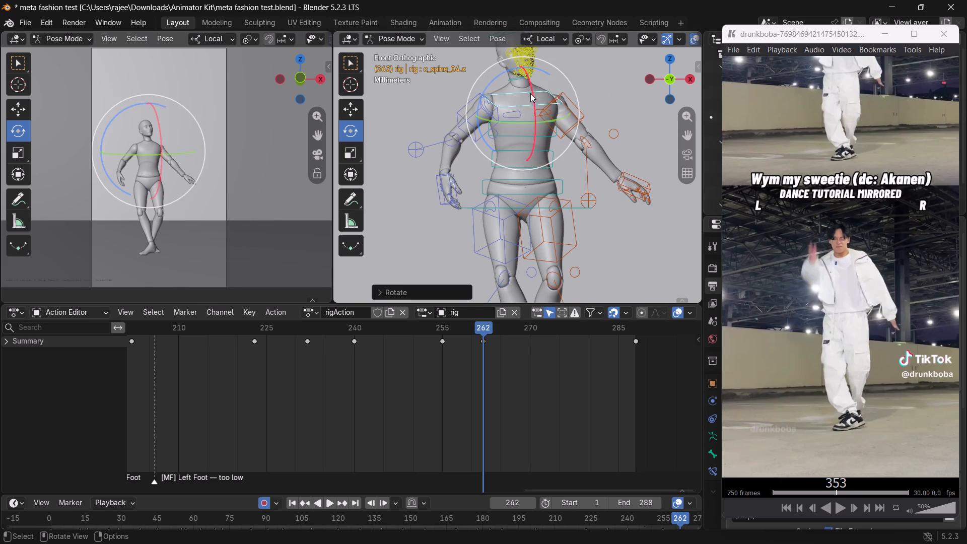
Twist the c_spine_04.x control back about 25° around local Y and rotate it slightly around local Z to raise the left shoulder.
drag(518, 123, 512, 123)
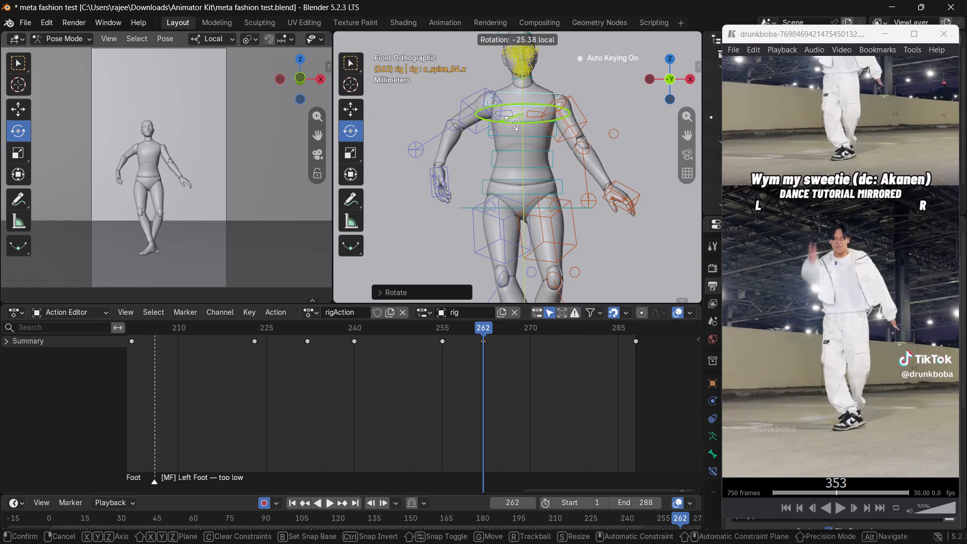
drag(512, 123, 513, 123)
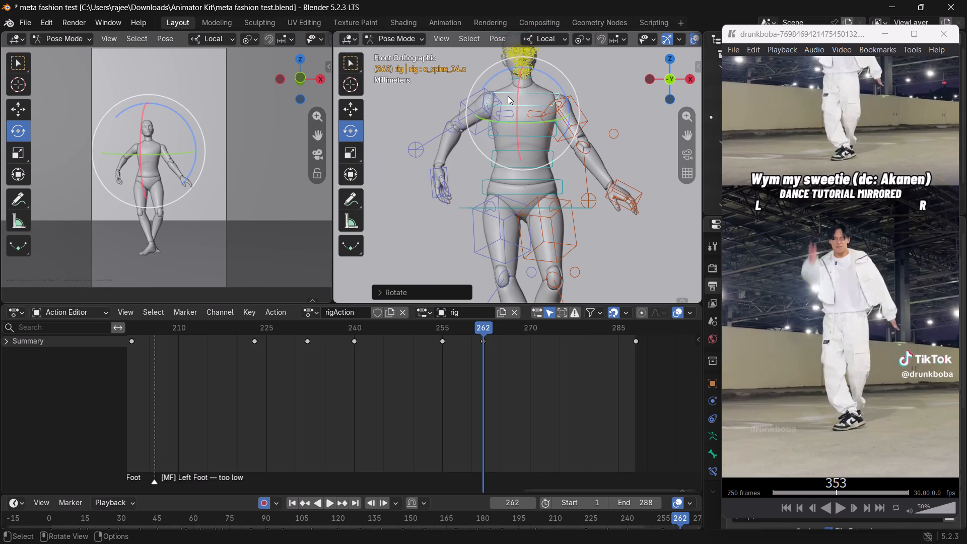
drag(493, 79, 485, 79)
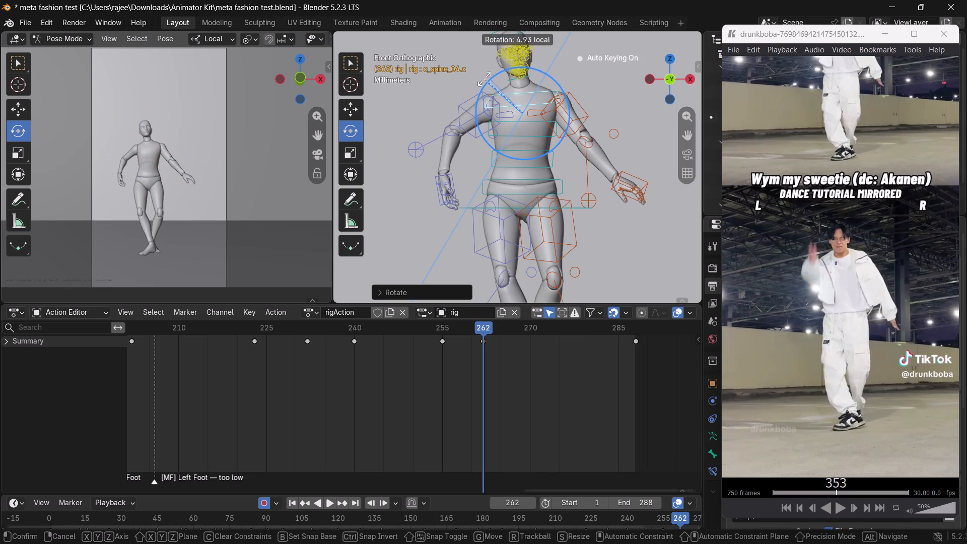
drag(485, 79, 481, 81)
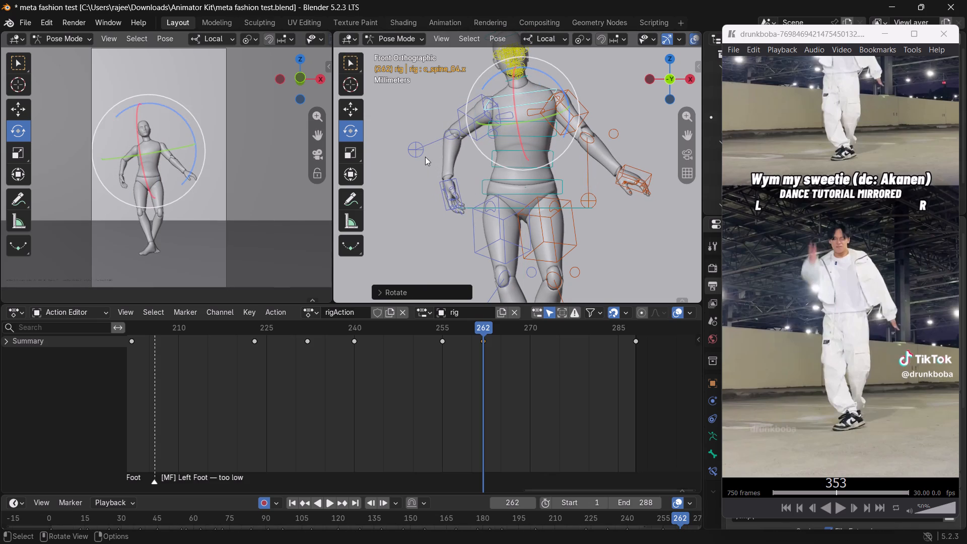
Using Global orientation in front view, raise the c_hand_ik.r control about 0.013 m to shoulder height, bending the right elbow.
click(443, 185)
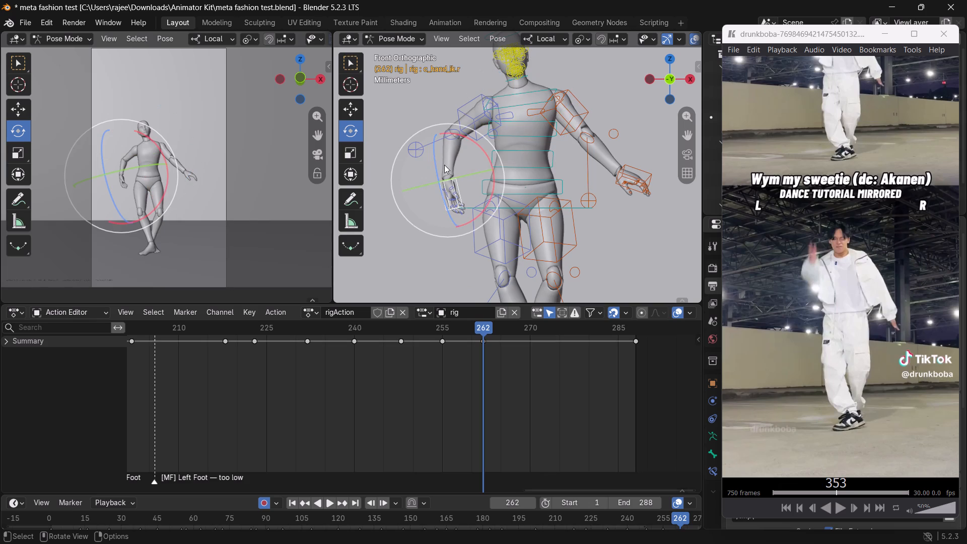
key(w)
click(538, 38)
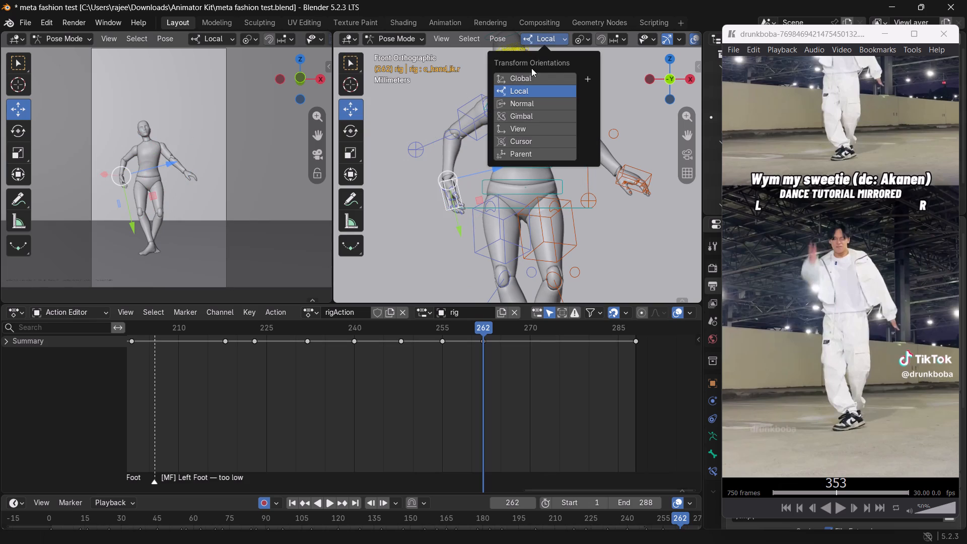
click(530, 78)
click(406, 120)
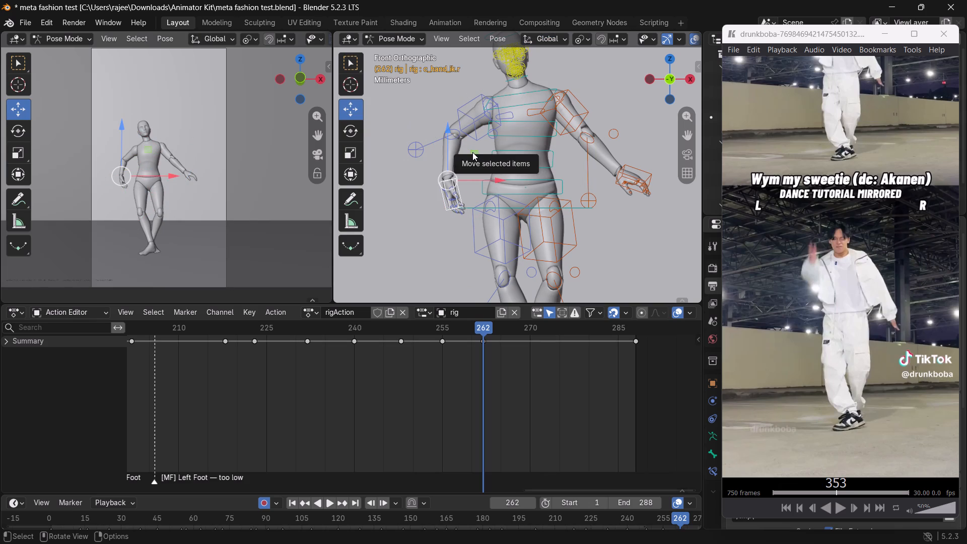
drag(472, 152, 464, 80)
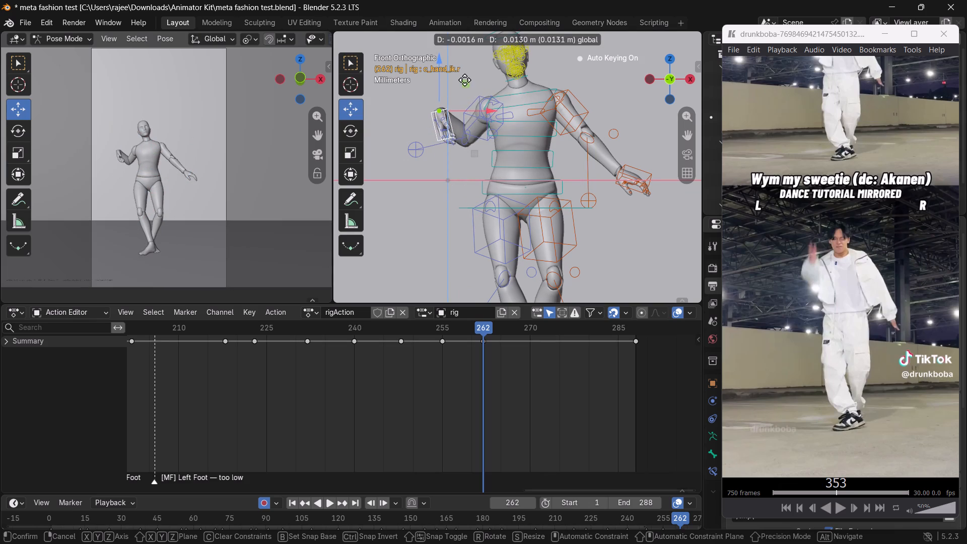
drag(464, 80, 466, 76)
Move the c_arms_pole.r control forward about 0.0085 m along global Y to bring the right elbow in beside the torso.
middle_drag(457, 149, 605, 173)
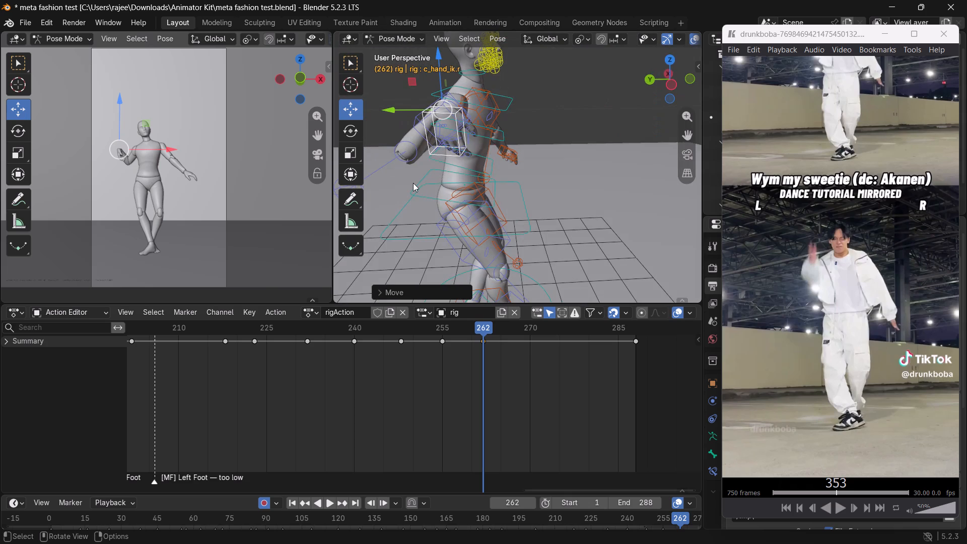
scroll(413, 182, down, 2)
click(416, 184)
drag(402, 178, 456, 195)
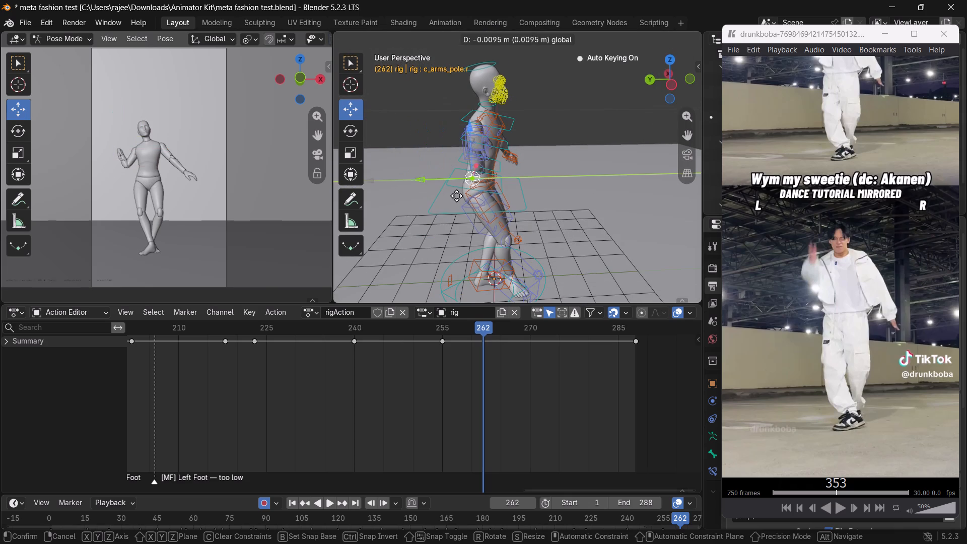
drag(456, 195, 448, 196)
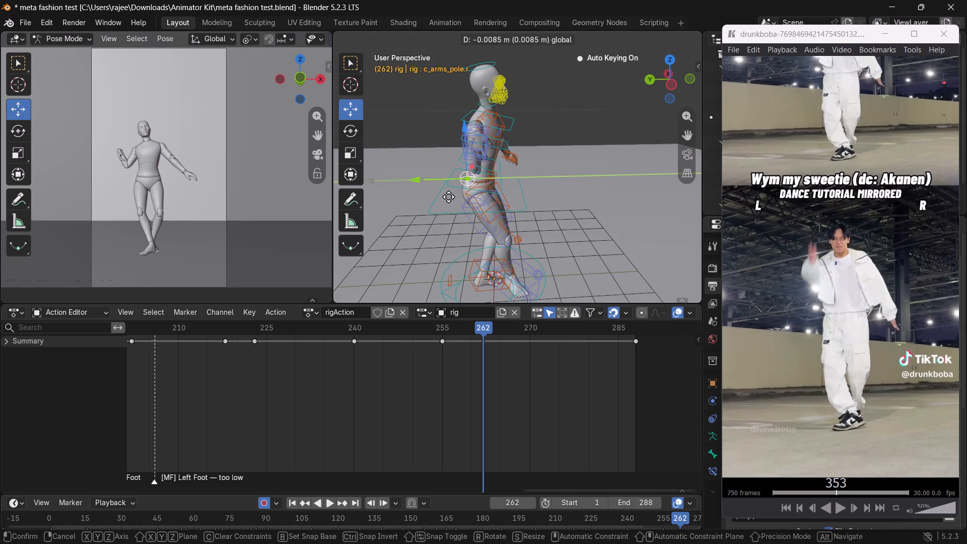
drag(448, 196, 448, 196)
Using Local orientation in front view, rotate the c_hand_ik.r control more than 130° around its local Z axis so the fingers point up.
click(689, 80)
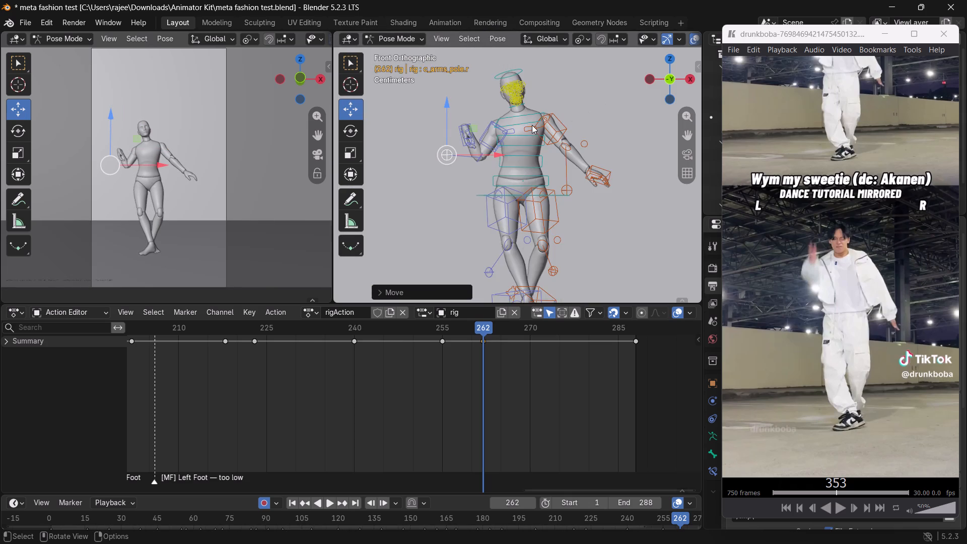
scroll(532, 125, up, 1)
scroll(466, 138, up, 2)
click(425, 122)
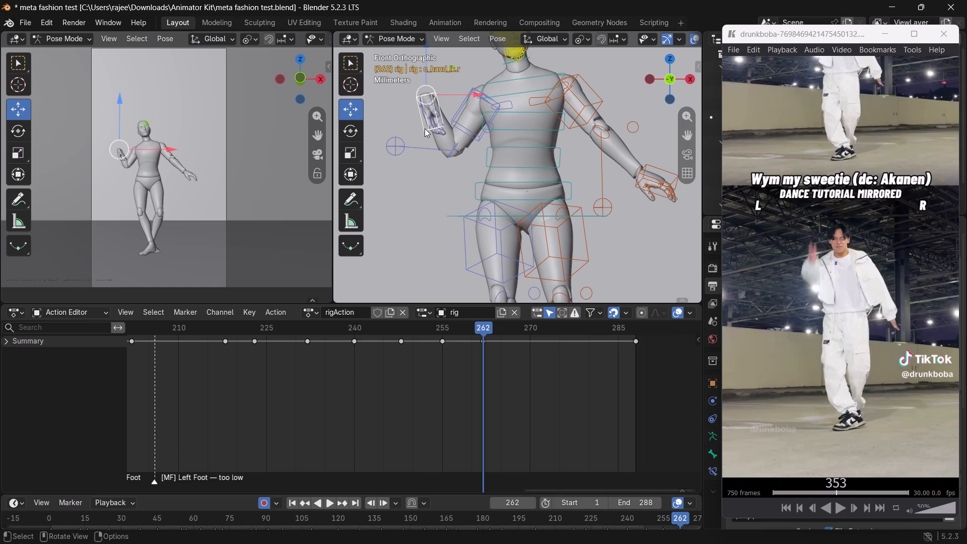
shift+middle_drag(458, 166, 469, 227)
key(e)
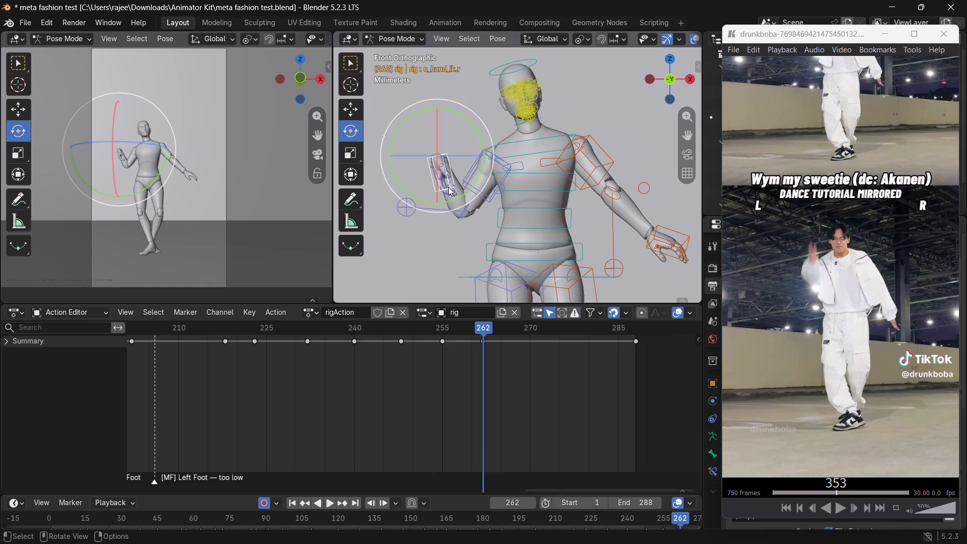
drag(435, 146, 435, 126)
key(ctrl+z)
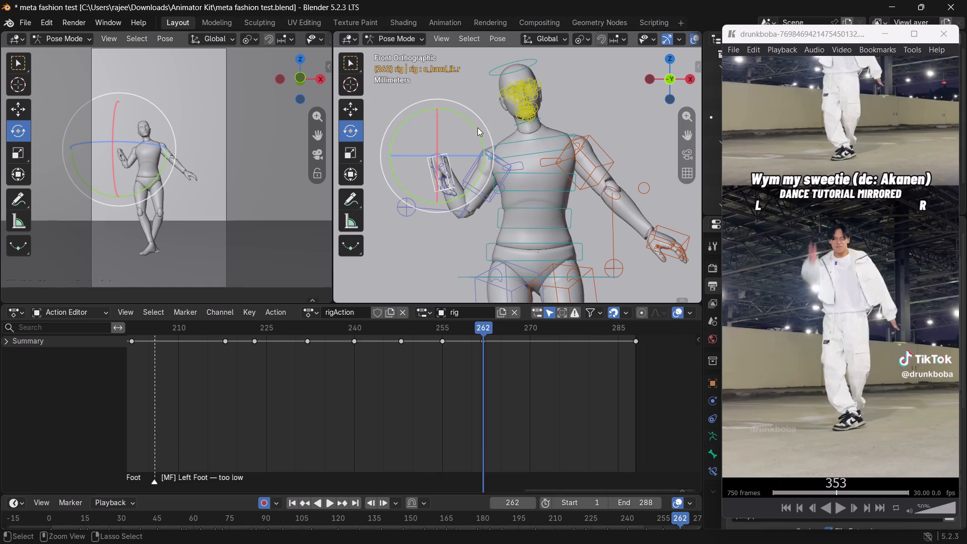
click(541, 37)
click(519, 90)
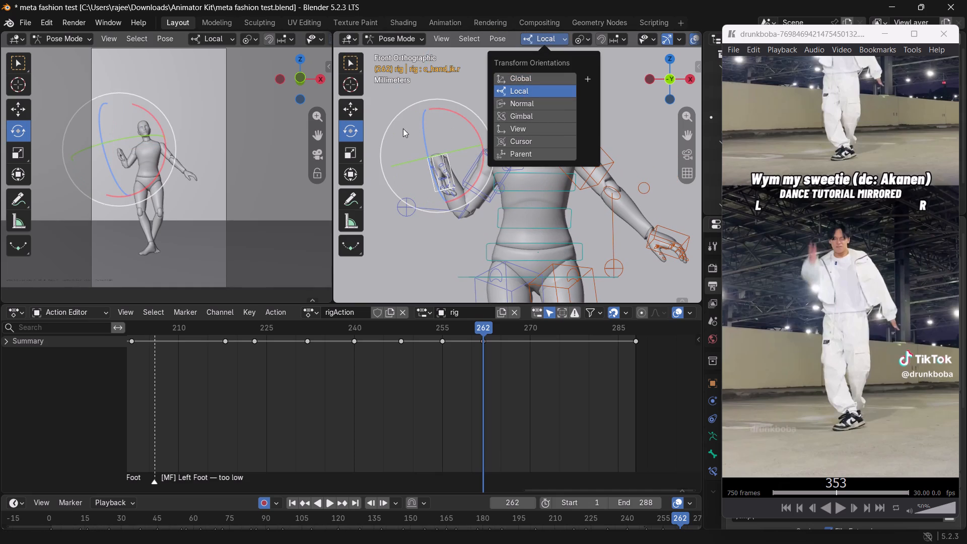
drag(425, 146, 423, 120)
drag(427, 145, 563, 168)
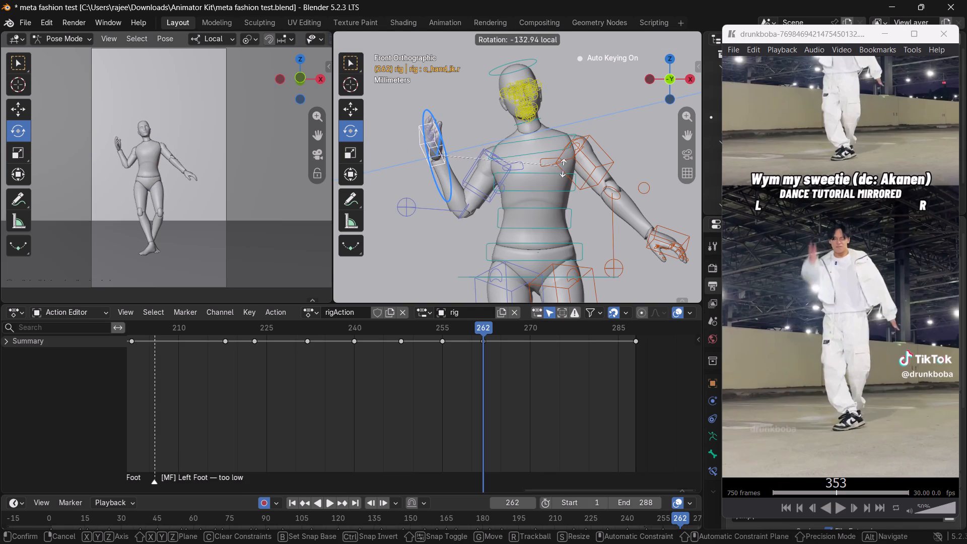
drag(563, 168, 590, 185)
drag(424, 139, 424, 138)
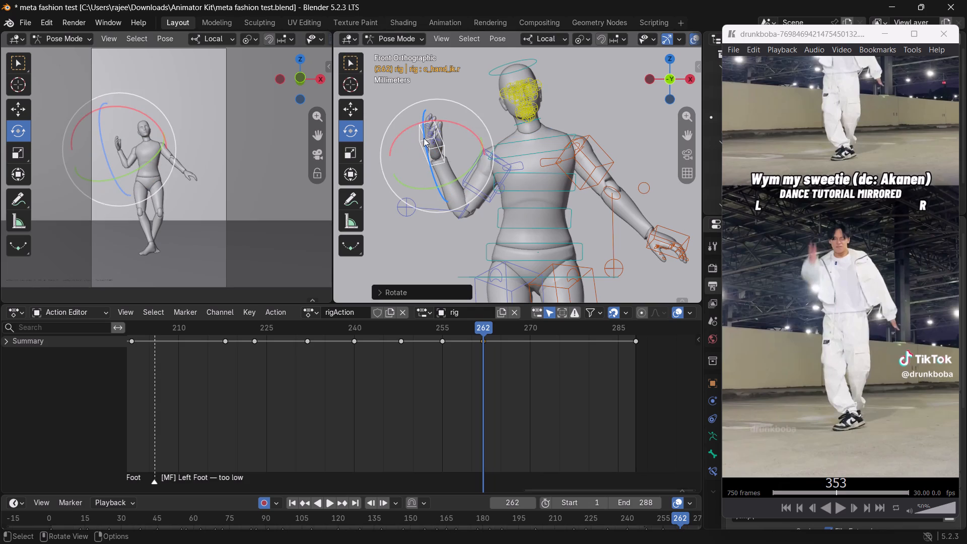
drag(424, 138, 432, 139)
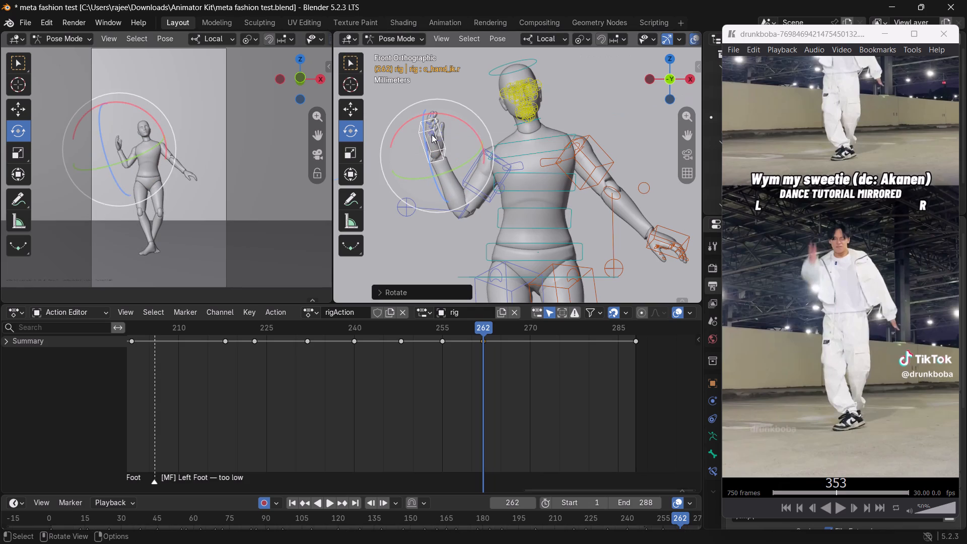
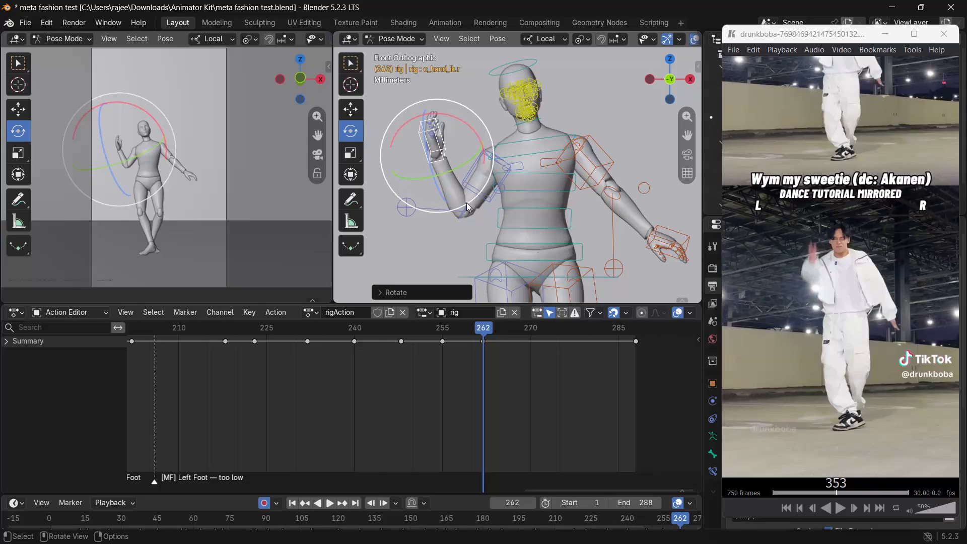
Using Global orientation in front view, move the c_hand_ik.r control about 0.003 m inward toward the torso and slightly down.
key(w)
click(539, 37)
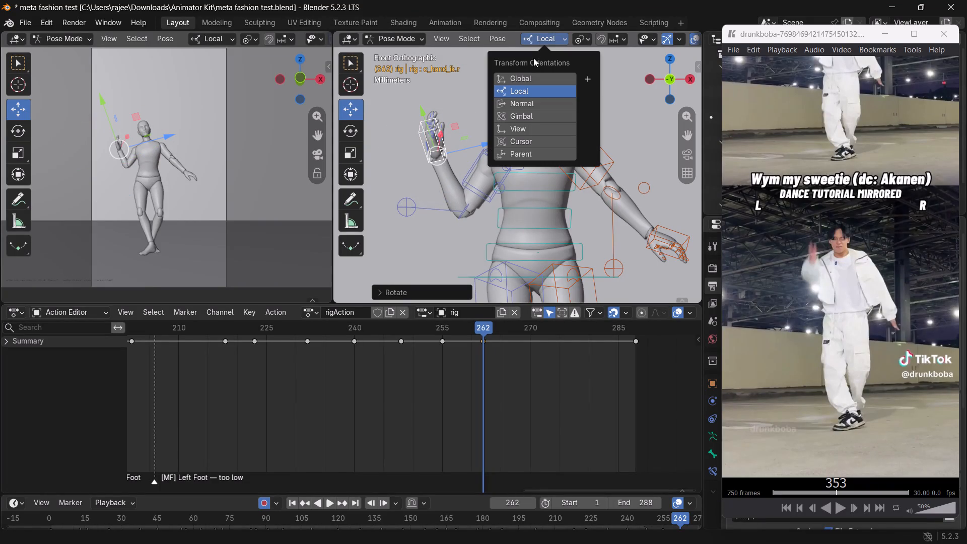
click(529, 75)
click(433, 101)
drag(465, 127, 484, 132)
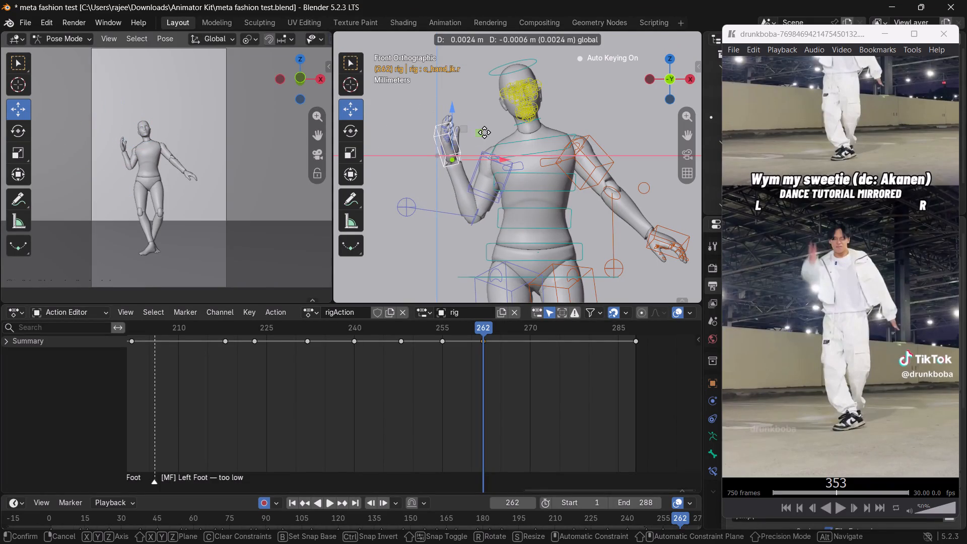
drag(484, 132, 487, 131)
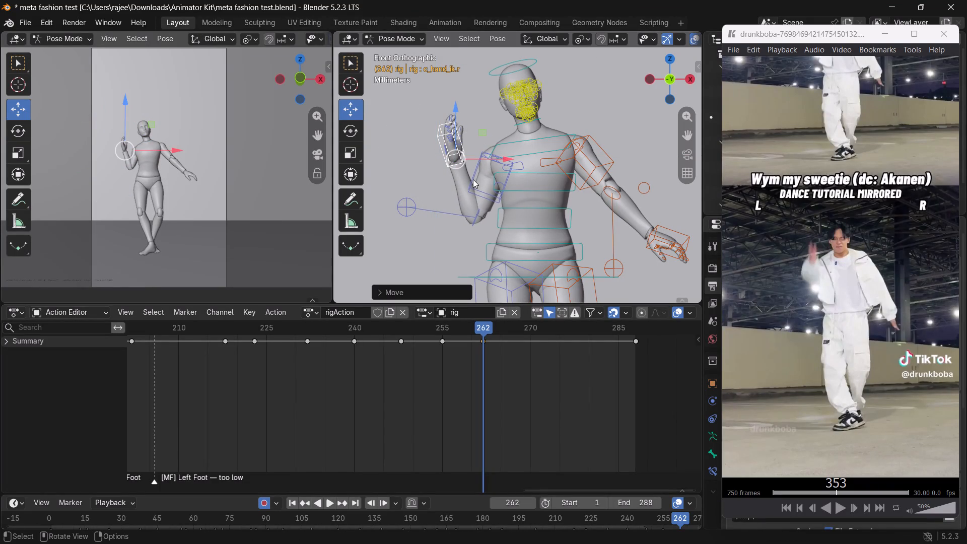
Using Local orientation, rotate the c_hand_ik.r control around local Y to turn the hand flat toward the front, fine-tuning its tilt around local Z and X.
key(e)
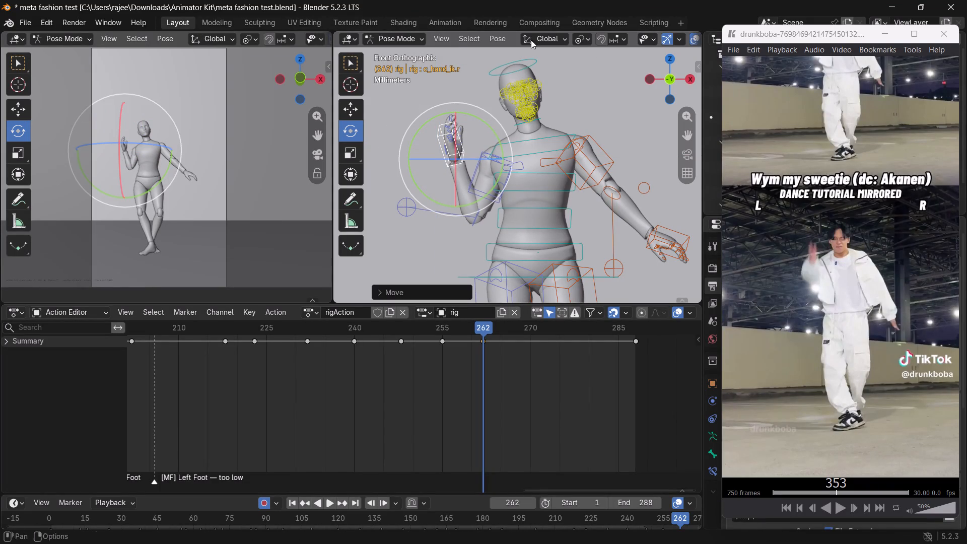
click(534, 34)
click(520, 91)
click(407, 98)
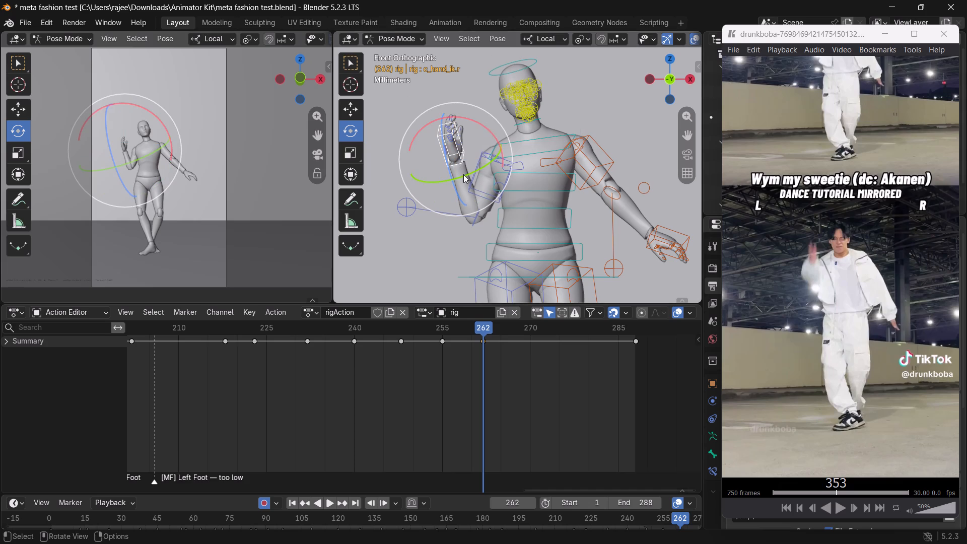
drag(462, 172, 470, 153)
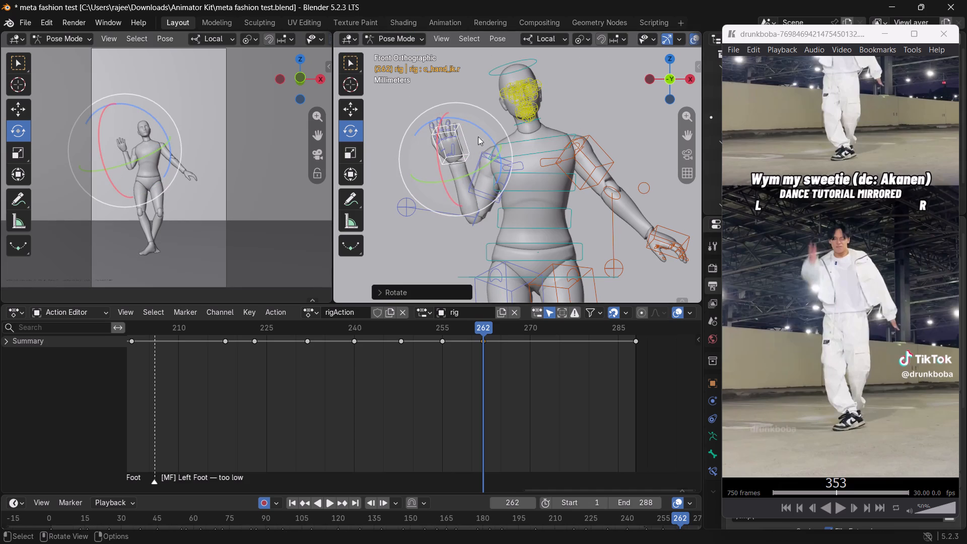
drag(482, 125, 503, 143)
drag(451, 183, 455, 183)
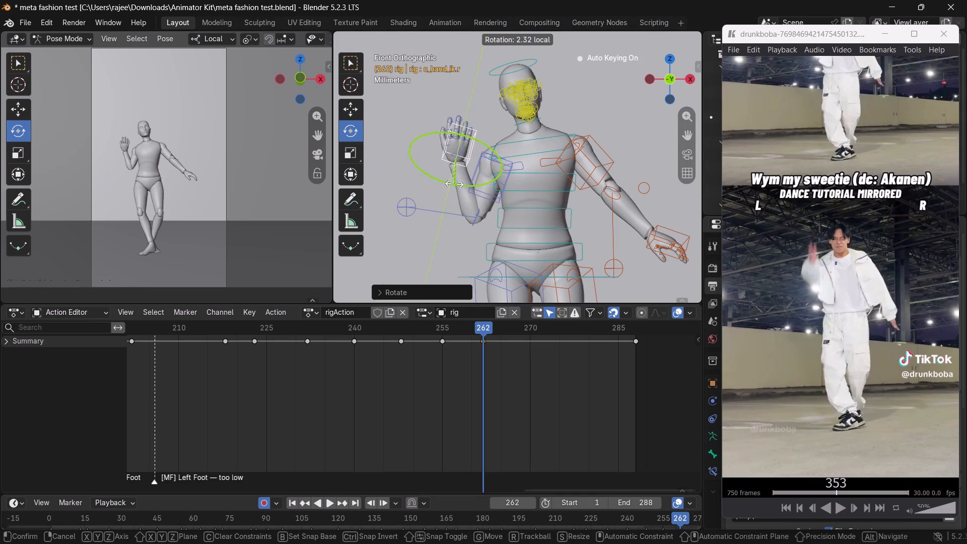
drag(455, 183, 459, 182)
drag(458, 149, 461, 132)
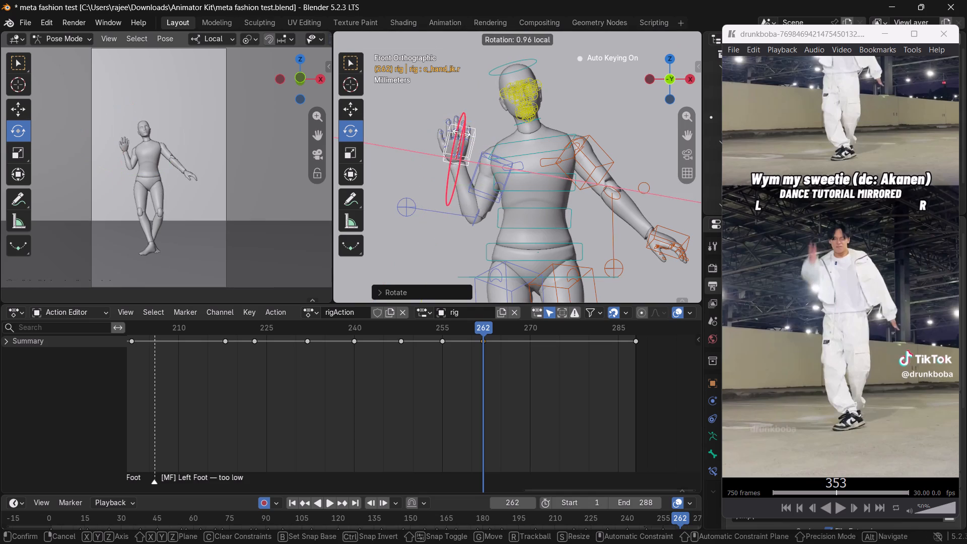
drag(461, 132, 462, 124)
Viewed from the side, rotate the c_hand_ik.r control about 26° around its local X axis to straighten the hand upright.
middle_drag(499, 114, 640, 109)
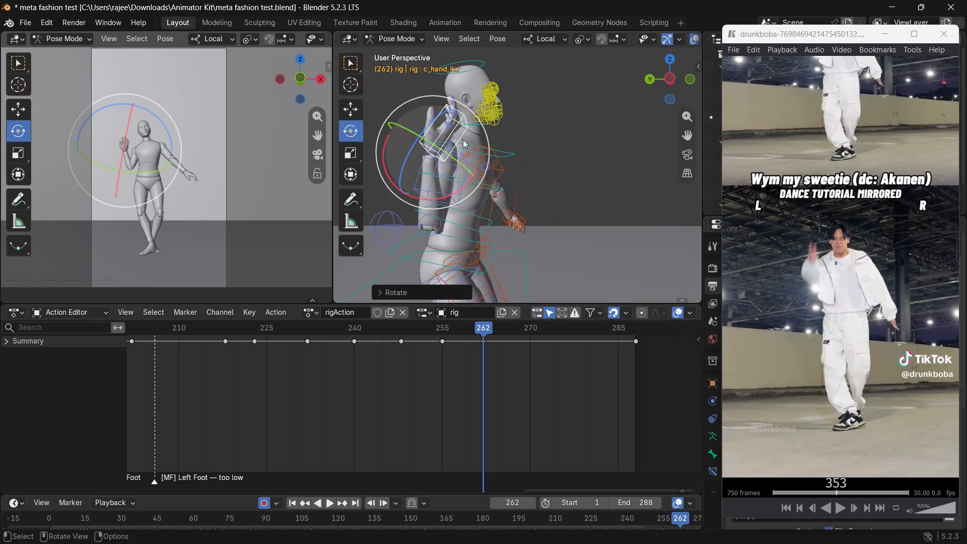
drag(383, 168, 399, 188)
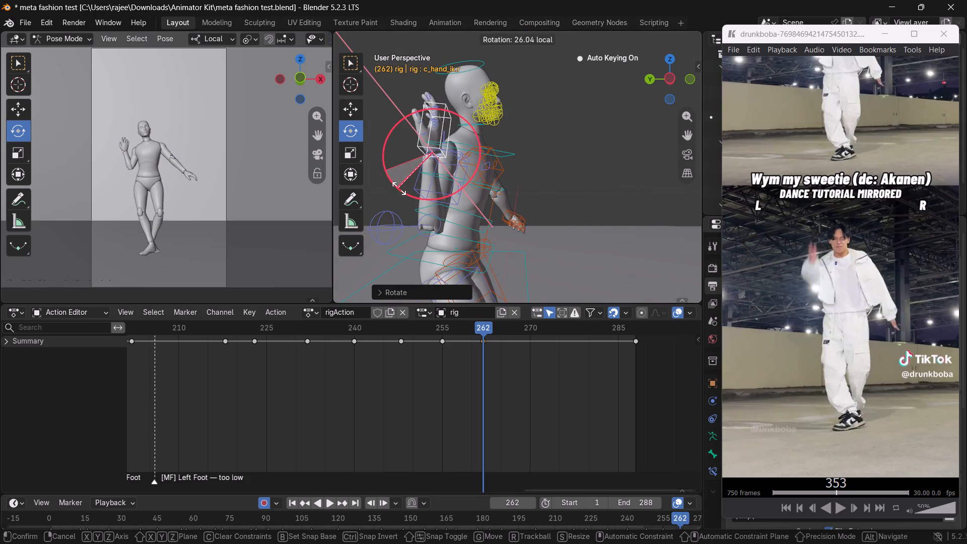
drag(399, 188, 400, 189)
Using Global orientation, move the c_hand_ik.r control forward more than 0.005 m along global Y to bring the hand in front of the face.
key(w)
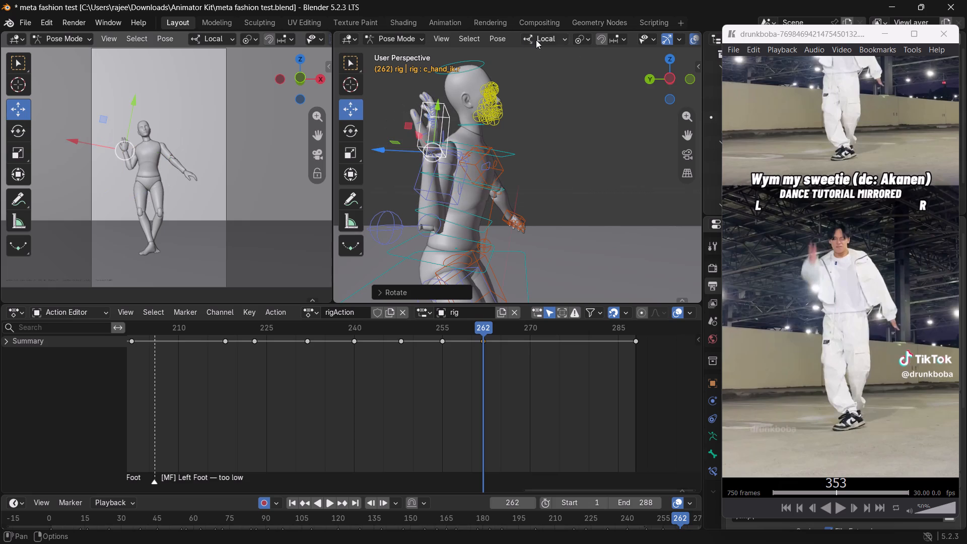
click(536, 40)
click(517, 80)
drag(388, 150, 393, 152)
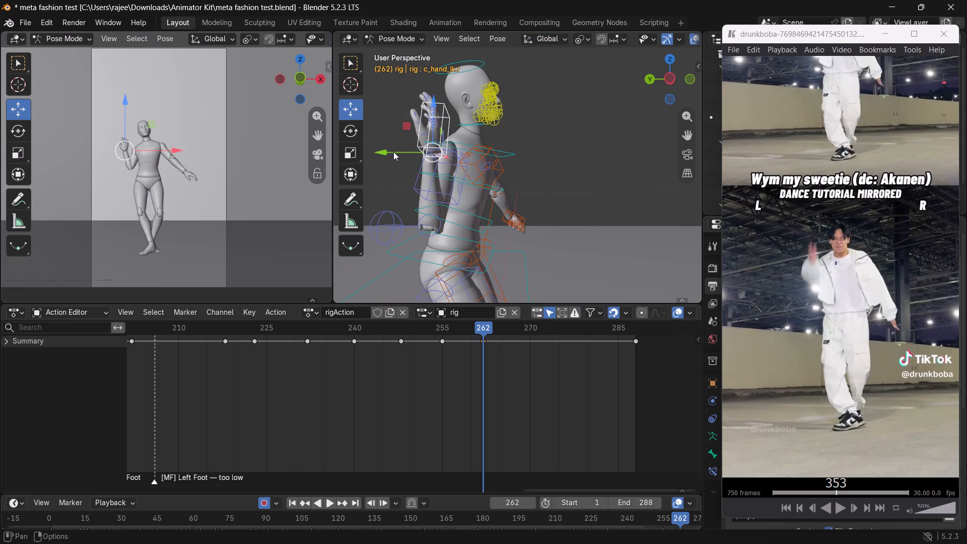
drag(393, 152, 403, 154)
drag(398, 154, 440, 167)
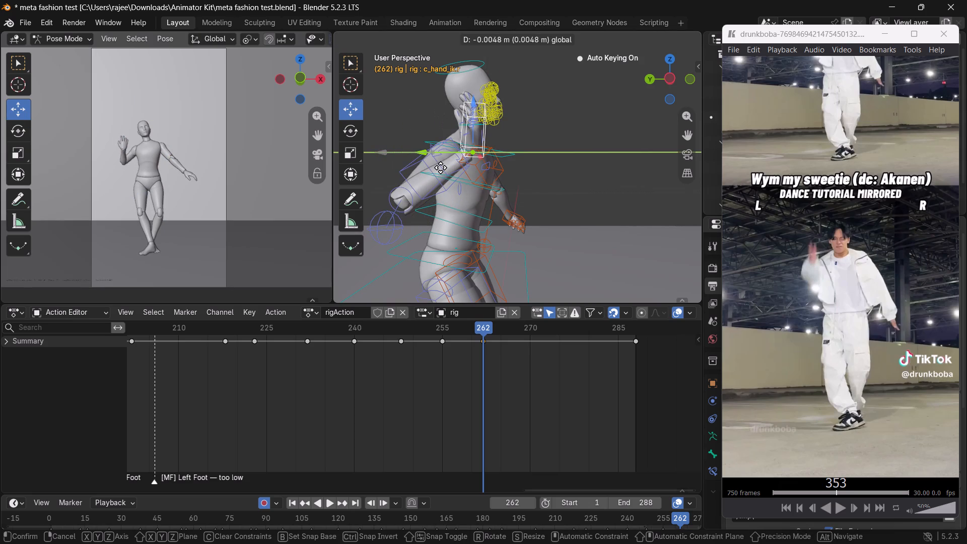
drag(440, 167, 444, 170)
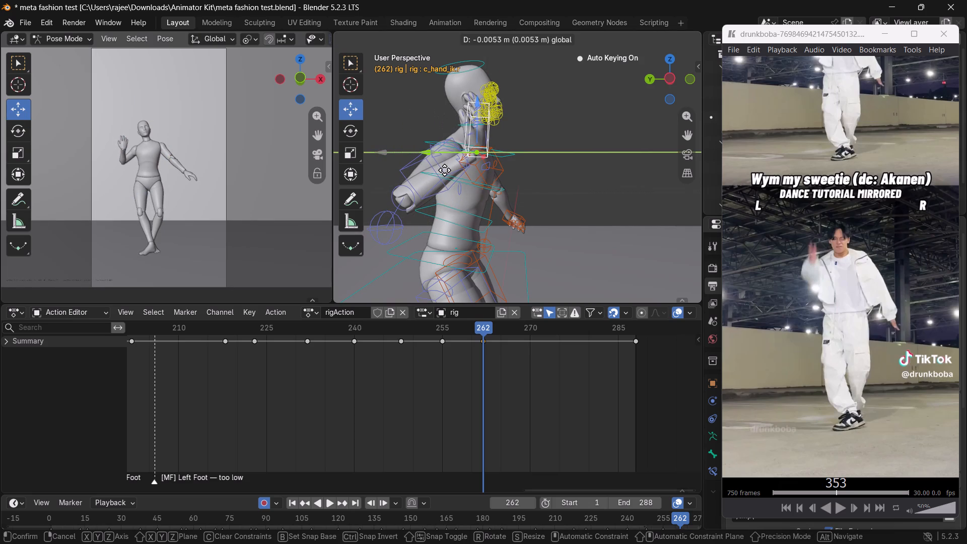
drag(444, 170, 467, 173)
In front view, move the c_arms_pole.r control inward about 0.011 m along global X to lower the right elbow beside the torso.
click(383, 227)
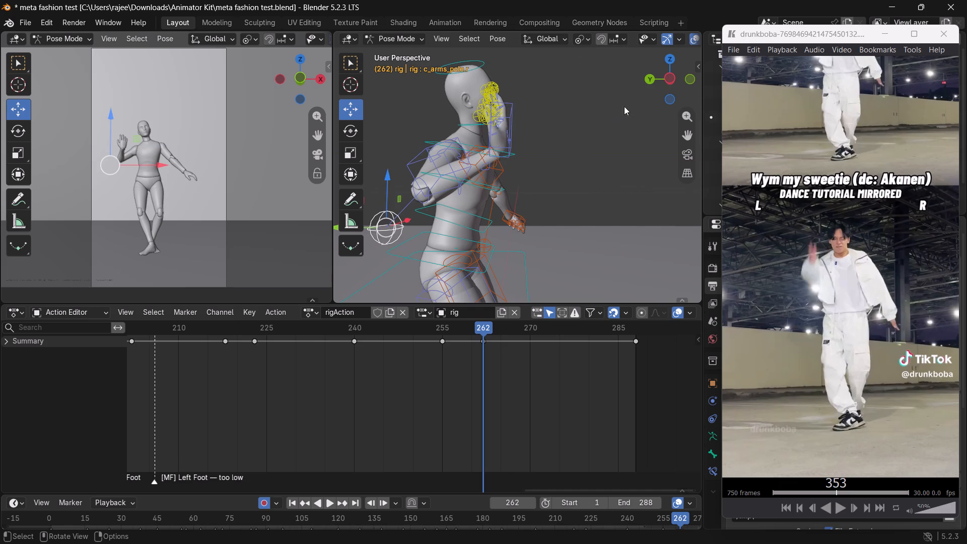
click(688, 79)
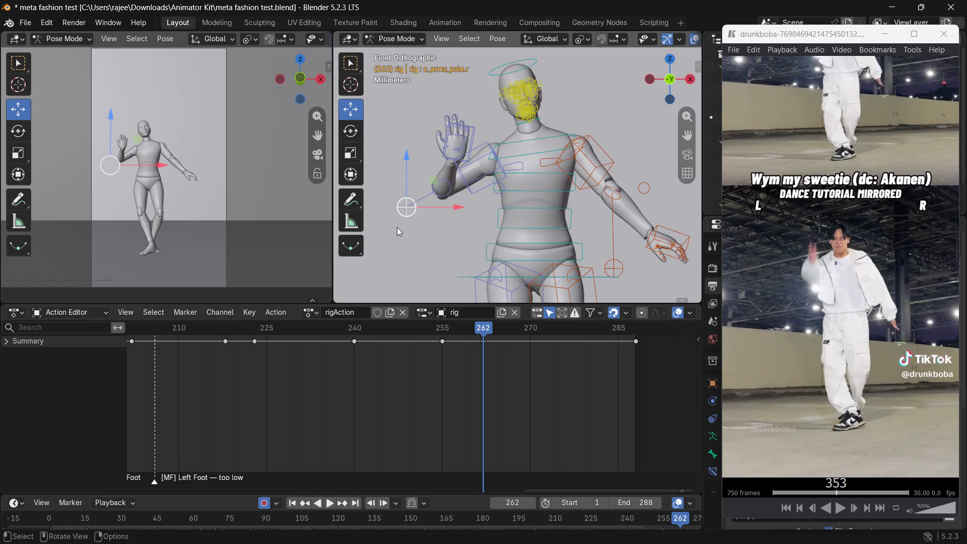
drag(431, 202, 503, 215)
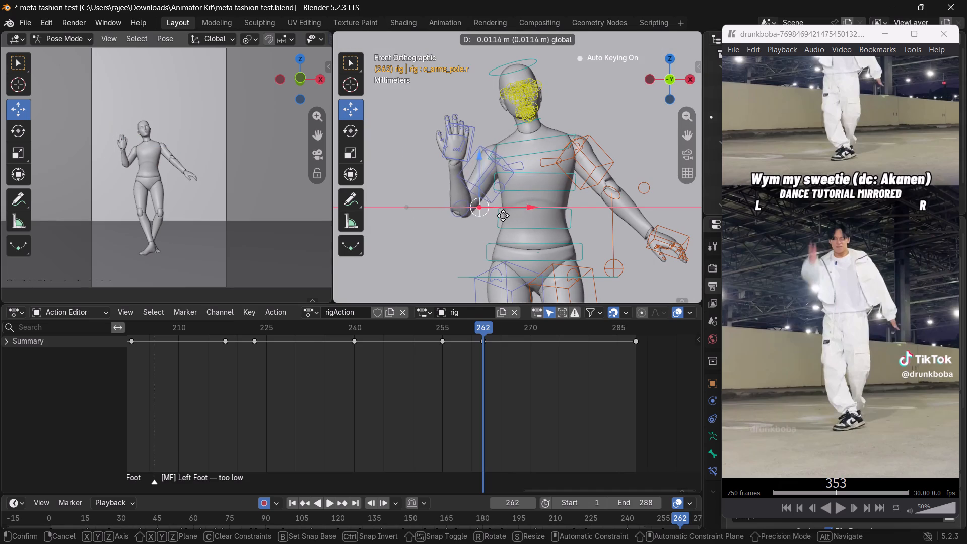
drag(503, 215, 502, 216)
Move the c_hand_ik.r control about 0.004 m along global X to bring the right hand in front of the right shoulder.
click(446, 153)
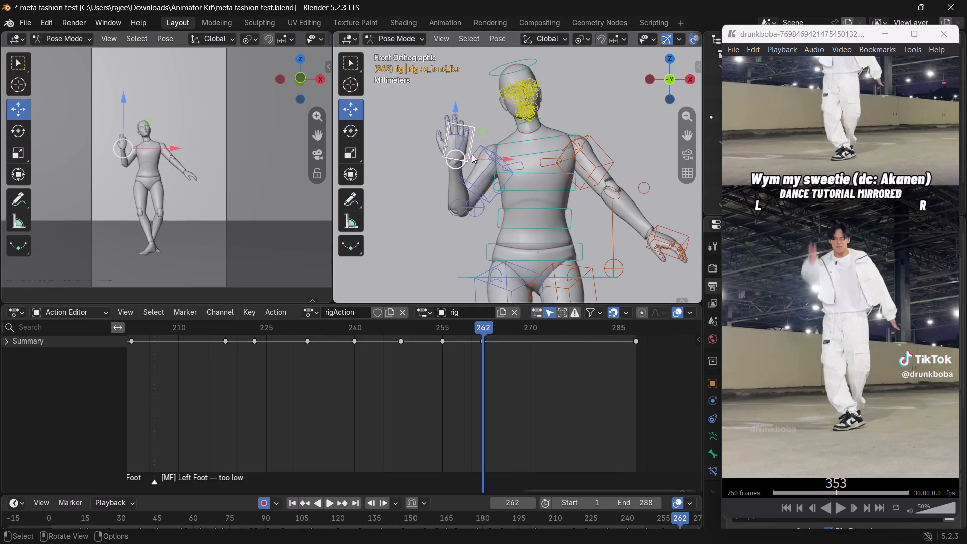
drag(497, 158, 523, 163)
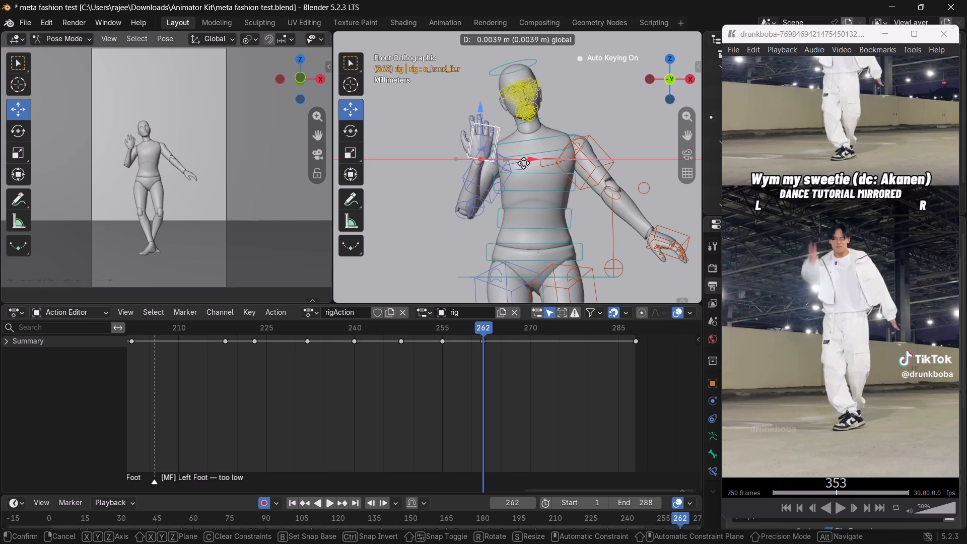
drag(523, 163, 522, 163)
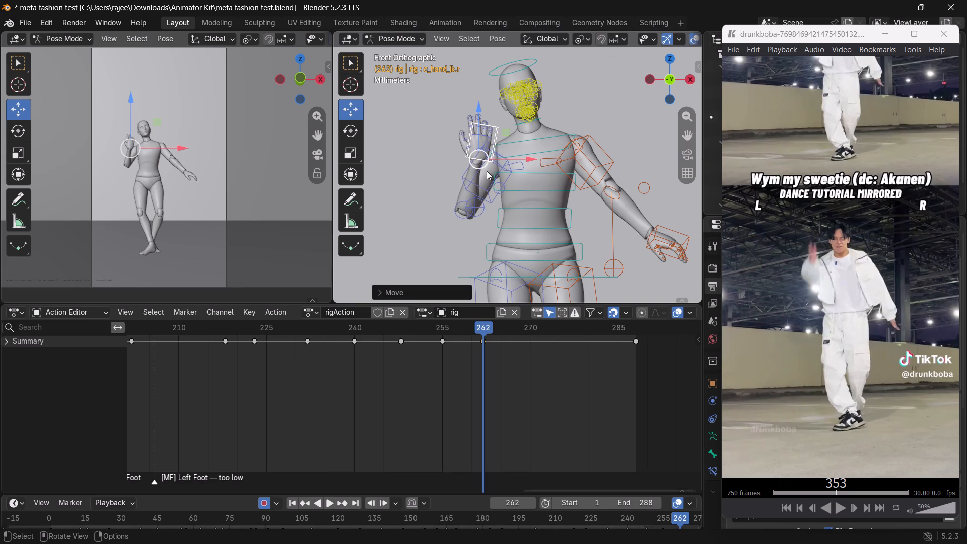
Rotate the c_hand_ik.r control more than 40° around global Z to turn the hand edge-on, and tilt the fingers slightly toward the head around global Y.
scroll(482, 168, up, 2)
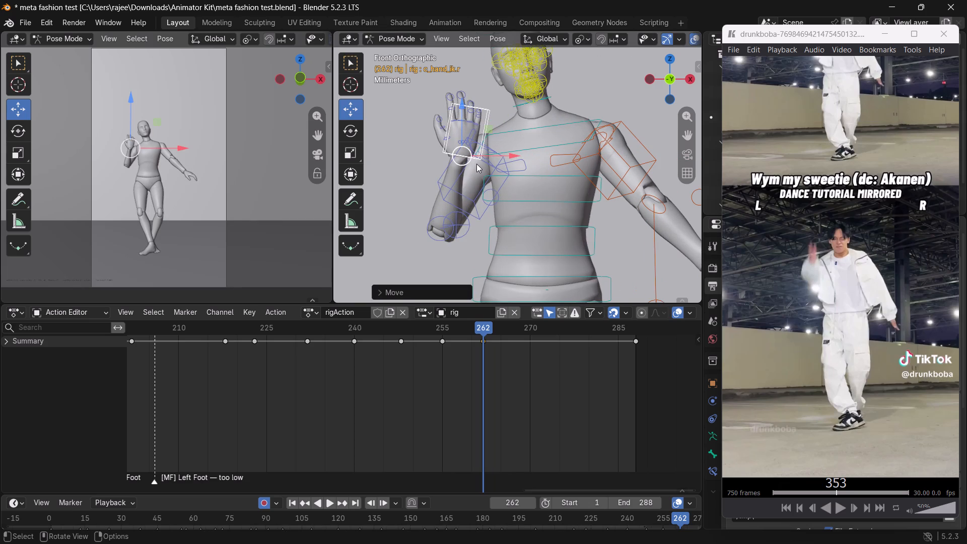
key(e)
drag(468, 155, 472, 166)
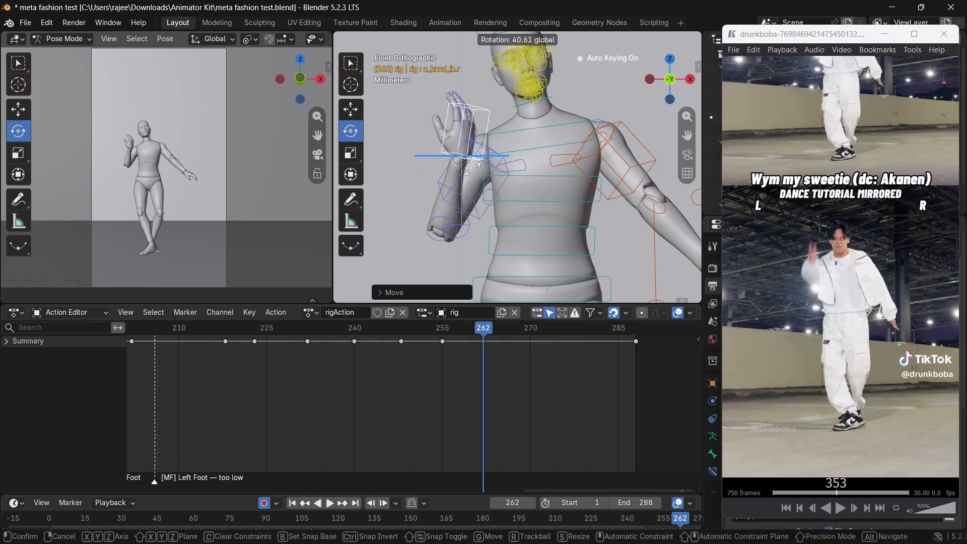
drag(472, 166, 466, 140)
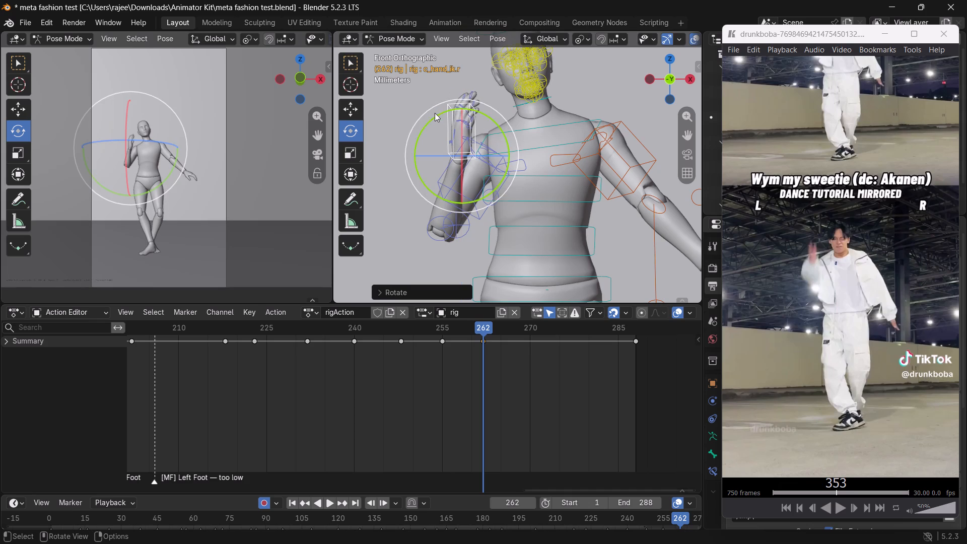
drag(435, 114, 449, 116)
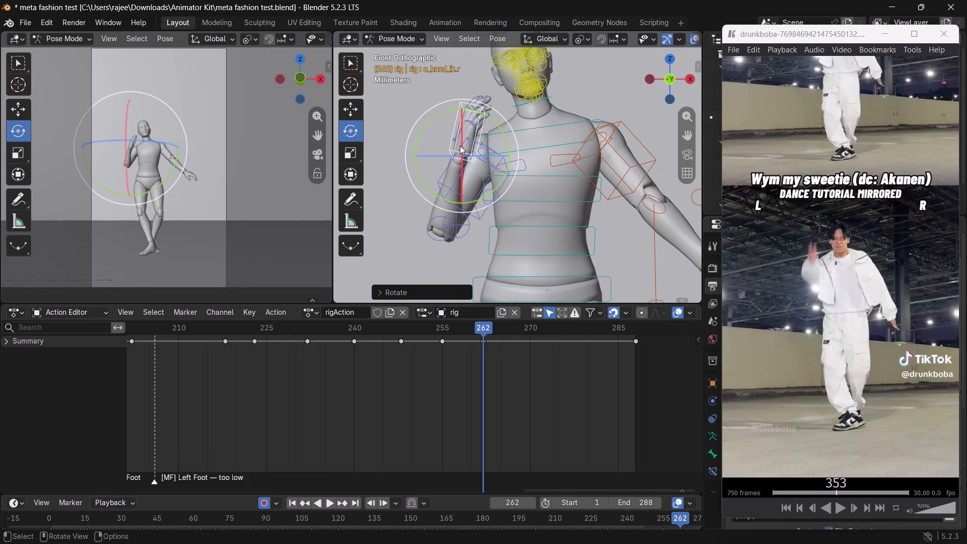
Move the c_hand_ik.l control about 0.004 m inward along global X and 0.006 m down along global Z to lower the left arm.
scroll(471, 143, down, 4)
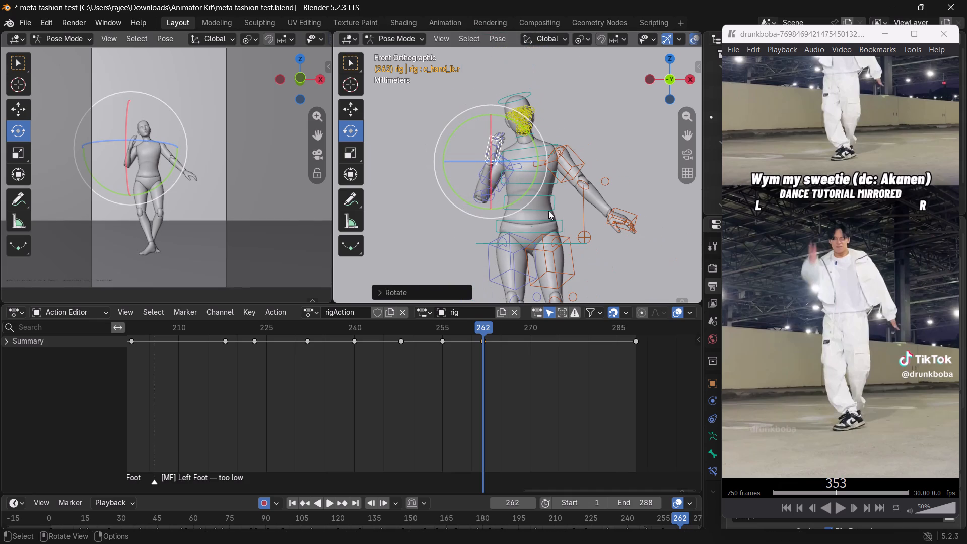
click(616, 209)
scroll(617, 214, down, 2)
key(w)
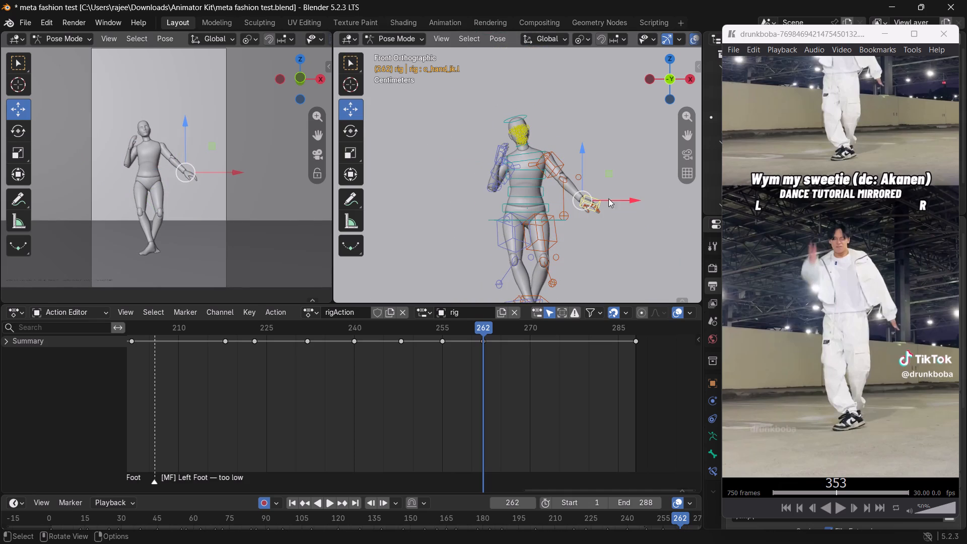
drag(606, 175, 589, 179)
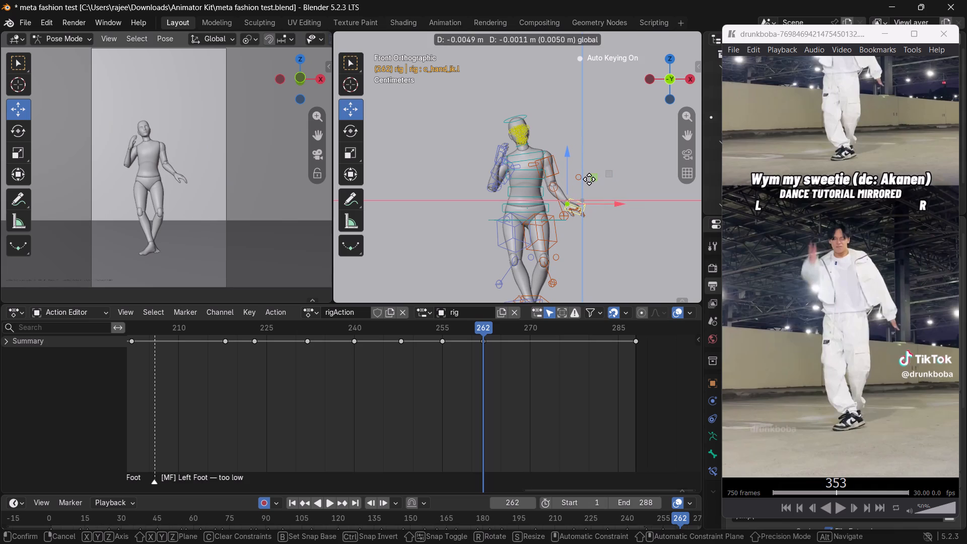
drag(589, 179, 589, 194)
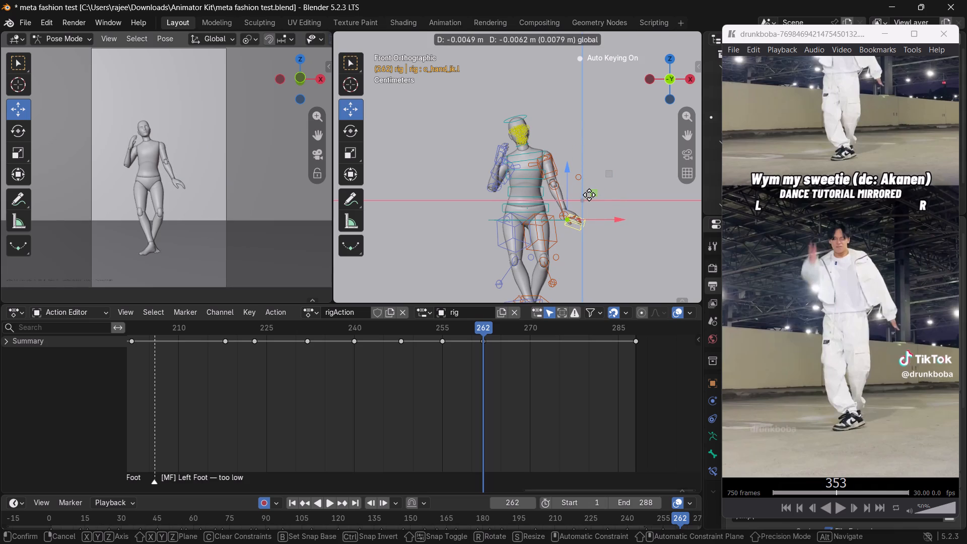
drag(589, 194, 592, 194)
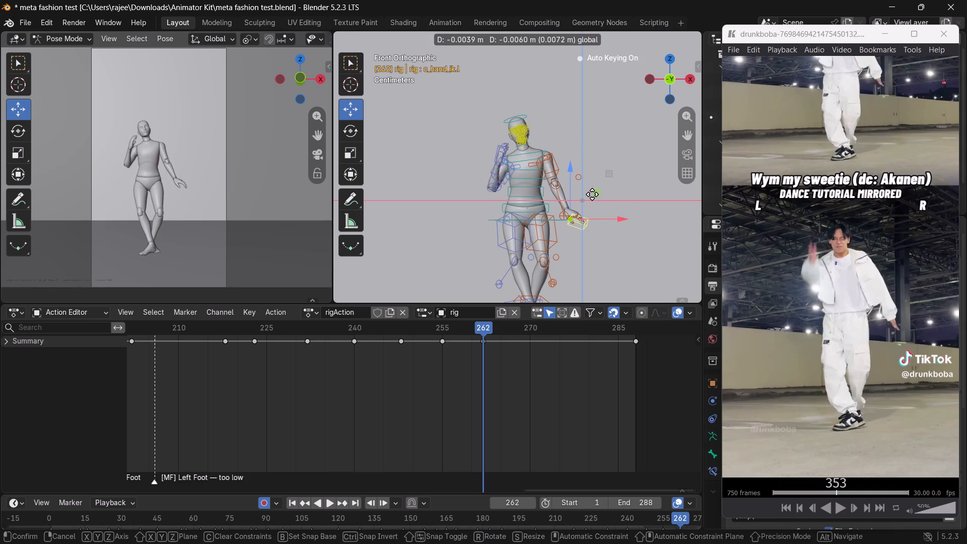
drag(592, 194, 592, 193)
Rotate the c_spine_01.x control about 2.5° around global Y to lean the torso toward the raised right hand.
click(526, 206)
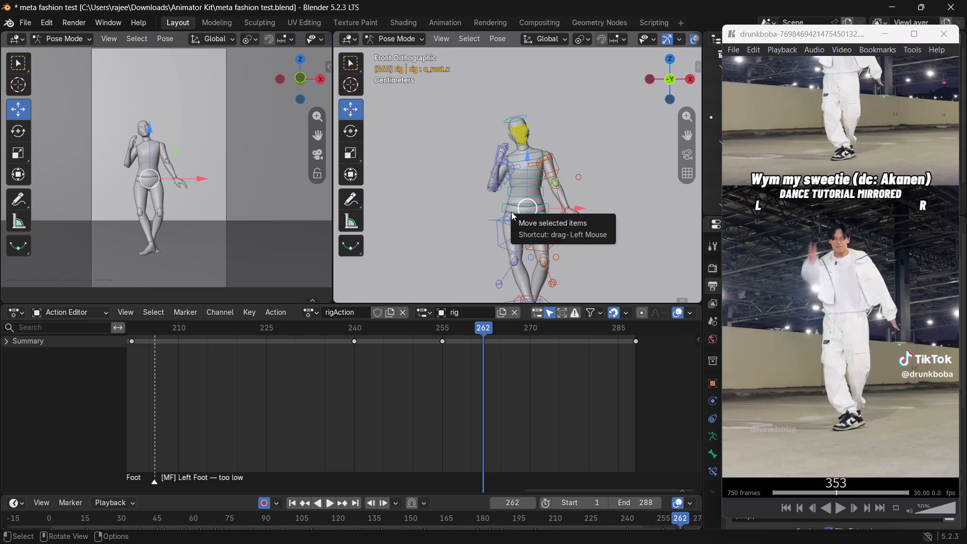
click(510, 210)
key(e)
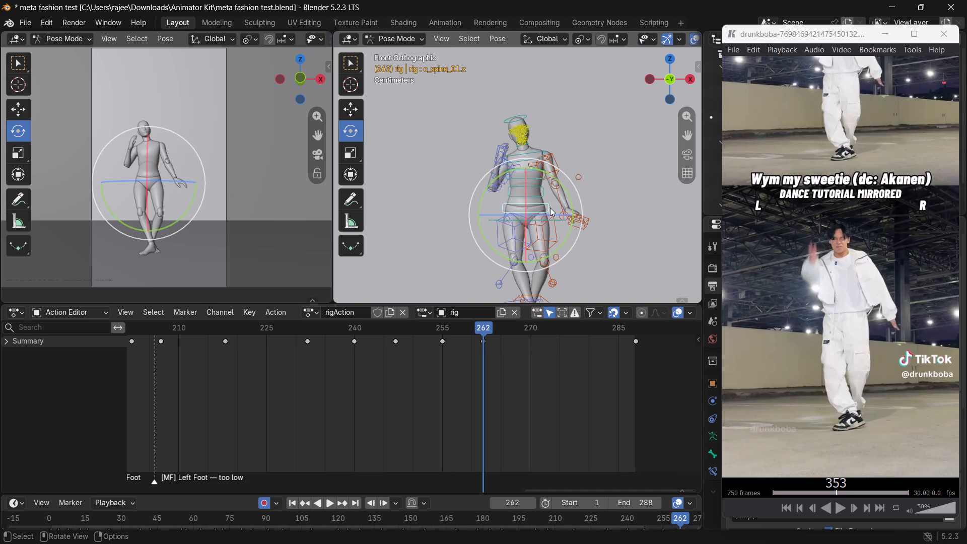
click(566, 194)
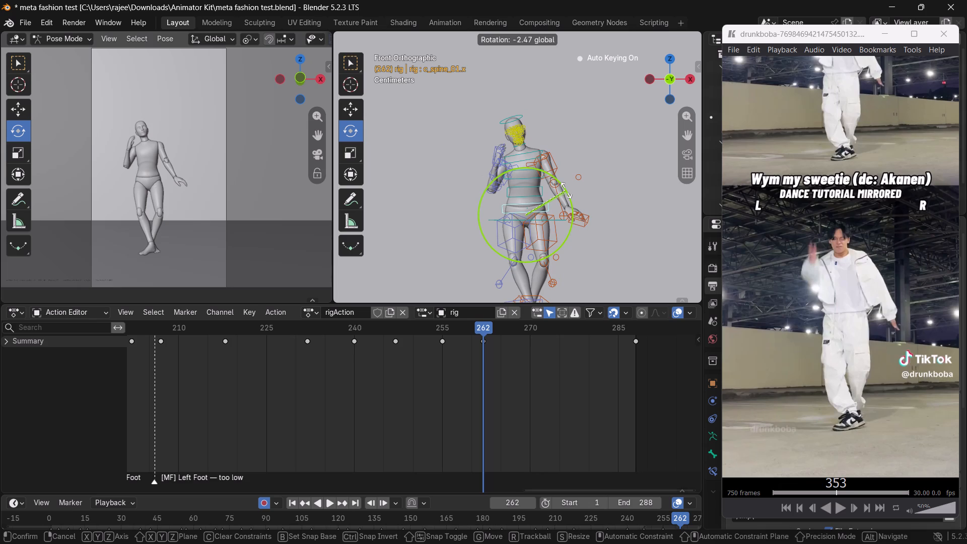
Rotate the c_spine_04.x control slightly around global Y in the opposite direction to bring the chest and head back upright, and clear the selection.
click(530, 150)
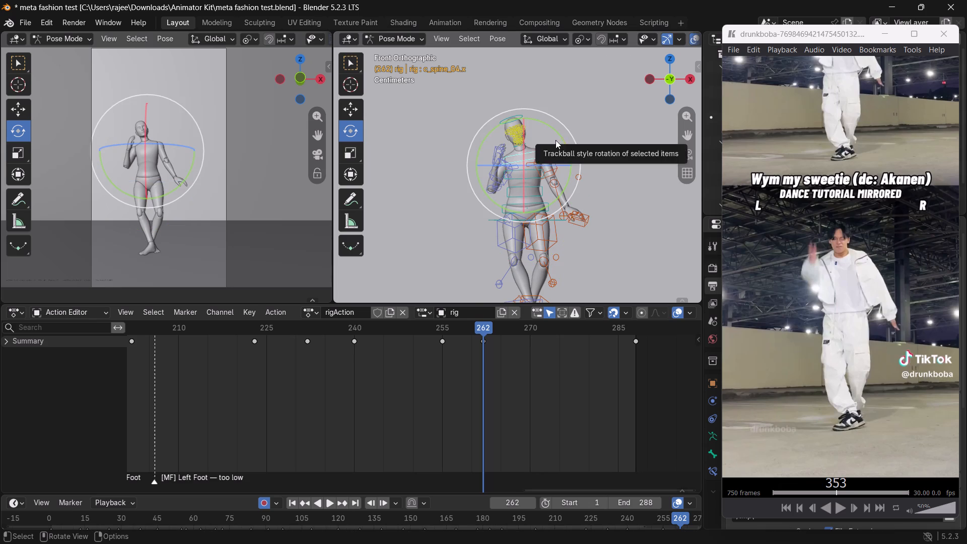
drag(558, 135, 562, 142)
click(633, 188)
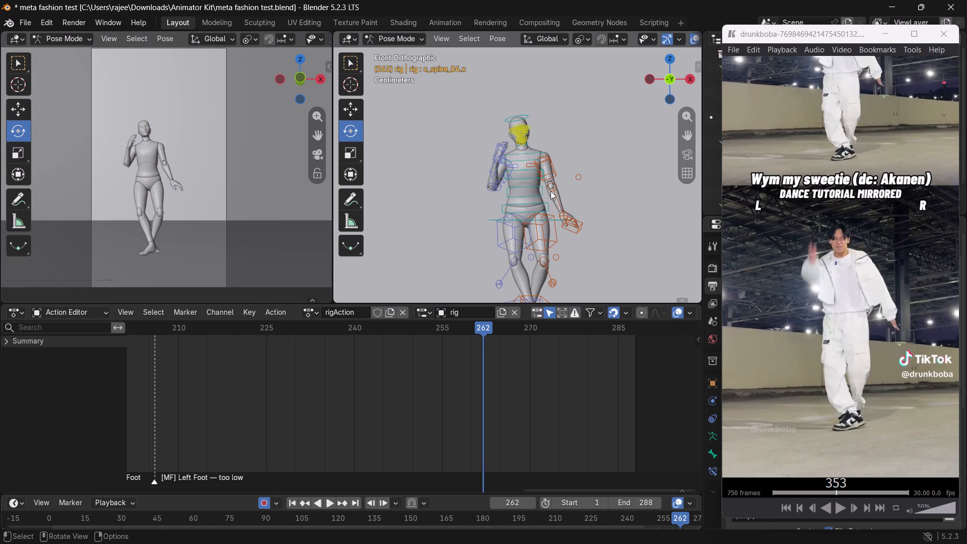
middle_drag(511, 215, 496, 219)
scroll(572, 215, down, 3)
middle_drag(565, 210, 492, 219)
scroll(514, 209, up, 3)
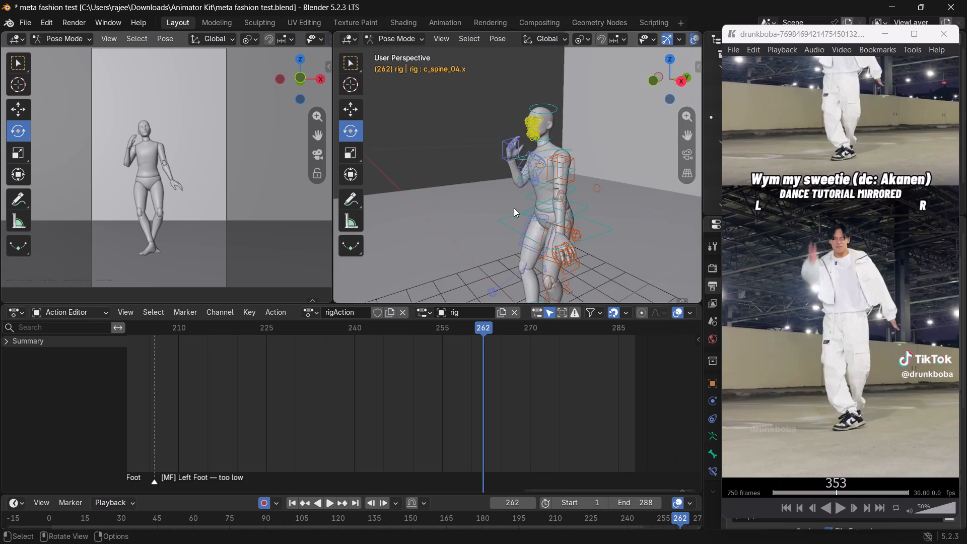
Move the c_arms_pole.l control about 0.003 m outward along global X and 0.009 m up along global Z from the front view.
scroll(514, 208, up, 4)
click(637, 291)
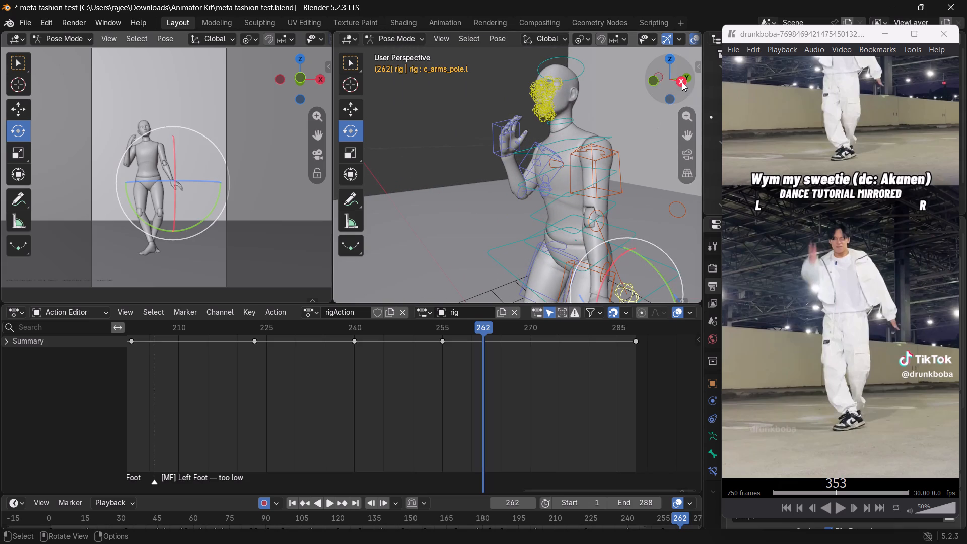
click(682, 82)
click(646, 78)
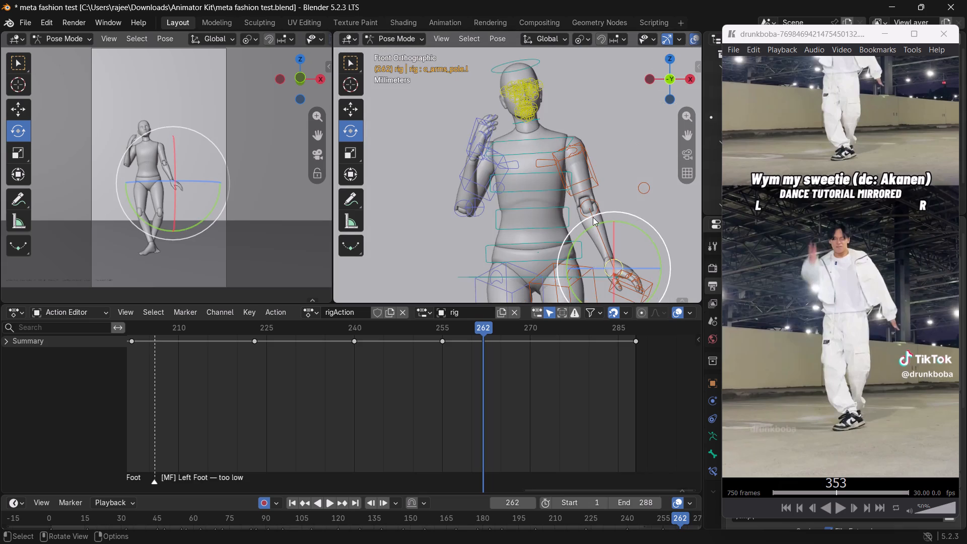
scroll(593, 217, down, 2)
key(w)
drag(612, 209, 625, 177)
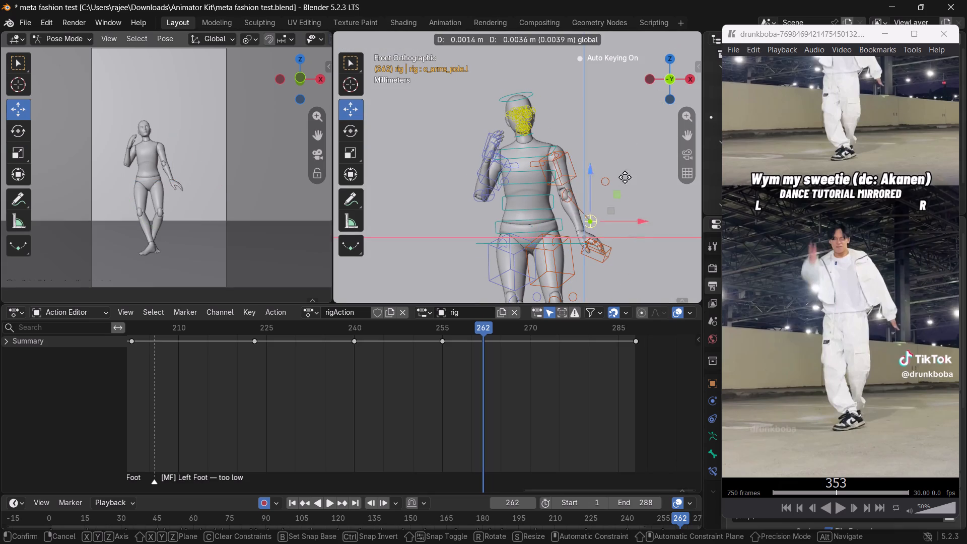
drag(625, 177, 628, 166)
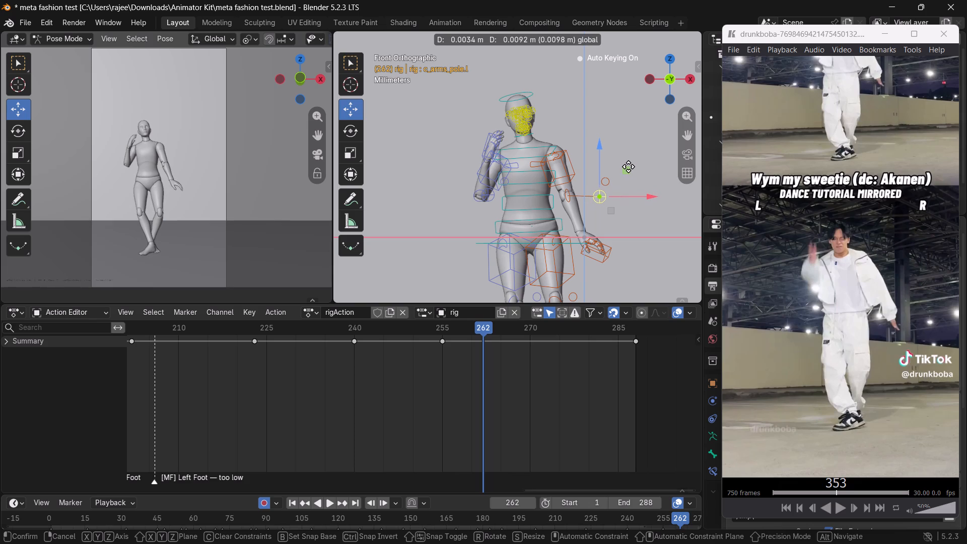
drag(628, 166, 628, 167)
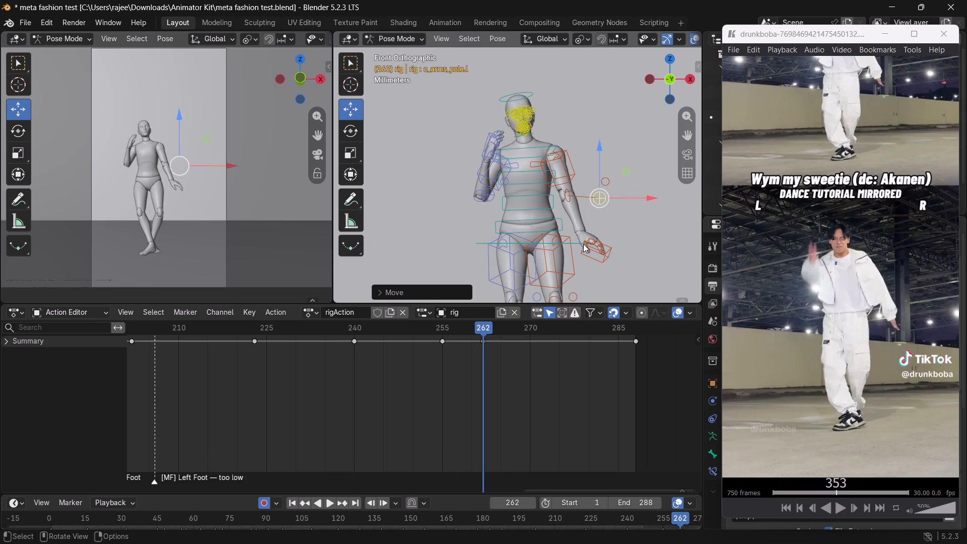
Rotate the c_hand_ik.l control more than 17° around global Y so the left hand's fingers point down in line with the forearm.
click(583, 244)
click(589, 252)
click(602, 254)
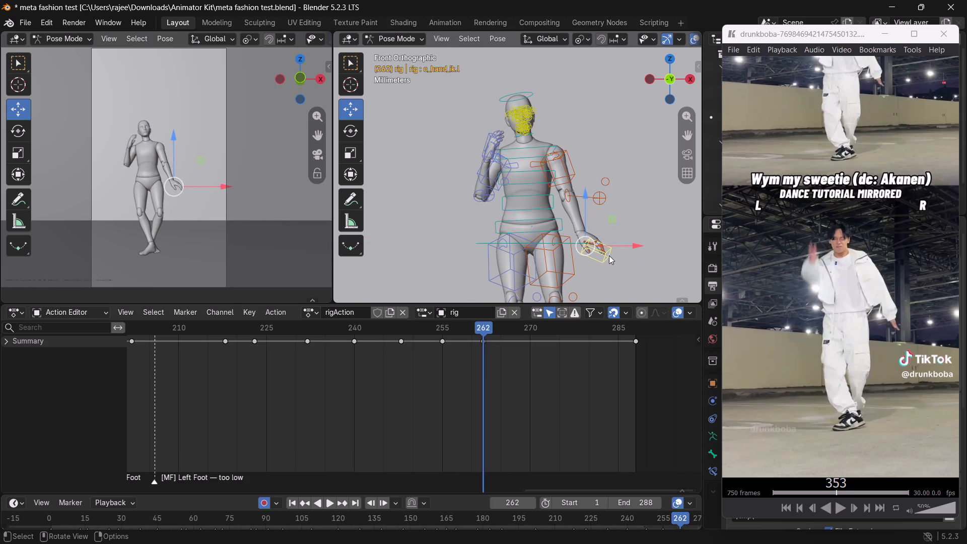
key(e)
drag(615, 209, 624, 224)
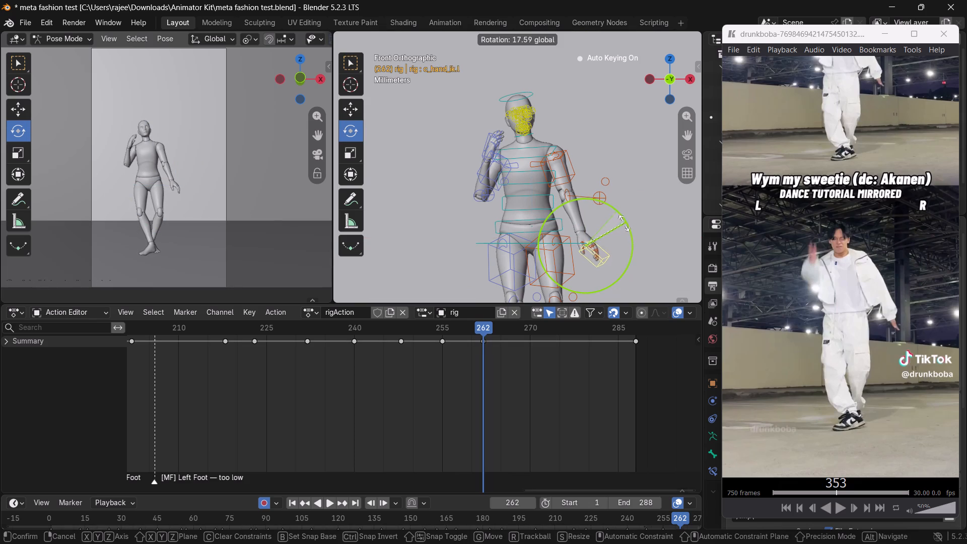
drag(624, 224, 627, 236)
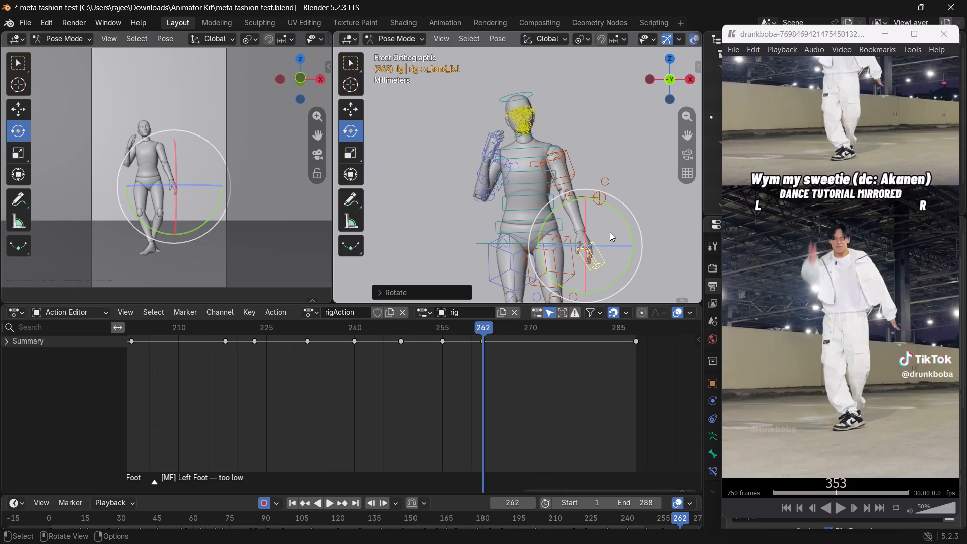
Move the c_hand_ik.l control about 0.003 m up along global Z to bend the left arm slightly.
key(w)
drag(611, 215, 605, 205)
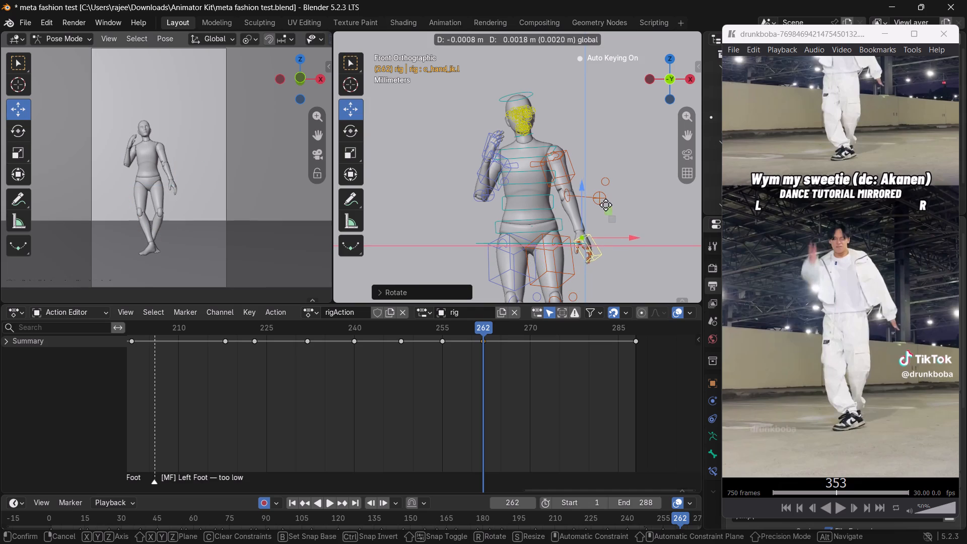
drag(605, 205, 607, 199)
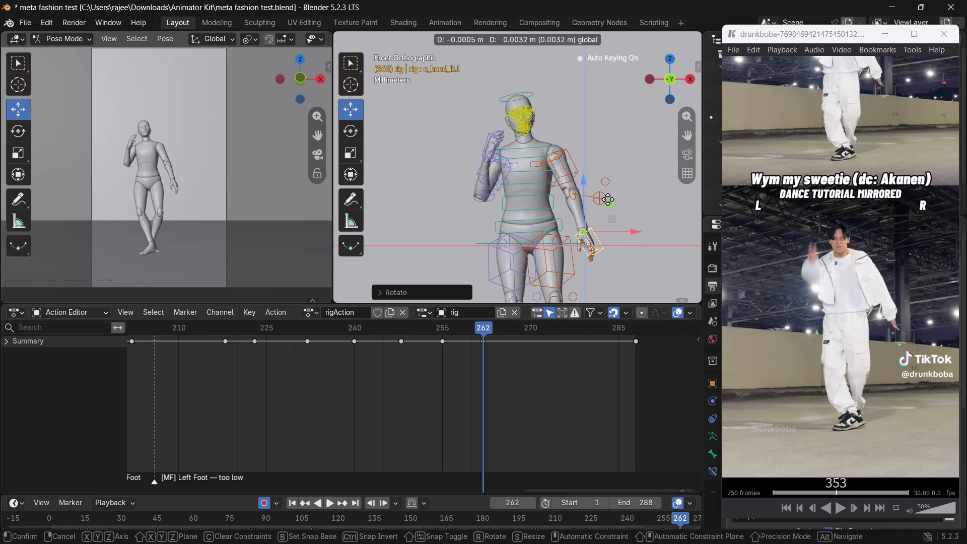
drag(607, 199, 609, 198)
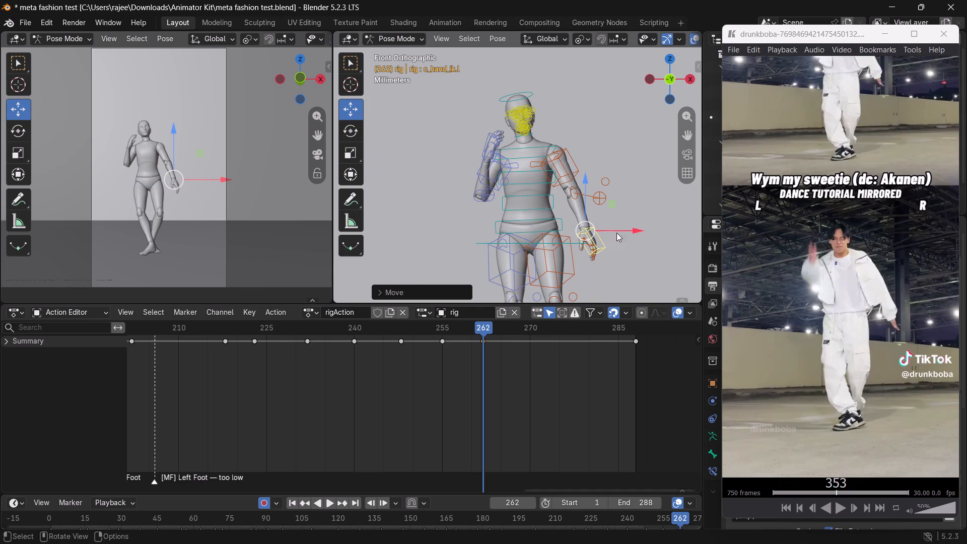
Move the c_hand_ik.r control about 0.0008 m along global X, away from the head.
scroll(603, 252, down, 4)
scroll(569, 252, up, 1)
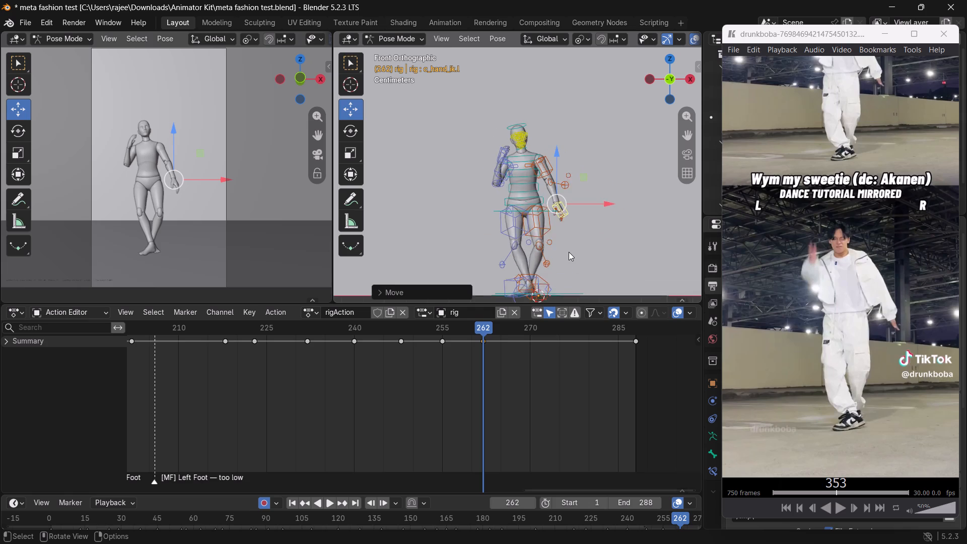
scroll(569, 252, up, 1)
scroll(501, 200, up, 3)
scroll(489, 172, down, 5)
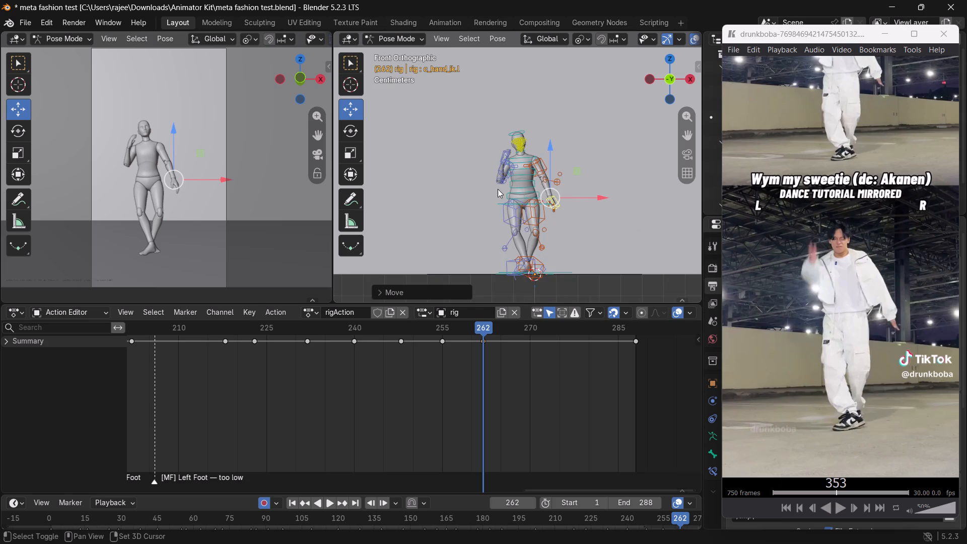
scroll(492, 173, up, 5)
click(475, 135)
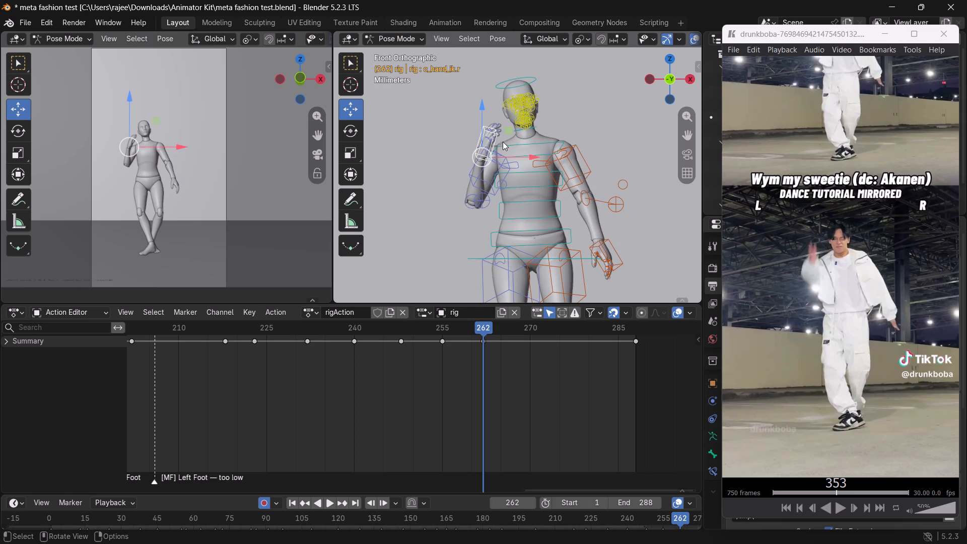
drag(509, 130, 503, 130)
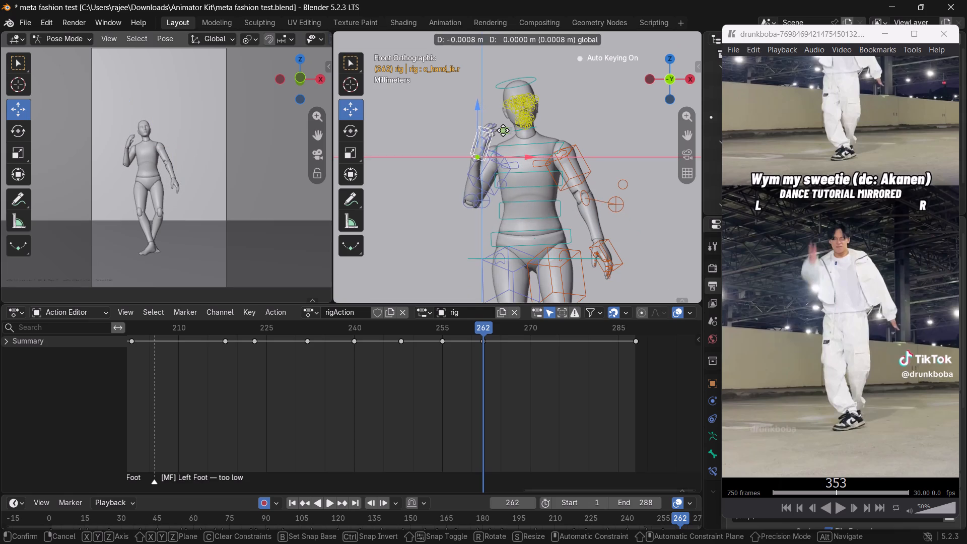
drag(503, 130, 502, 129)
Switch the transform orientation to Local and rotate the c_hand_ik.r control about -28° around its X axis, tilting the fingers outward.
key(e)
click(531, 41)
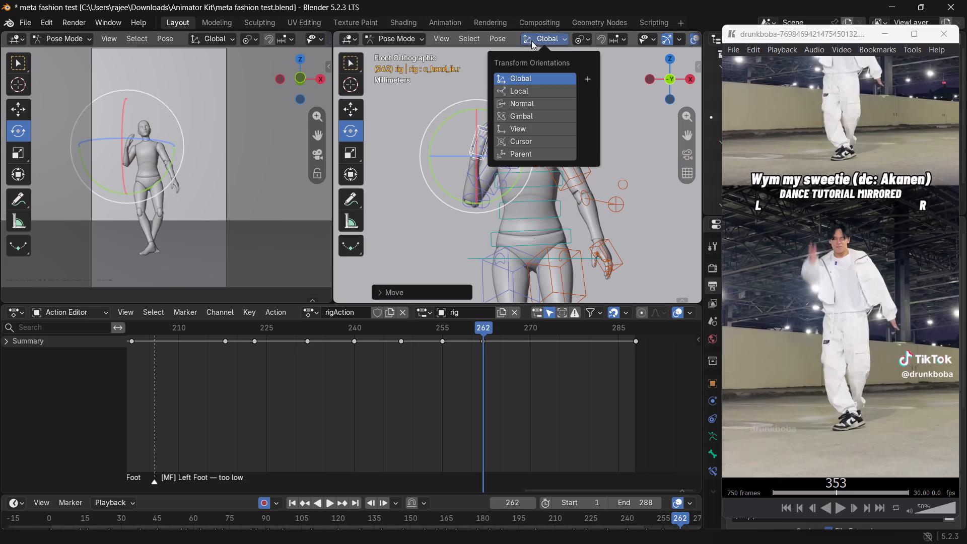
click(514, 88)
click(445, 92)
drag(456, 113, 445, 114)
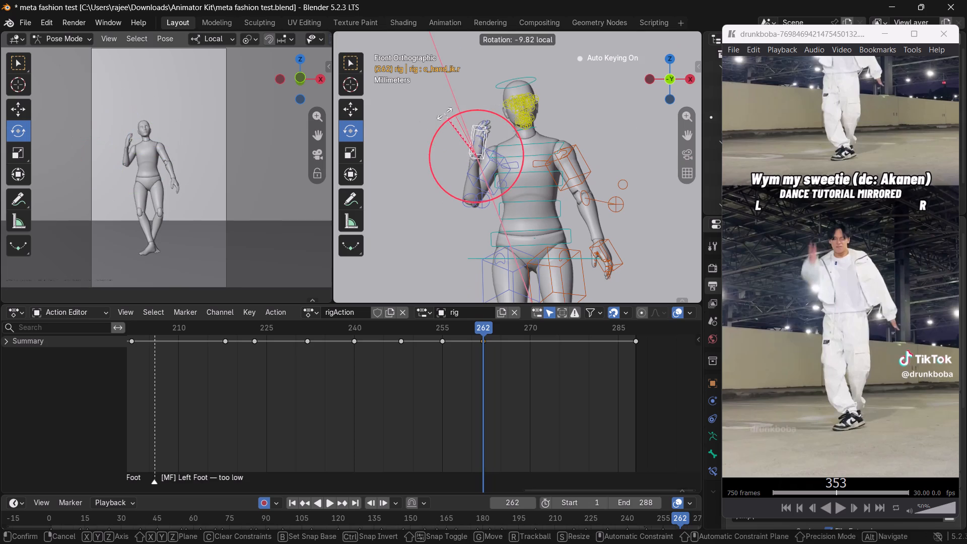
drag(445, 114, 429, 122)
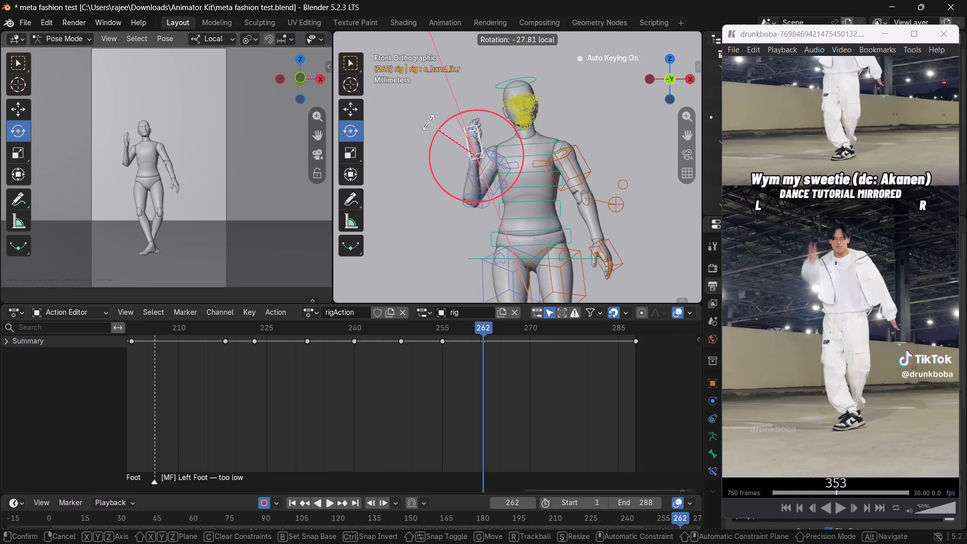
drag(429, 122, 429, 123)
drag(429, 123, 427, 128)
Restore the Global transform orientation and move the c_hand_ik.r control slightly inward along X, toward the head.
key(w)
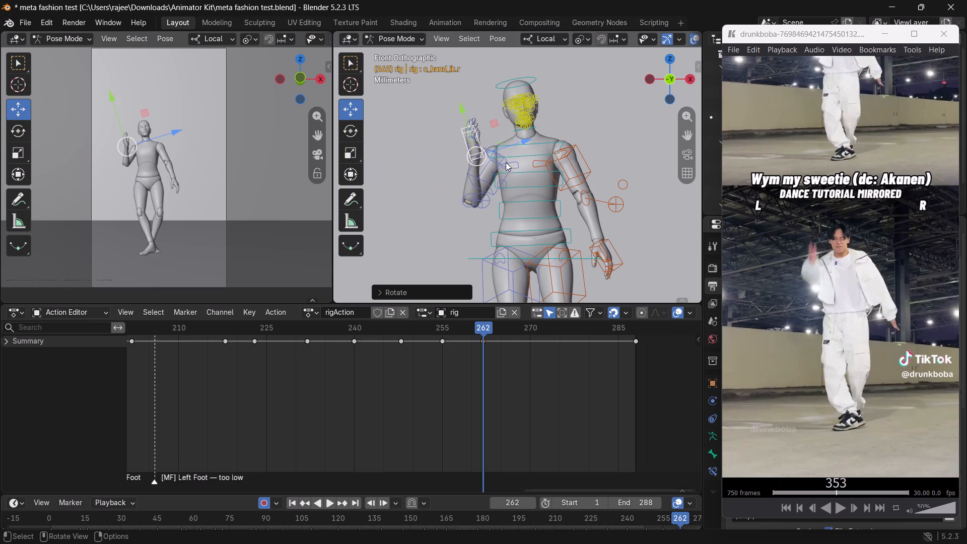
click(540, 39)
click(522, 78)
click(410, 126)
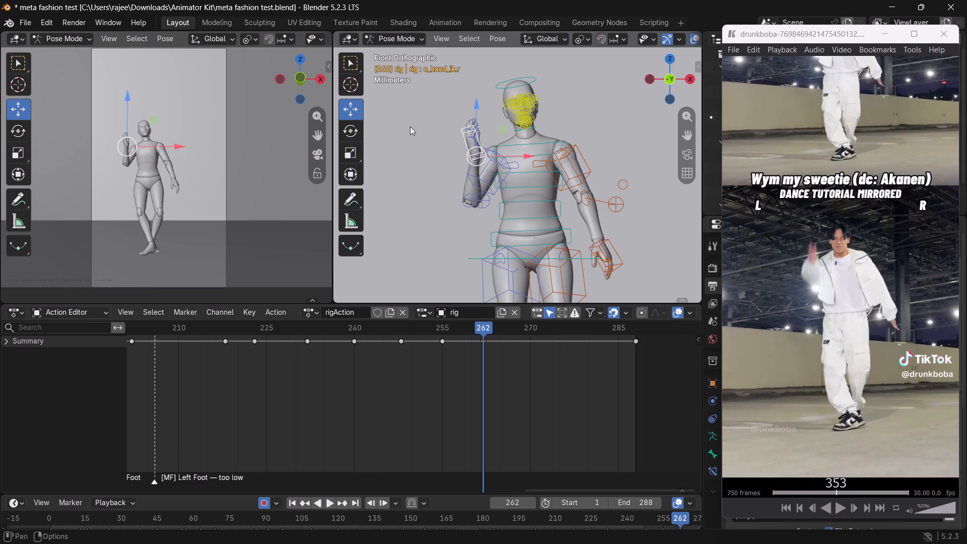
drag(500, 154, 507, 156)
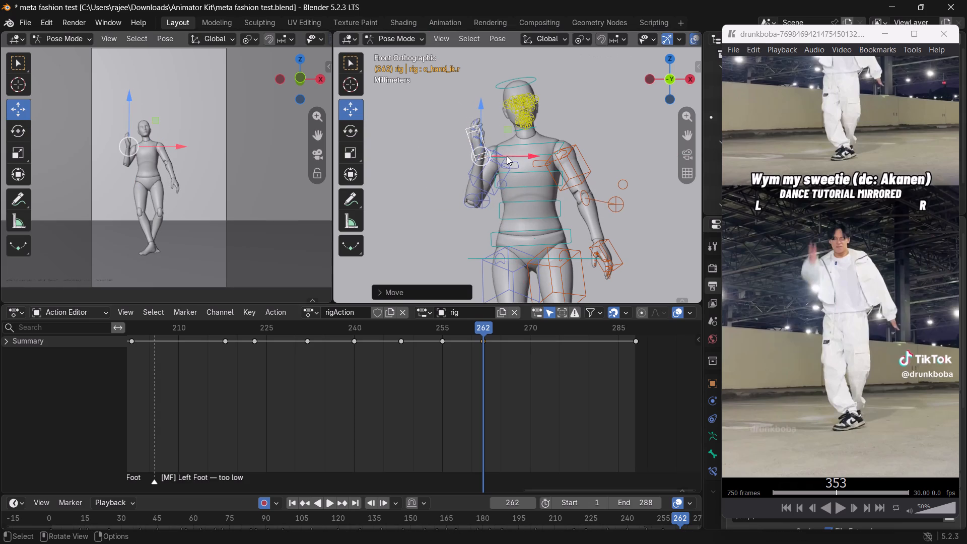
Keyframe all rig controls at frame 262.
scroll(512, 161, down, 6)
key(a)
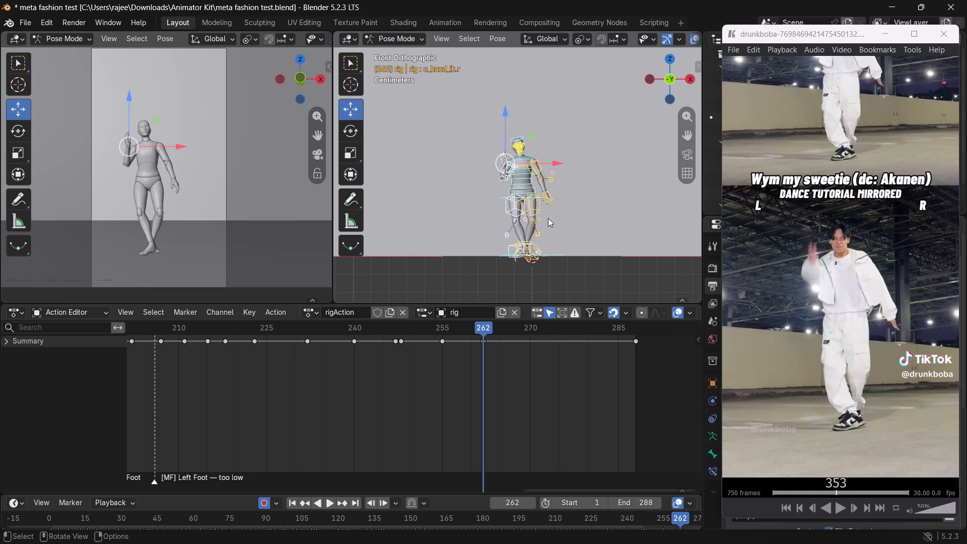
key(i)
Scrub the animation to frame 270 and advance the dance reference video to frame 358.
drag(481, 327, 521, 344)
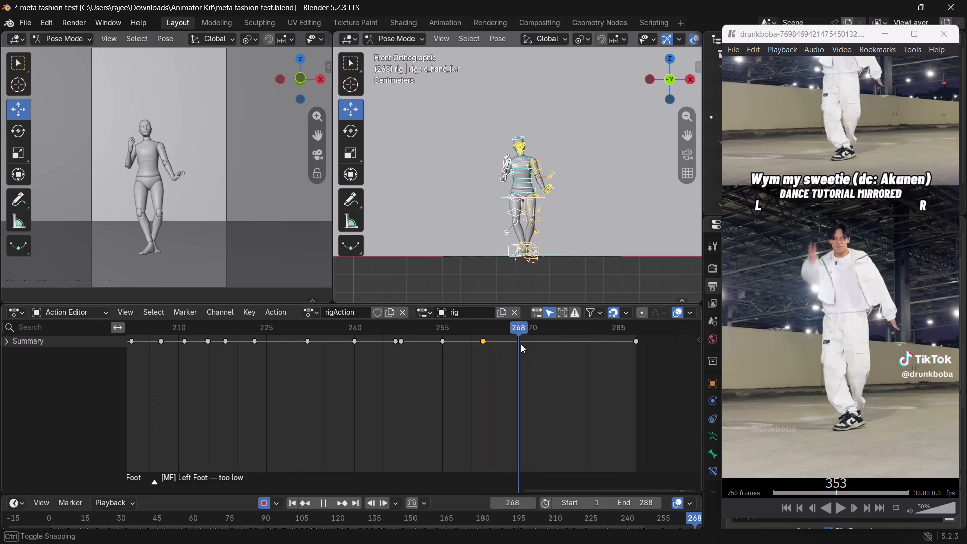
drag(521, 344, 616, 368)
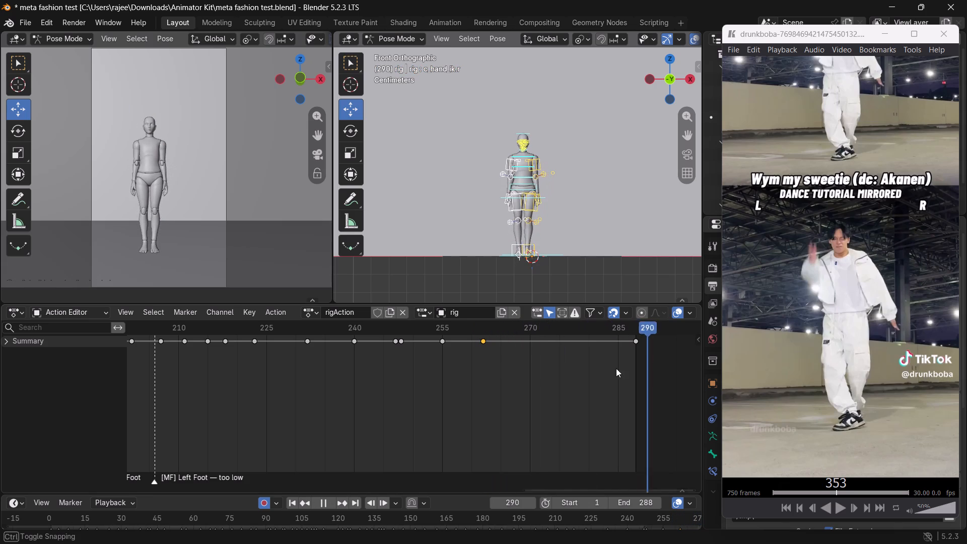
drag(616, 368, 530, 350)
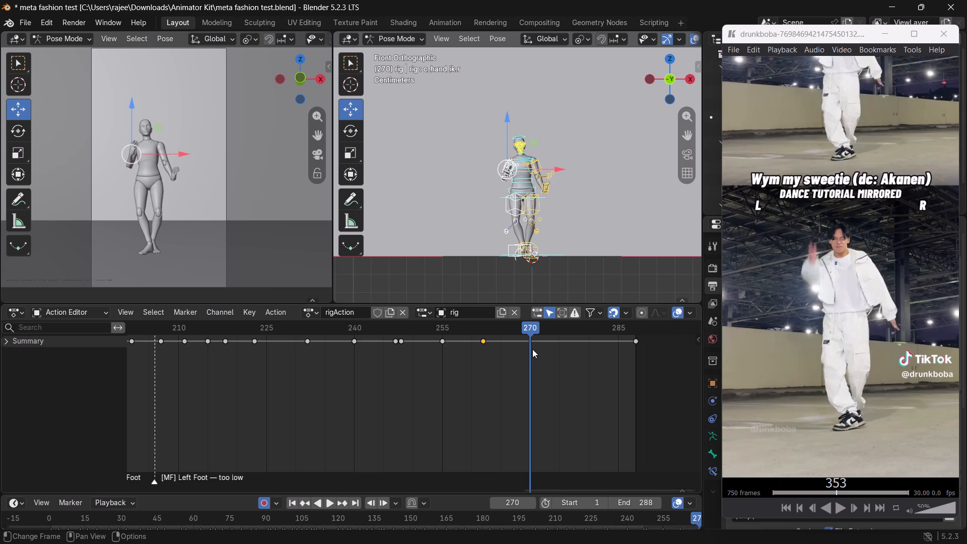
triple_click(853, 510)
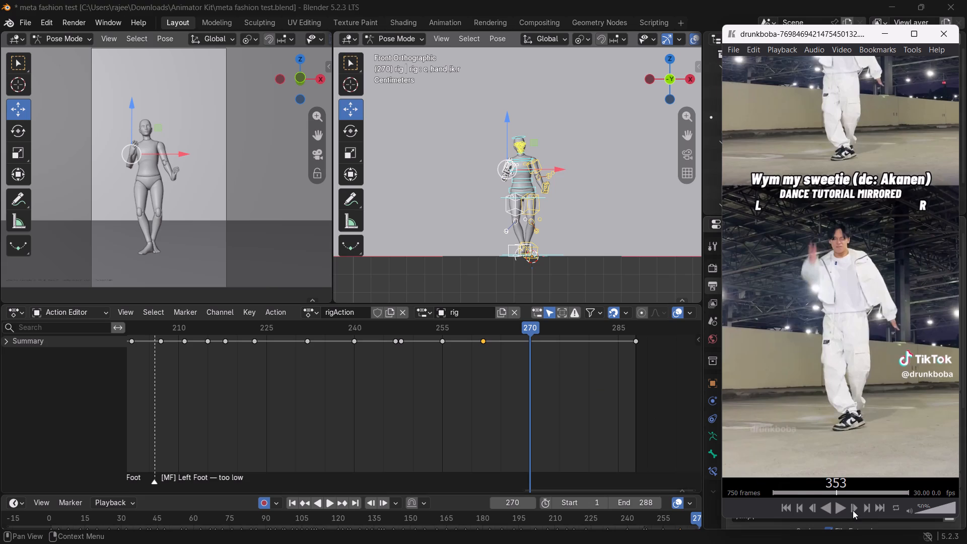
double_click(853, 510)
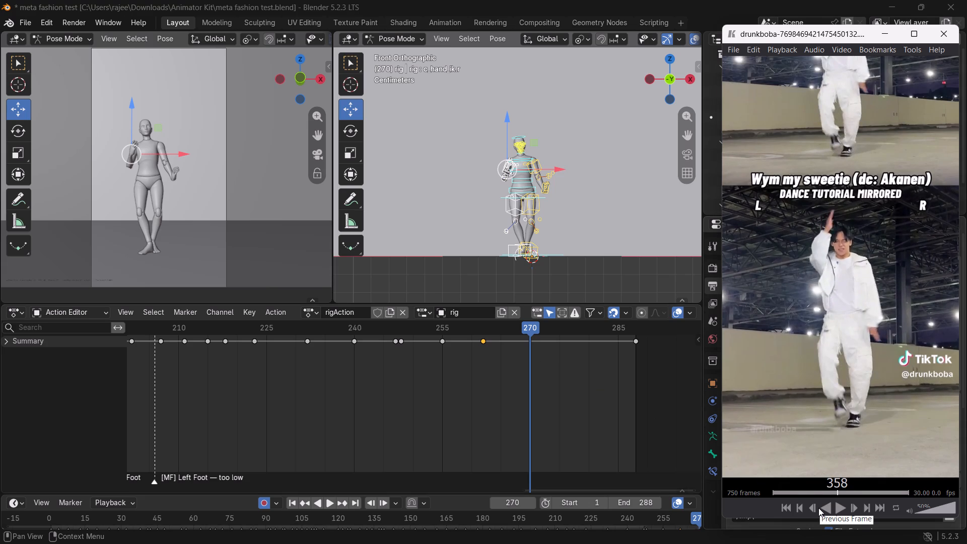
Return to frame 262 and move the c_hand_ik.r control about 0.001 m inward along global X, toward the head.
scroll(518, 216, up, 9)
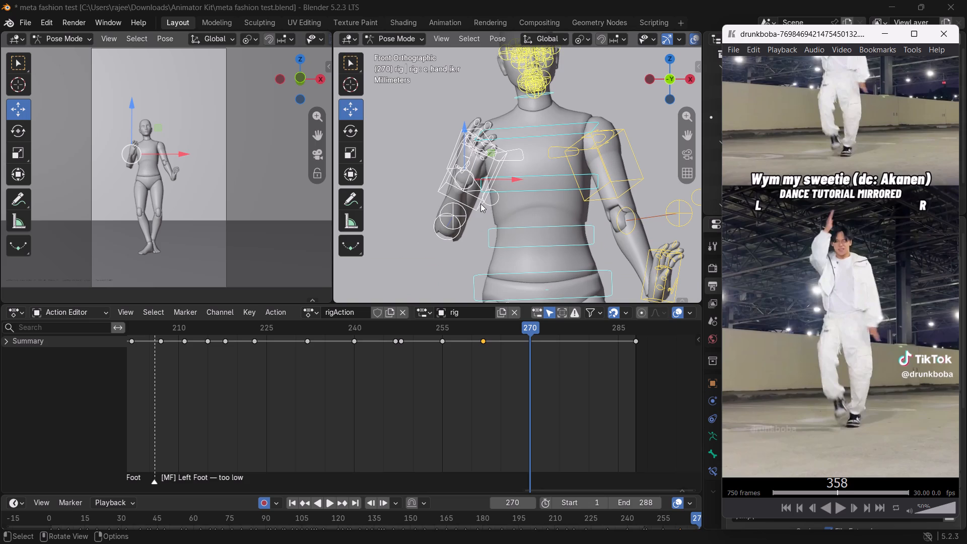
click(405, 155)
click(468, 185)
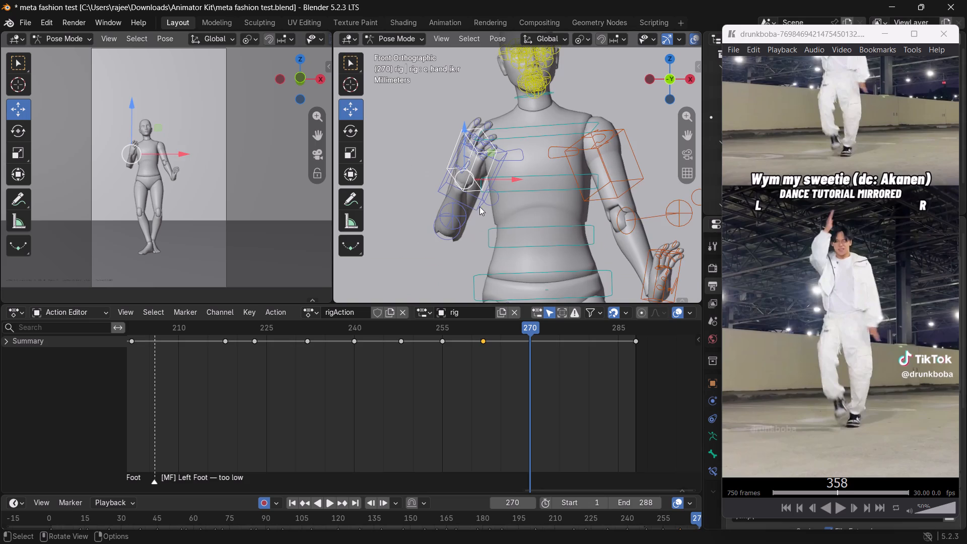
drag(529, 331, 477, 336)
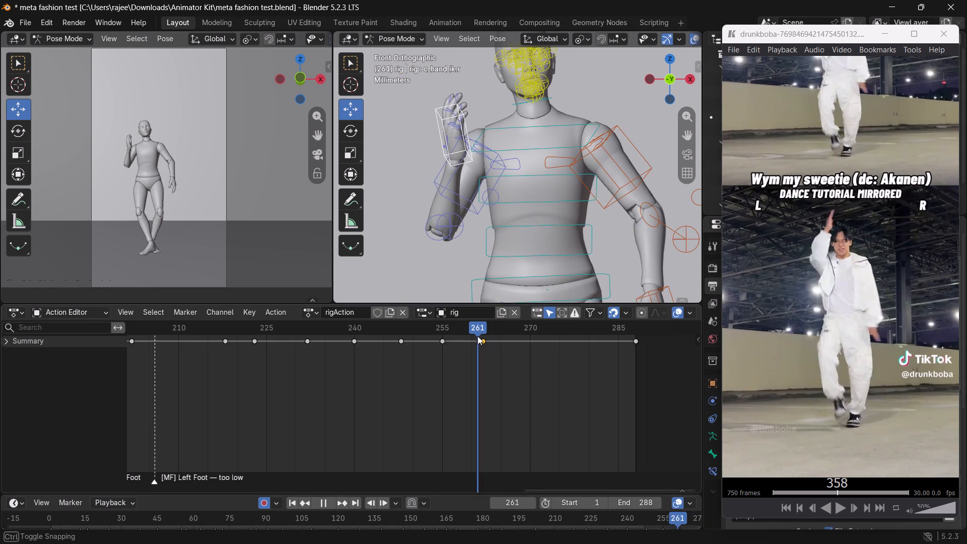
drag(477, 336, 483, 339)
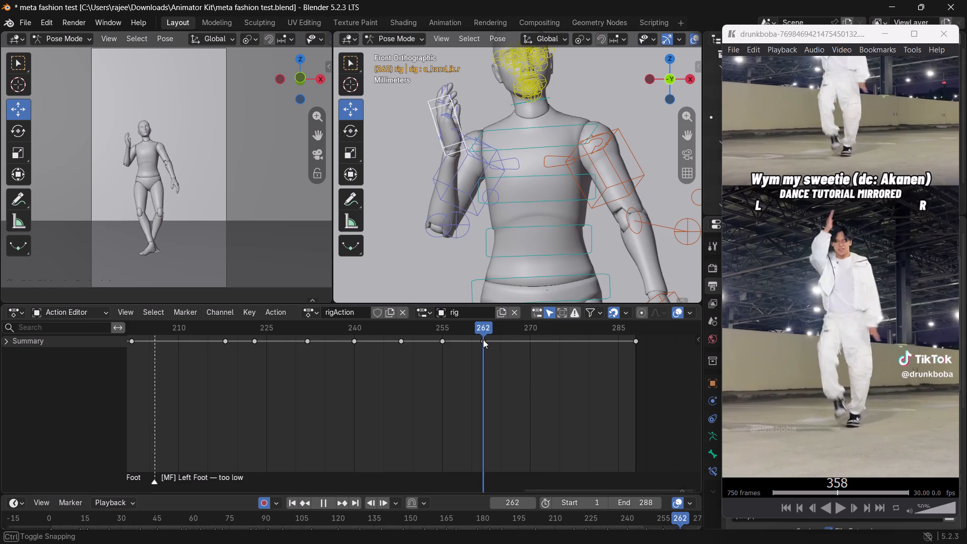
drag(483, 339, 484, 338)
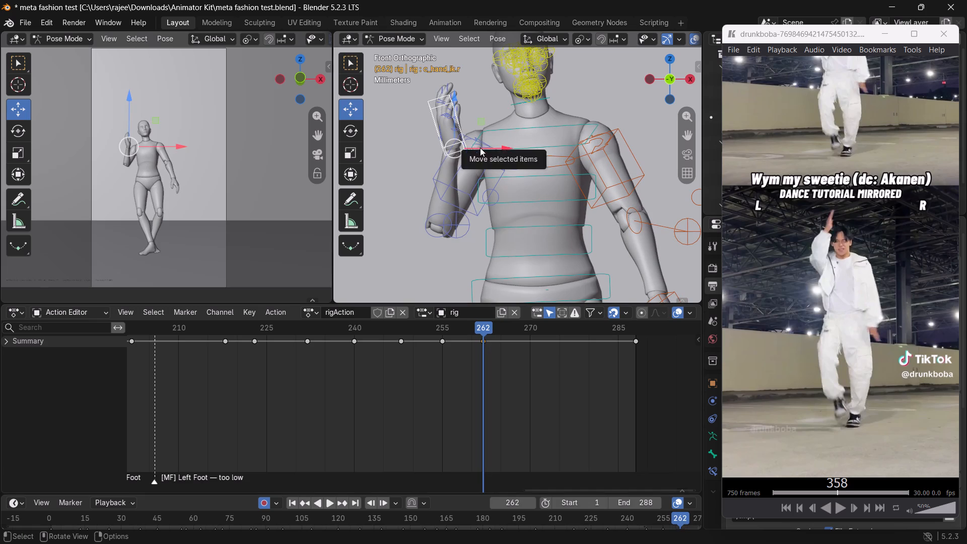
drag(480, 148, 491, 154)
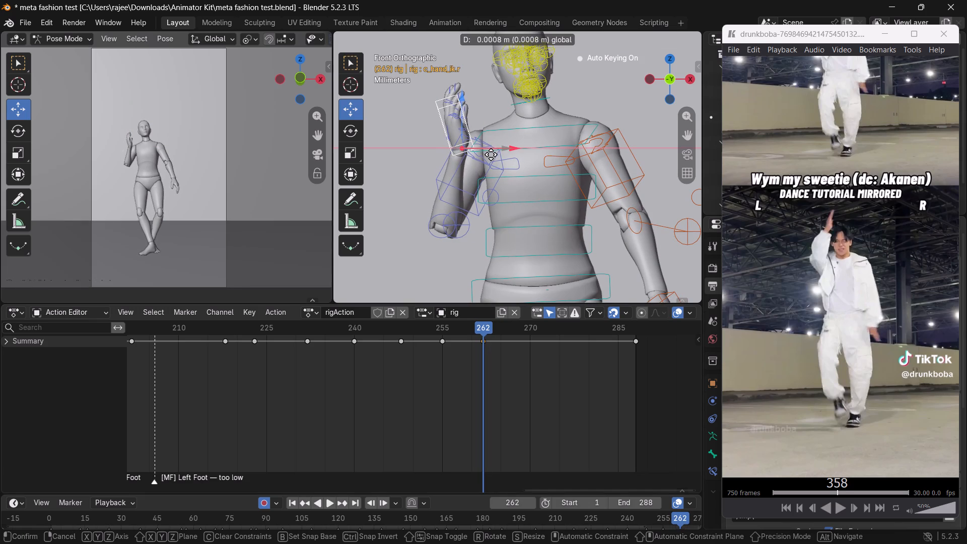
drag(491, 154, 494, 156)
Move the c_arms_pole.r control down along Z, toward the front of the body along Y, and outward along X at frame 262.
click(462, 234)
scroll(456, 231, down, 2)
middle_drag(453, 229, 547, 231)
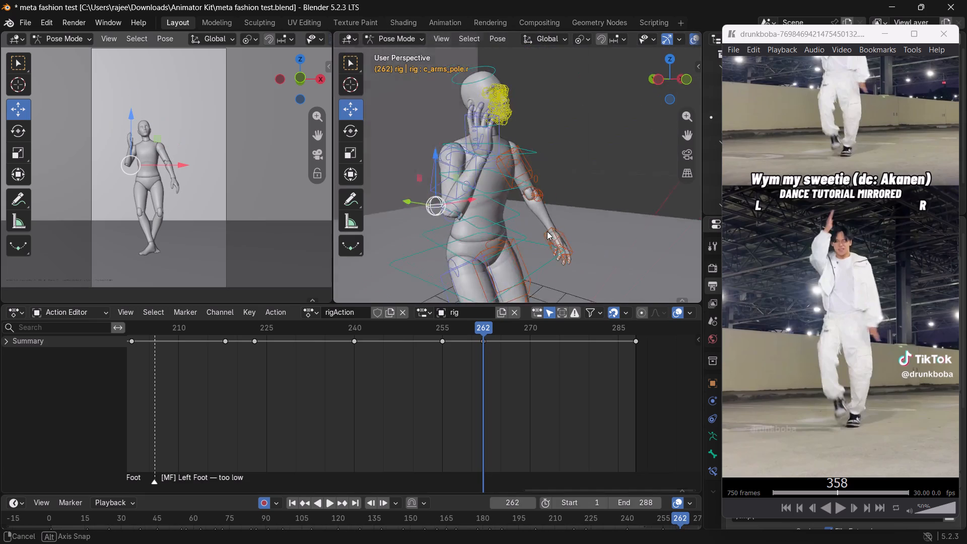
middle_drag(547, 231, 586, 233)
drag(429, 180, 436, 226)
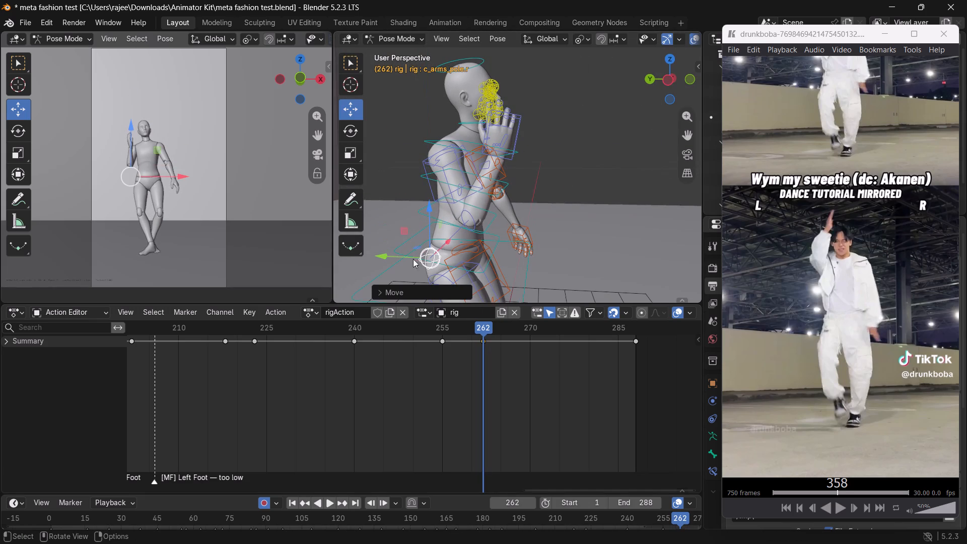
drag(400, 255, 449, 273)
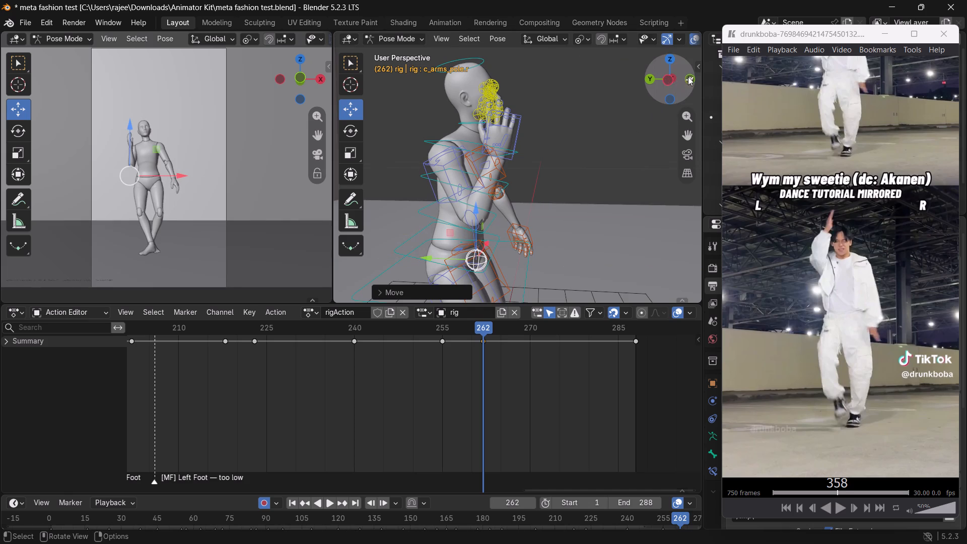
click(689, 76)
click(687, 77)
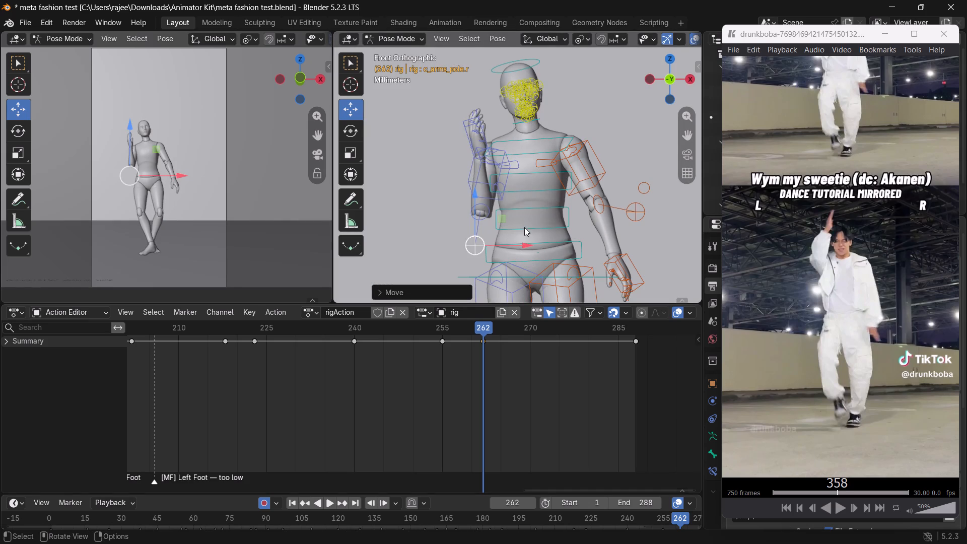
drag(509, 245, 484, 251)
Rotate the c_hand_ik.r control clockwise in the front view at frame 262, tilting the raised hand toward the head.
click(464, 127)
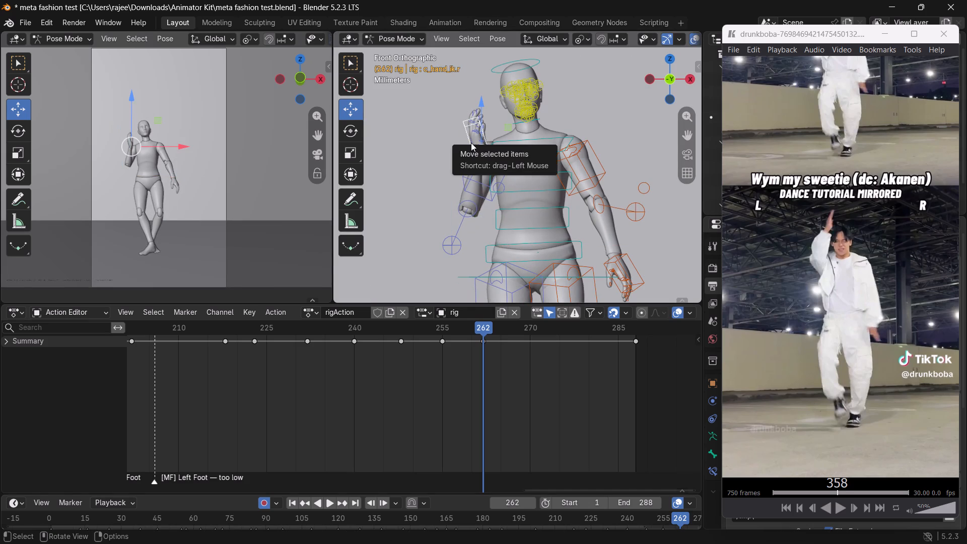
key(e)
drag(508, 119, 521, 135)
Play and scrub the animation around frames 233 to 267 to check the right arm's movement into the frame 262 pose.
scroll(462, 397, down, 2)
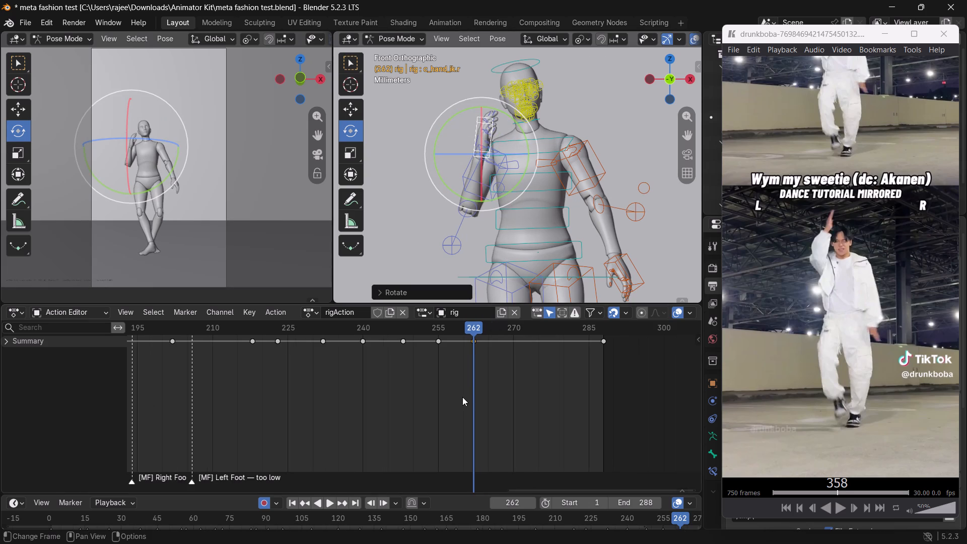
drag(475, 331, 337, 331)
key(space)
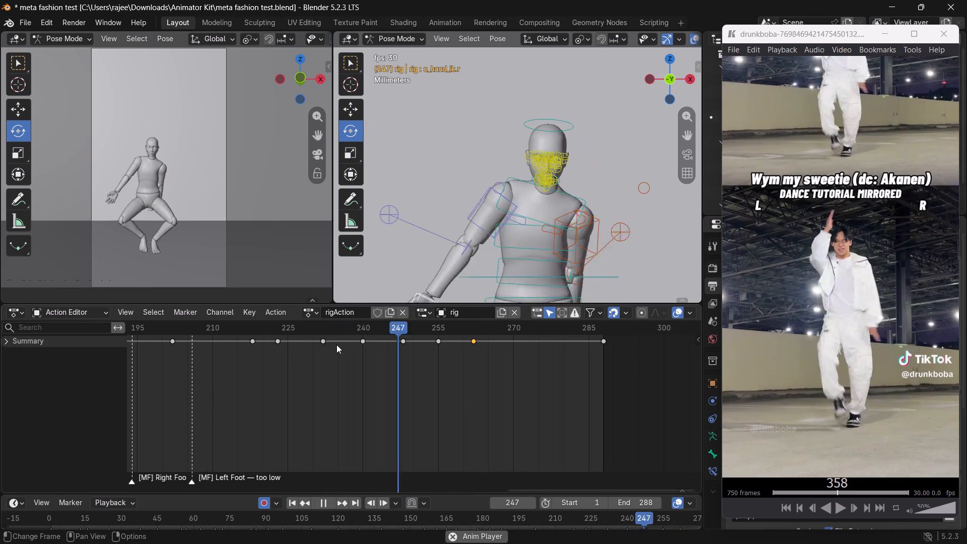
key(space)
drag(524, 327, 325, 332)
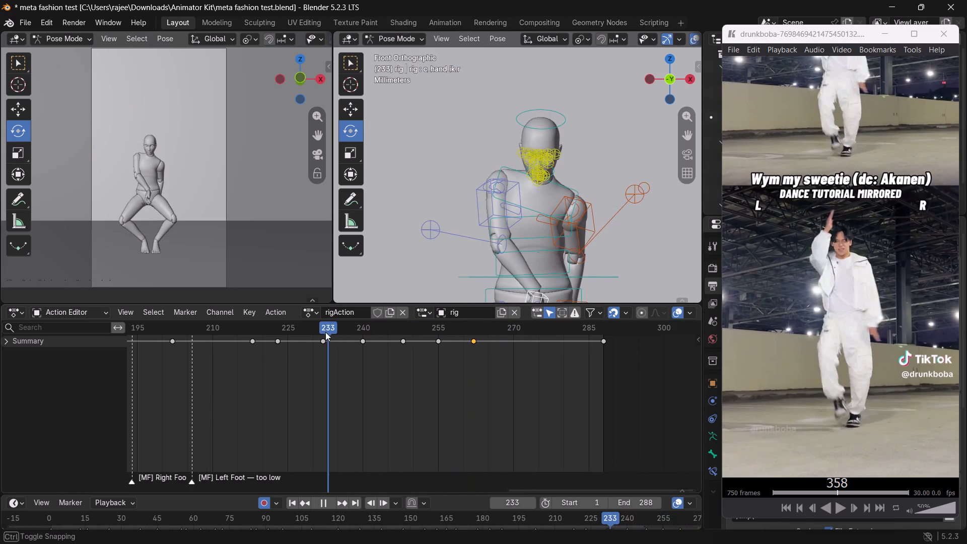
drag(325, 332, 383, 365)
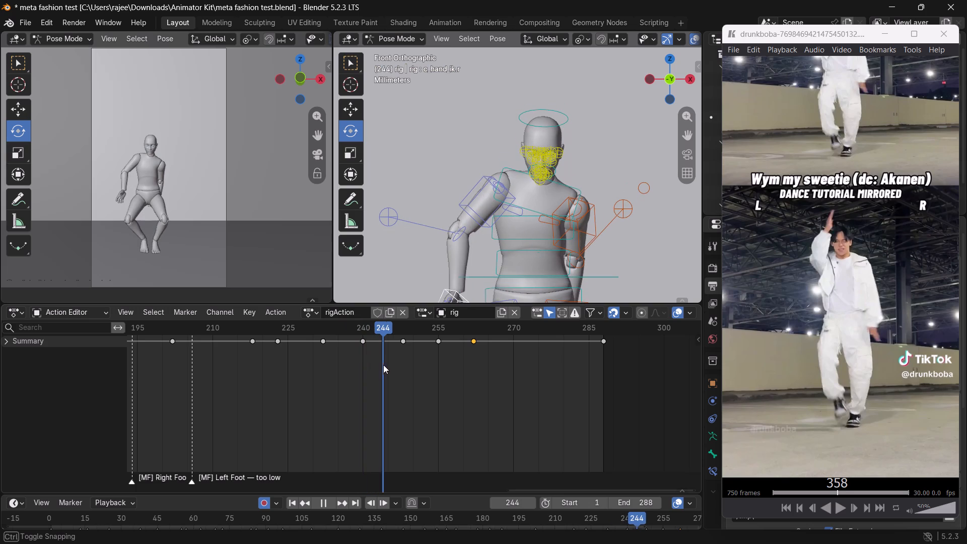
drag(383, 365, 396, 371)
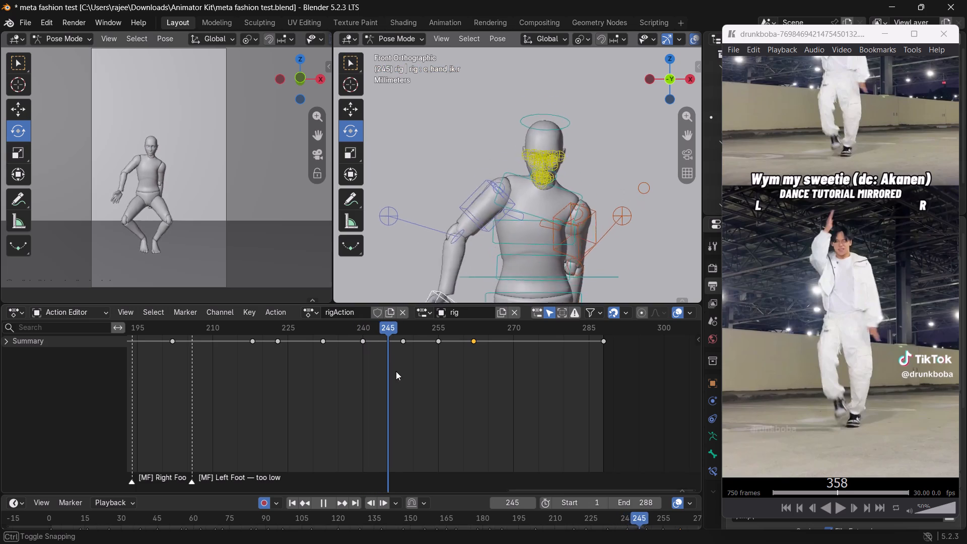
drag(396, 371, 316, 353)
key(space)
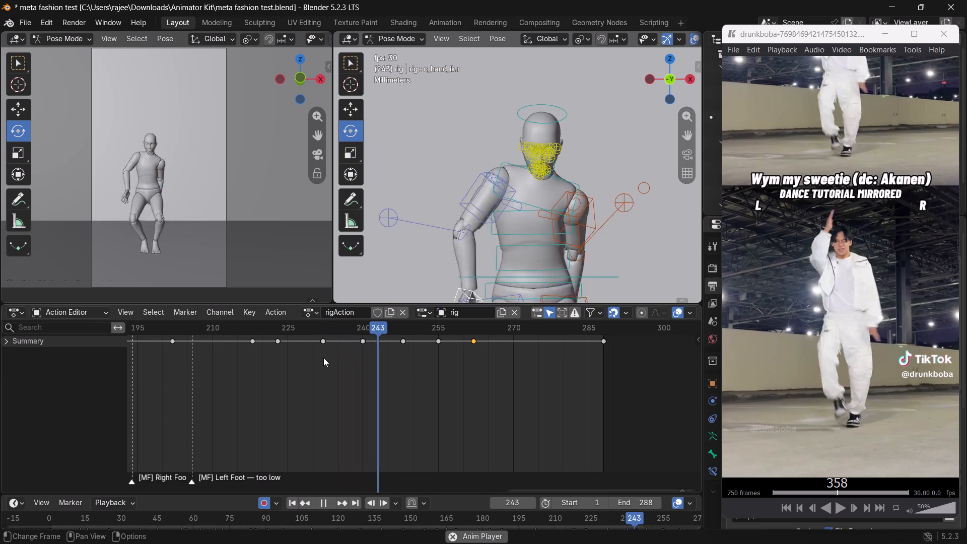
key(space)
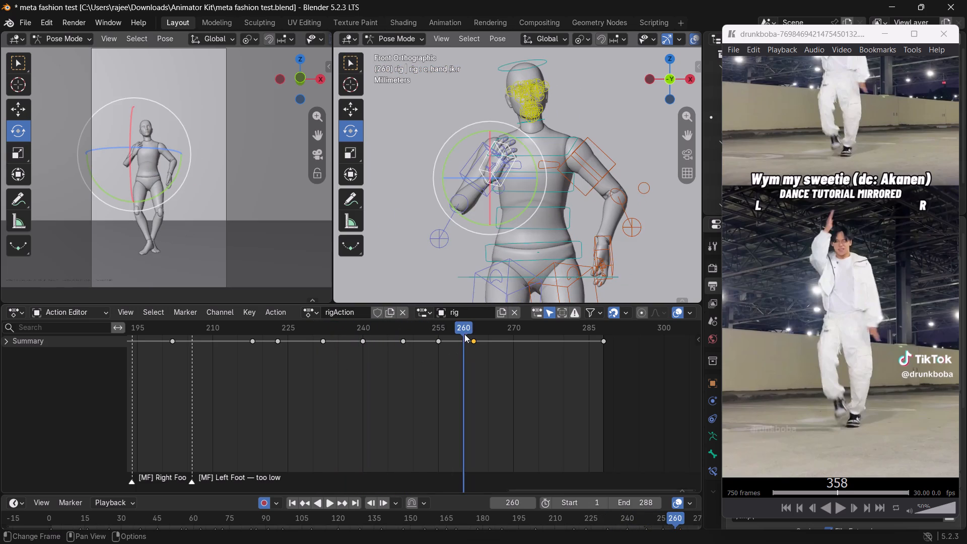
drag(461, 330, 340, 318)
key(space)
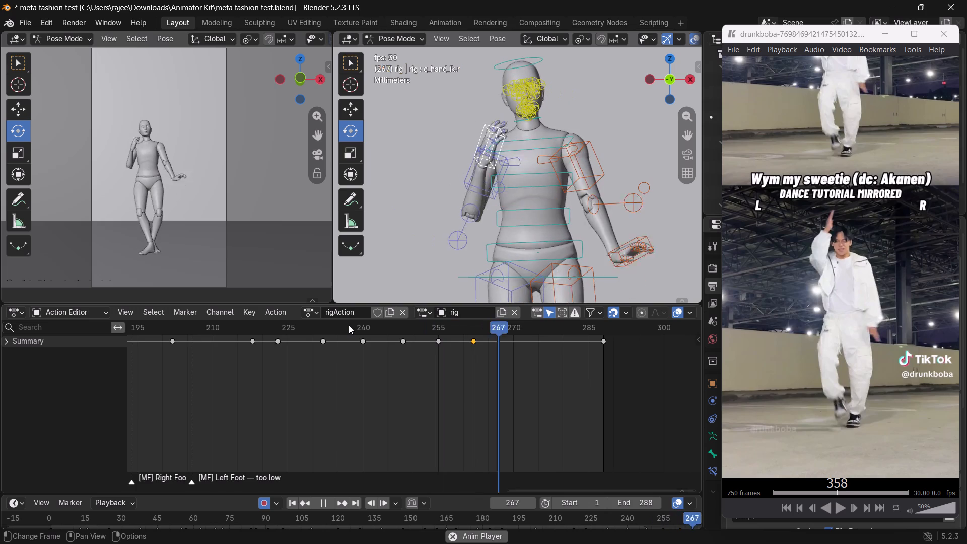
key(space)
key(space)
key(space)
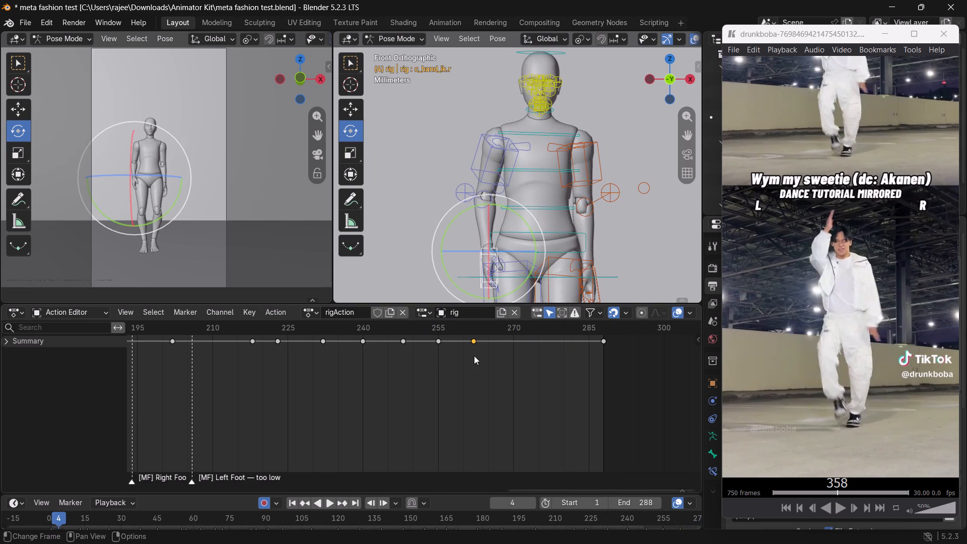
Play and scrub through the earlier animation, and examine the right hand's transition between frames 253 and 262.
scroll(474, 356, down, 3)
key(space)
scroll(279, 357, down, 16)
key(space)
drag(206, 328, 256, 351)
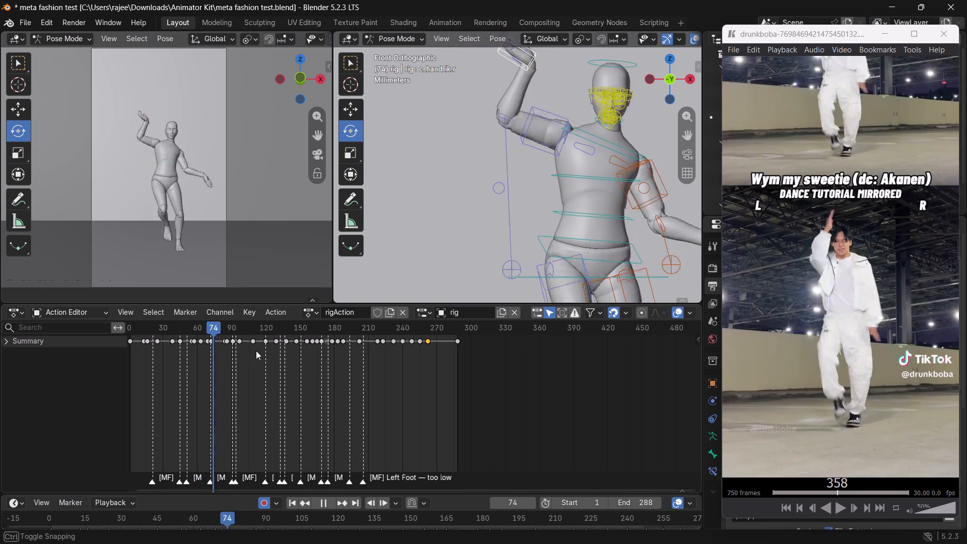
drag(256, 351, 395, 379)
key(space)
key(space)
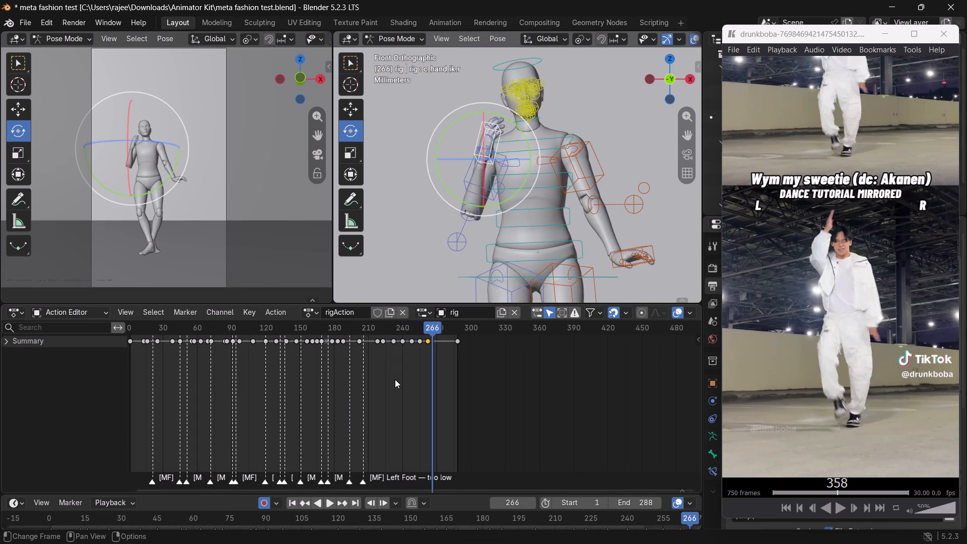
scroll(395, 379, up, 6)
scroll(436, 350, up, 3)
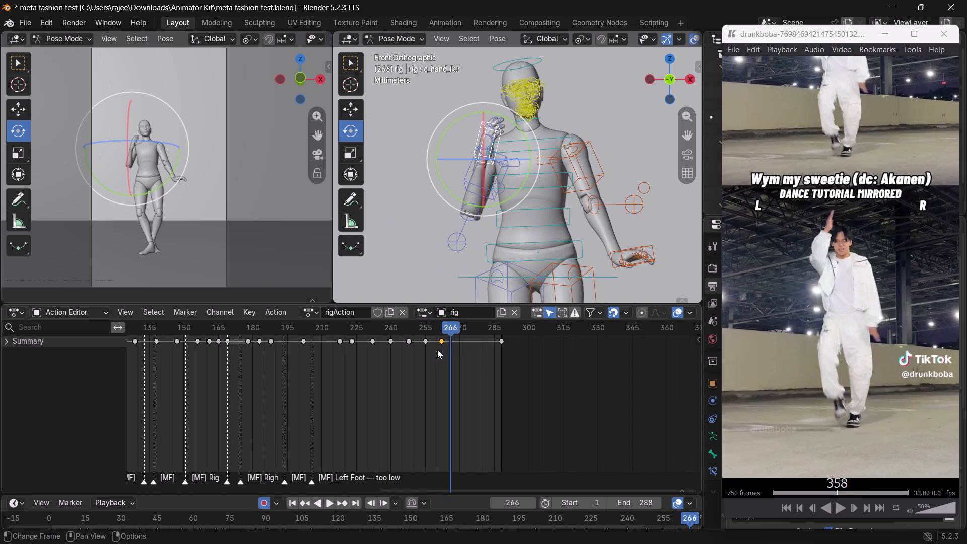
drag(449, 326, 440, 330)
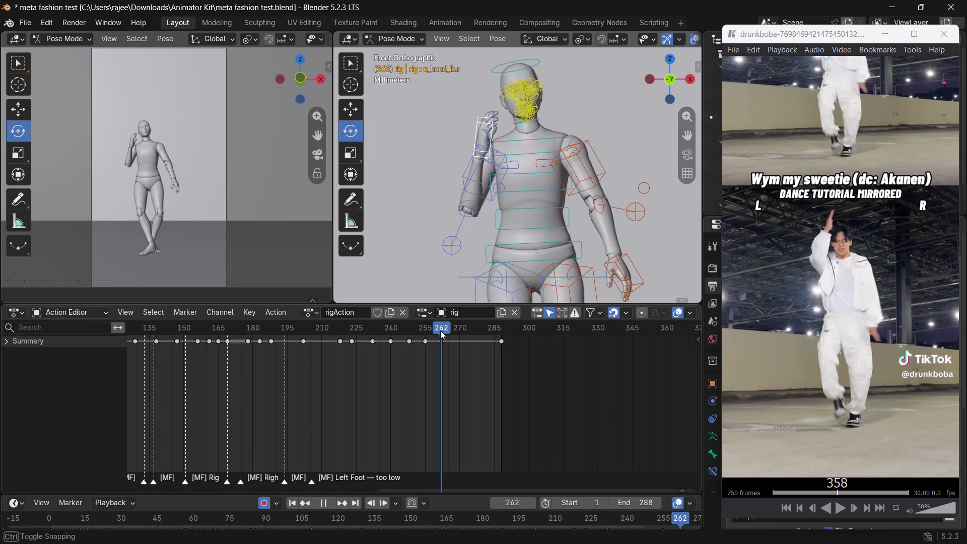
drag(440, 330, 422, 346)
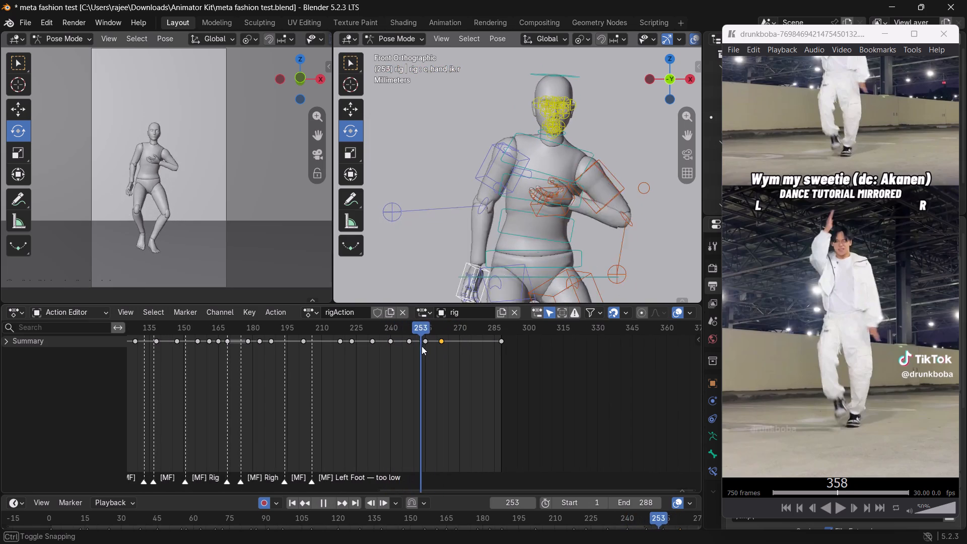
drag(422, 346, 429, 349)
Delete the c_hand_ik.r control's keyframe at frame 288.
drag(524, 378, 478, 312)
key(Delete)
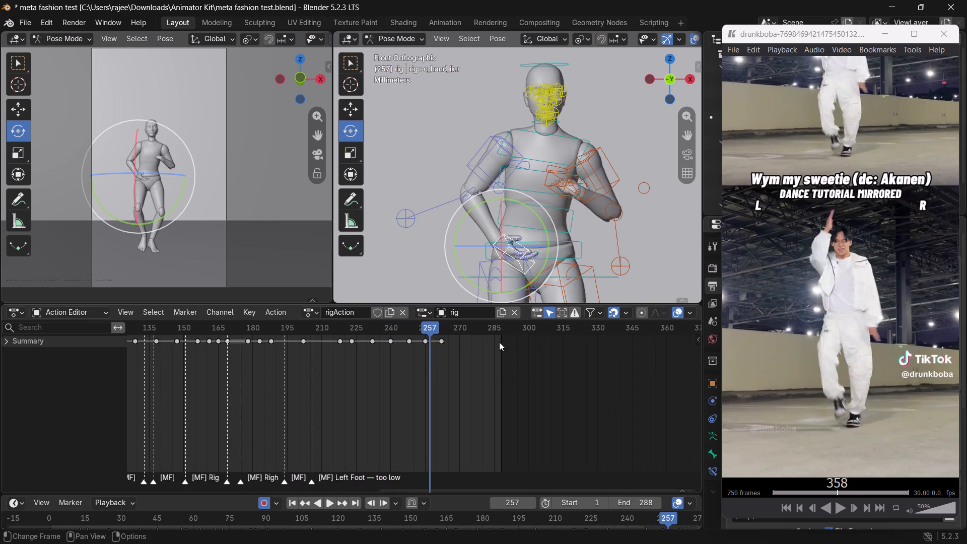
Play the animation past frame 262 to check how the rig moves through the end of the range.
key(space)
key(space)
scroll(458, 354, up, 4)
key(space)
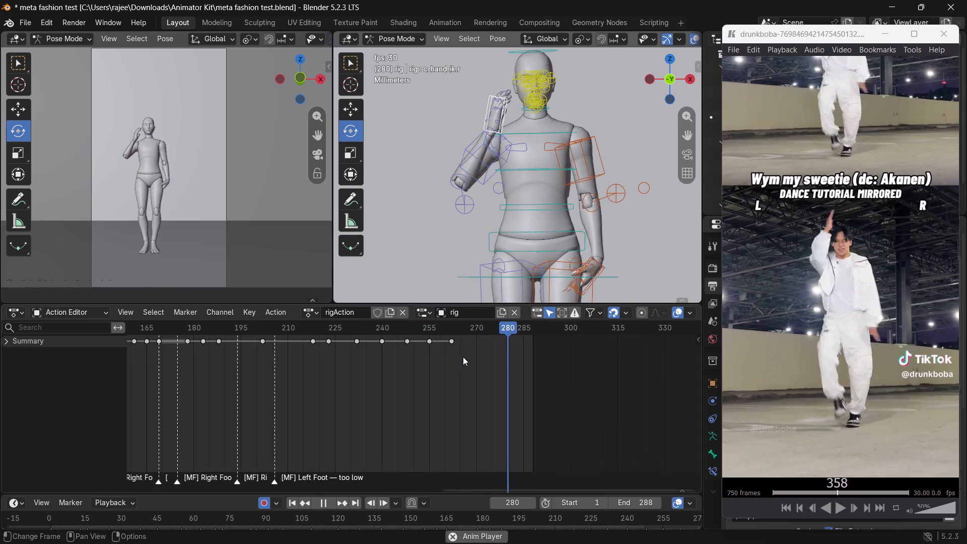
key(space)
scroll(517, 360, down, 7)
key(space)
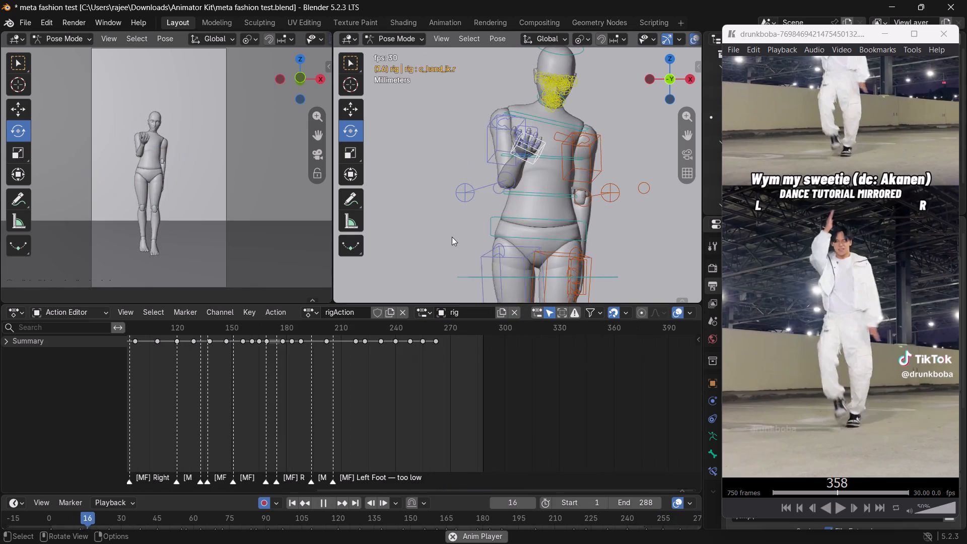
Select all rig controls and delete their keyframes at frame 288.
key(a)
drag(510, 406, 462, 305)
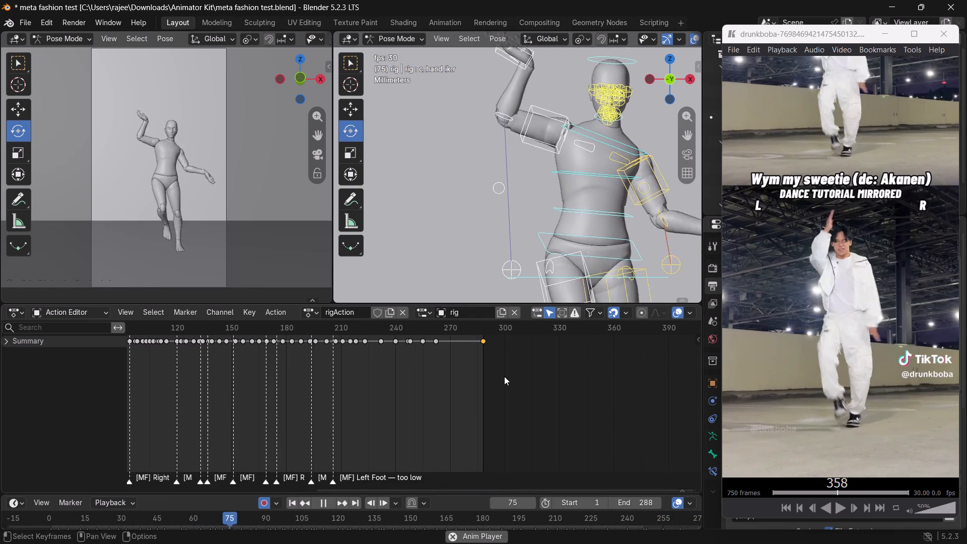
key(Delete)
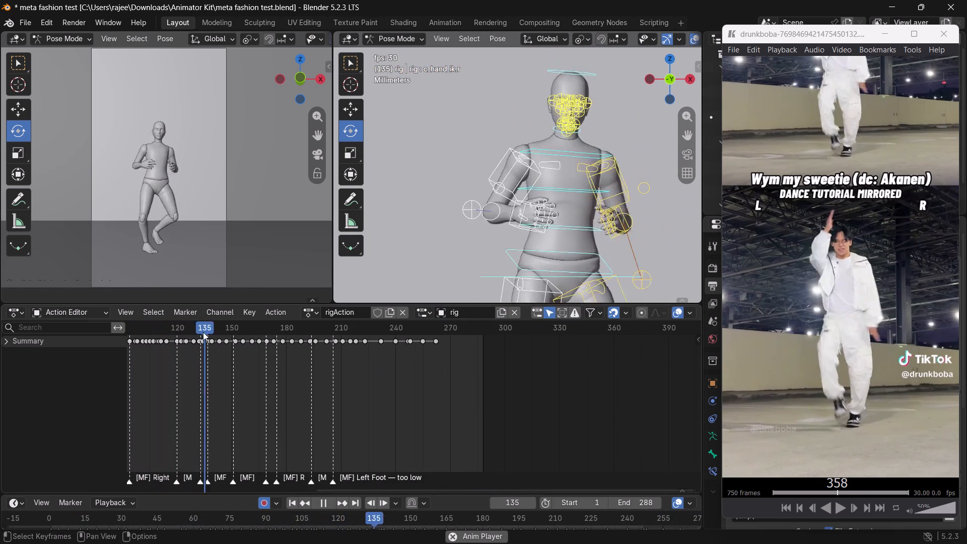
Play and scrub the animation between frames 207 and 260 to examine the body and arm transitions.
drag(204, 332, 392, 371)
scroll(418, 365, up, 2)
key(space)
scroll(419, 365, down, 3)
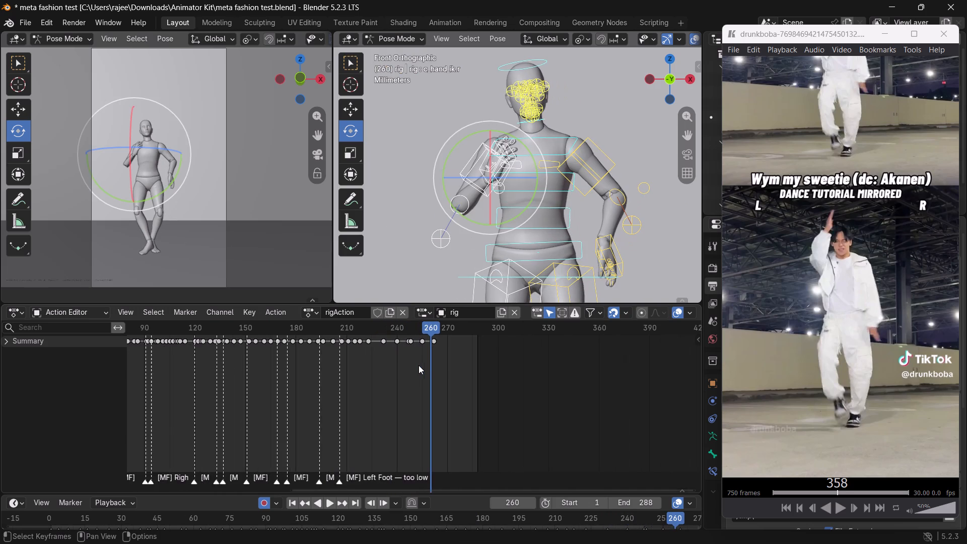
scroll(419, 365, up, 10)
drag(445, 327, 253, 329)
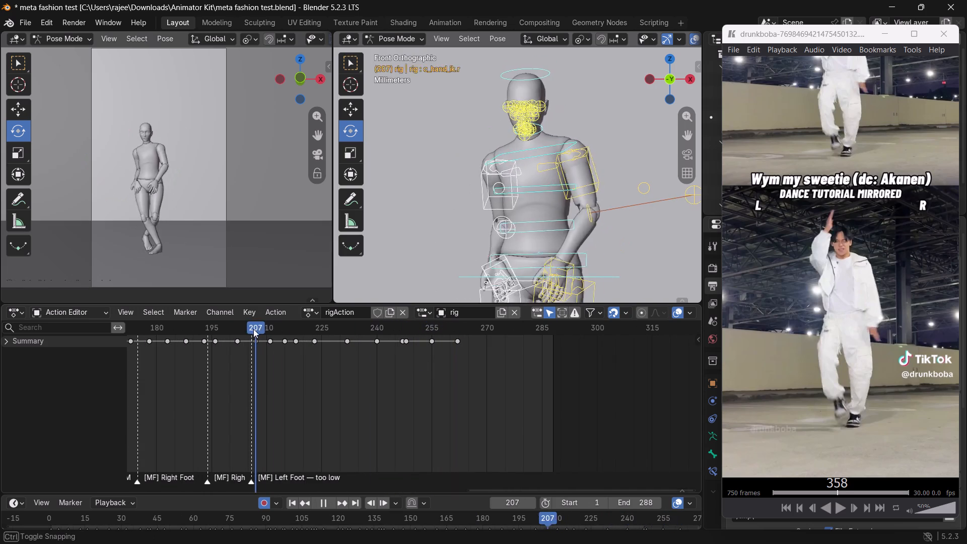
drag(253, 329, 233, 332)
key(space)
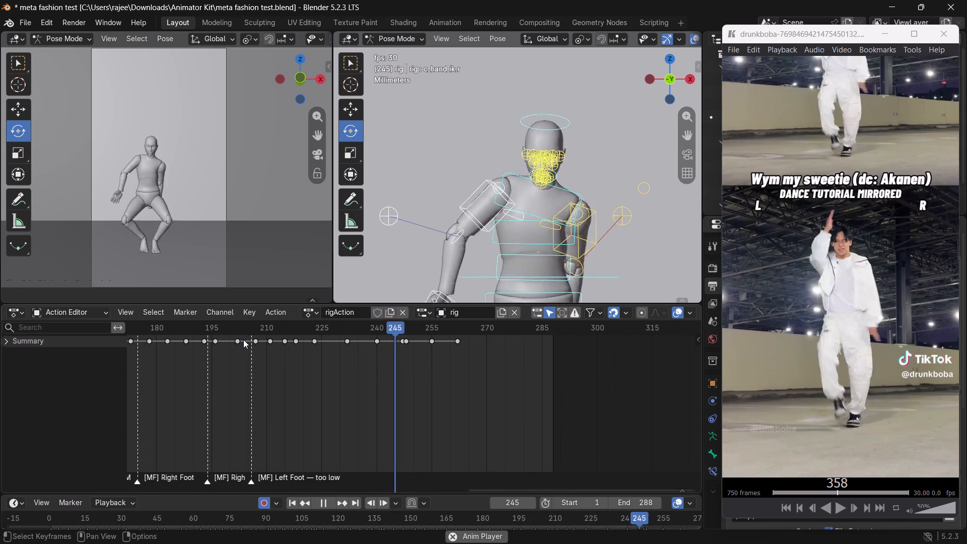
key(space)
drag(442, 329, 302, 343)
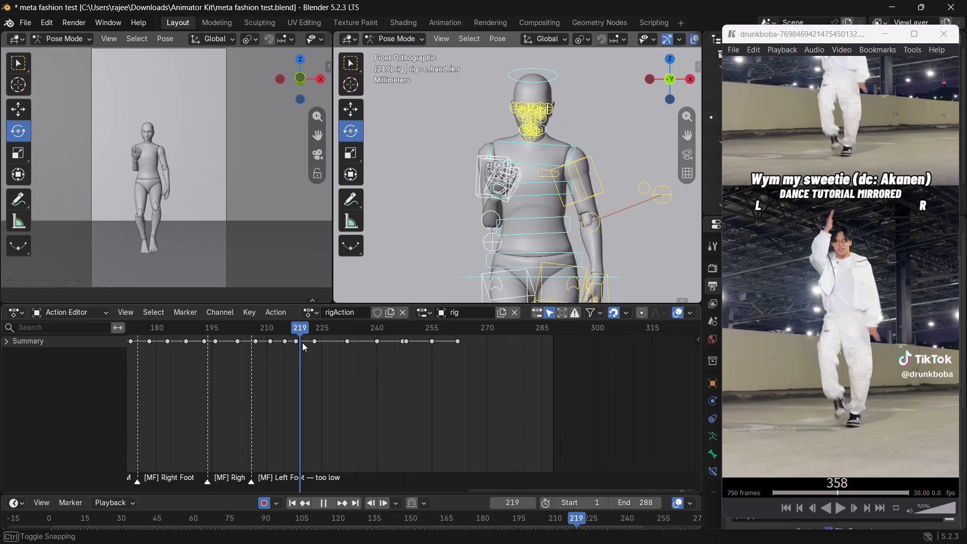
drag(302, 343, 351, 371)
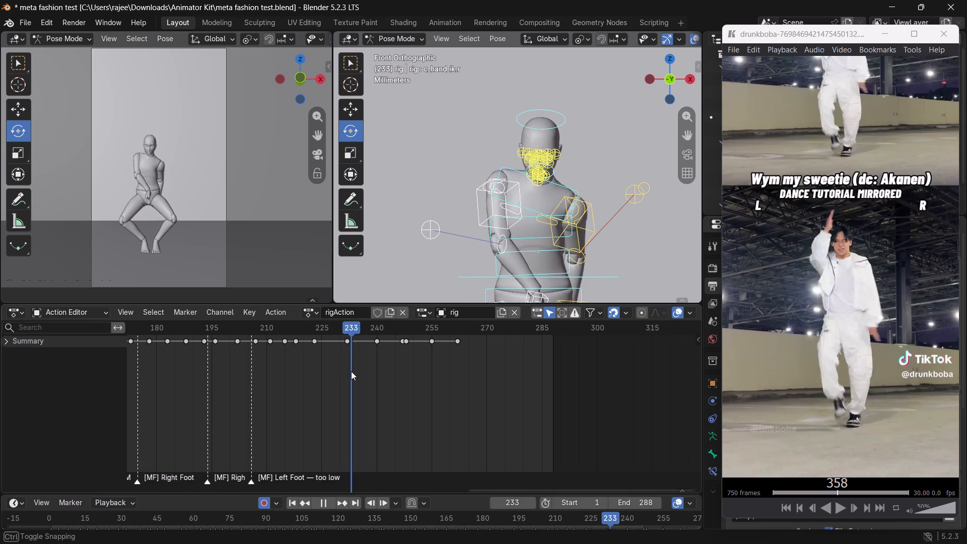
drag(351, 371, 320, 359)
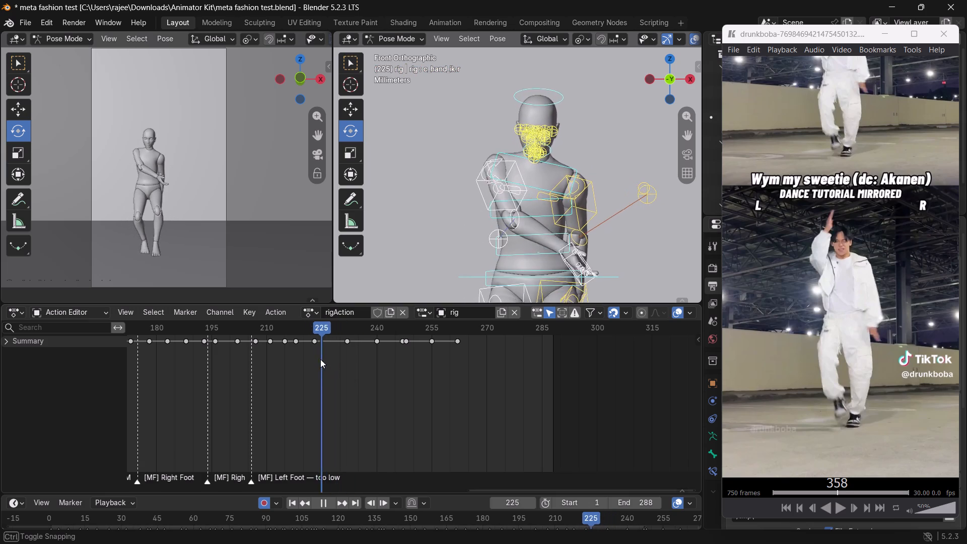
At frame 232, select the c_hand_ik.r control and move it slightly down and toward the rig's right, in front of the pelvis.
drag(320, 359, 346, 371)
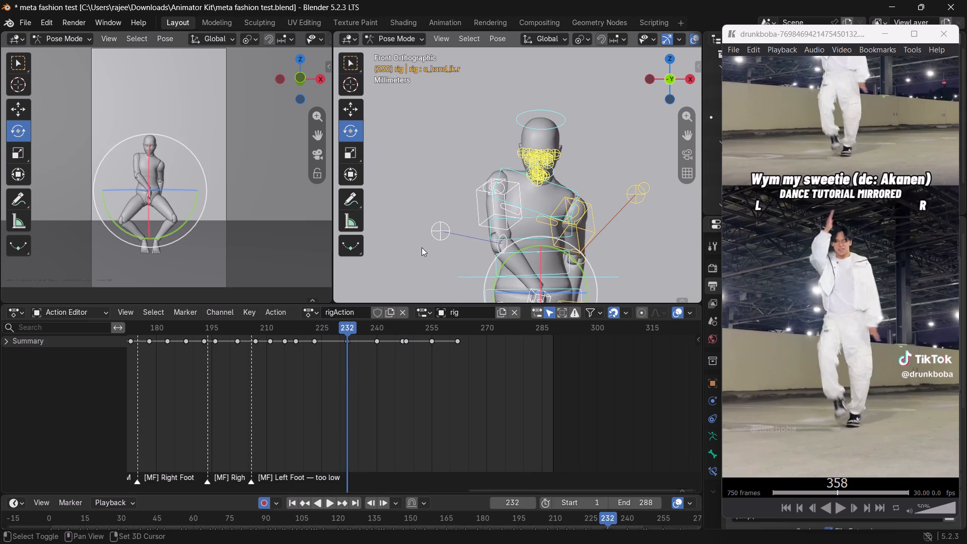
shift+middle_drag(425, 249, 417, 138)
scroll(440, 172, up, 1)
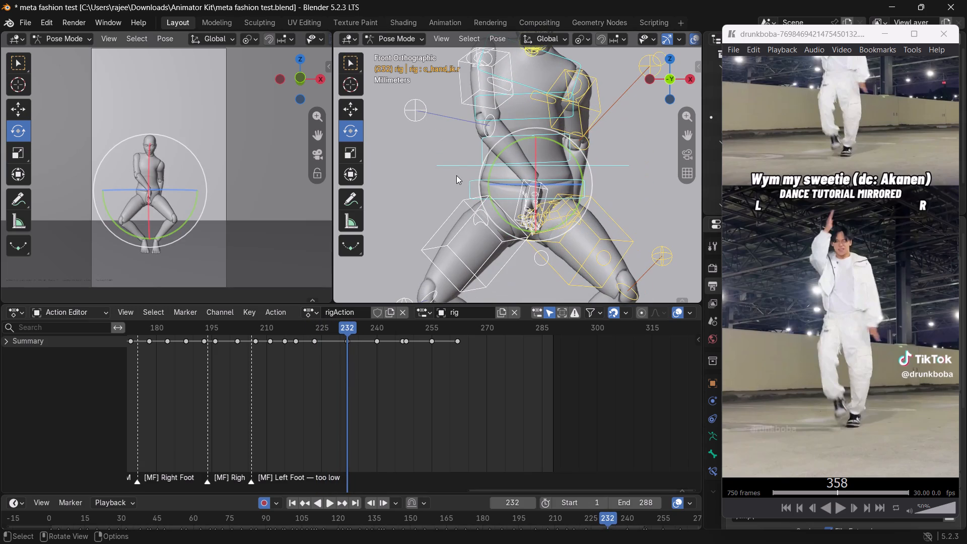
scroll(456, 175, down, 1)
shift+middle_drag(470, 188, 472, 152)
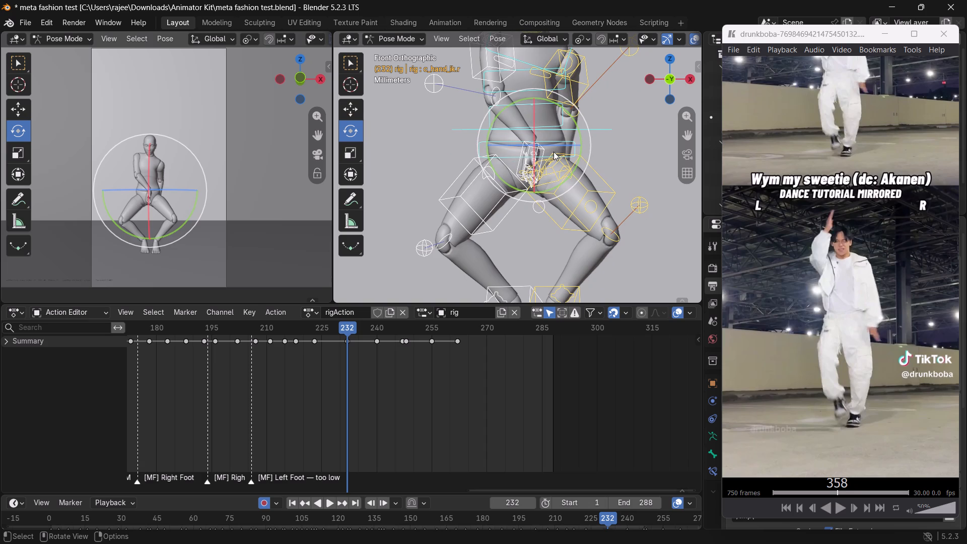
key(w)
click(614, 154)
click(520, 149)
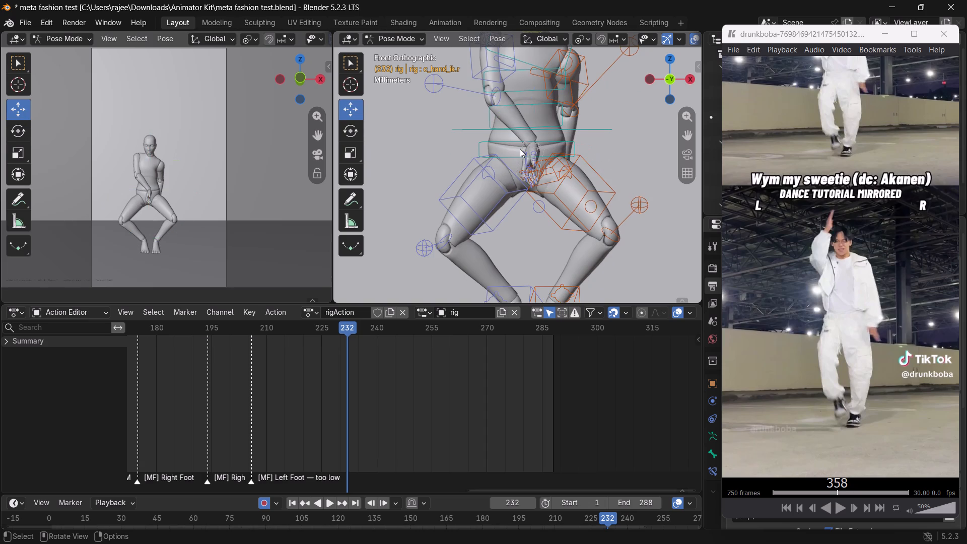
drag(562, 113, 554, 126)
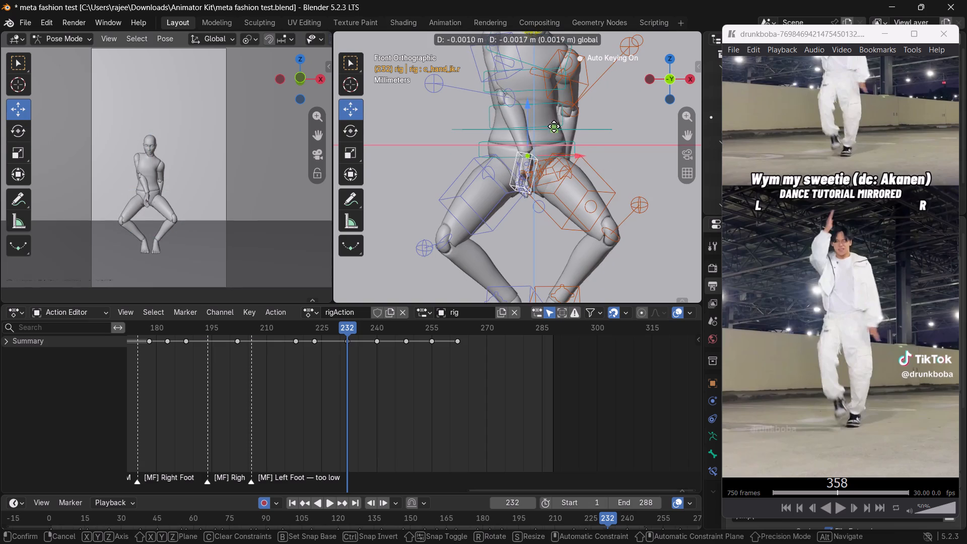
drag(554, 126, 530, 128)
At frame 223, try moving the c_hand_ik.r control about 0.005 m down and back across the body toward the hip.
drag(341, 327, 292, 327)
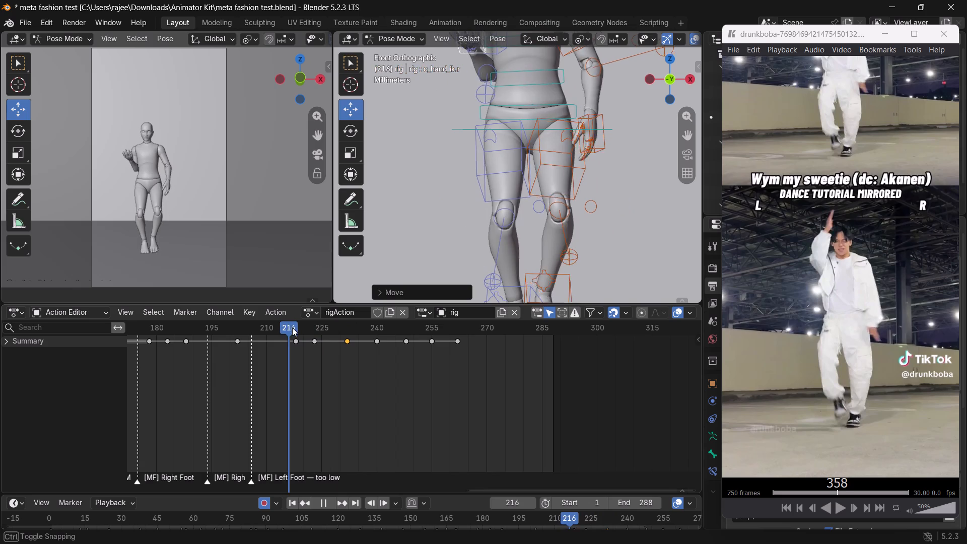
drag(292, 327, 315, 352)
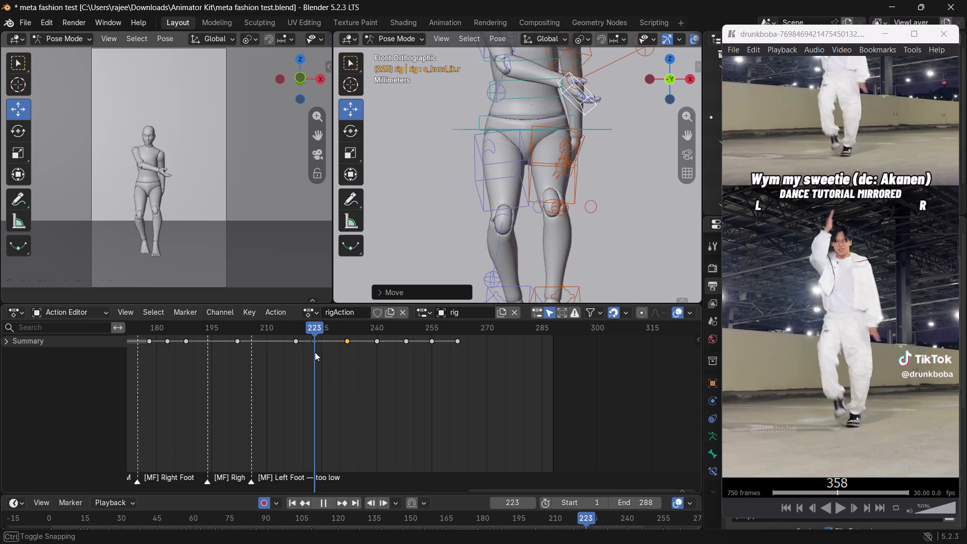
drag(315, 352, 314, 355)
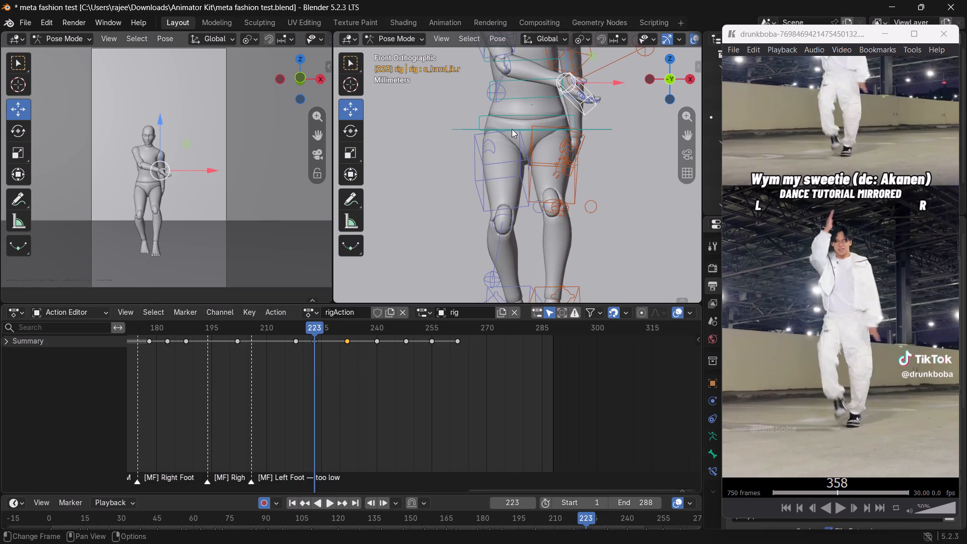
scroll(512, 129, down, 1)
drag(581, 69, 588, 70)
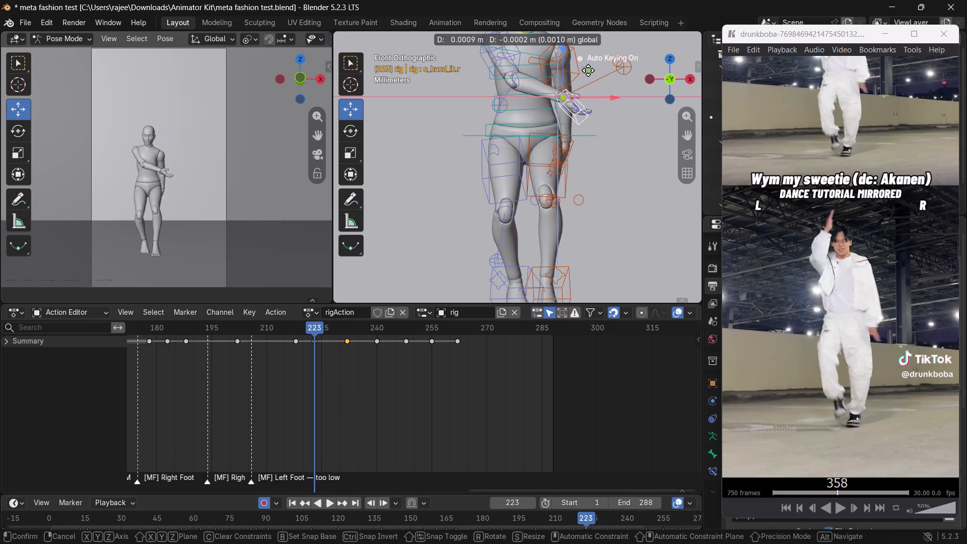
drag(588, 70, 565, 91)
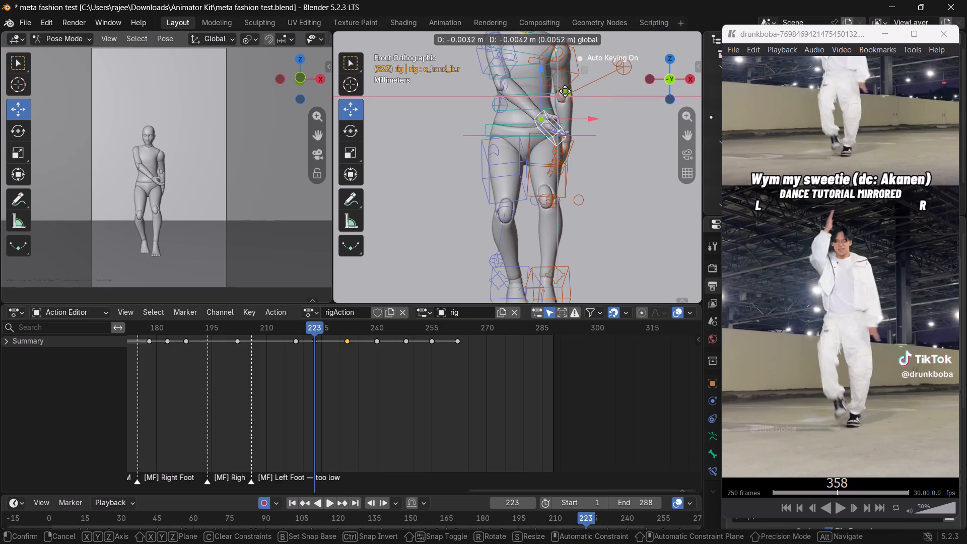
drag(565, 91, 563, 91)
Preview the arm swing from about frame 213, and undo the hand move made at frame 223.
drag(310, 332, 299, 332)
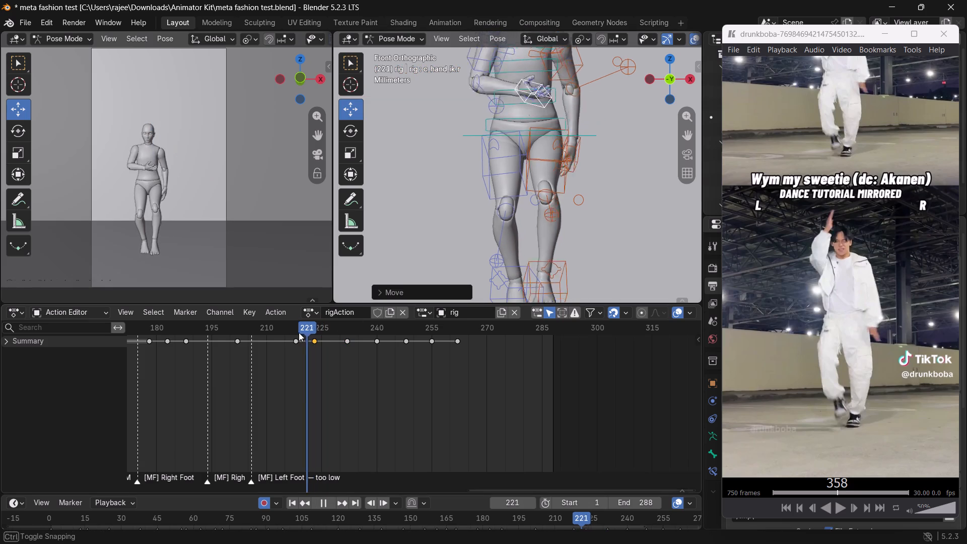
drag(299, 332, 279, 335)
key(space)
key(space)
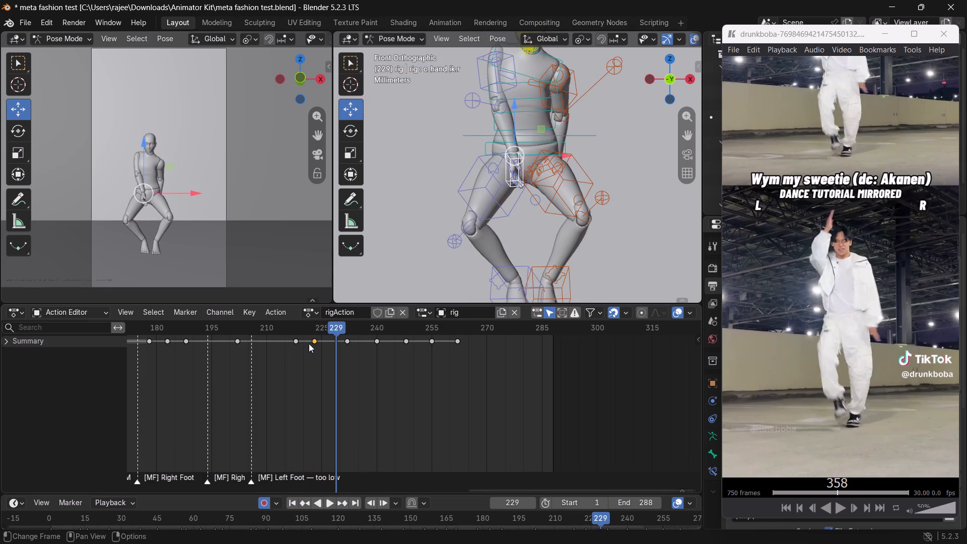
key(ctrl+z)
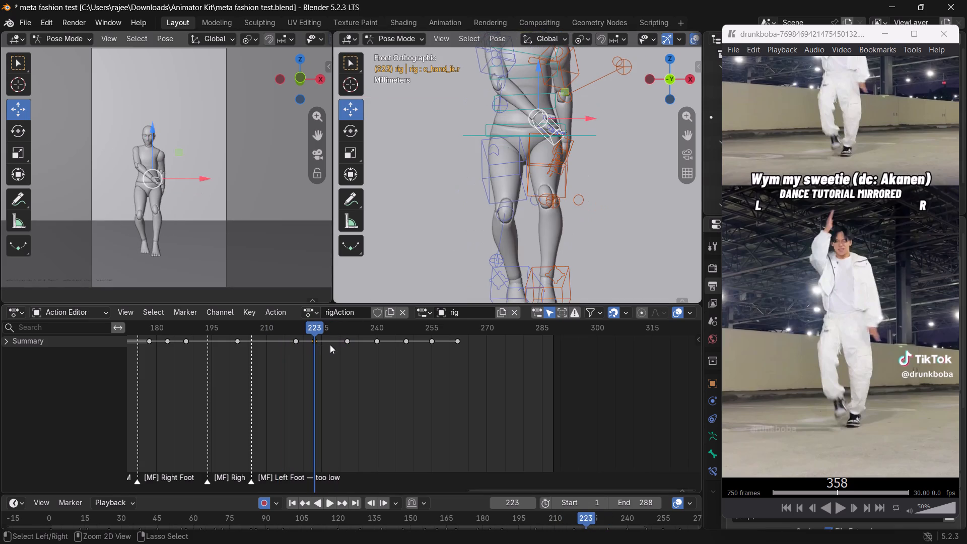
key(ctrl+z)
Play and scrub the animation between frames 212 and 242 to examine how the right hand travels across the hips.
drag(315, 328, 273, 328)
key(space)
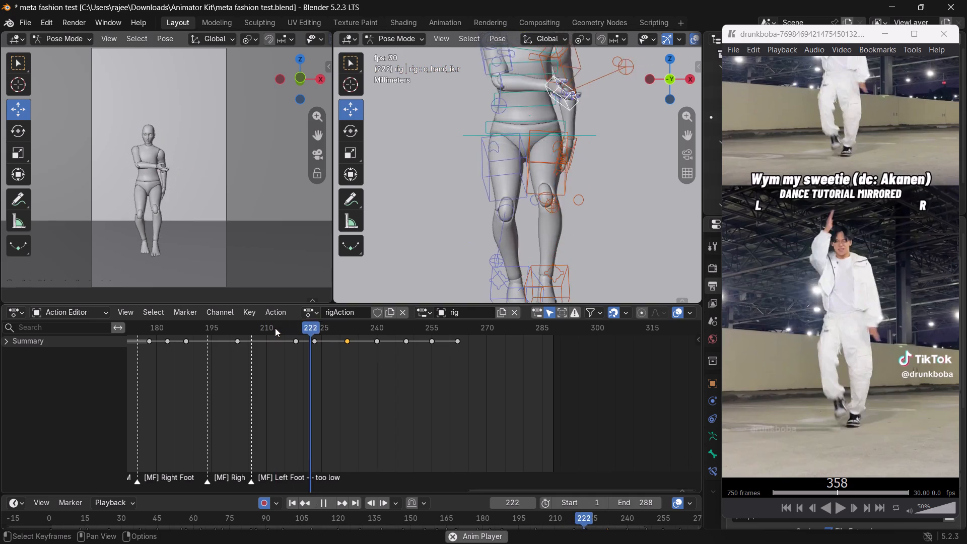
key(space)
drag(338, 329, 312, 325)
key(space)
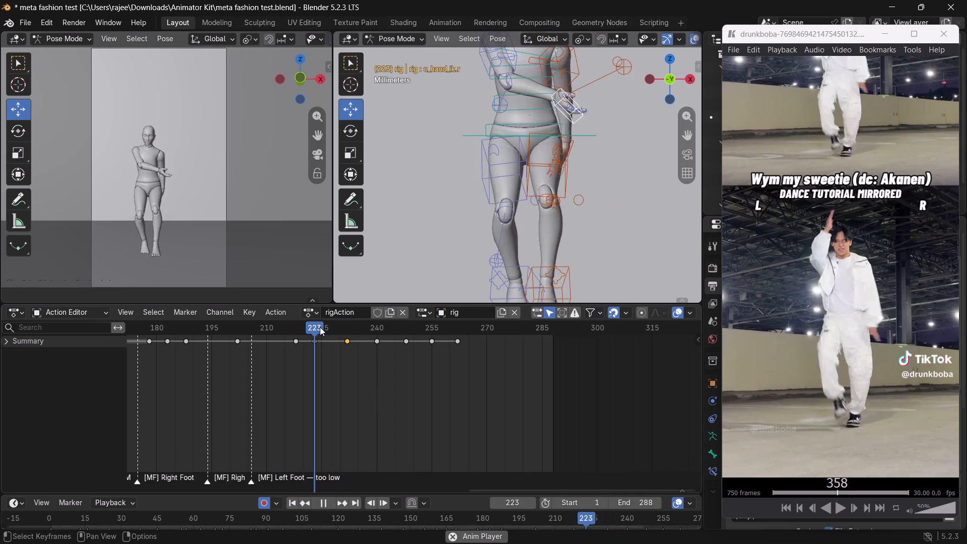
key(space)
drag(411, 321, 346, 327)
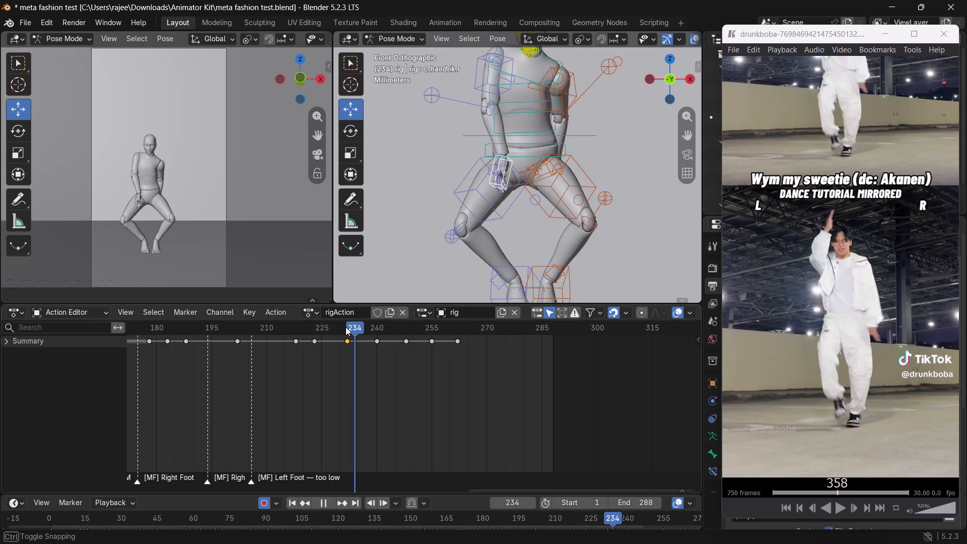
drag(346, 327, 379, 343)
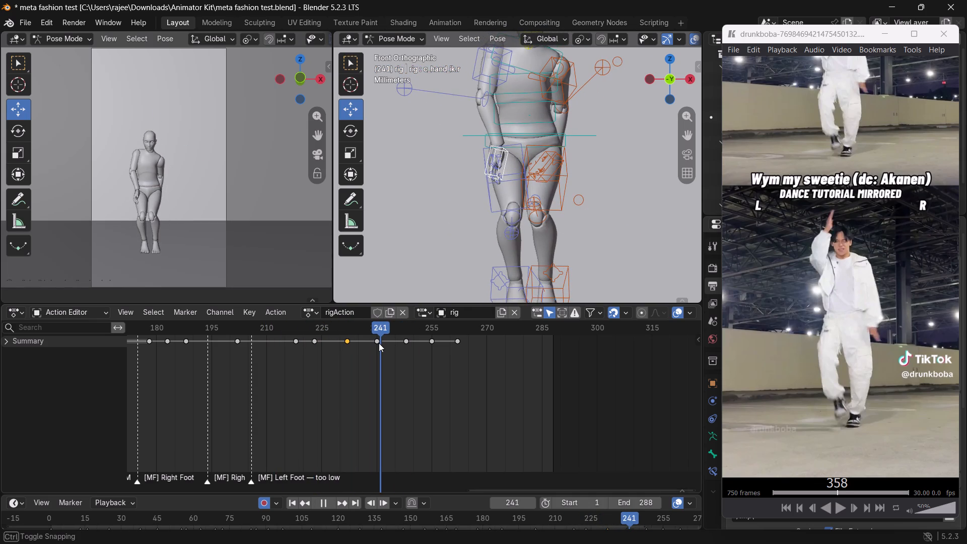
drag(379, 343, 382, 344)
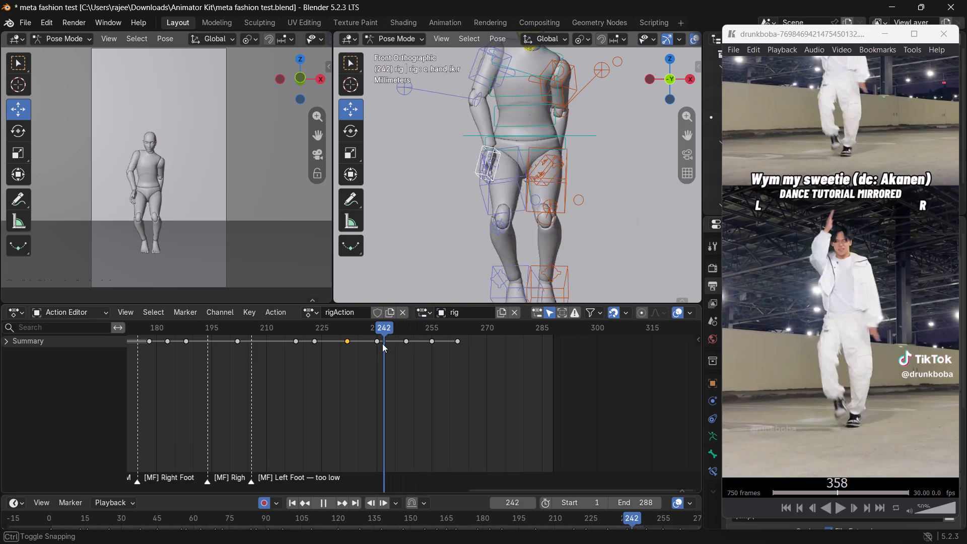
drag(382, 344, 375, 350)
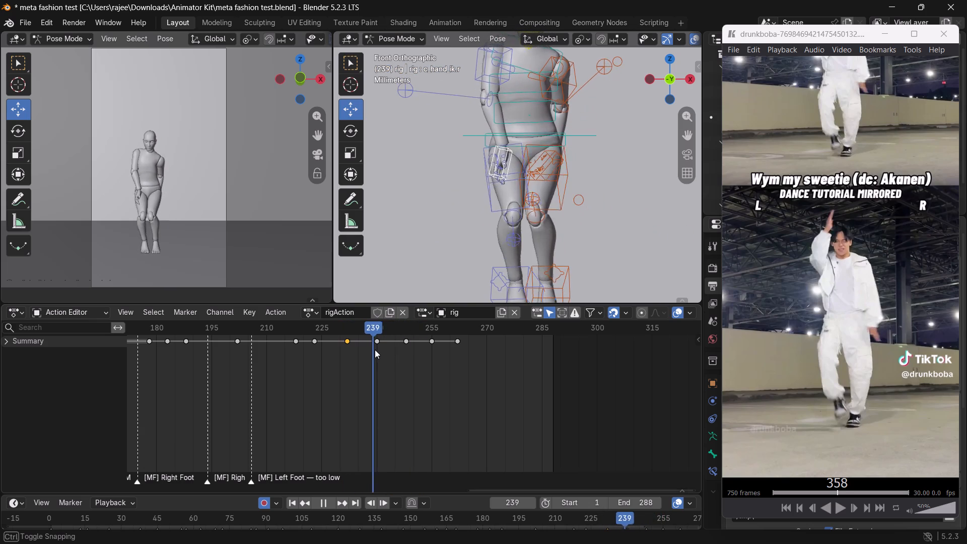
drag(375, 350, 379, 352)
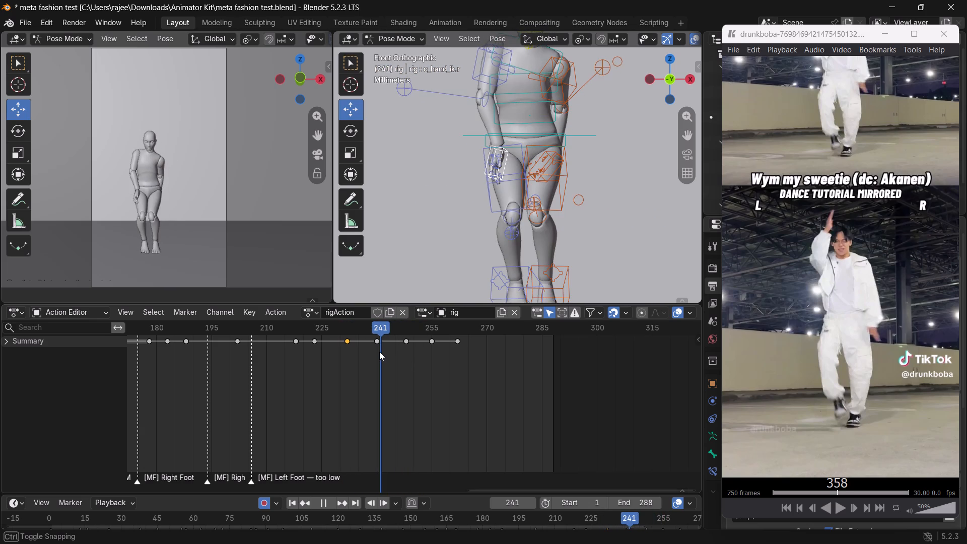
drag(379, 352, 361, 349)
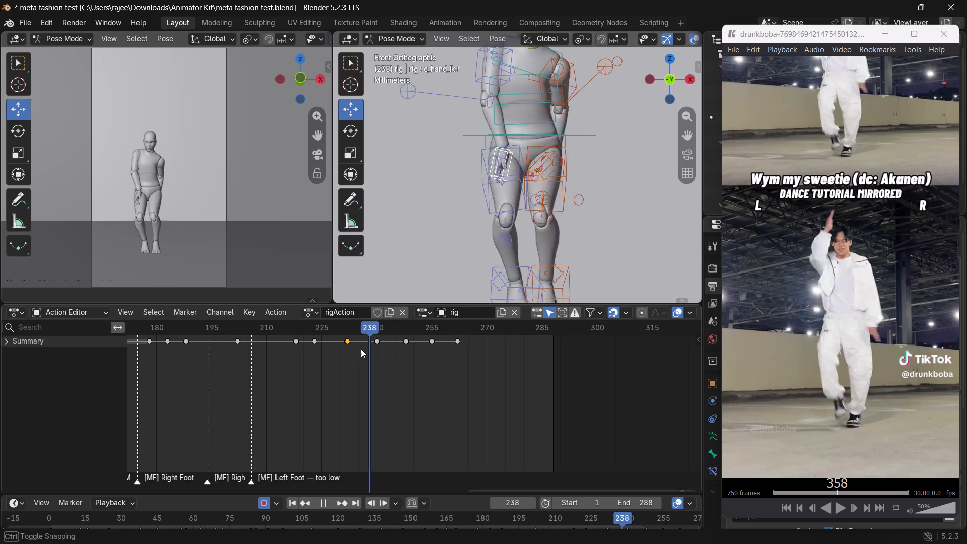
At frame 233, move the c_hand_ik.r control about 0.005 m inward over the pelvis and rotate the hand toward the rig's left thigh.
drag(361, 349, 350, 346)
drag(533, 133, 561, 127)
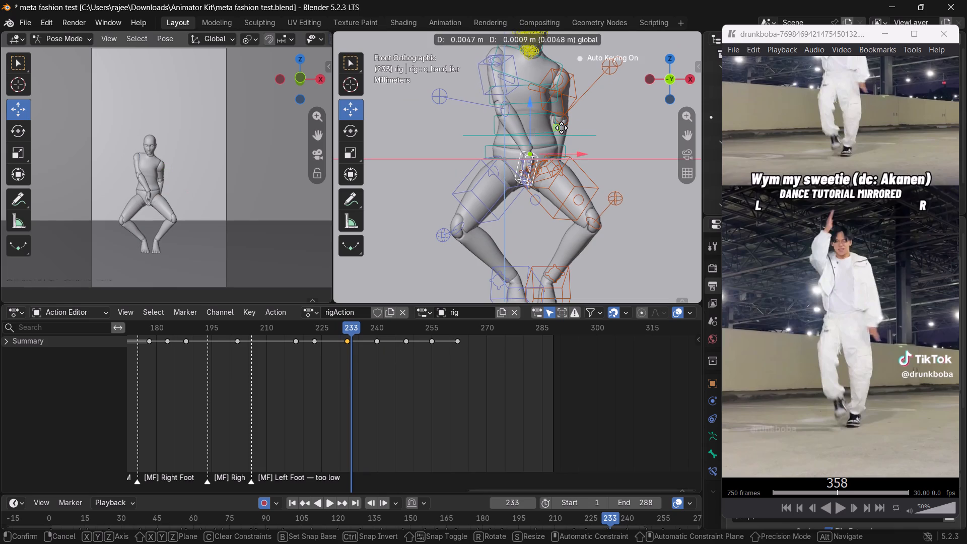
drag(561, 127, 561, 127)
scroll(547, 155, up, 1)
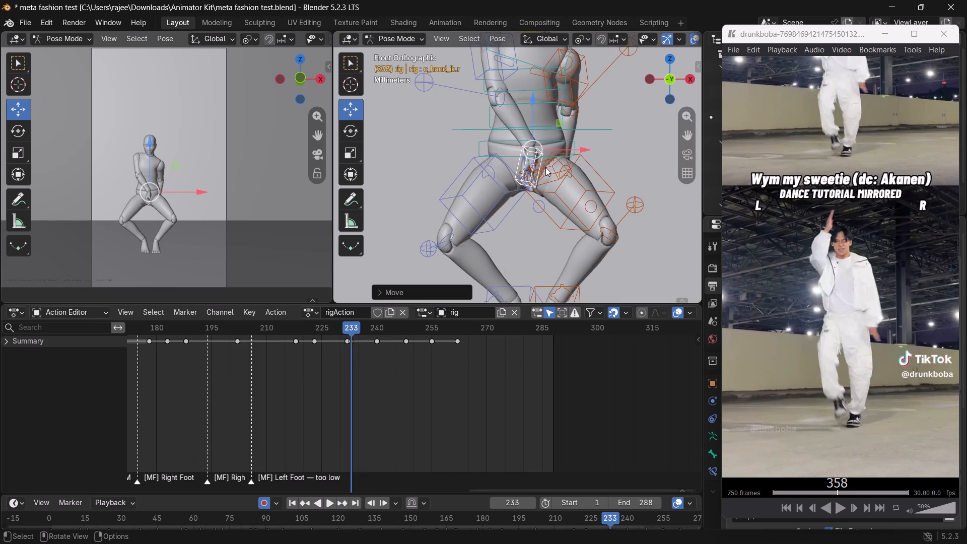
middle_drag(542, 167, 397, 193)
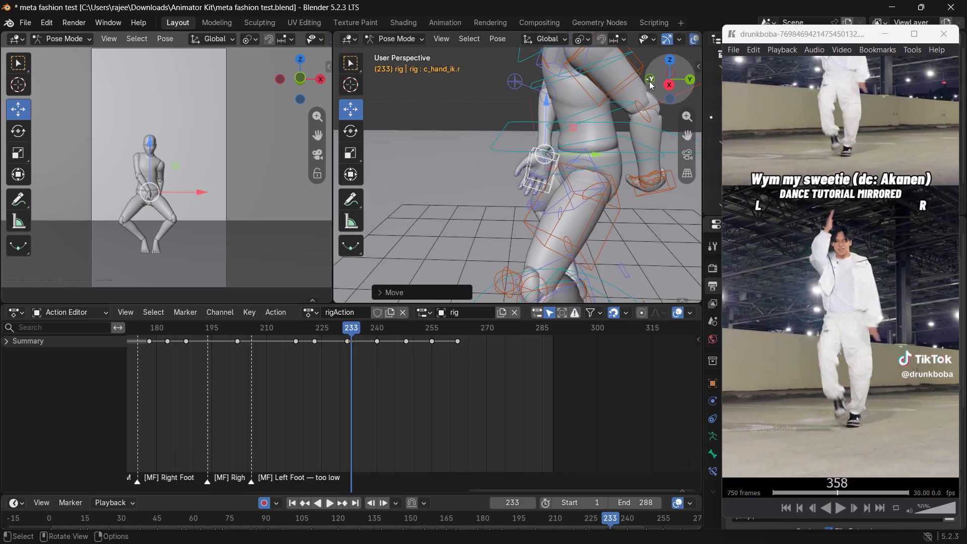
click(649, 81)
key(e)
drag(579, 138, 579, 135)
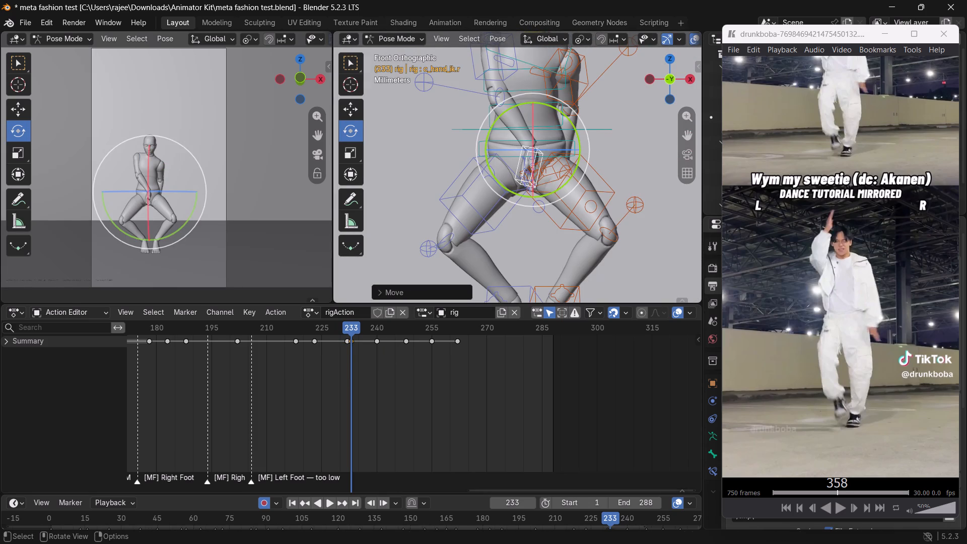
drag(579, 135, 567, 93)
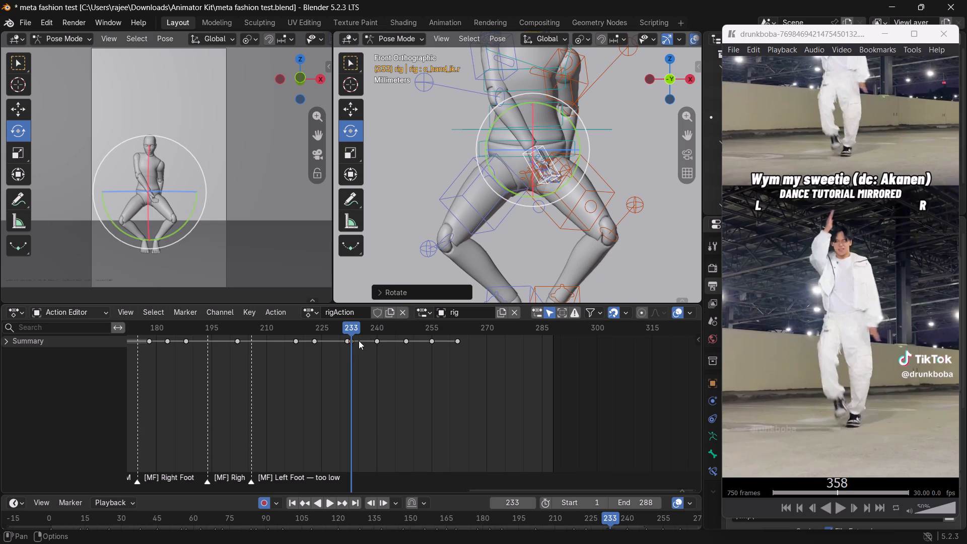
Shift the right hand's new keyframe from frame 233 to frame 232.
scroll(353, 348, up, 6)
drag(312, 342, 309, 342)
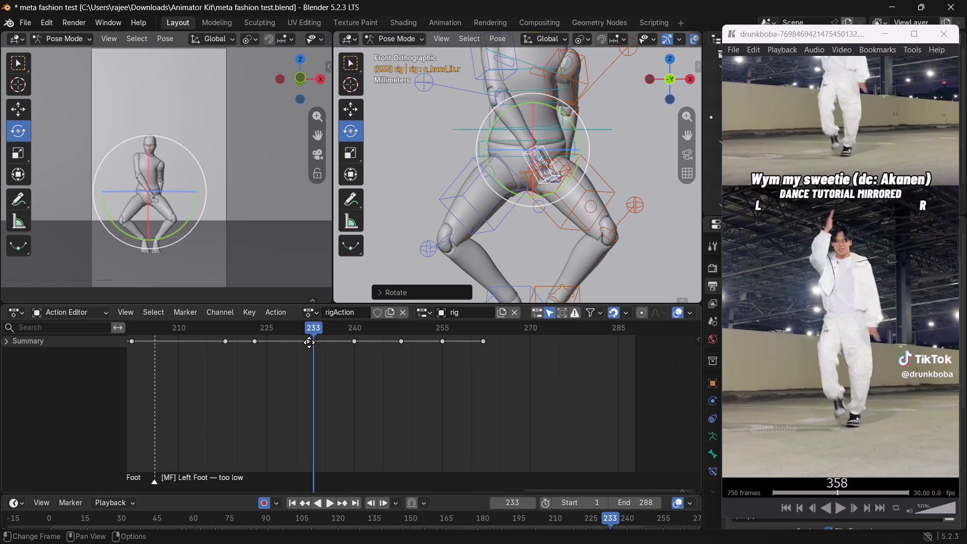
drag(309, 342, 306, 342)
Scrub the animation between frames 229 and 240 to examine the right hand's path over the pelvis and down to the thigh.
drag(311, 327, 295, 344)
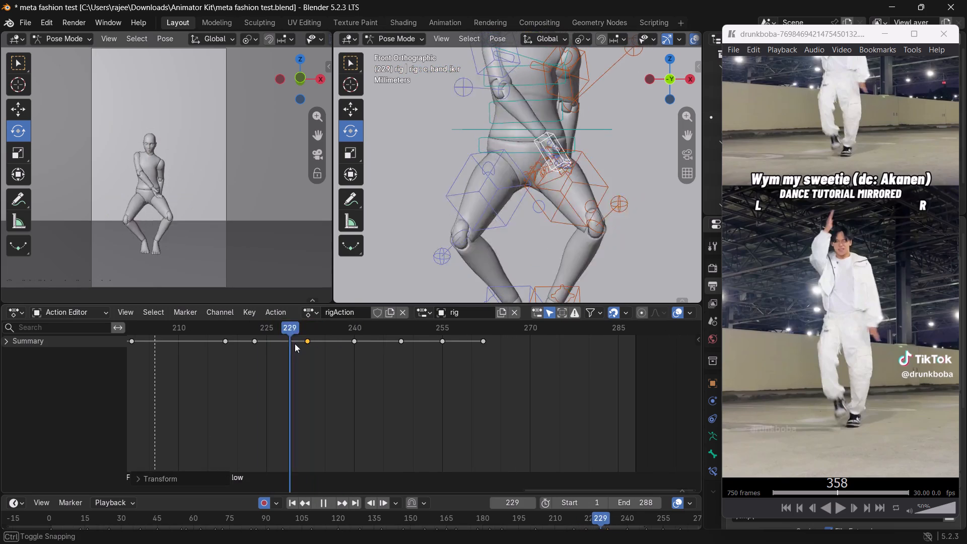
drag(295, 344, 306, 347)
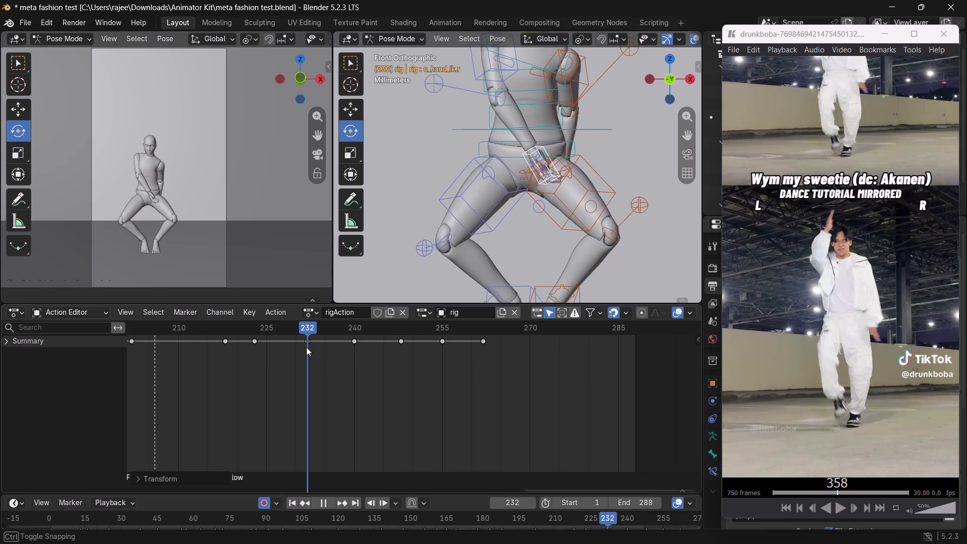
drag(306, 347, 350, 363)
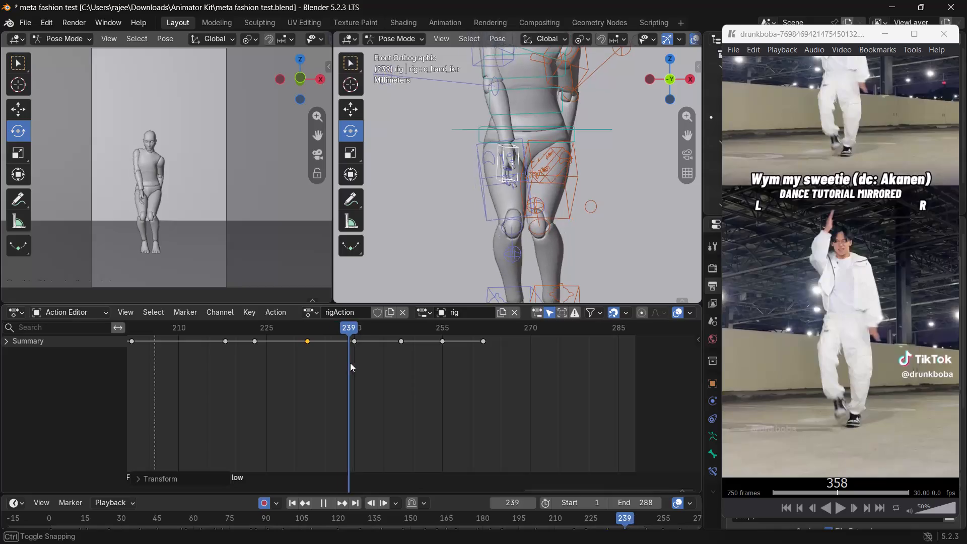
drag(350, 363, 349, 361)
drag(345, 328, 353, 333)
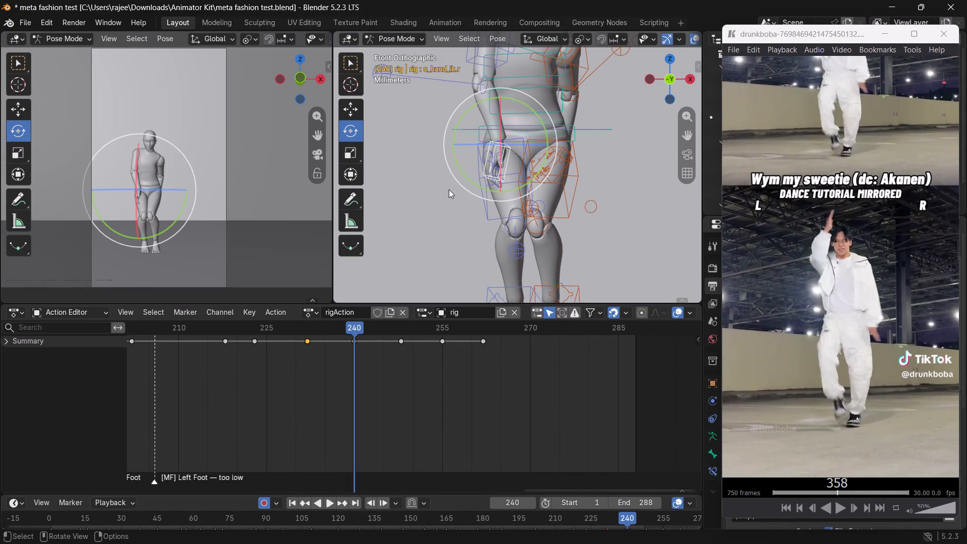
scroll(449, 189, down, 3)
middle_drag(436, 181, 457, 199)
click(669, 85)
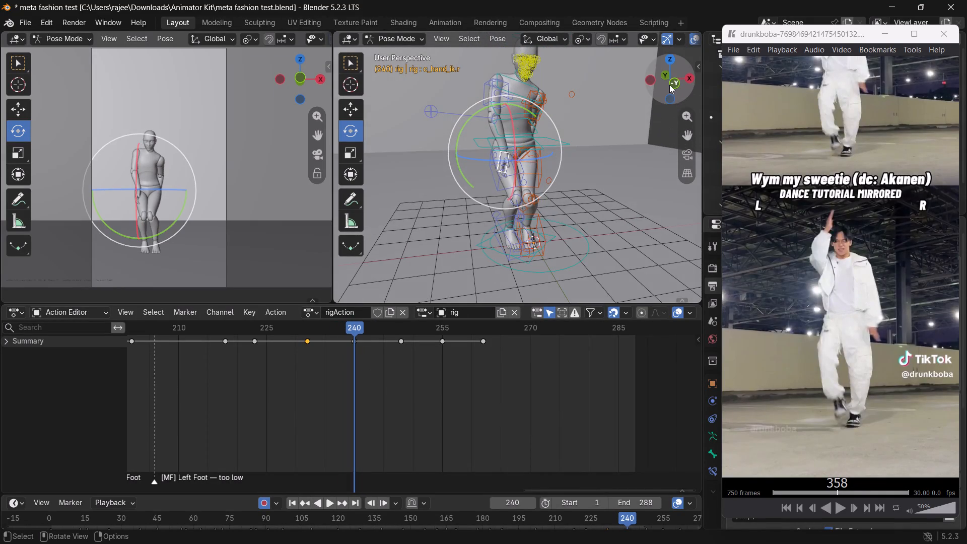
At frame 236, move the c_shoulder.r control slightly forward and down so the right shoulder follows the arm swing.
drag(354, 324, 322, 324)
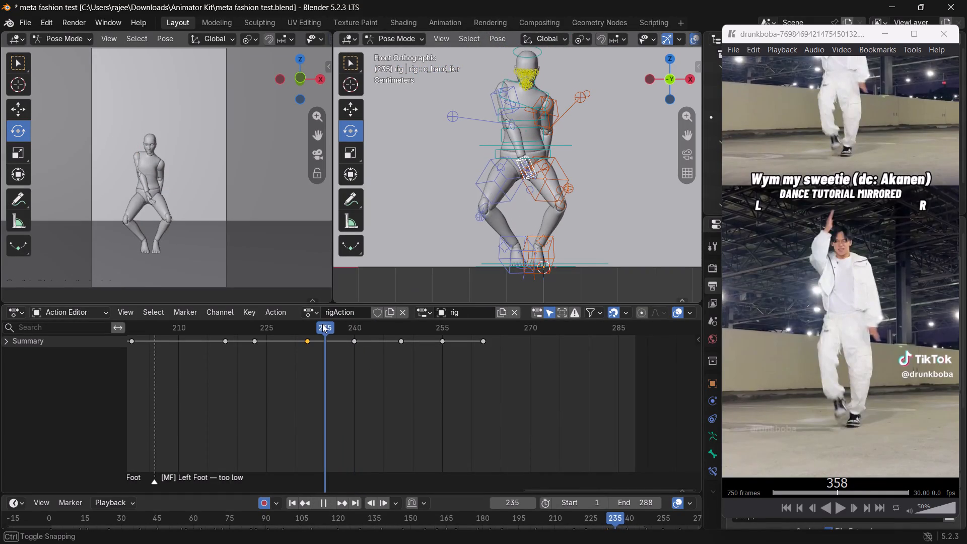
drag(322, 324, 332, 333)
middle_drag(420, 151, 428, 160)
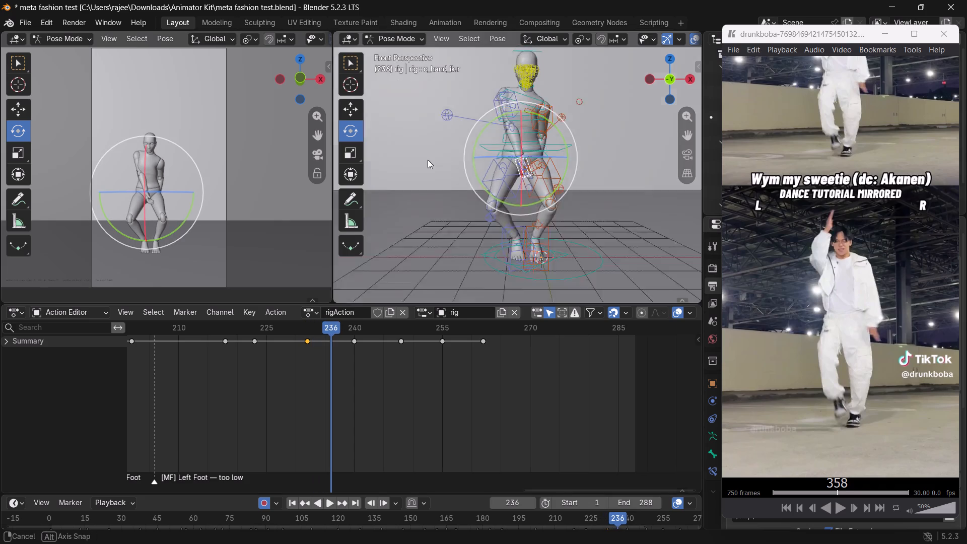
middle_drag(428, 160, 455, 198)
scroll(481, 85, up, 3)
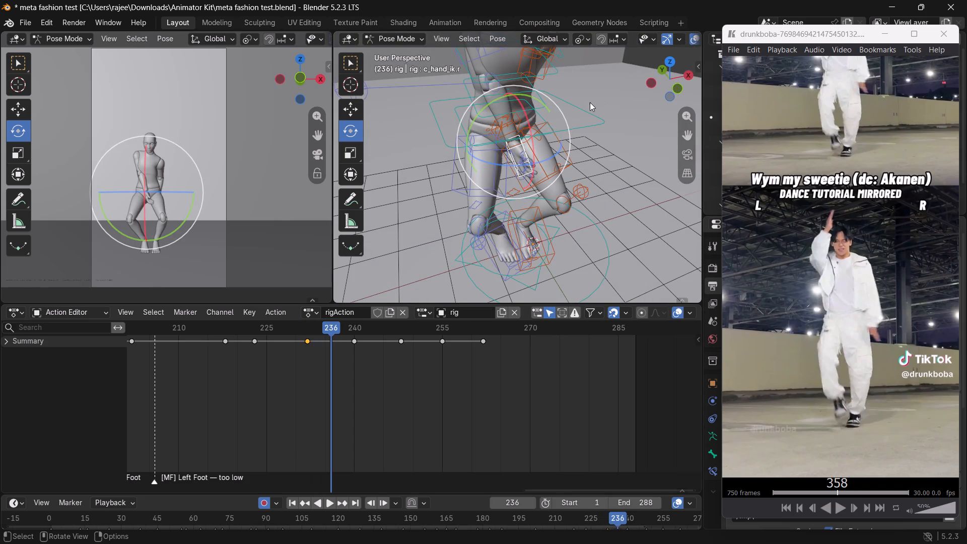
shift+middle_drag(585, 102, 605, 167)
click(606, 171)
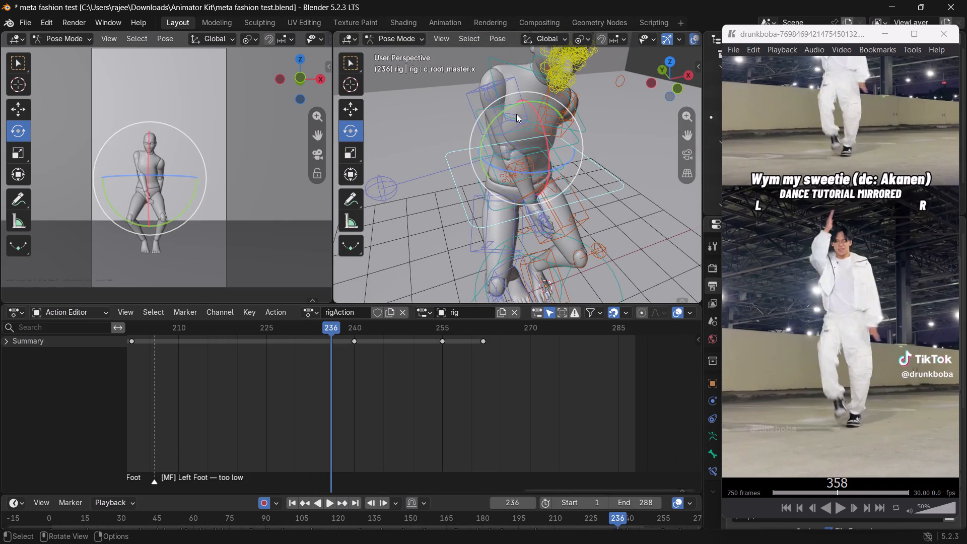
click(516, 114)
key(w)
drag(499, 80, 506, 94)
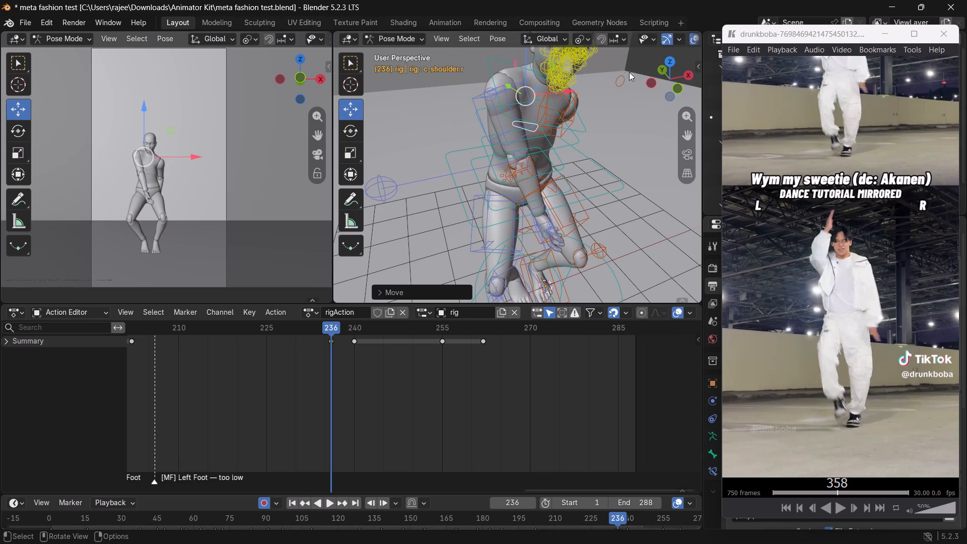
drag(523, 65, 523, 76)
click(673, 87)
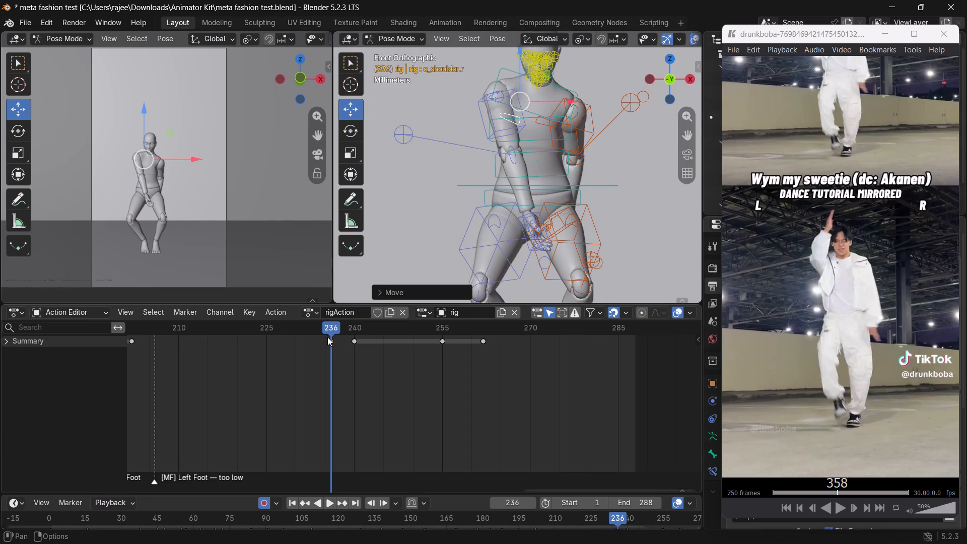
Play the animation from about frame 222 to frame 247 to review the right shoulder and arm swing.
drag(329, 330, 251, 318)
key(space)
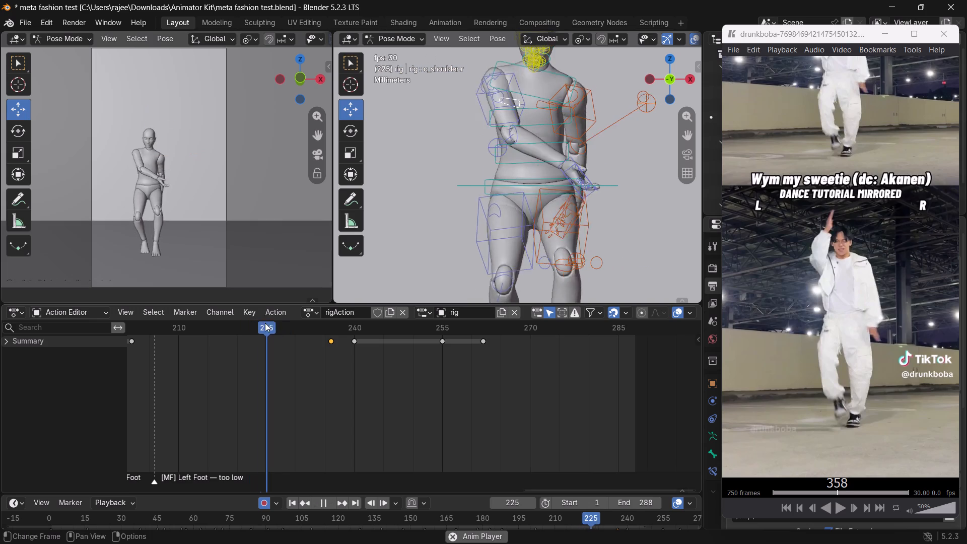
key(space)
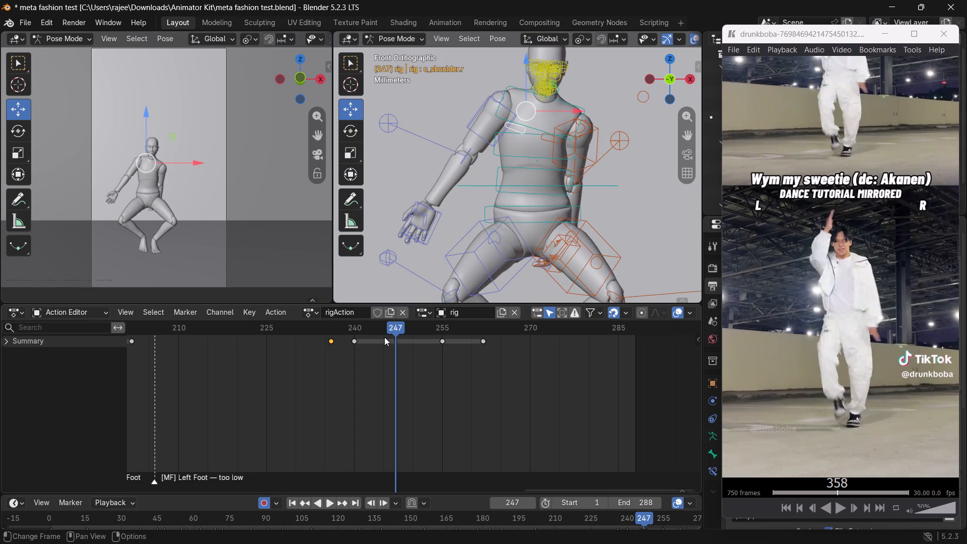
Select all of the rig's pose controls at frame 247.
key(a)
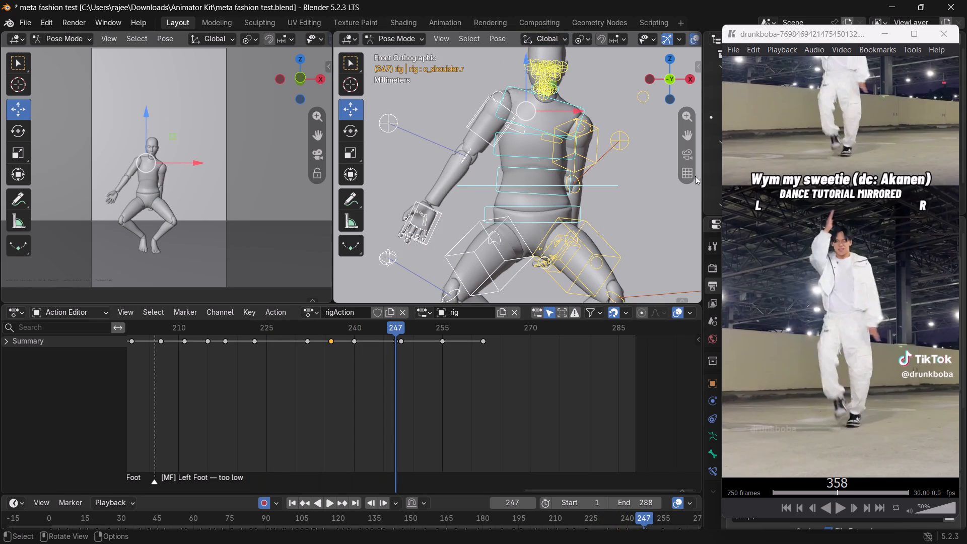
scroll(465, 256, up, 3)
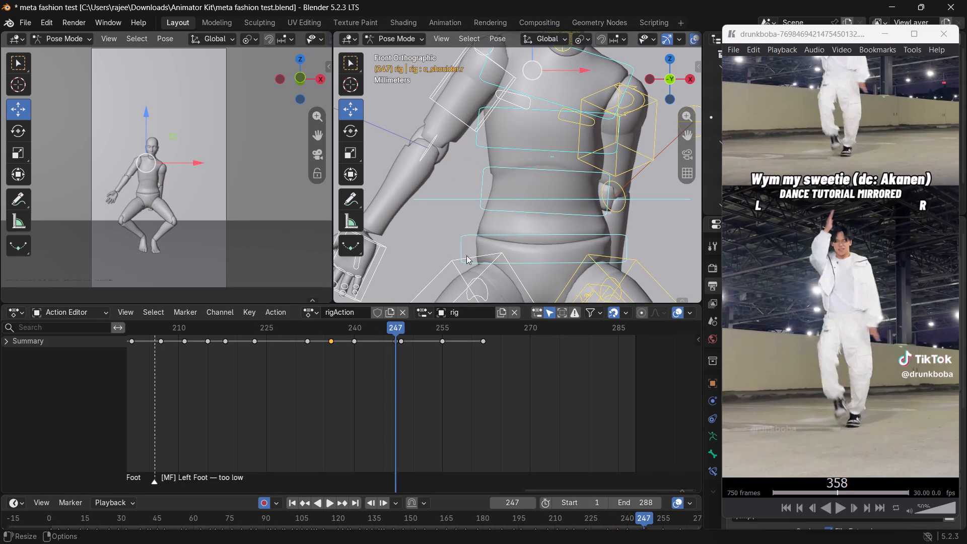
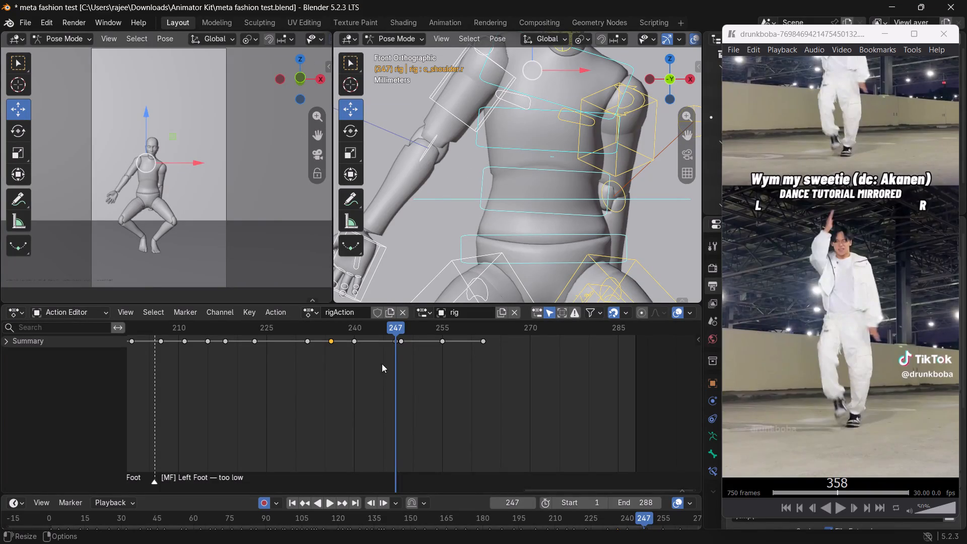
Scrub the animation between frames 219 and 236 to examine the right arm's swing across the pelvis.
drag(396, 324, 229, 300)
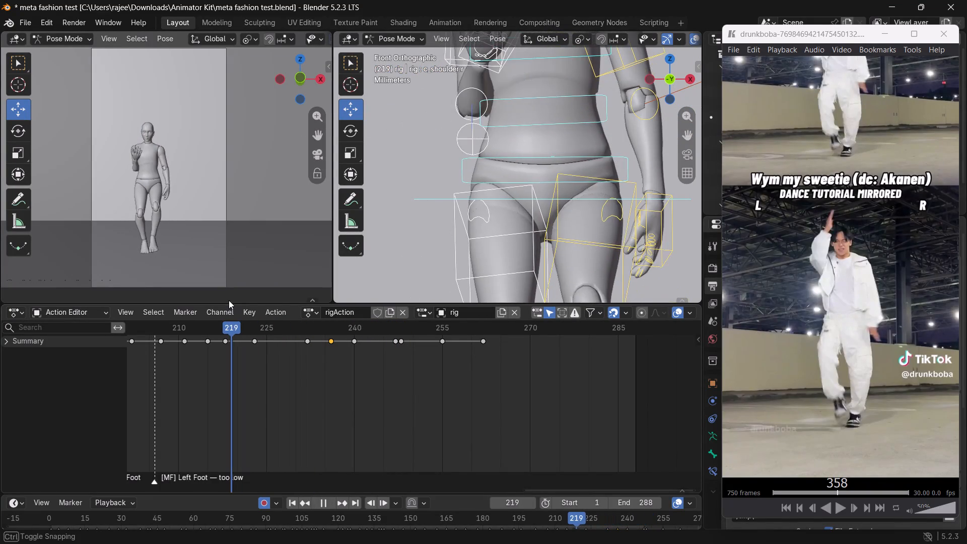
drag(229, 300, 319, 348)
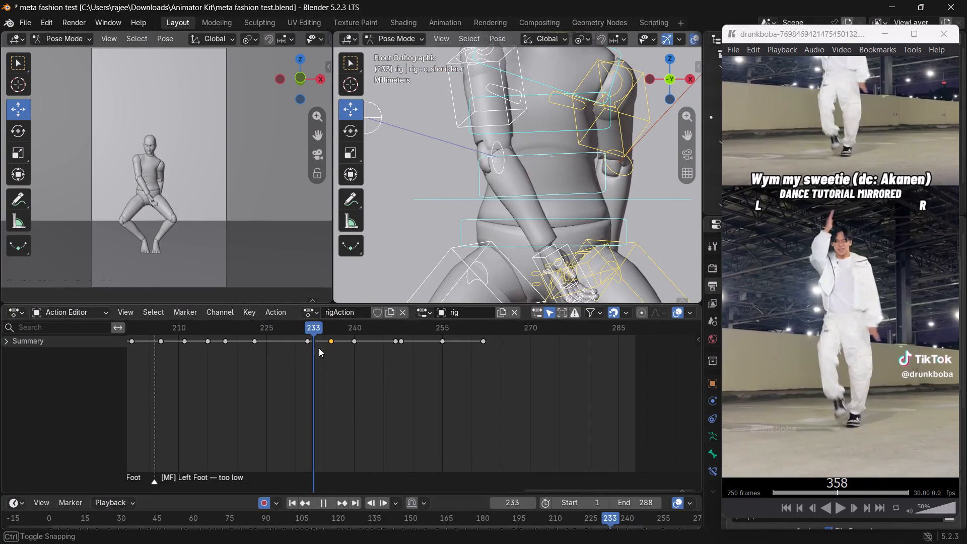
drag(319, 348, 330, 351)
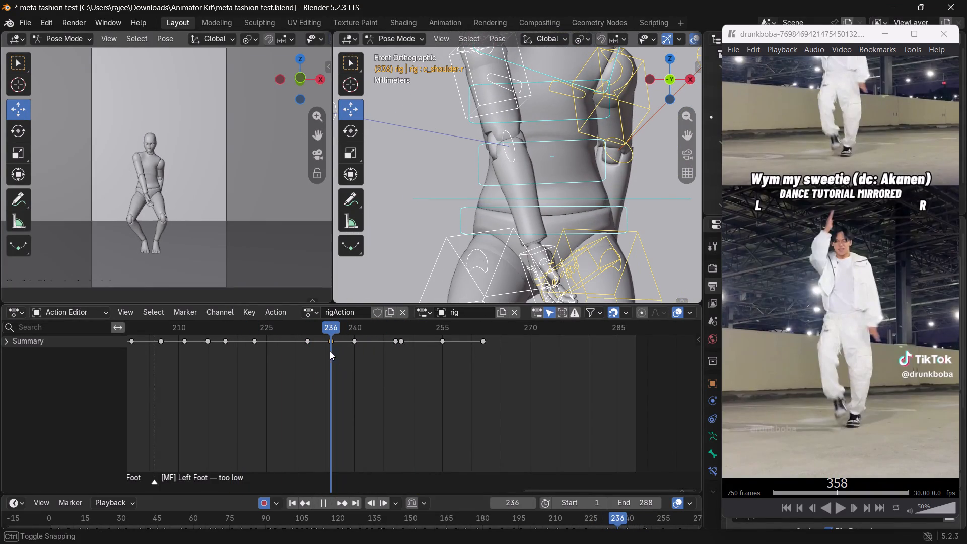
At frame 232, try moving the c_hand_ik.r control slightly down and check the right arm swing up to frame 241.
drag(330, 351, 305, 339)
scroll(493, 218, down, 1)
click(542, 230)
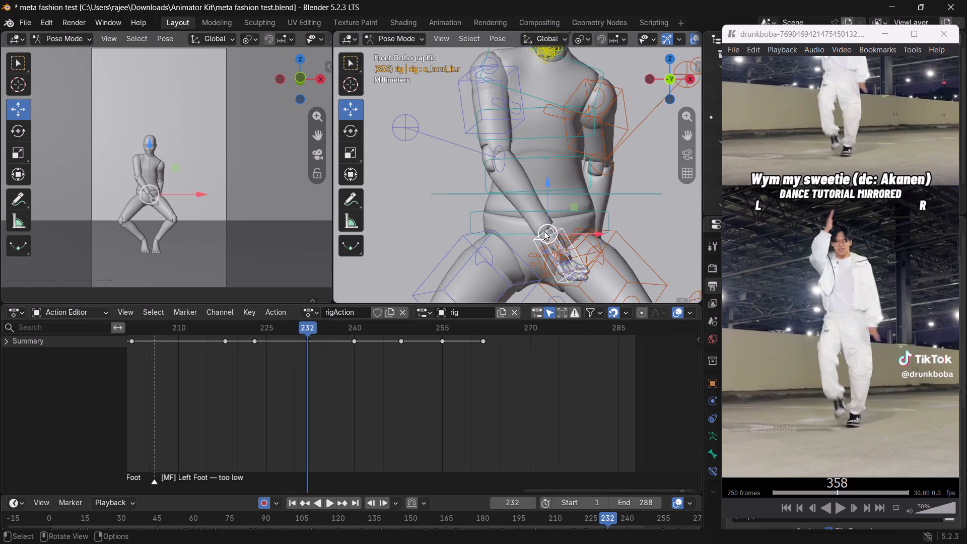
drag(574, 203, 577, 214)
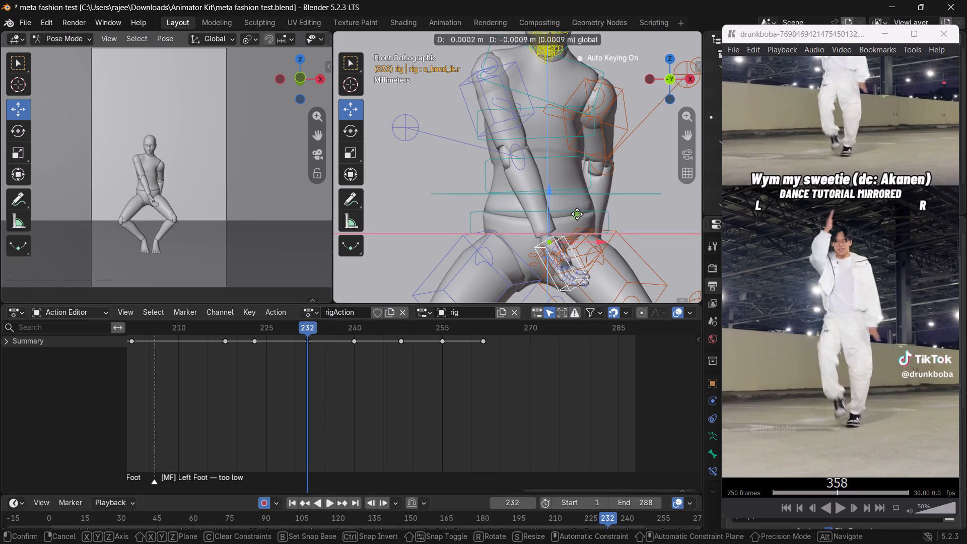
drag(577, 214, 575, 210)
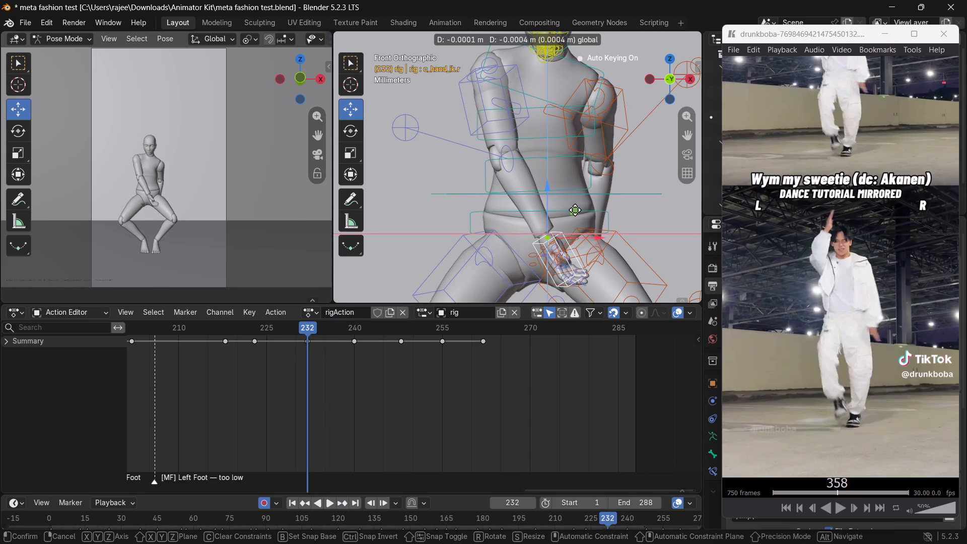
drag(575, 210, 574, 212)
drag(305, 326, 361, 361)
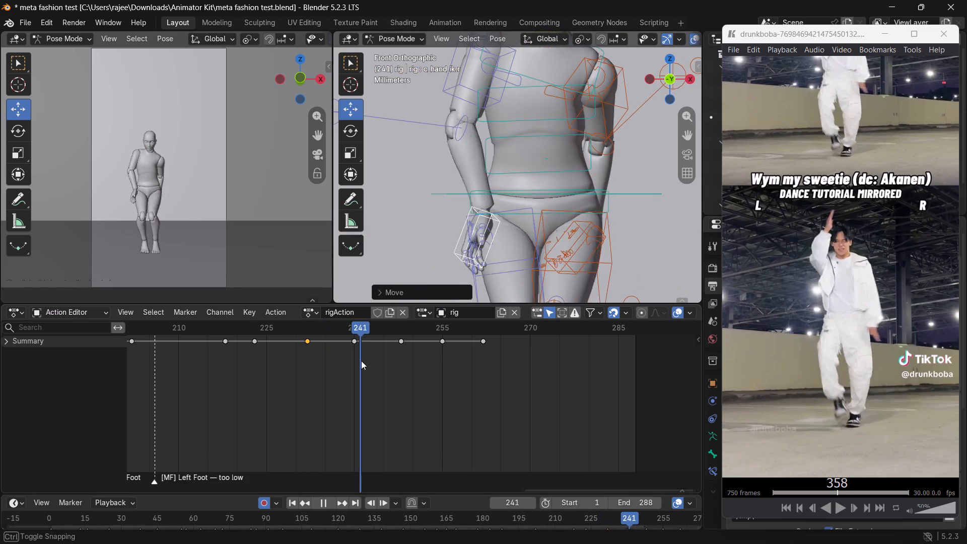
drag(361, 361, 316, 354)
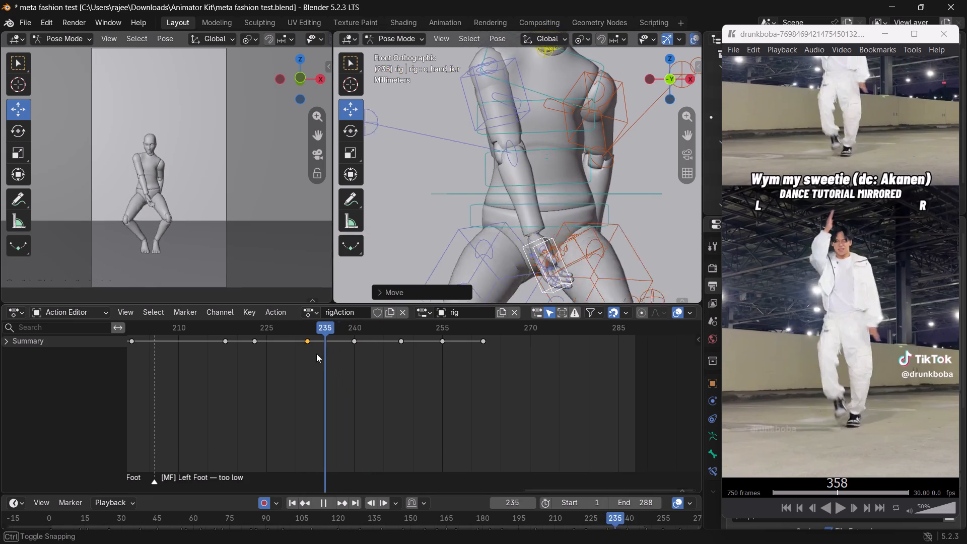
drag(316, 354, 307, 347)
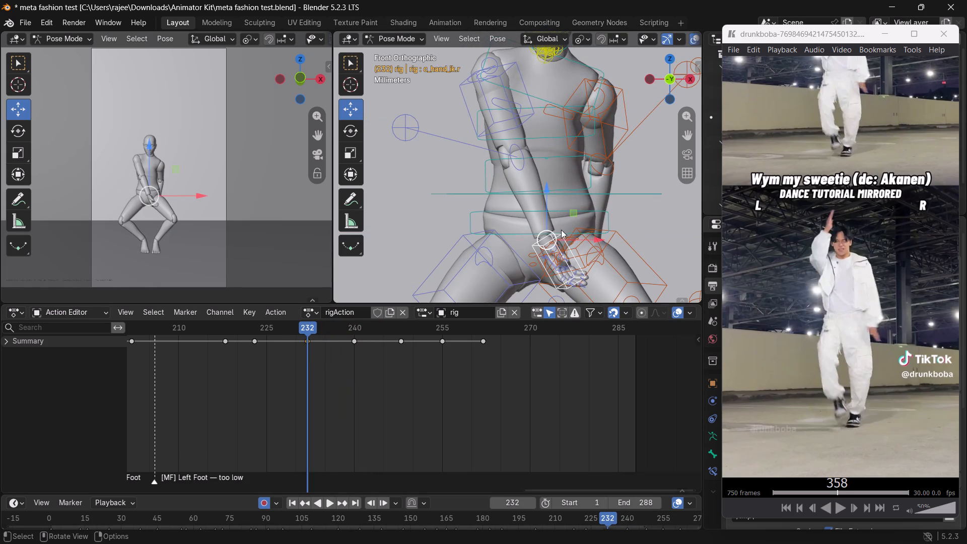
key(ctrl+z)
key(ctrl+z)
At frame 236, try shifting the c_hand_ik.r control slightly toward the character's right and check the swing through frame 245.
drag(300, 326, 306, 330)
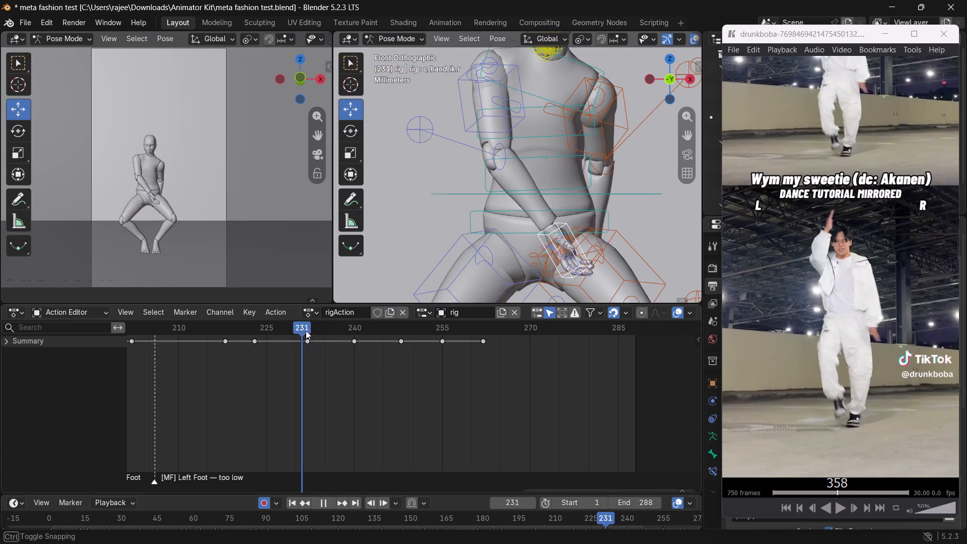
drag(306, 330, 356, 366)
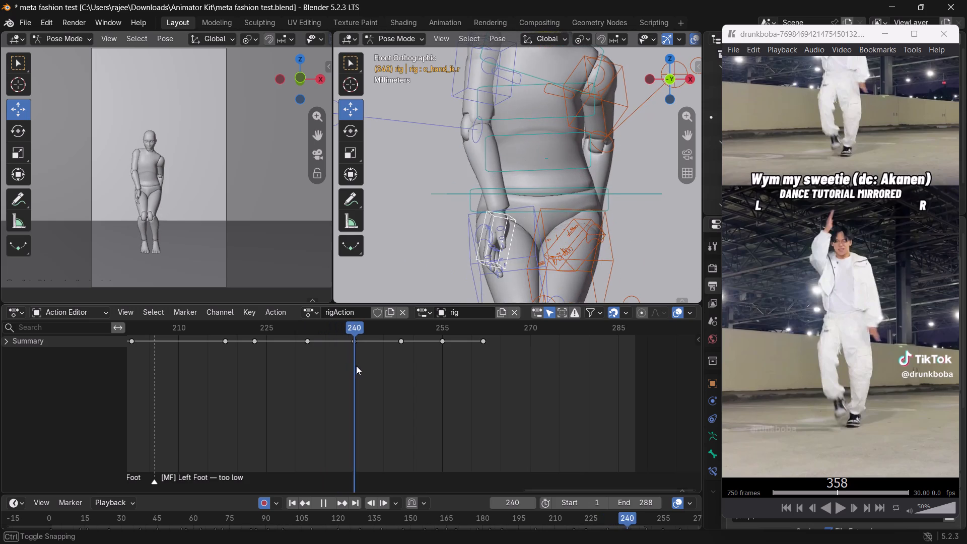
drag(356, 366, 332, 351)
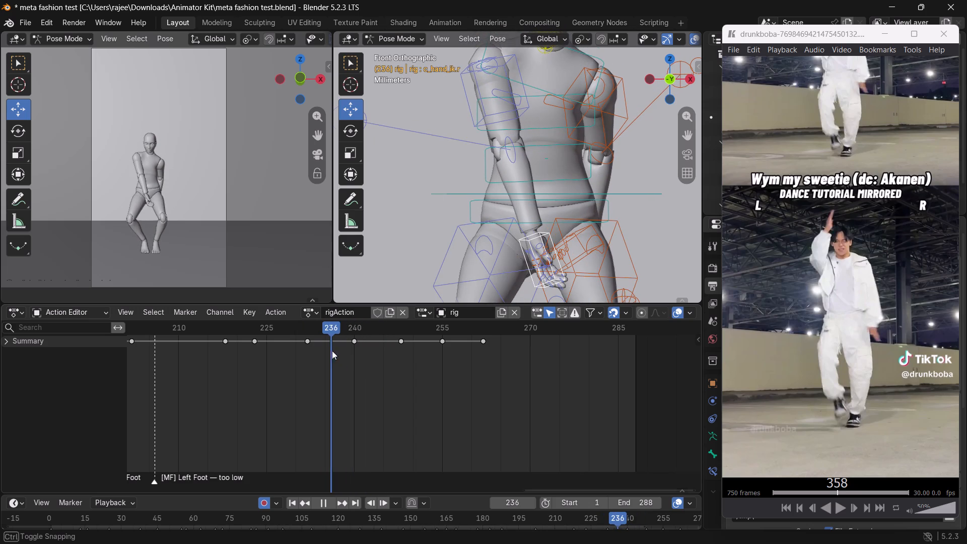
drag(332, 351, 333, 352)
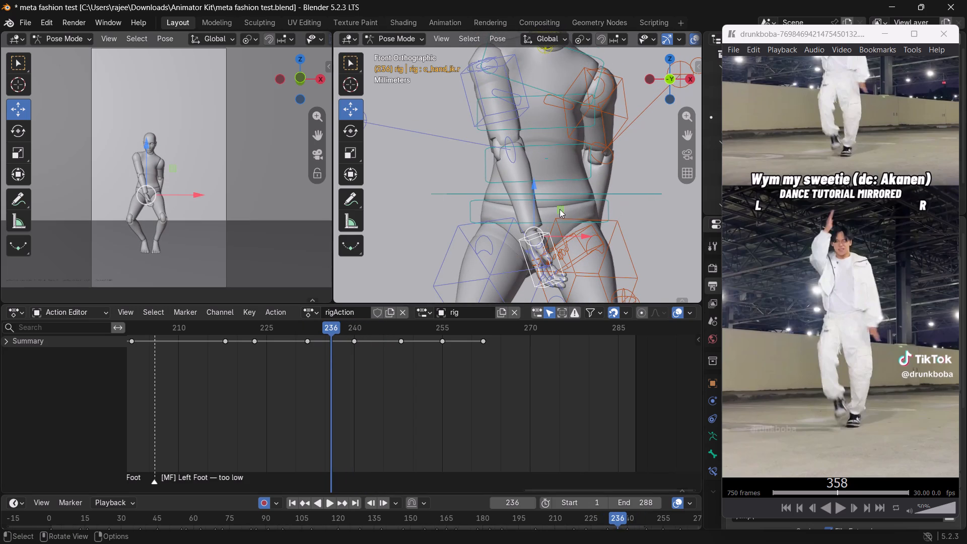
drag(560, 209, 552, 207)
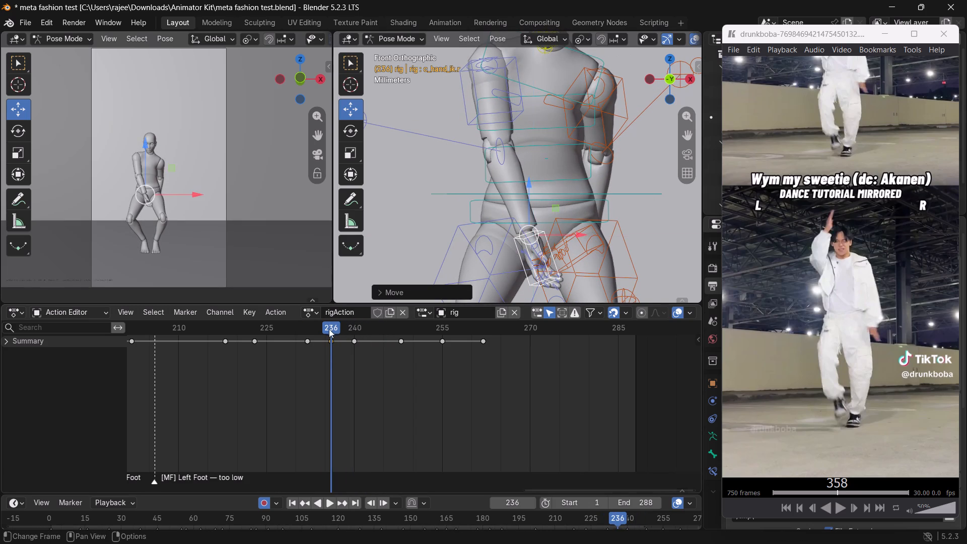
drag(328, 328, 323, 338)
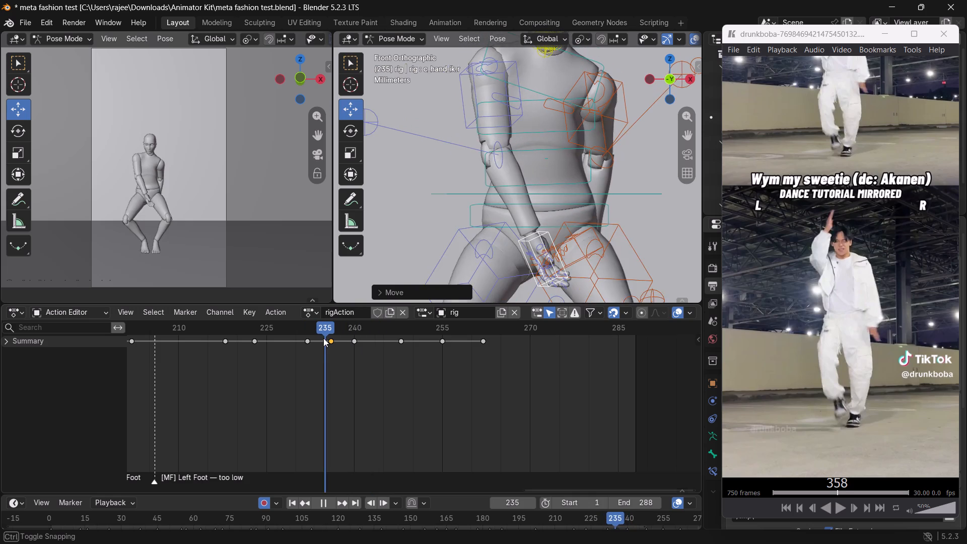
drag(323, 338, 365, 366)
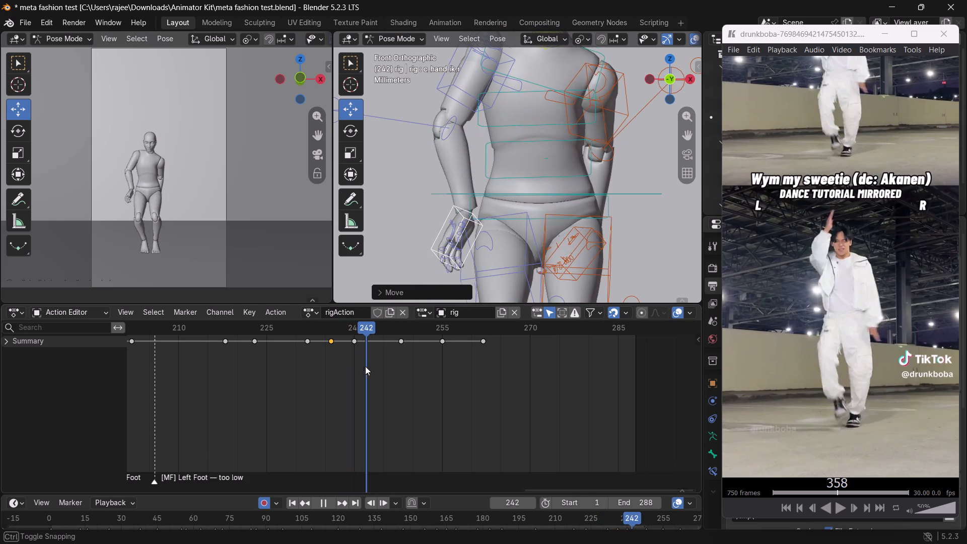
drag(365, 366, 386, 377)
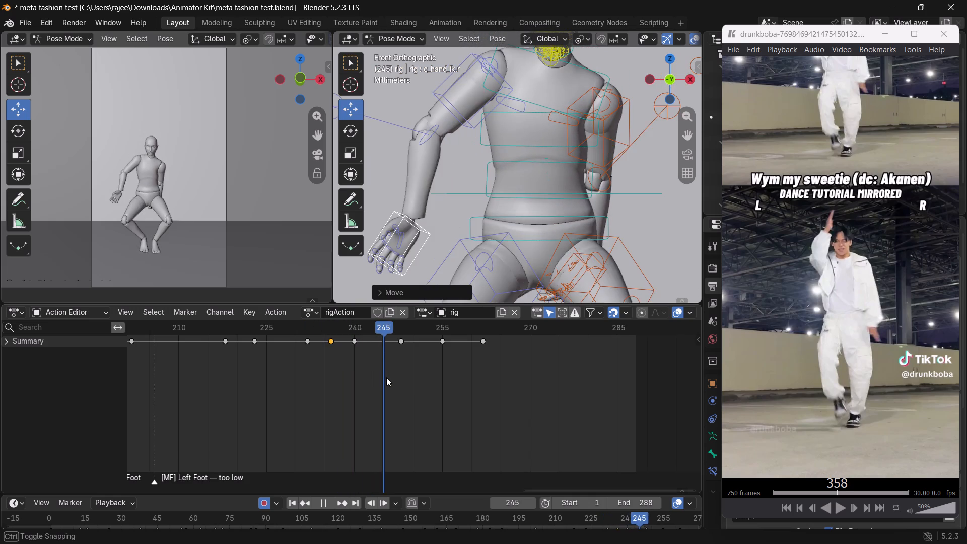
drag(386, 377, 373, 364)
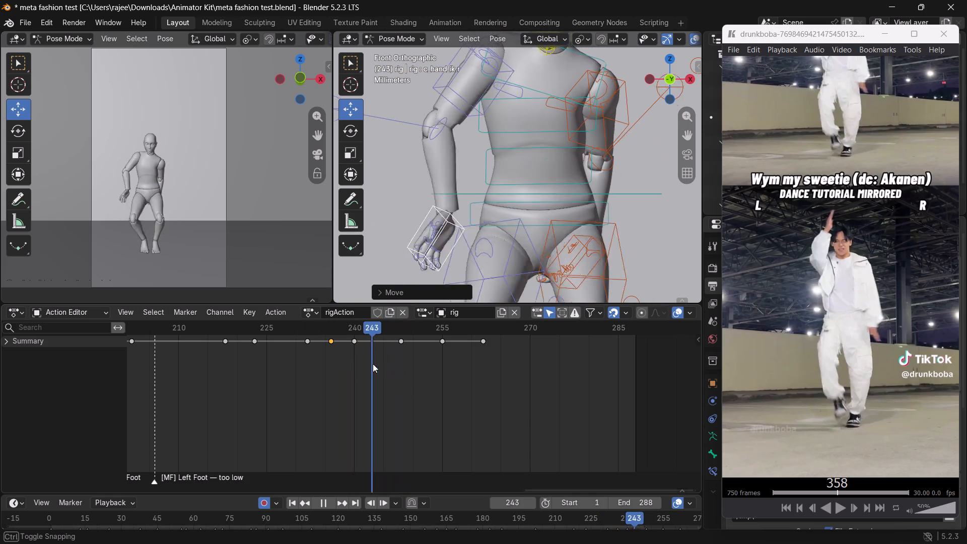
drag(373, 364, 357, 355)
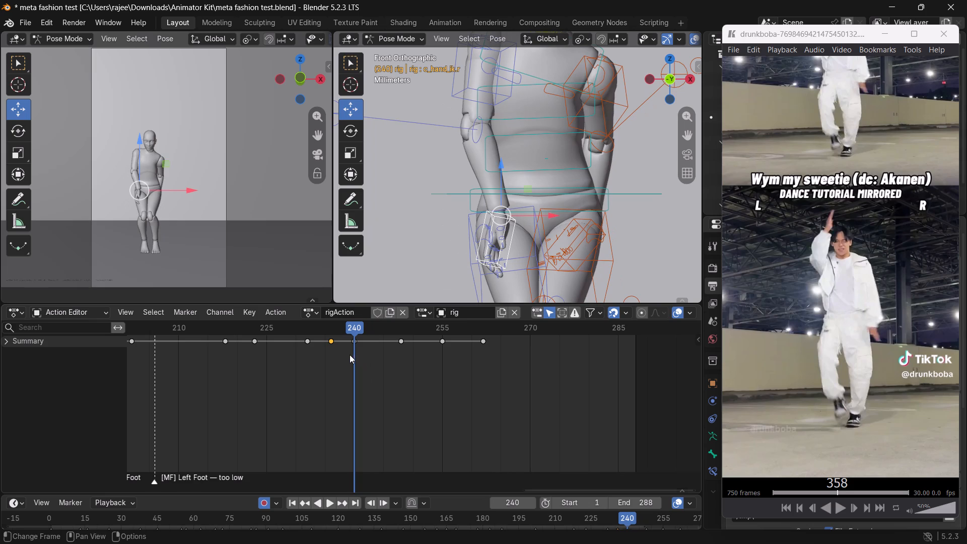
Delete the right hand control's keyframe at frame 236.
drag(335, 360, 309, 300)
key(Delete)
At frame 240, move the c_hand_ik.r control about 2.4 mm outward and slightly down, away from the thigh.
drag(351, 327, 353, 349)
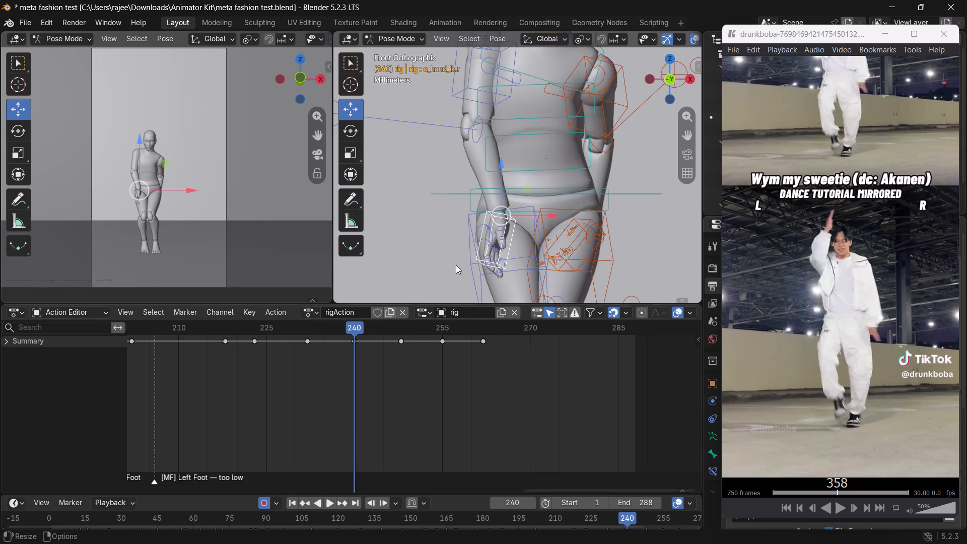
drag(525, 187, 501, 193)
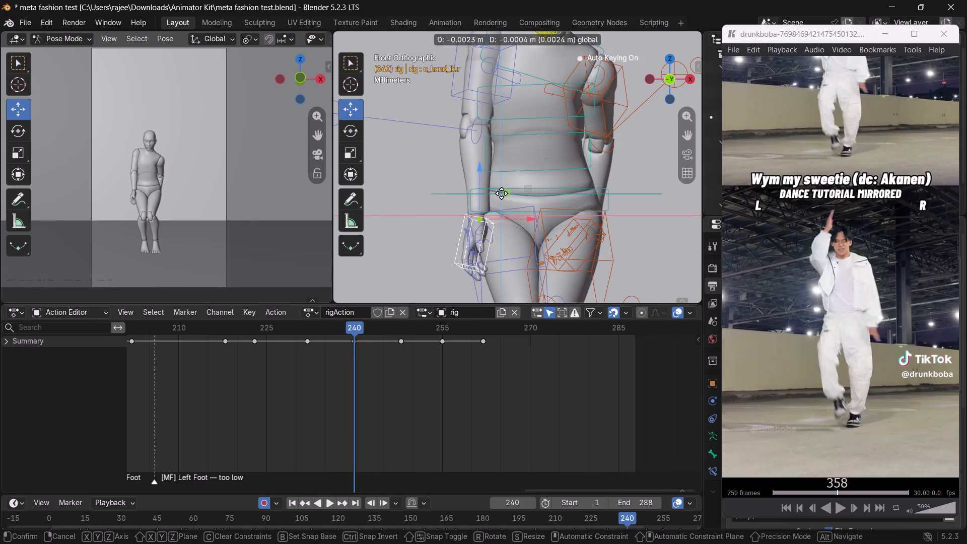
drag(501, 193, 501, 191)
Play and scrub the animation between about frames 224 and 281 to review the right arm swing and the poses after it.
drag(344, 324, 256, 288)
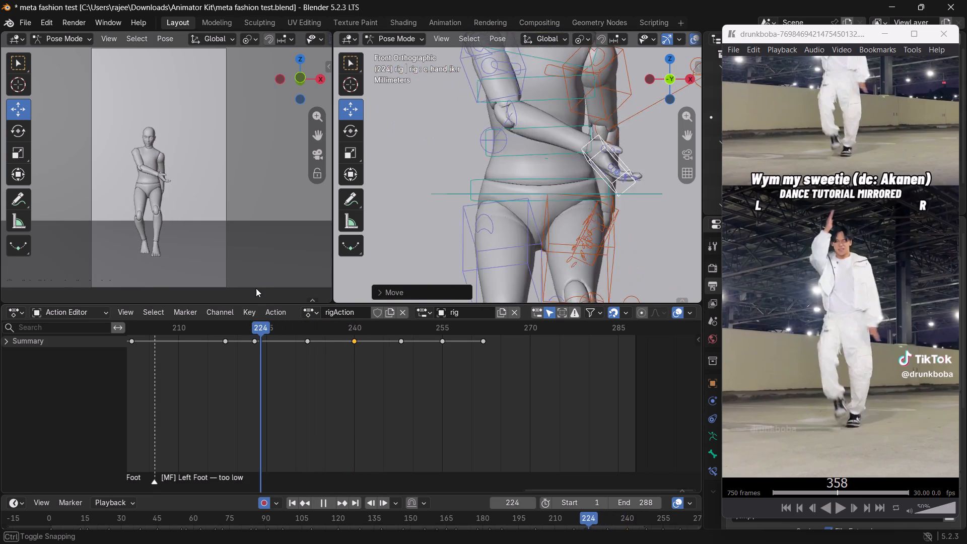
drag(256, 288, 465, 357)
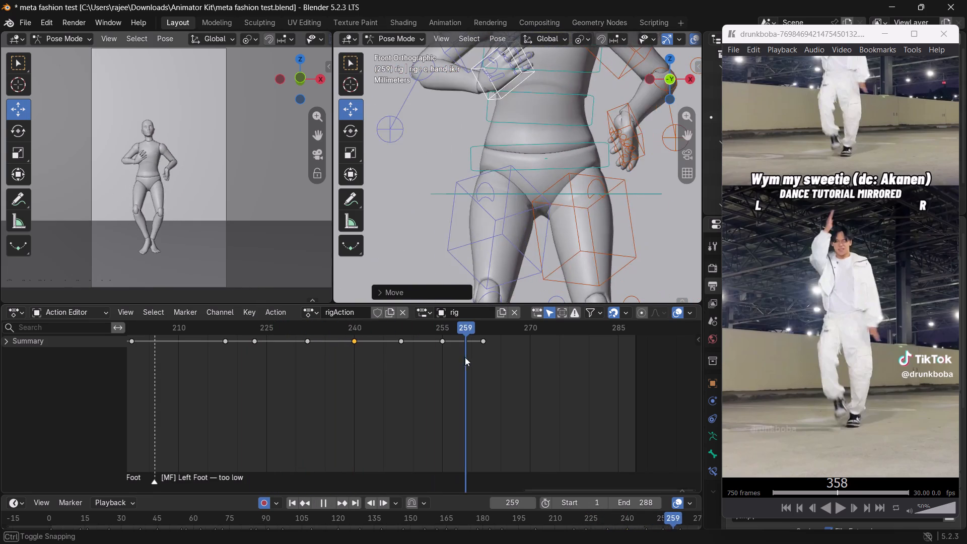
drag(465, 357, 314, 333)
key(space)
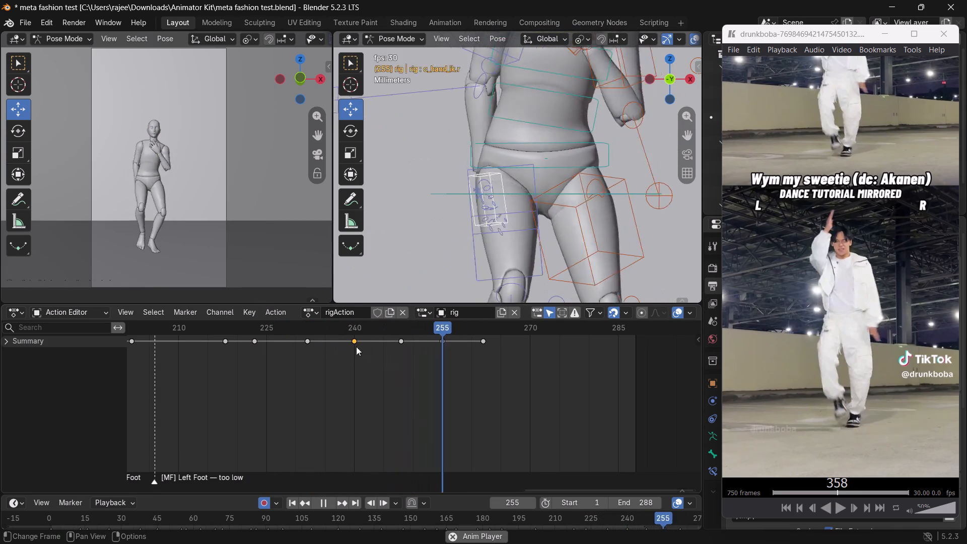
key(space)
drag(465, 329, 376, 325)
key(space)
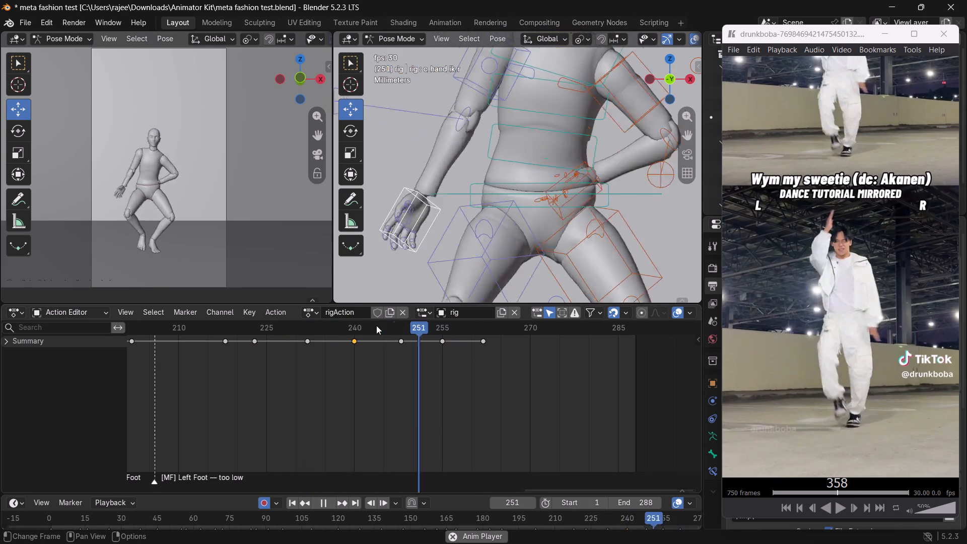
key(space)
scroll(407, 340, down, 4)
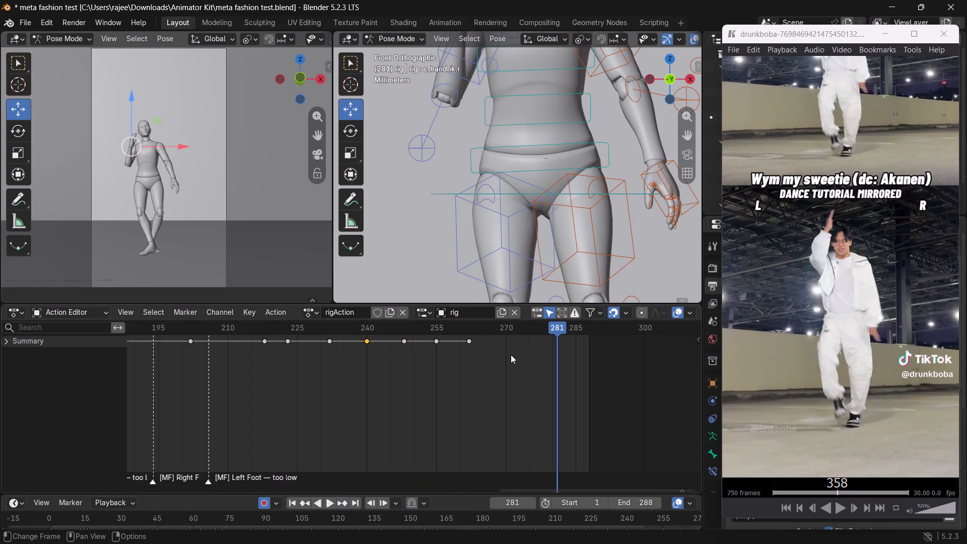
drag(545, 324, 406, 361)
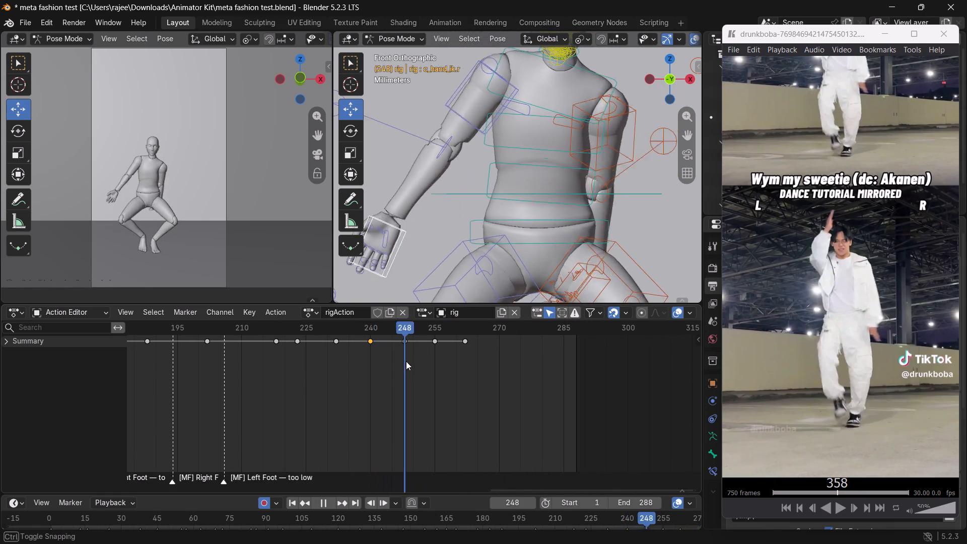
drag(406, 361, 452, 396)
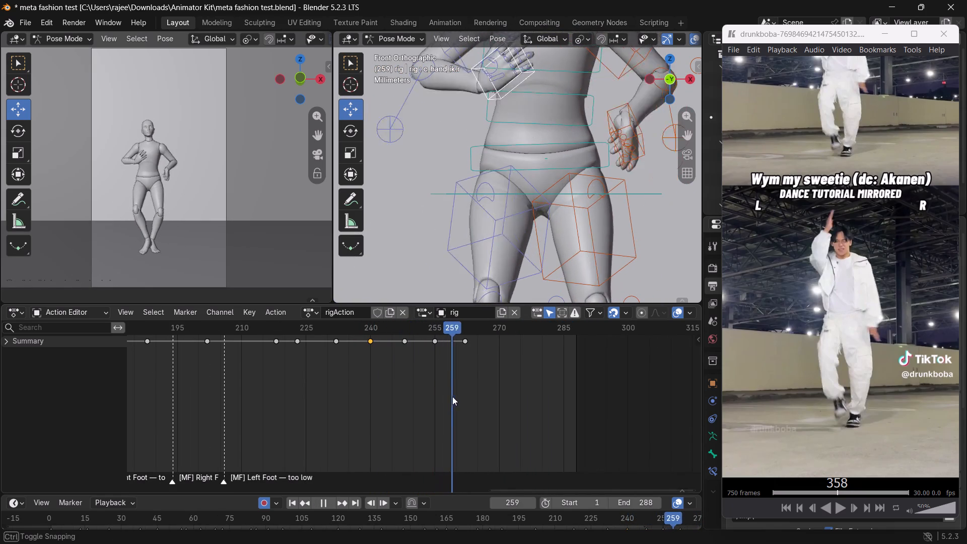
drag(452, 396, 438, 395)
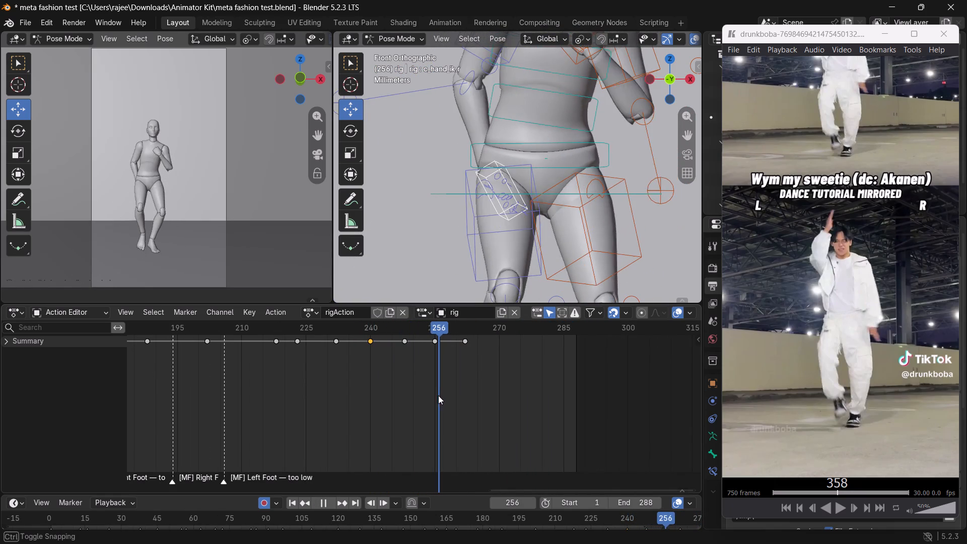
drag(438, 395, 387, 377)
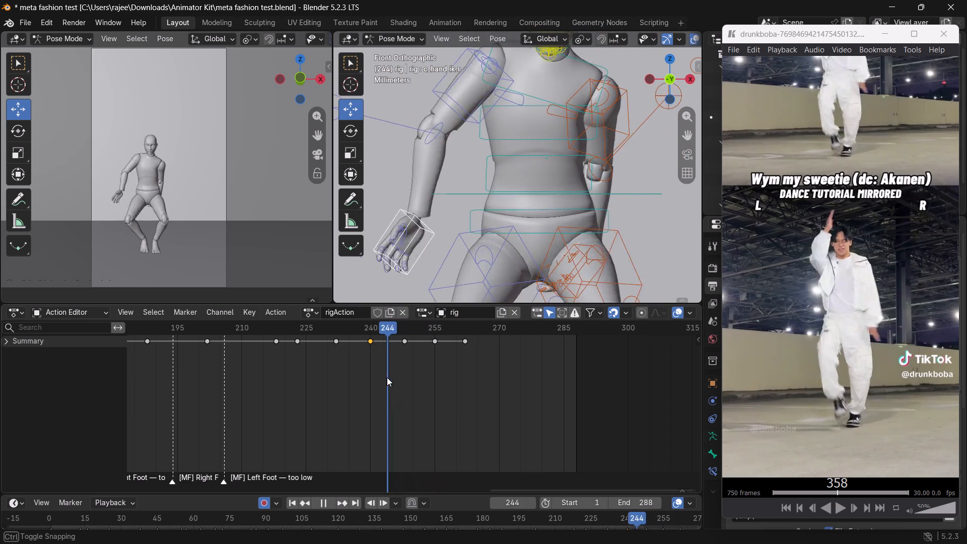
drag(387, 377, 367, 375)
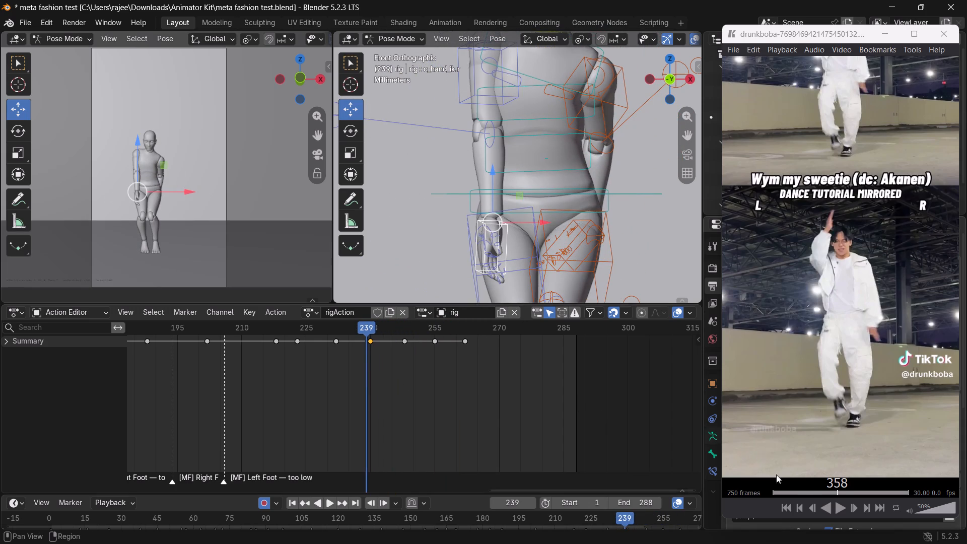
Switch to the reference video player and play the dance from frame 265 to frame 353 to study the movement.
drag(836, 491, 820, 492)
click(839, 514)
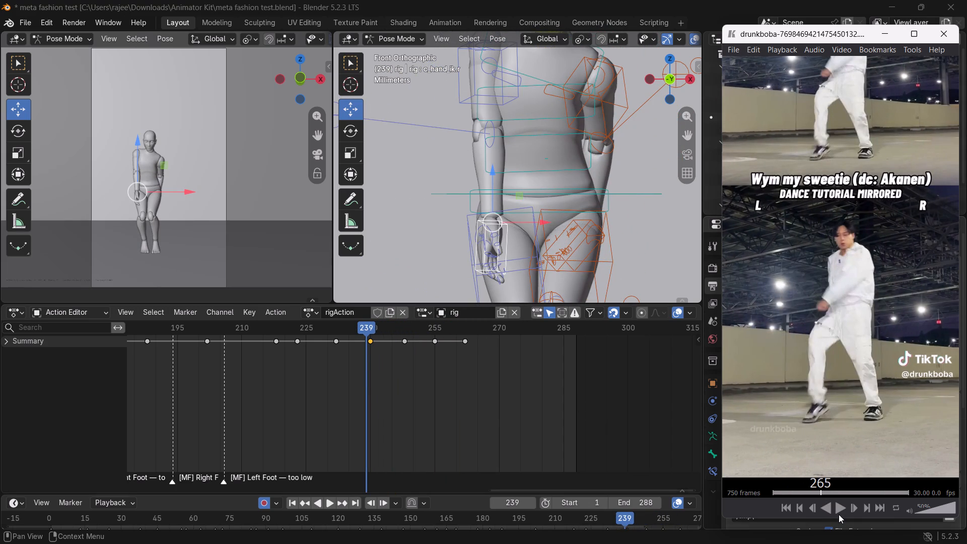
click(839, 514)
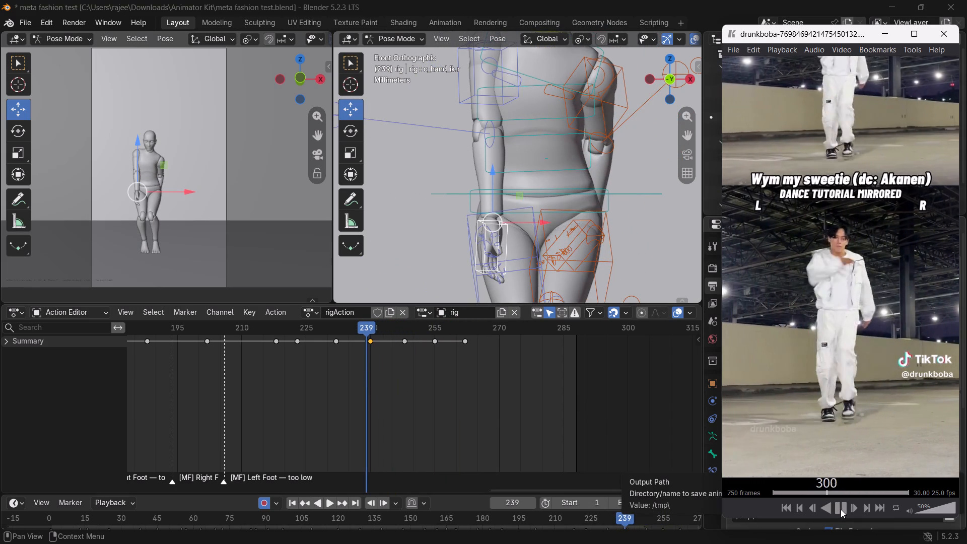
click(841, 509)
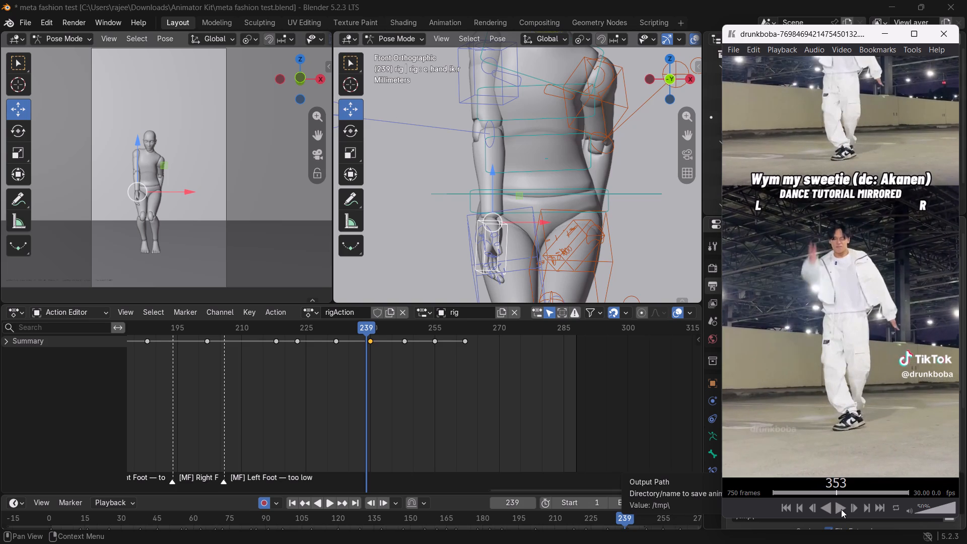
Scrub the animation between frames 239 and 264 to review the right arm swing and body poses, ending at frame 248.
drag(367, 329, 393, 349)
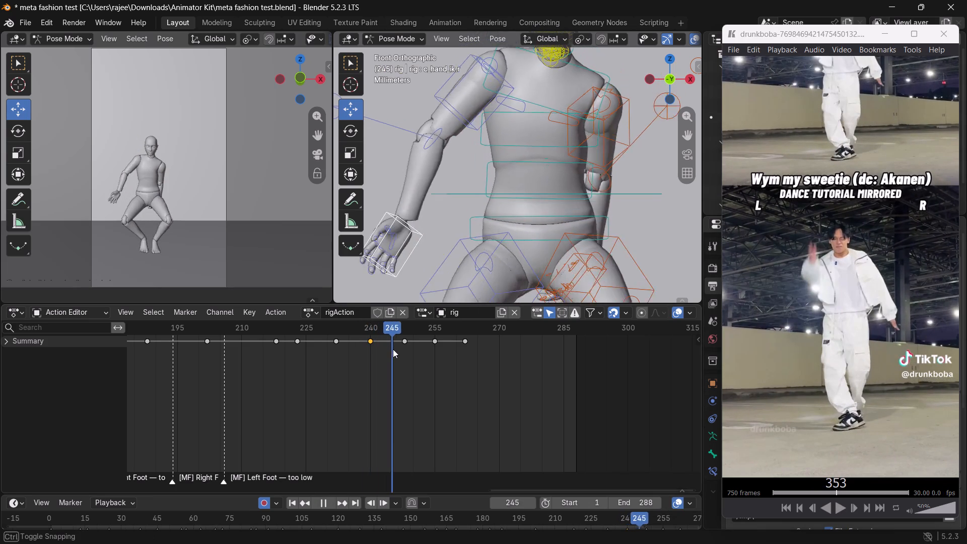
drag(393, 349, 440, 364)
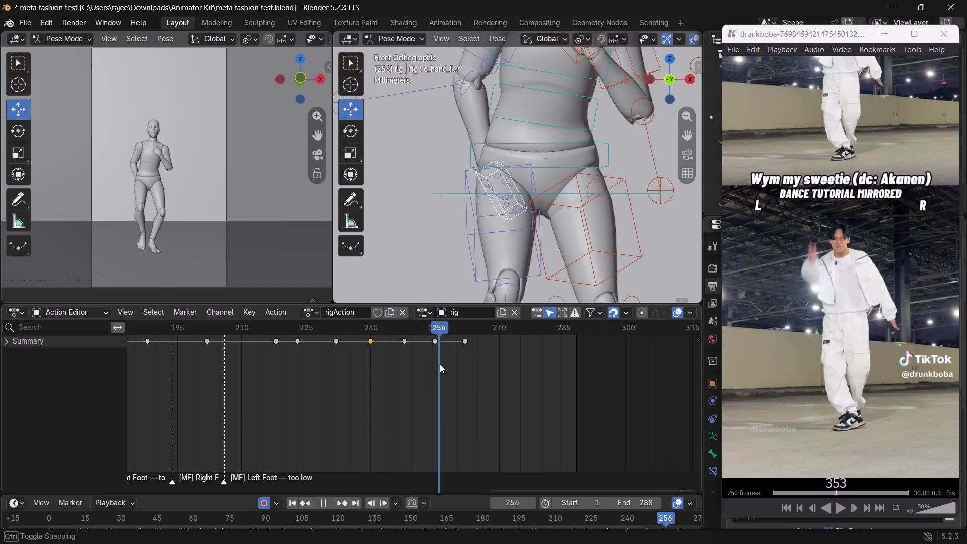
drag(440, 364, 468, 367)
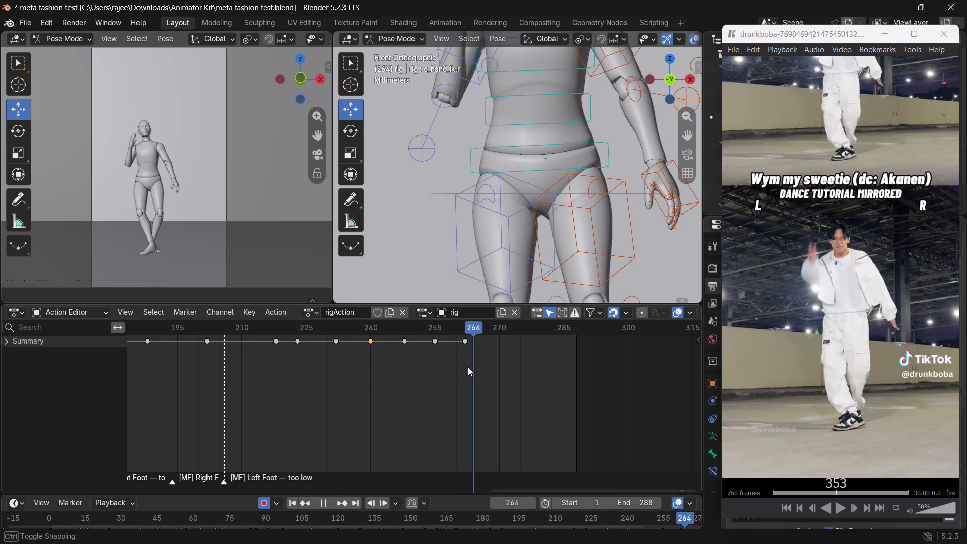
drag(468, 367, 378, 346)
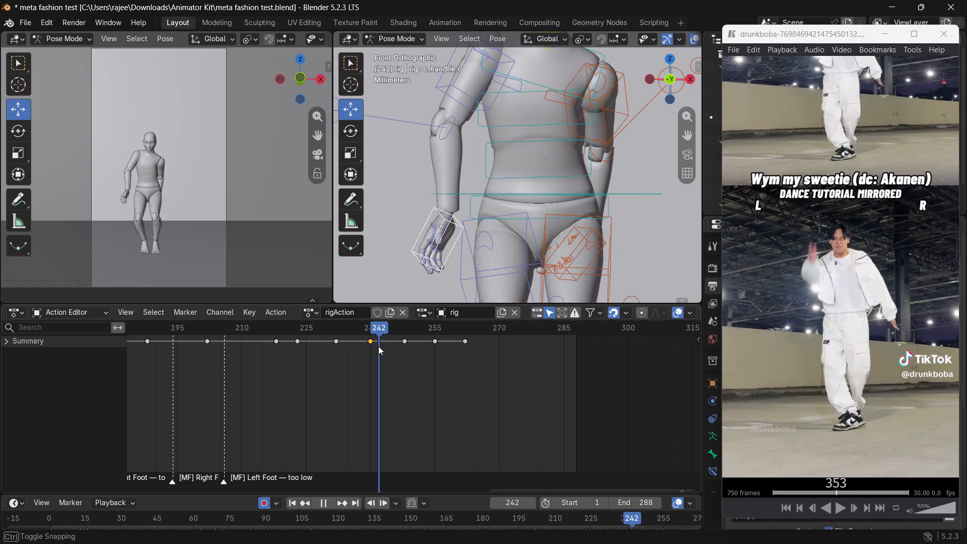
drag(378, 346, 400, 355)
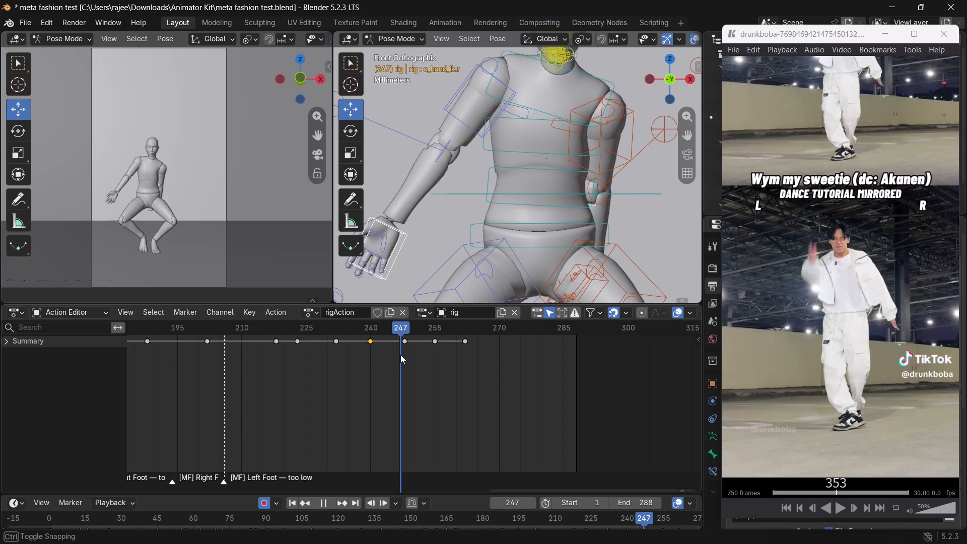
drag(400, 355, 425, 366)
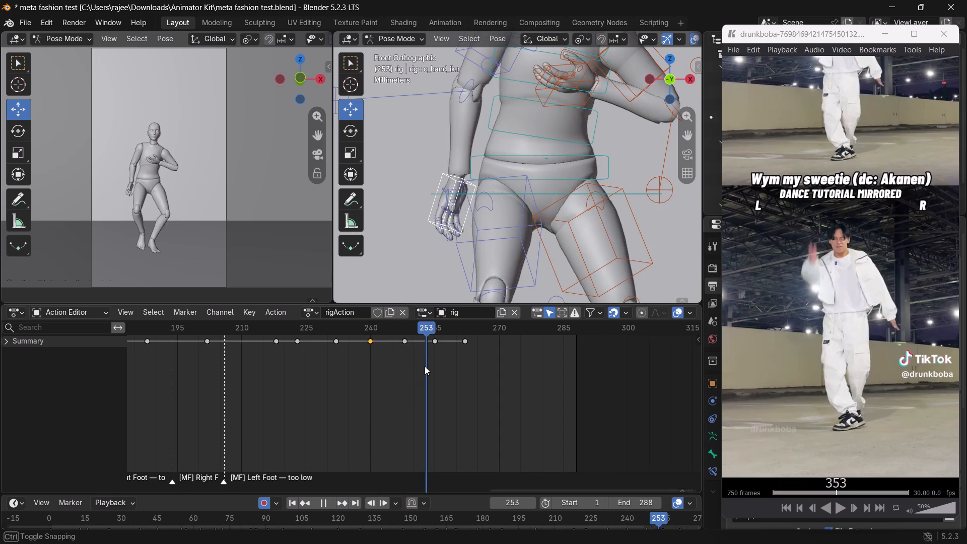
drag(425, 366, 405, 353)
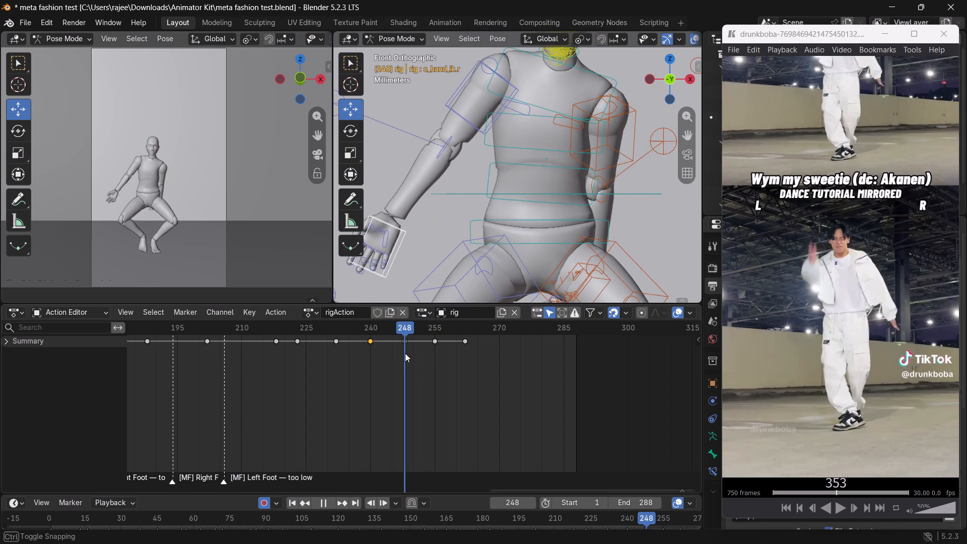
drag(405, 353, 404, 349)
Scrub the reference video back to frame 323 and compare it with the rig's motion between frames 245 and 253.
drag(836, 490, 834, 490)
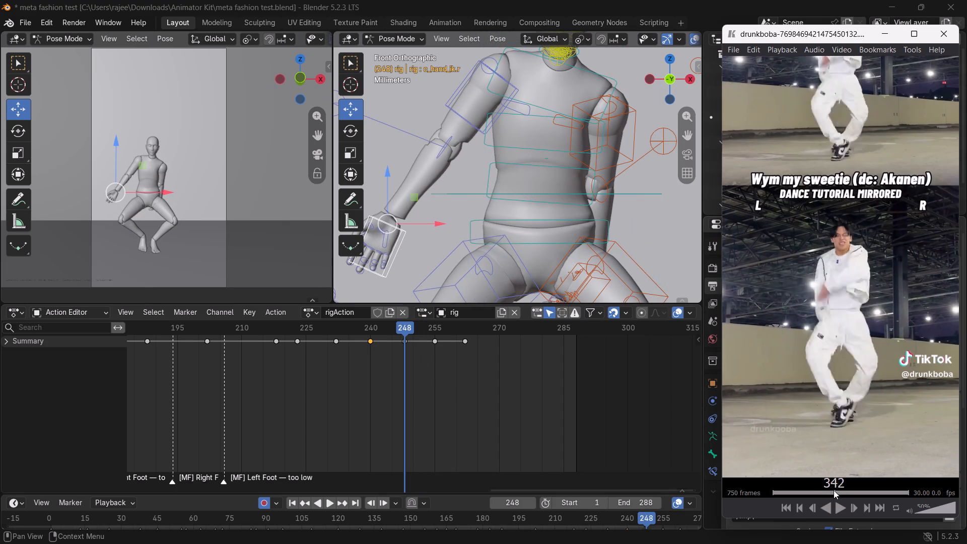
drag(834, 490, 834, 490)
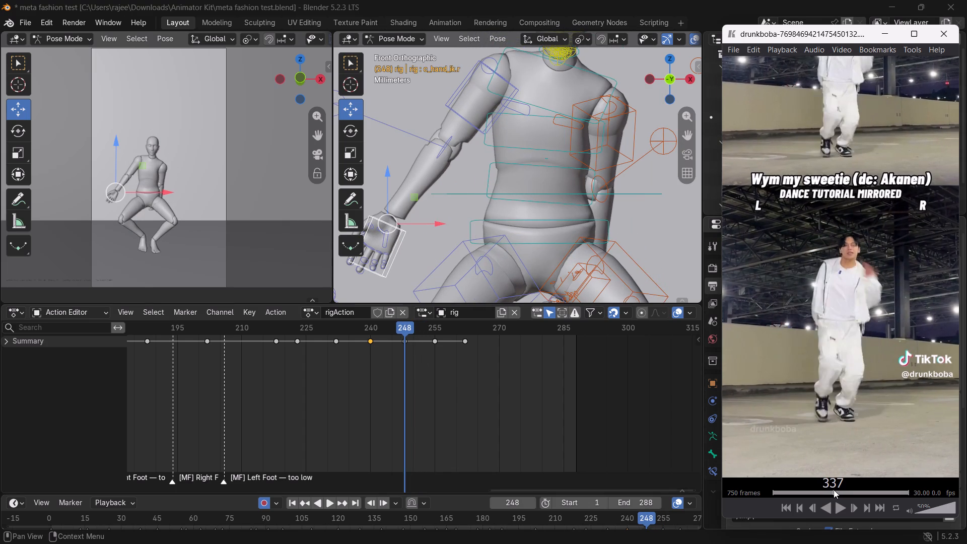
drag(834, 490, 833, 490)
drag(833, 490, 831, 488)
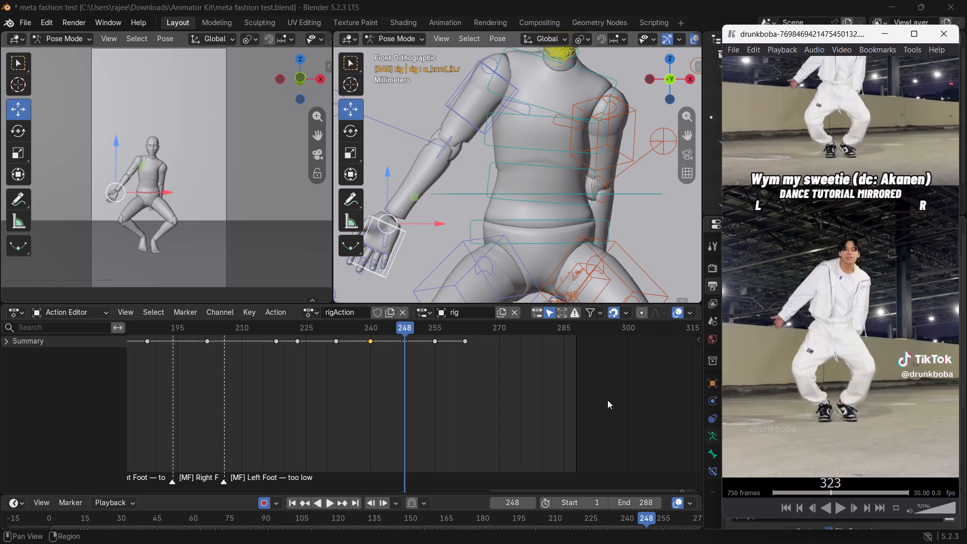
drag(401, 330, 395, 349)
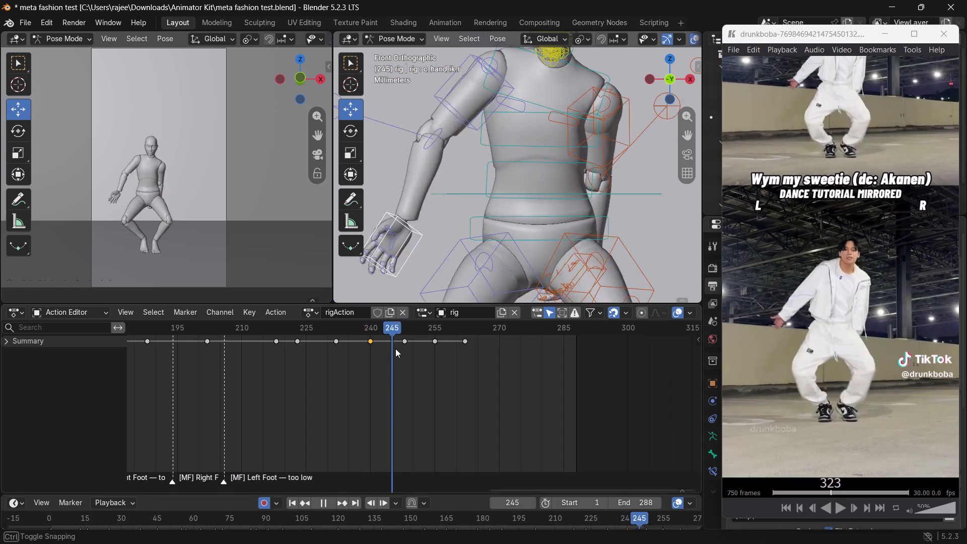
drag(395, 349, 425, 368)
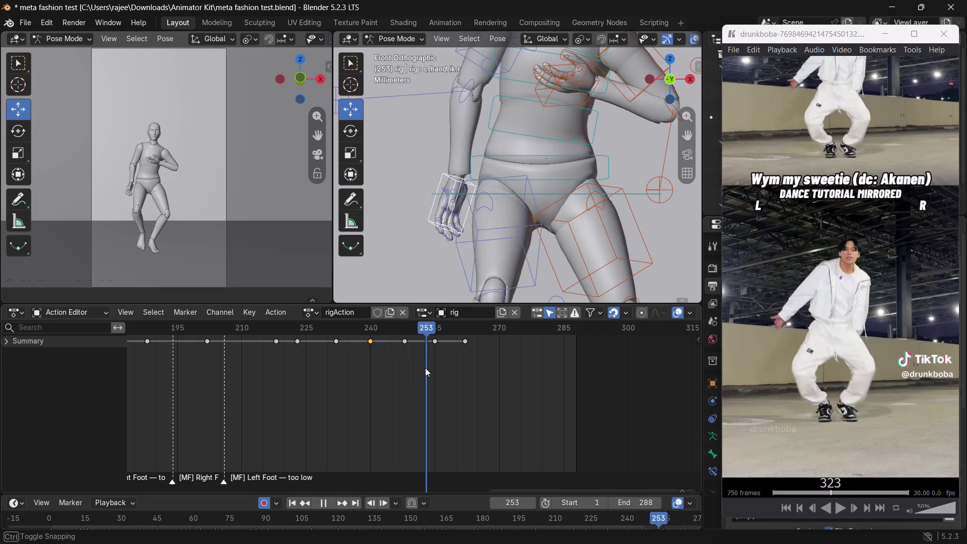
drag(425, 368, 404, 353)
Shift the right hand control's keyframes at frames 248, 255 and 262 two frames later.
drag(505, 382, 390, 310)
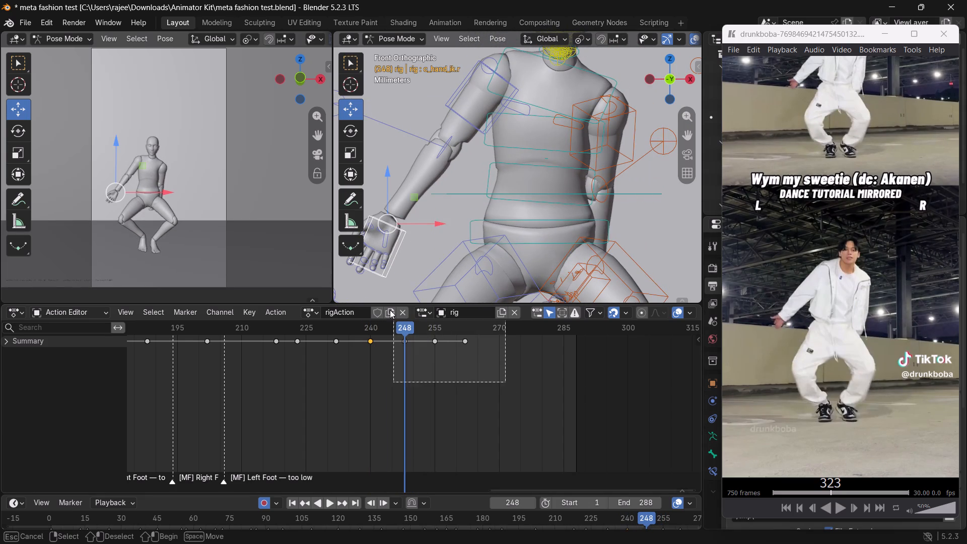
drag(390, 310, 388, 308)
drag(405, 340, 419, 349)
Advance the reference video to frame 331 and compare it with the rig between frames 246 and 257, returning to frame 246.
drag(404, 326, 394, 326)
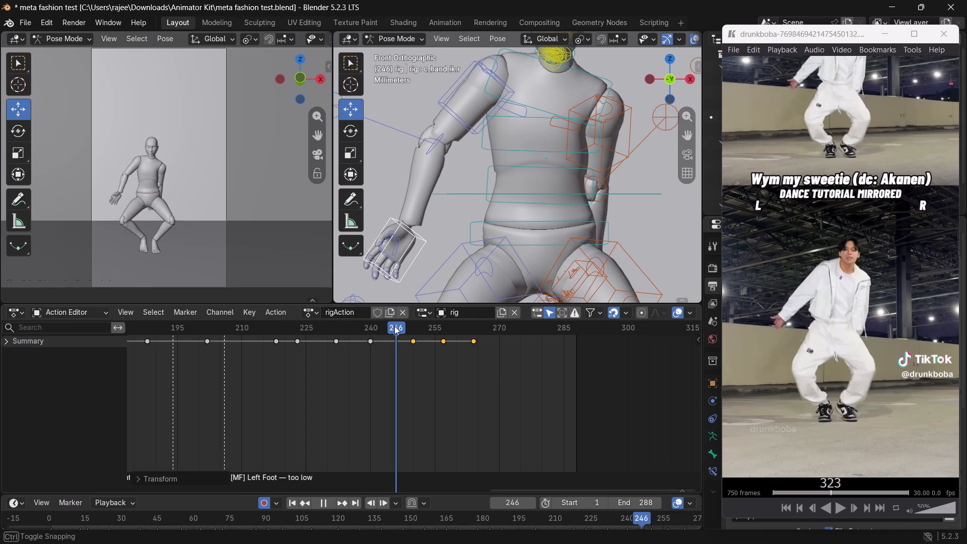
drag(394, 326, 394, 326)
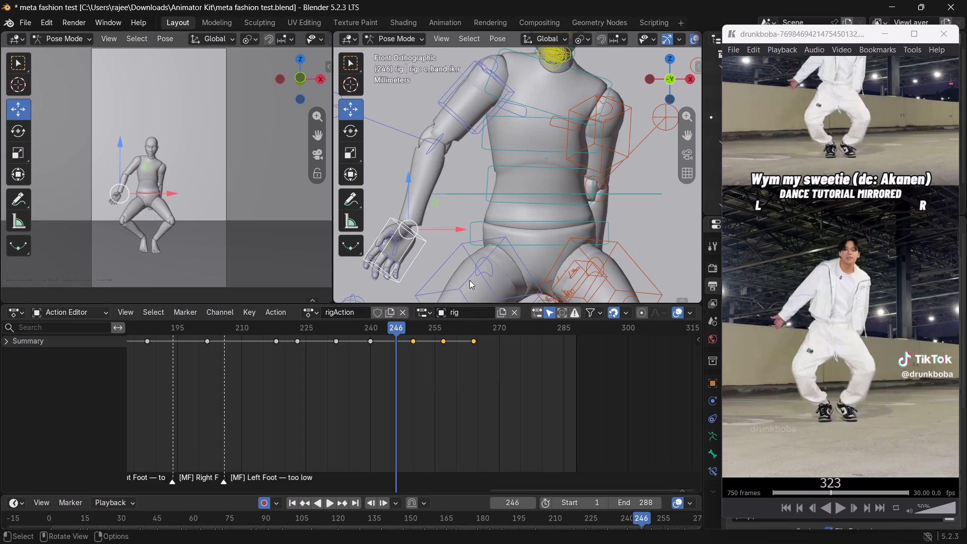
triple_click(853, 508)
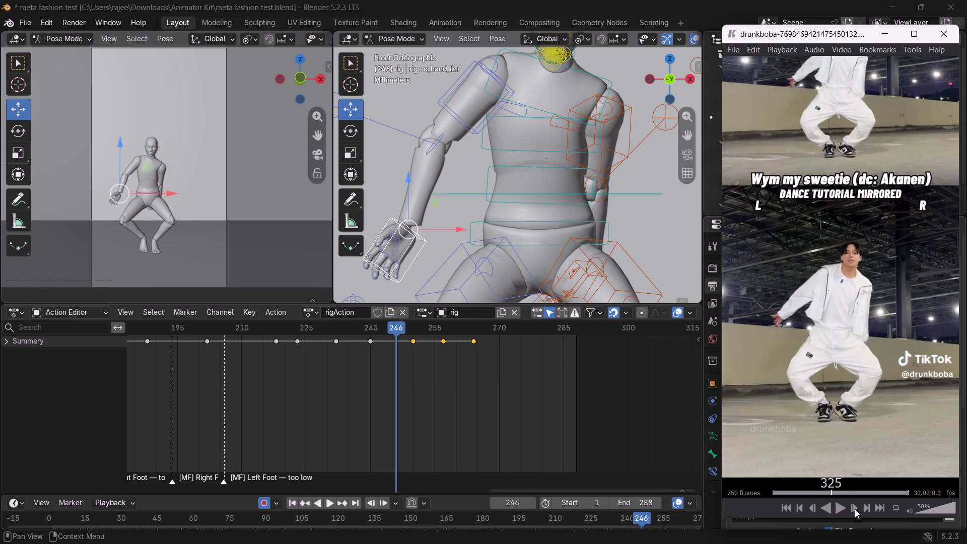
triple_click(855, 509)
double_click(859, 510)
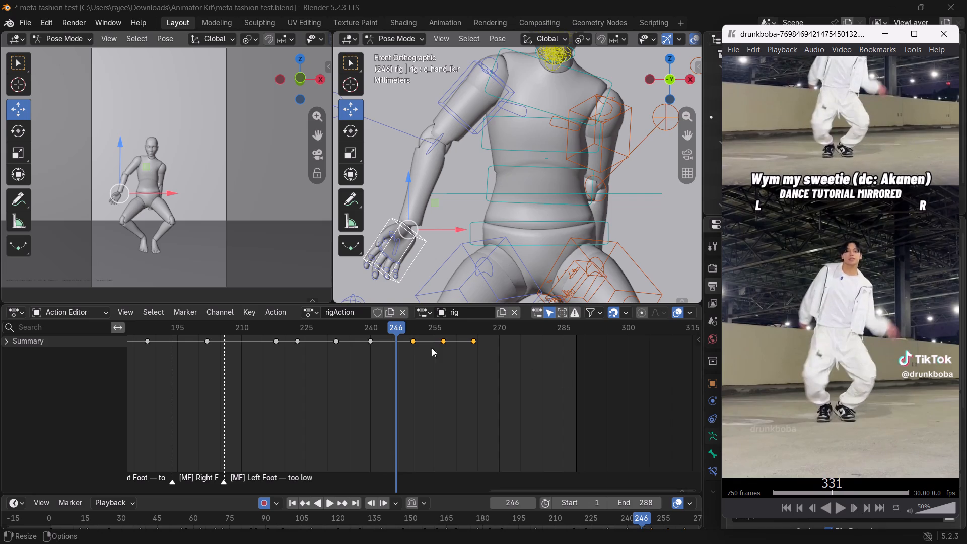
drag(396, 325, 444, 355)
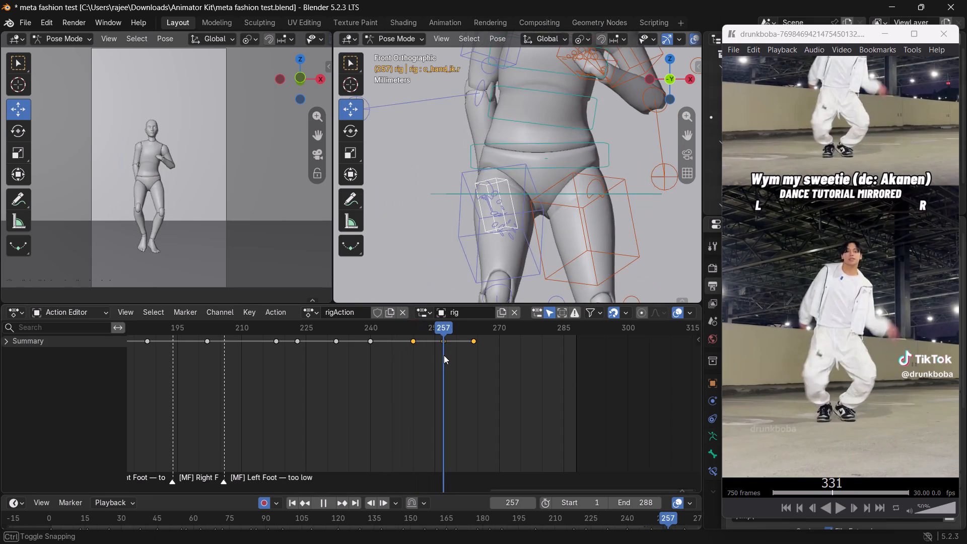
drag(444, 355, 396, 335)
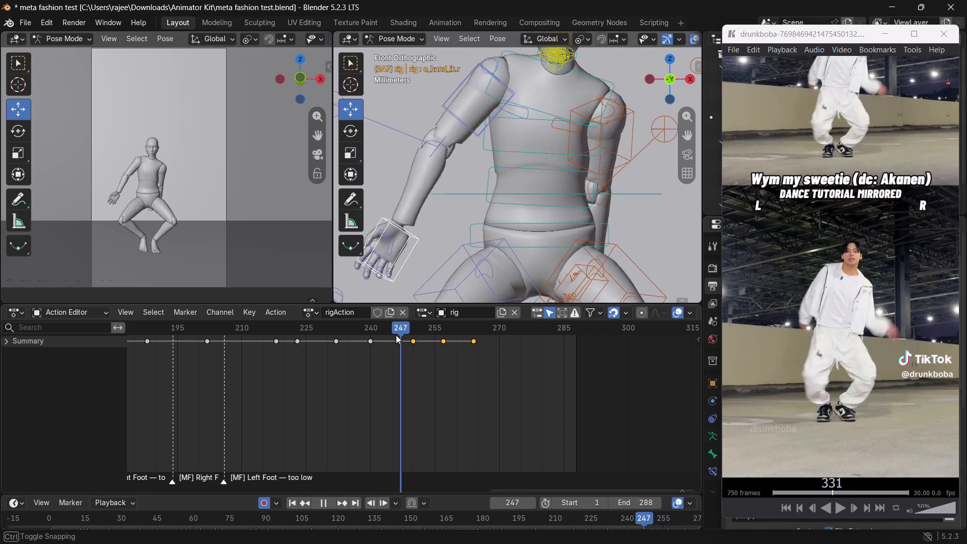
drag(396, 335, 394, 336)
At frame 246, move the c_hand_ik.l control outward, slightly up, and forward from behind the hips to in front of the body.
scroll(481, 257, down, 2)
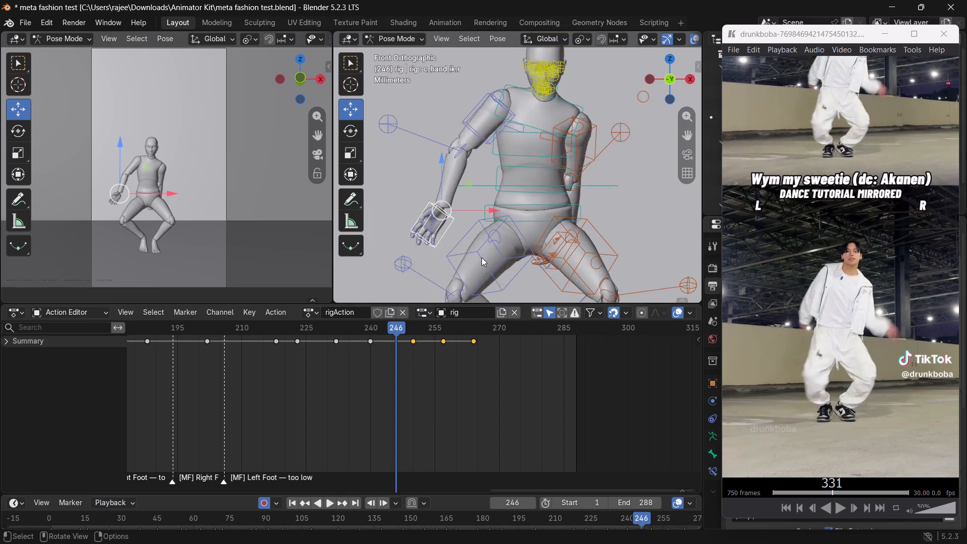
scroll(481, 257, down, 4)
scroll(526, 194, up, 2)
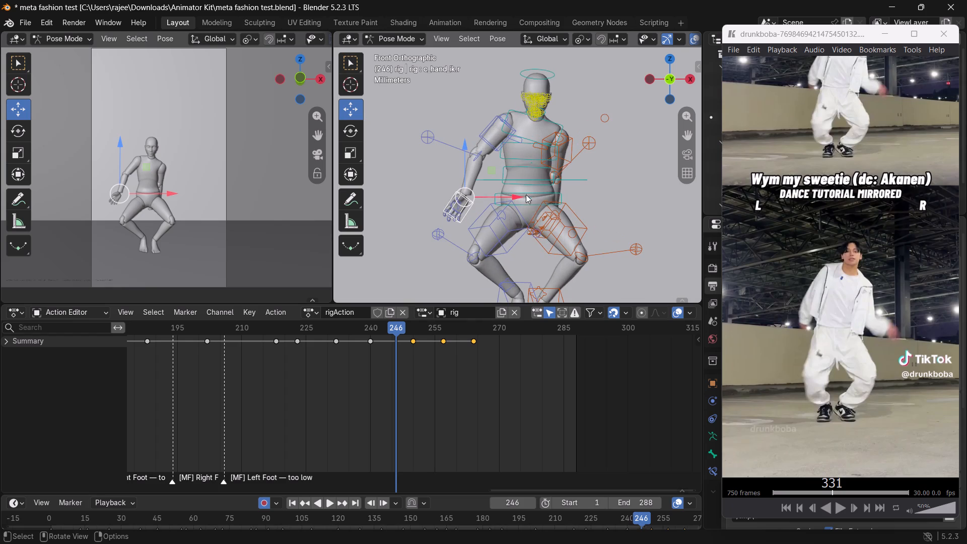
click(396, 328)
middle_drag(582, 199, 587, 232)
middle_drag(618, 207, 499, 202)
click(573, 224)
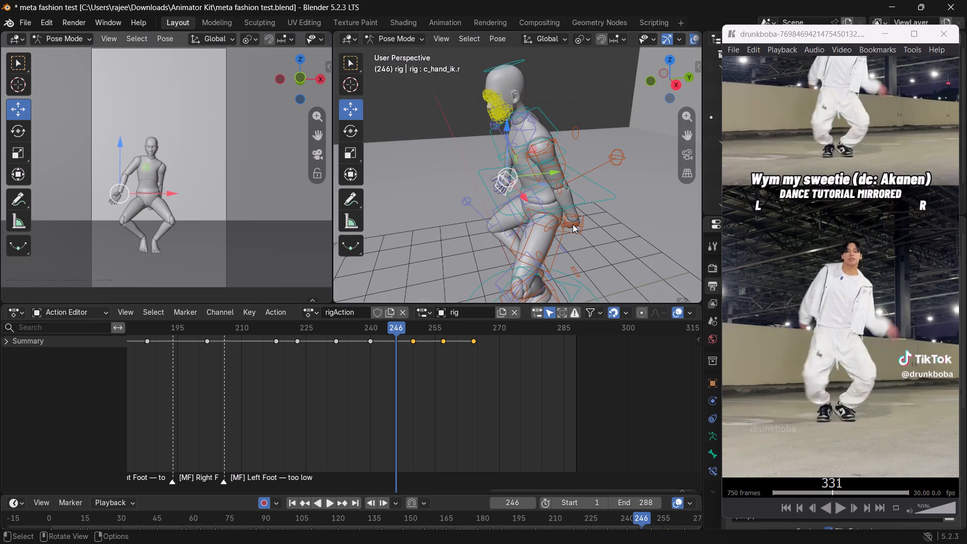
click(652, 84)
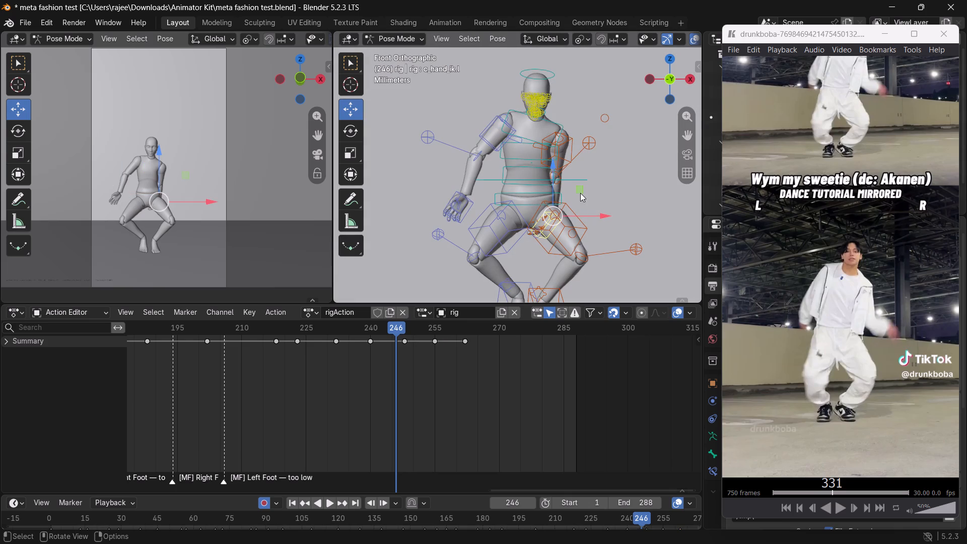
drag(580, 192, 610, 182)
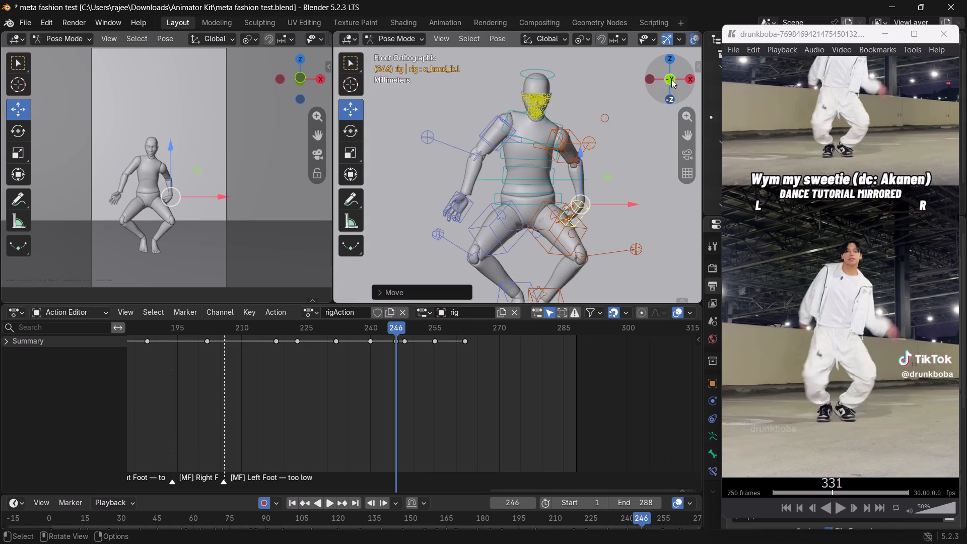
click(690, 79)
drag(607, 204, 526, 219)
Lower the left elbow pole control c_arms_pole.l to about hand height at frame 246.
click(649, 79)
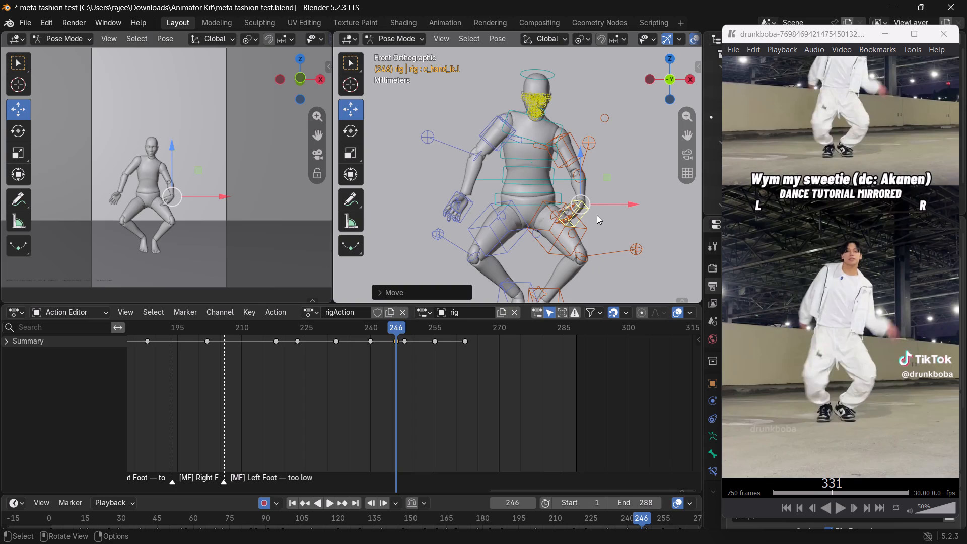
click(586, 141)
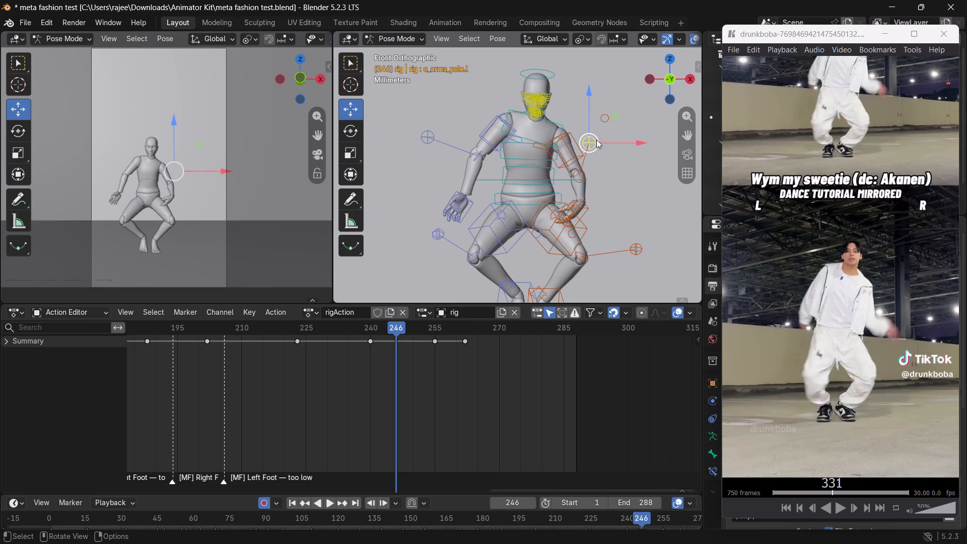
drag(589, 118, 595, 177)
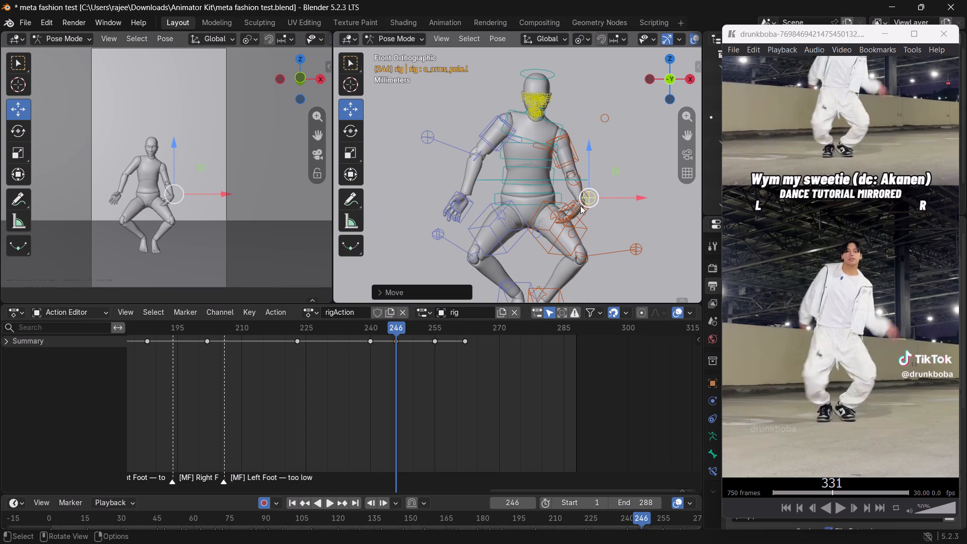
Raise the c_hand_ik.l control above the left thigh and move it further outward from the body at frame 246.
click(580, 206)
drag(607, 209, 630, 207)
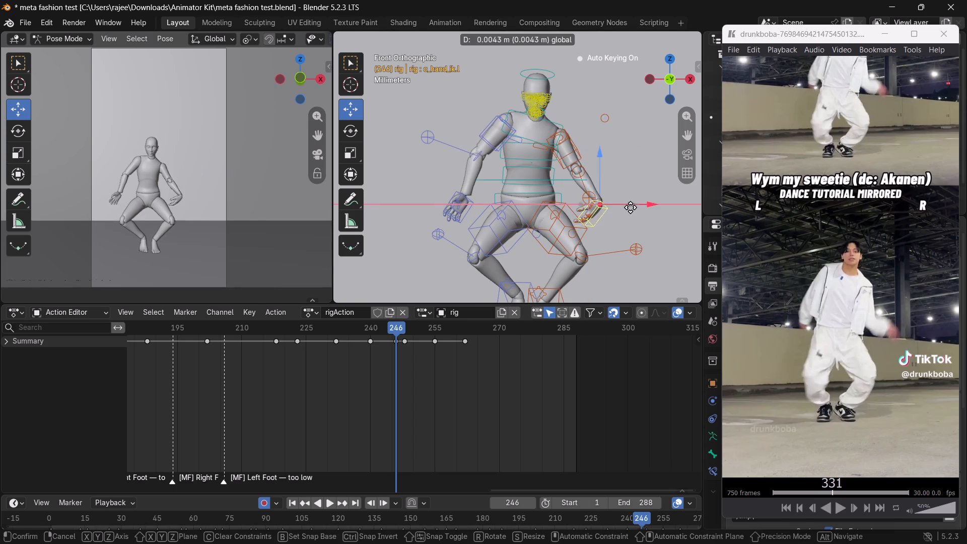
drag(630, 207, 612, 209)
drag(580, 165, 577, 145)
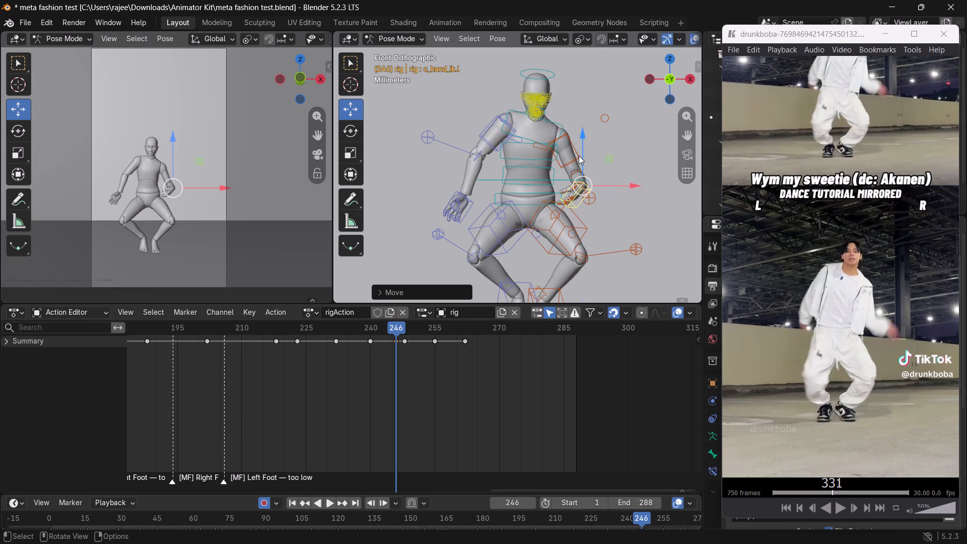
scroll(599, 208, up, 1)
click(692, 78)
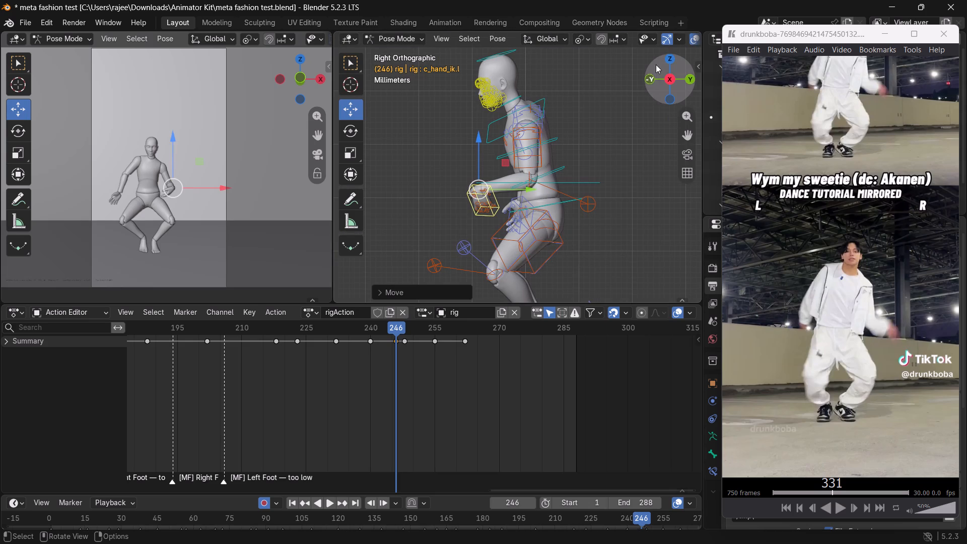
click(665, 57)
drag(622, 205, 646, 207)
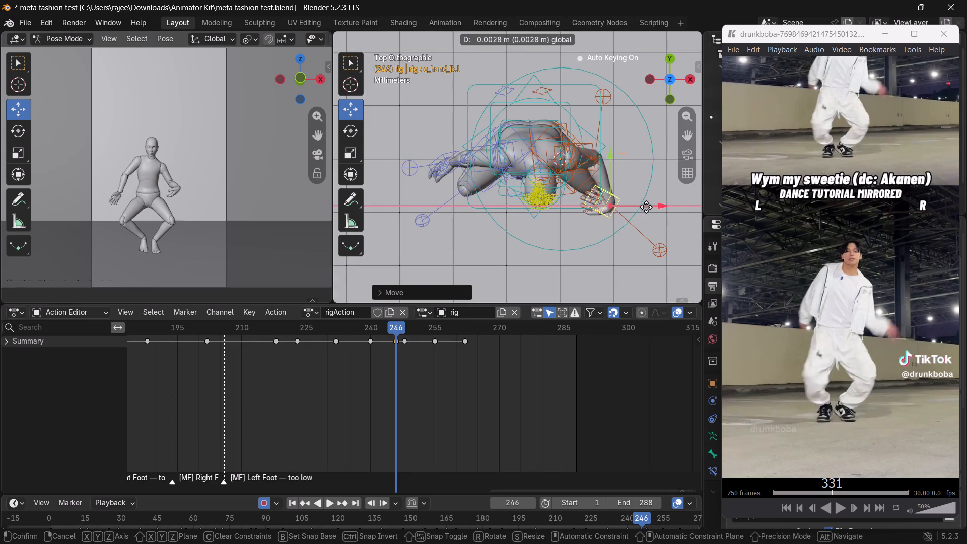
drag(646, 207, 654, 199)
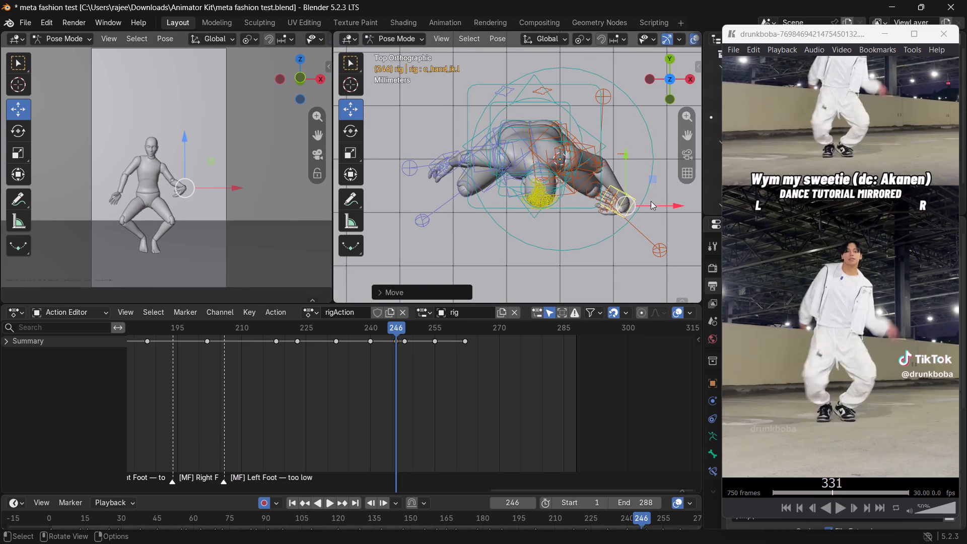
At frame 246, set the transform orientation to Local and rotate the c_hand_ik.l control slightly about its own axis.
key(w)
key(e)
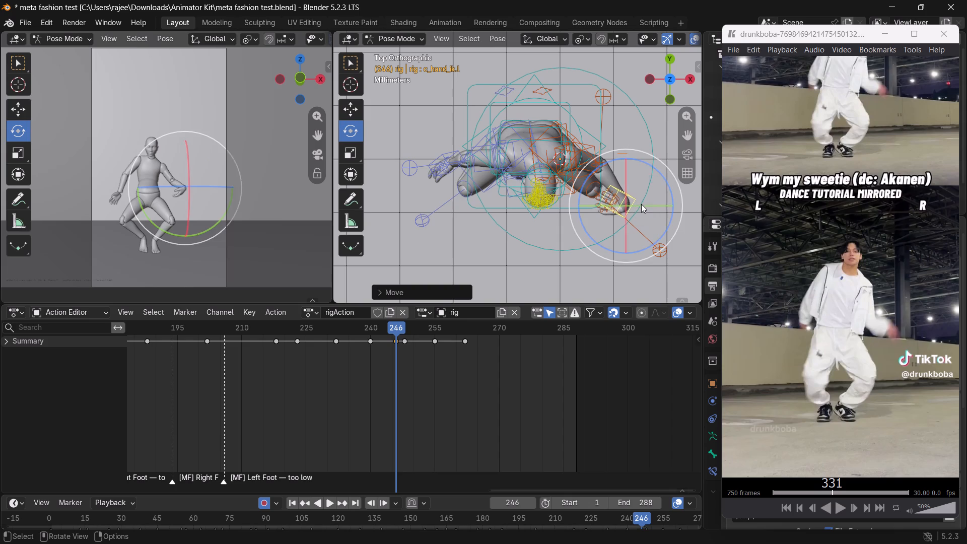
drag(666, 181, 603, 122)
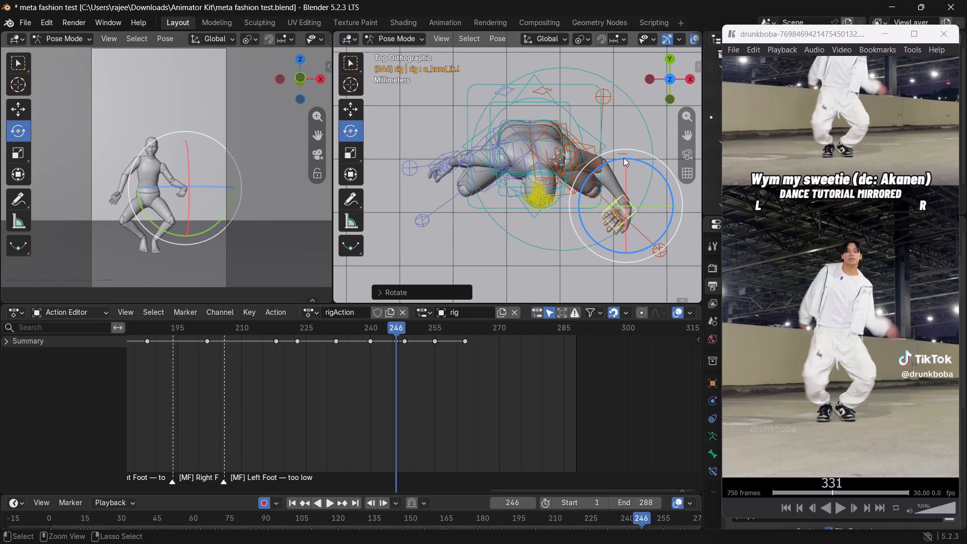
key(ctrl+z)
click(554, 39)
click(526, 96)
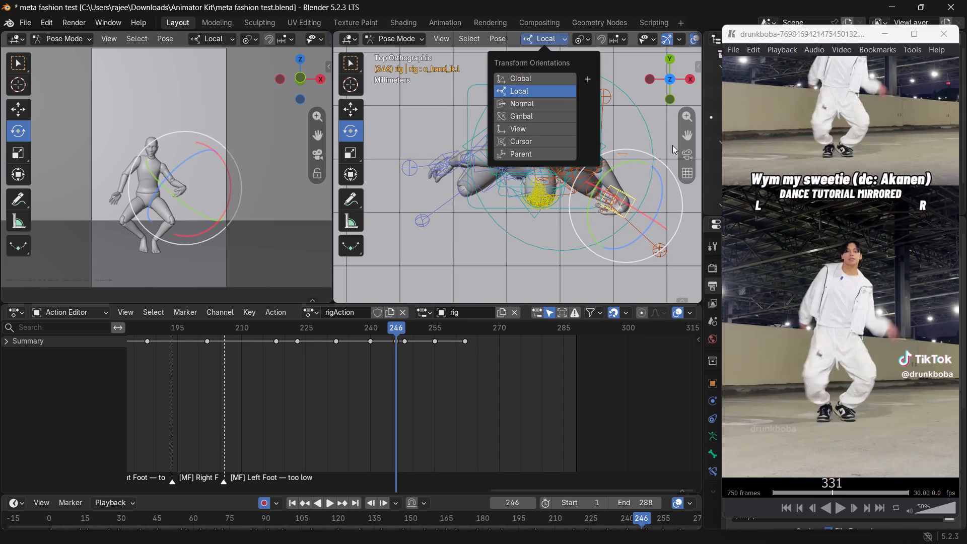
drag(638, 208, 602, 186)
drag(619, 200, 616, 197)
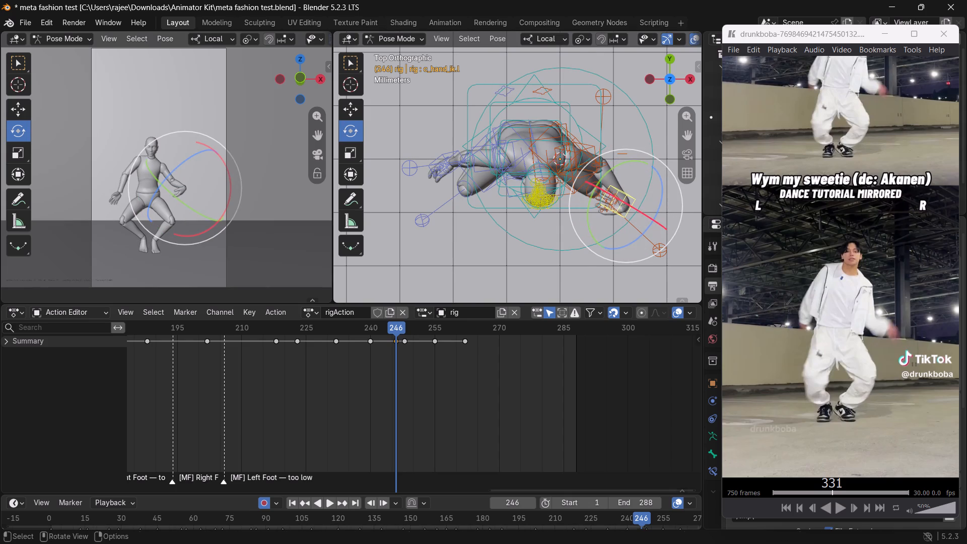
drag(616, 197, 575, 177)
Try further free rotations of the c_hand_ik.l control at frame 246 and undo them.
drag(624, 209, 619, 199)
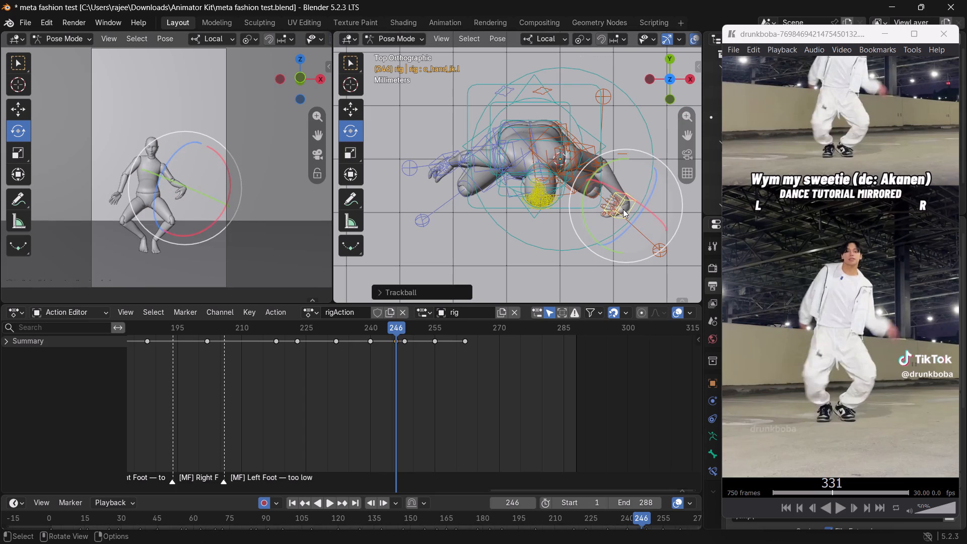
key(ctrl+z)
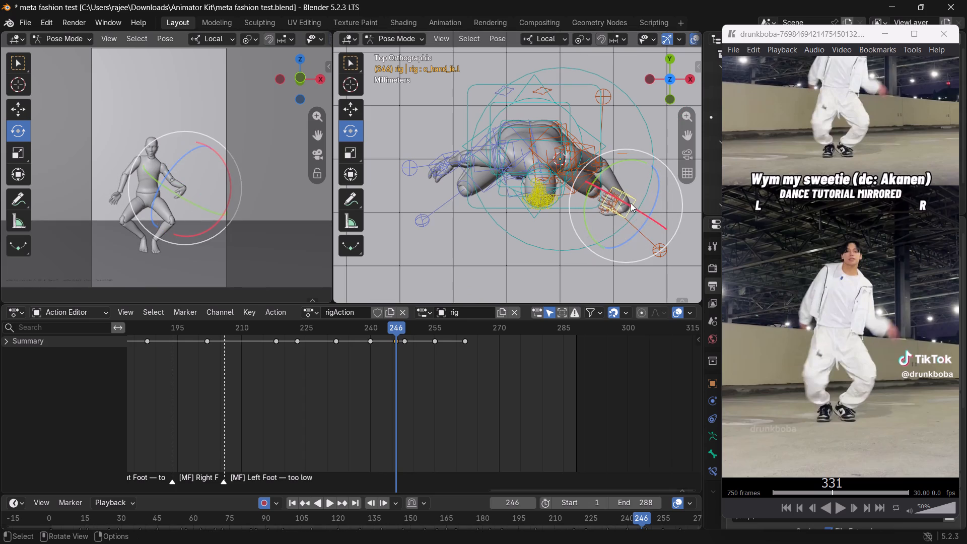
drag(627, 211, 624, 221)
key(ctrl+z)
Rotate c_hand_ik.l about its local axes at frame 246 until the left hand lies nearly horizontal with fingers pointing outward.
drag(627, 205, 628, 177)
click(666, 101)
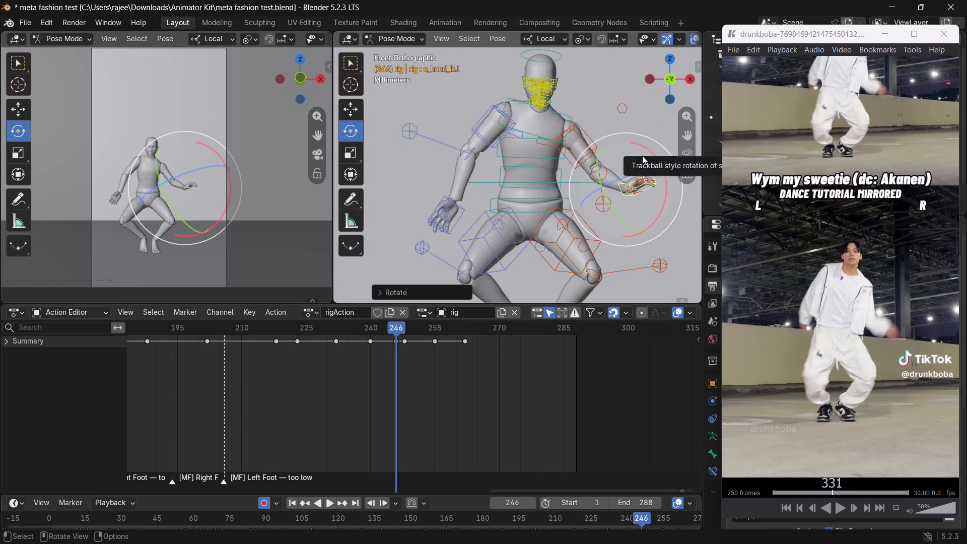
drag(655, 159, 658, 181)
Review the left arm motion between frames 232 and 250, and move the c_hand_ik.l keyframe from frame 246 to 251.
drag(396, 327, 334, 318)
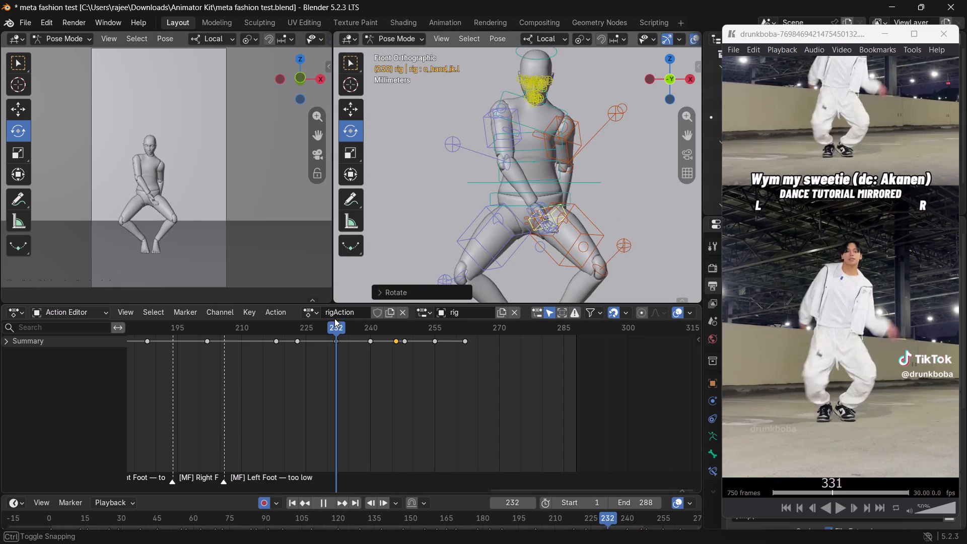
drag(334, 318, 413, 372)
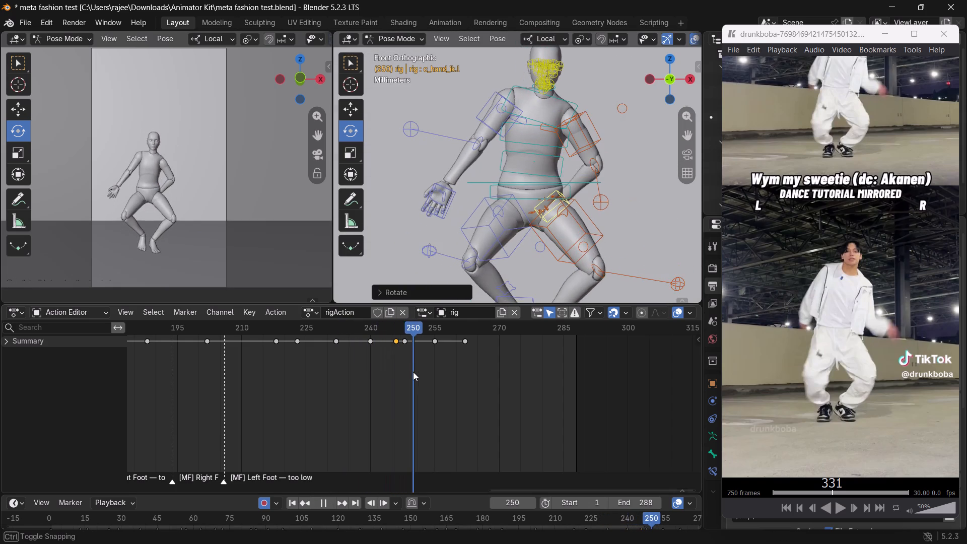
drag(413, 372, 405, 368)
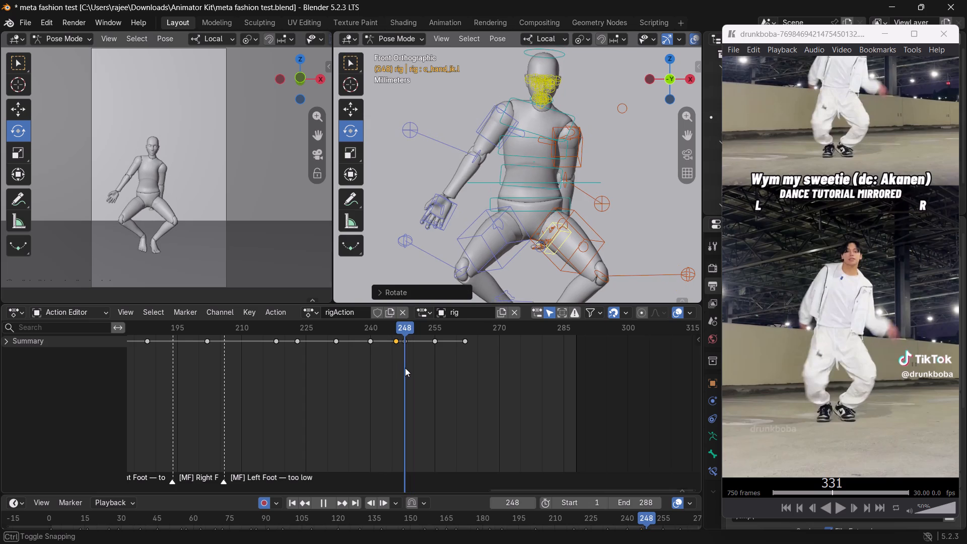
drag(405, 368, 409, 369)
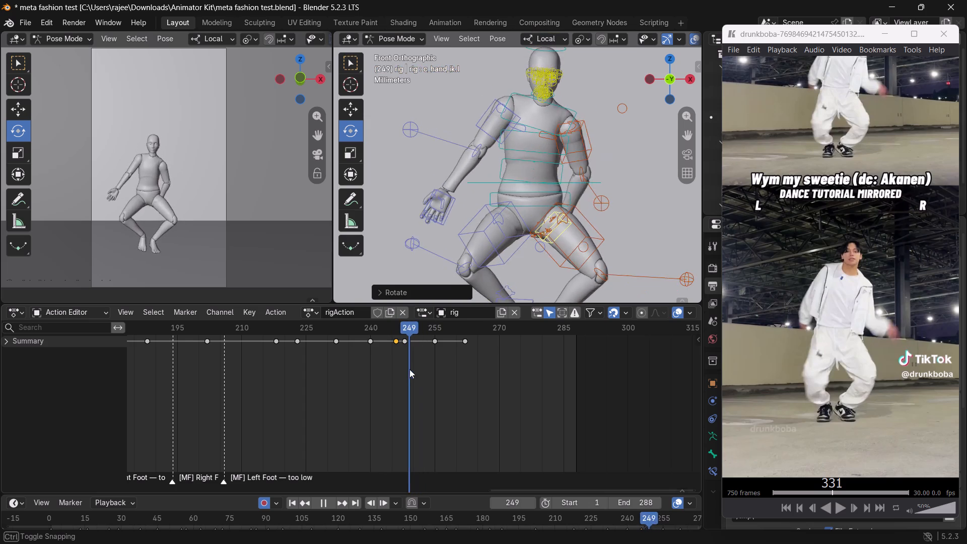
drag(409, 369, 397, 362)
drag(394, 341, 397, 344)
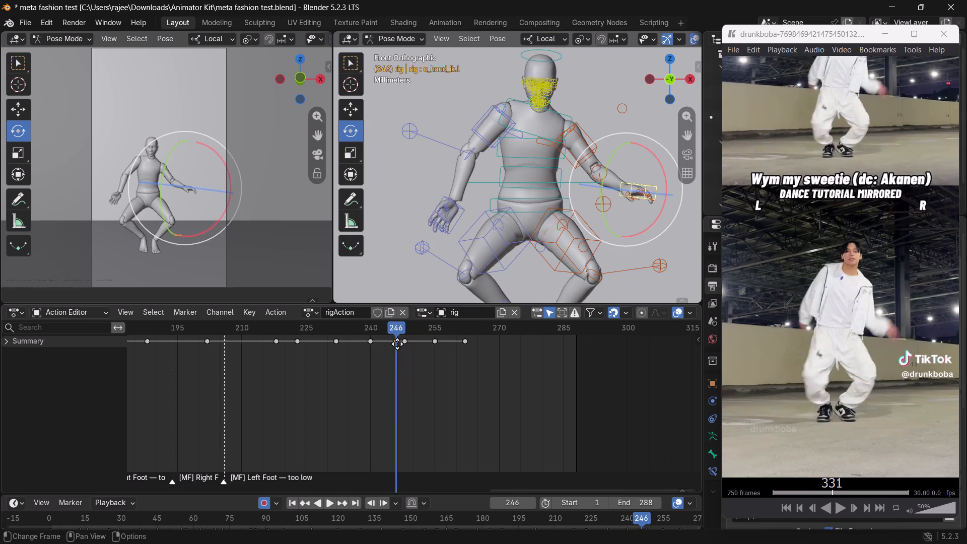
drag(397, 344, 417, 358)
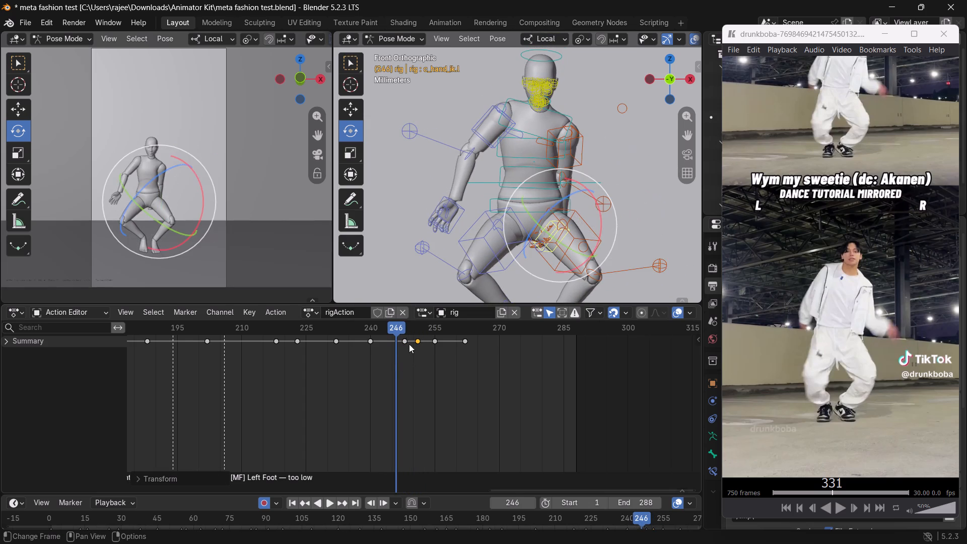
Shift the c_hand_ik.l keyframes at frames 251, 255 and 262 two frames later, putting the first at 253.
drag(391, 323, 443, 362)
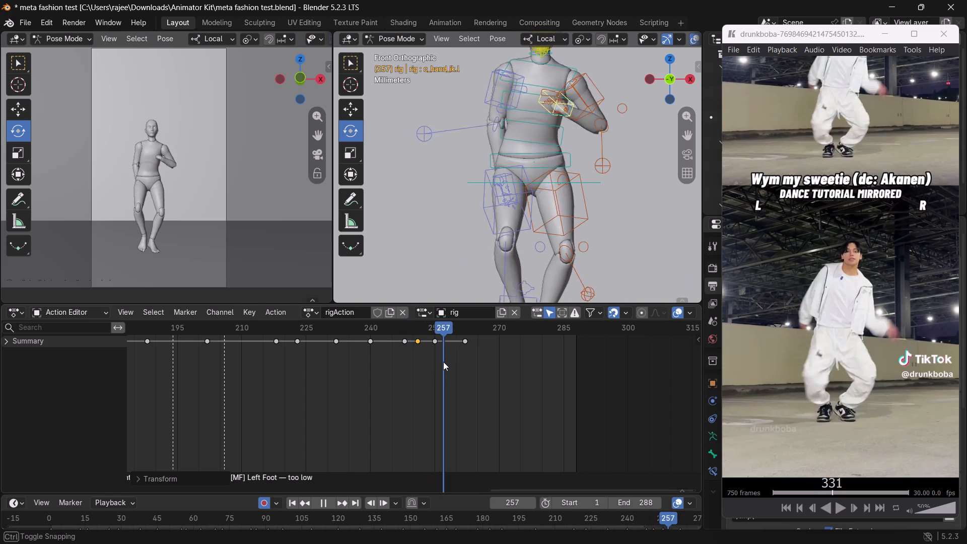
drag(443, 362, 450, 362)
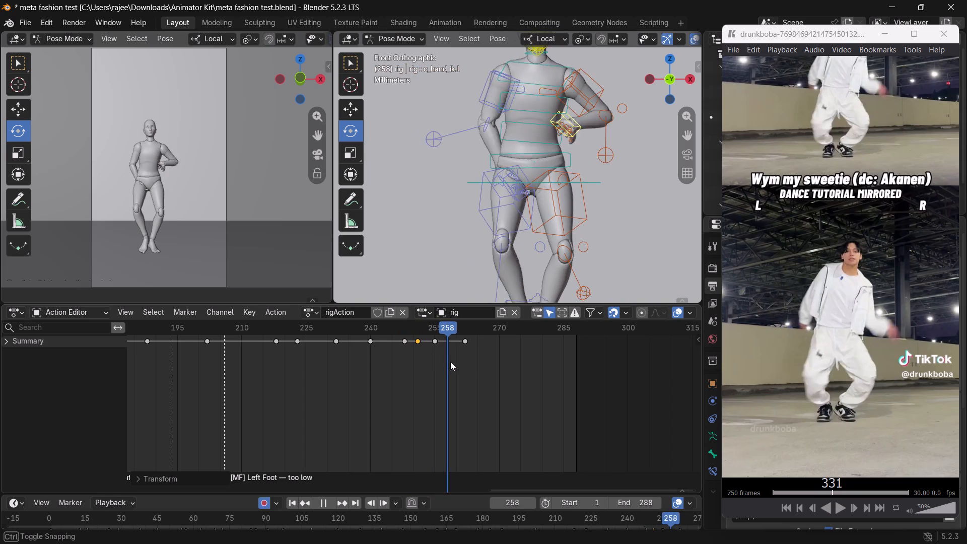
drag(450, 362, 432, 352)
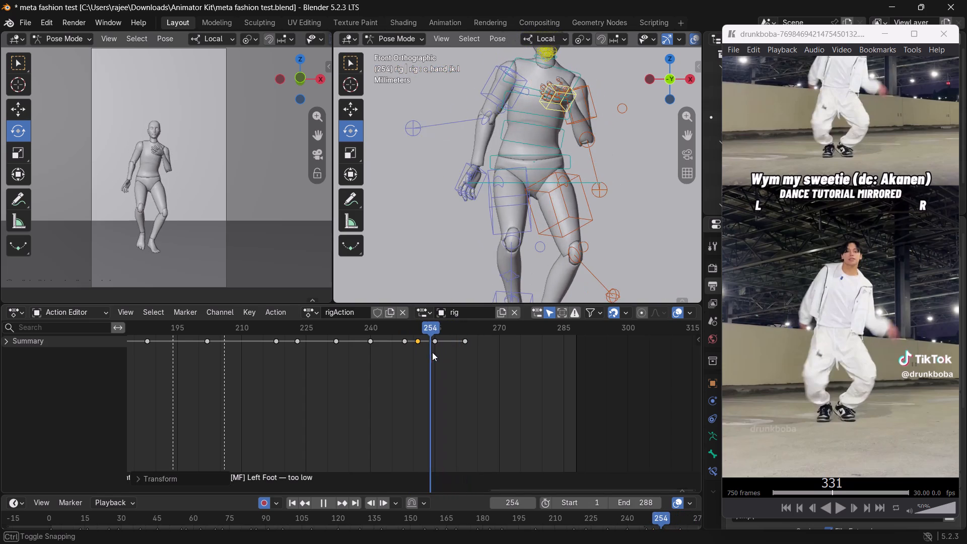
drag(432, 352, 407, 345)
click(407, 327)
drag(496, 378, 486, 370)
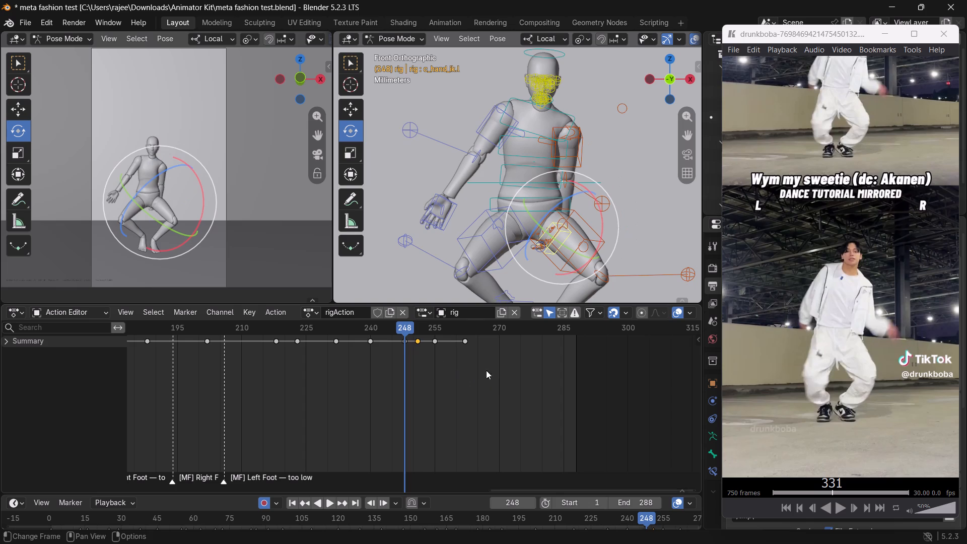
drag(486, 370, 411, 320)
drag(417, 341, 425, 347)
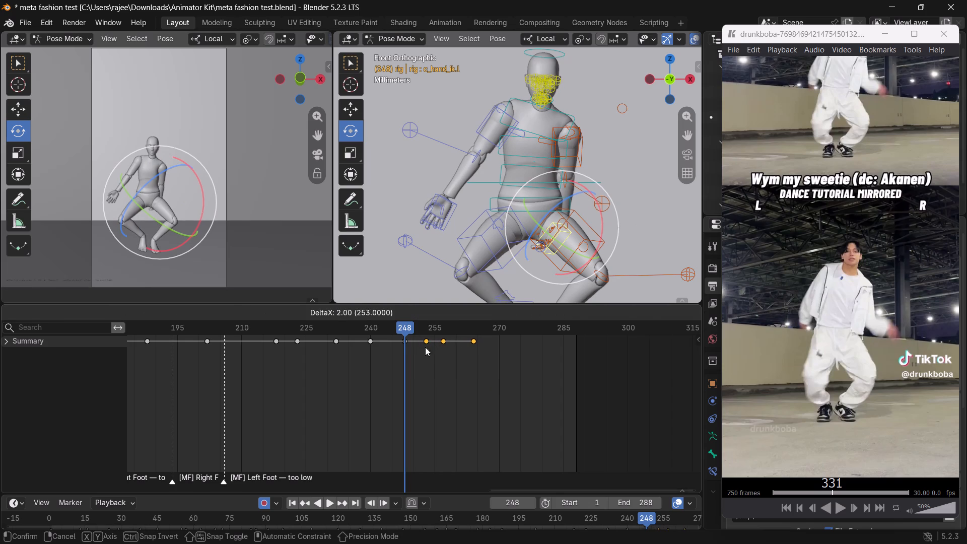
Shift the last two c_hand_ik.l keyframes another two frames later, to frames 259 and 266.
drag(504, 372, 430, 305)
drag(445, 342, 457, 350)
drag(457, 350, 457, 349)
At frame 256, set the transform orientation to Global and move c_hand_ik.l outward from the body and slightly up.
drag(400, 327, 433, 350)
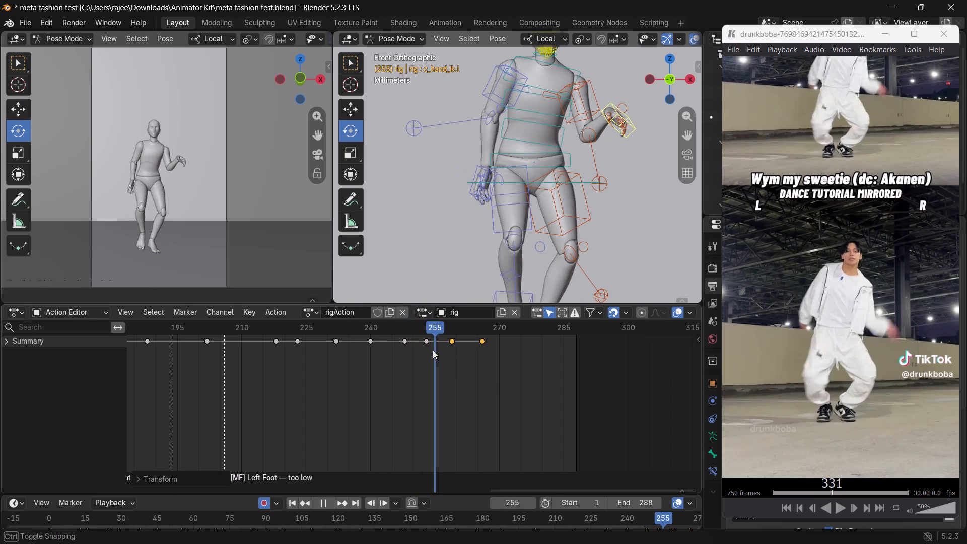
drag(433, 350, 426, 347)
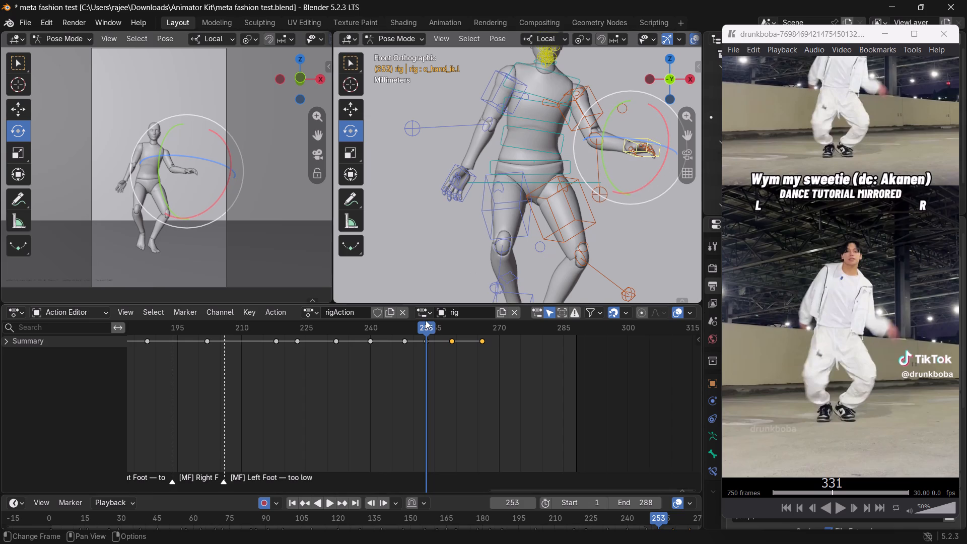
drag(427, 328, 442, 336)
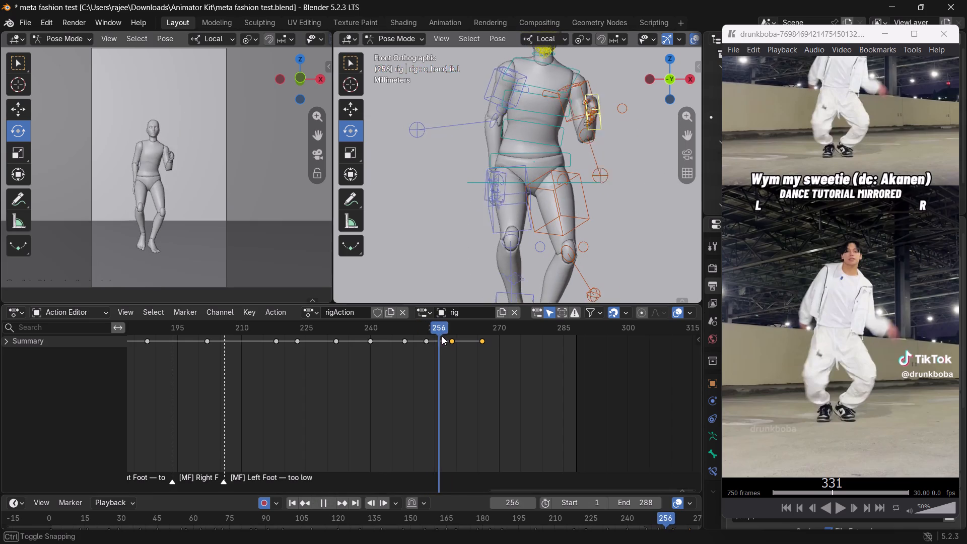
drag(442, 336, 430, 334)
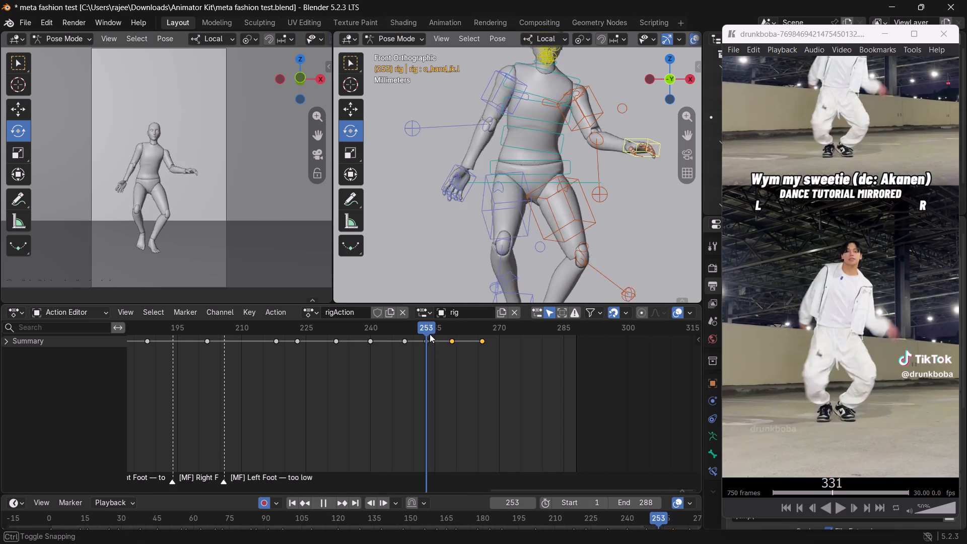
drag(430, 334, 446, 333)
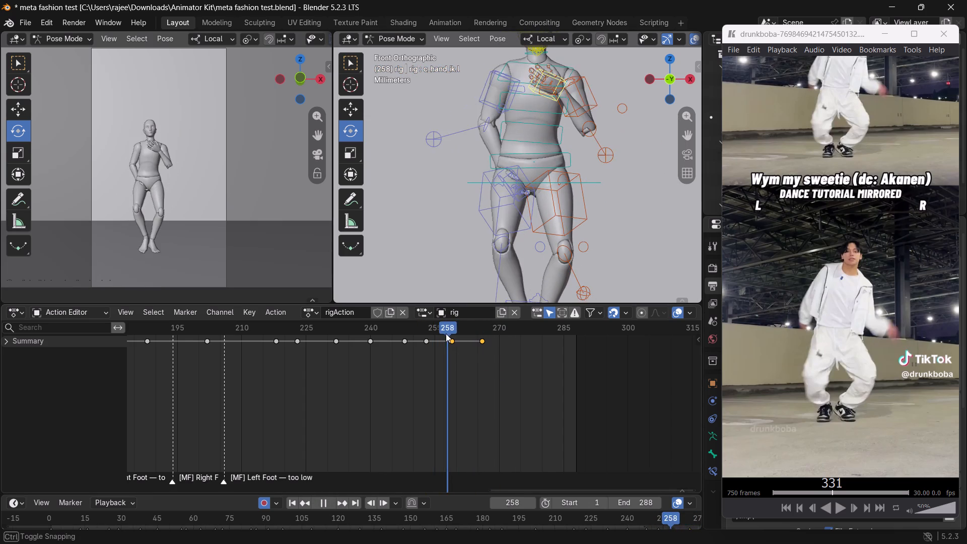
drag(446, 333, 439, 331)
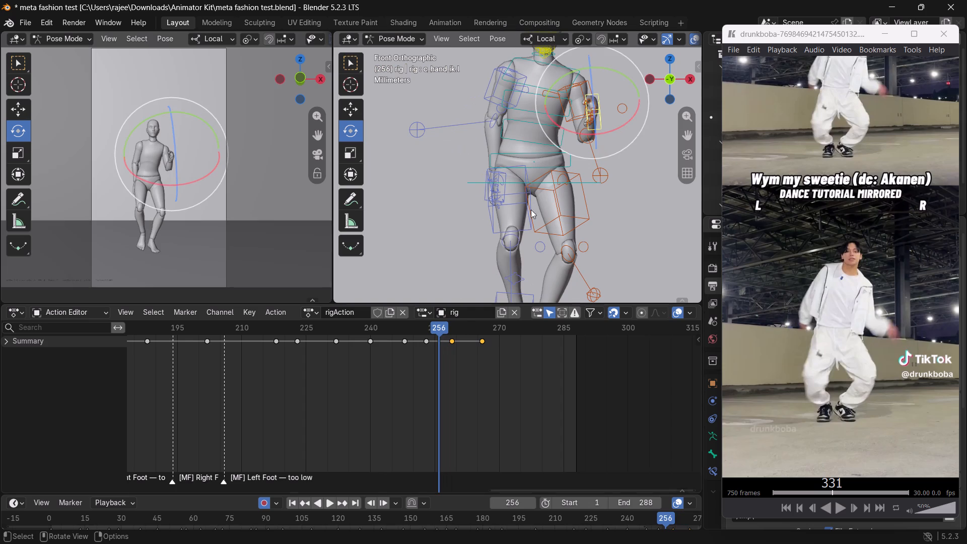
click(548, 34)
click(534, 77)
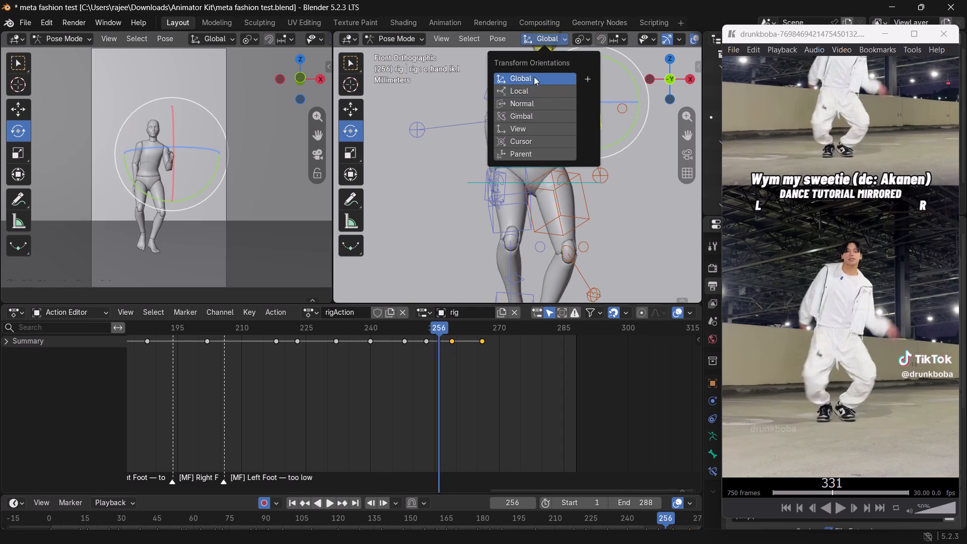
key(w)
click(621, 75)
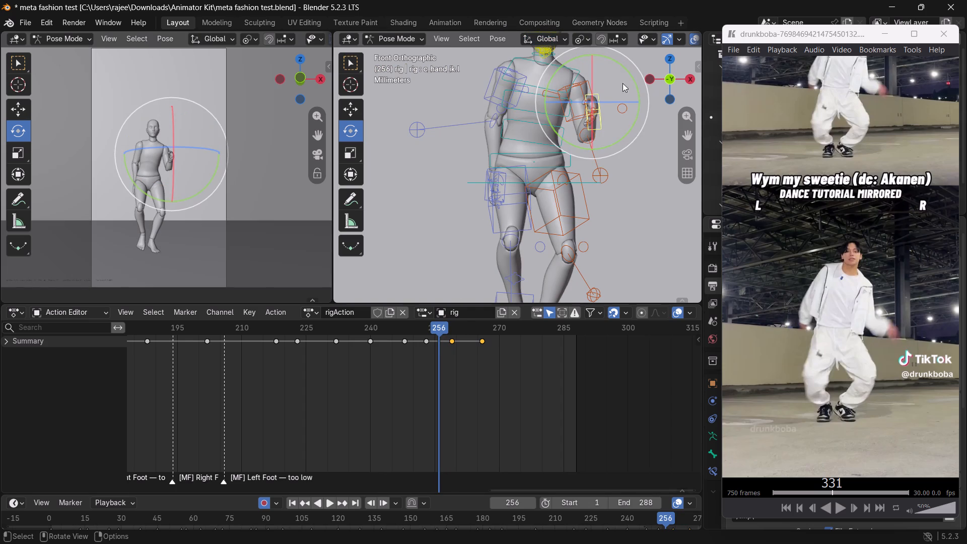
key(w)
drag(619, 74, 637, 72)
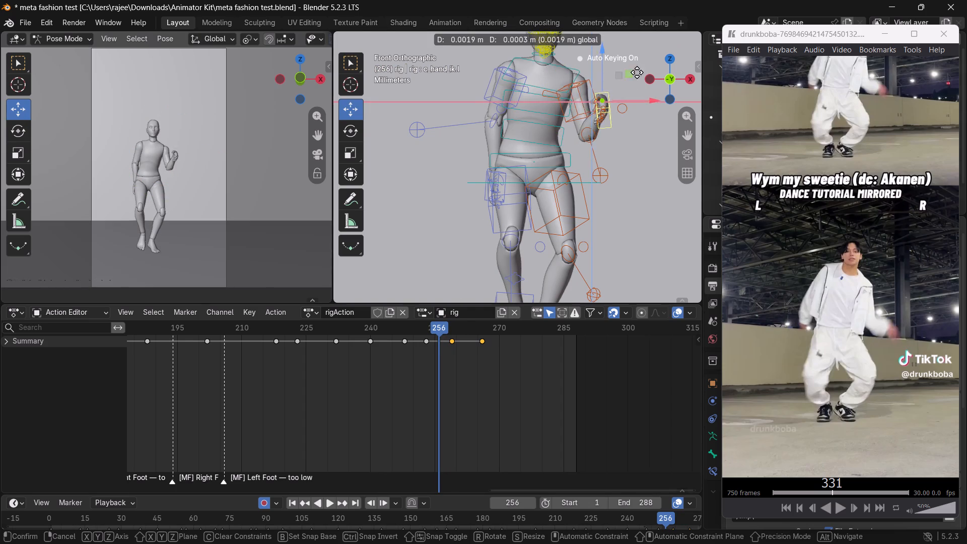
drag(637, 72, 652, 69)
At frame 262, move the c_hand_ik.l control inward and slightly down to in front of the waist.
drag(440, 324, 424, 320)
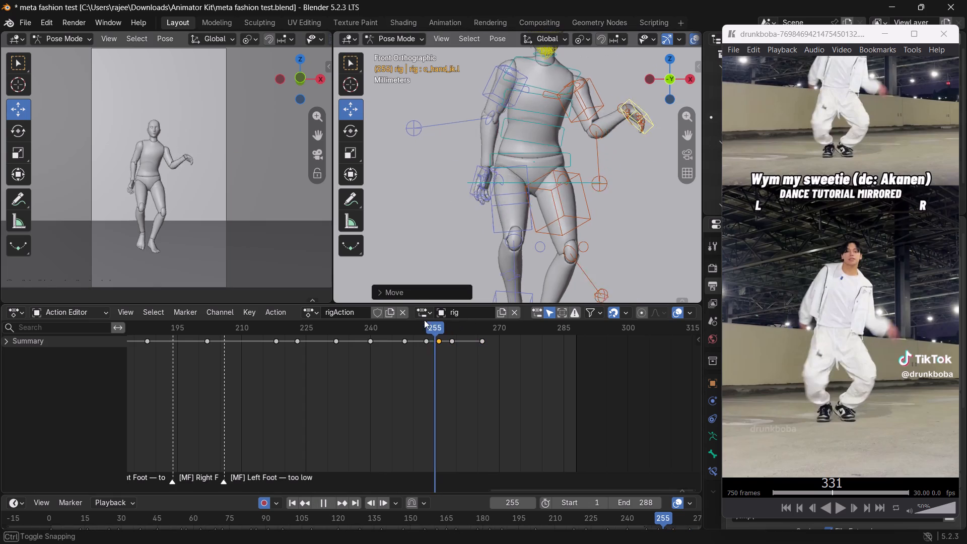
drag(424, 320, 470, 333)
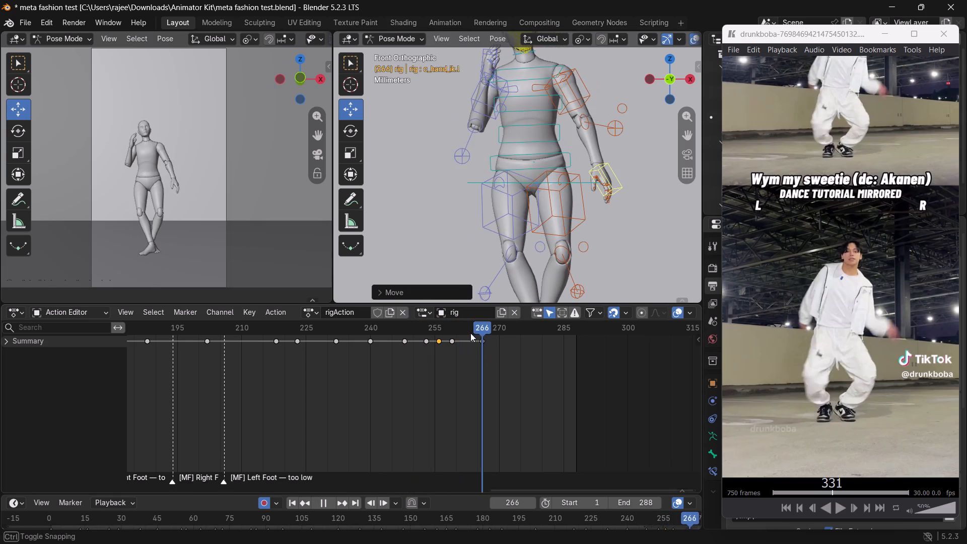
drag(470, 333, 469, 335)
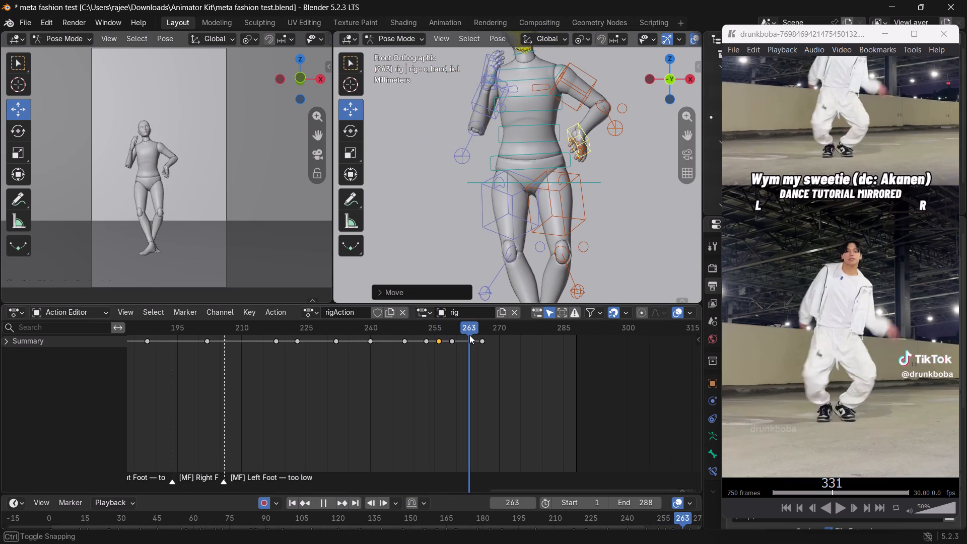
drag(469, 335, 466, 335)
drag(593, 87, 563, 98)
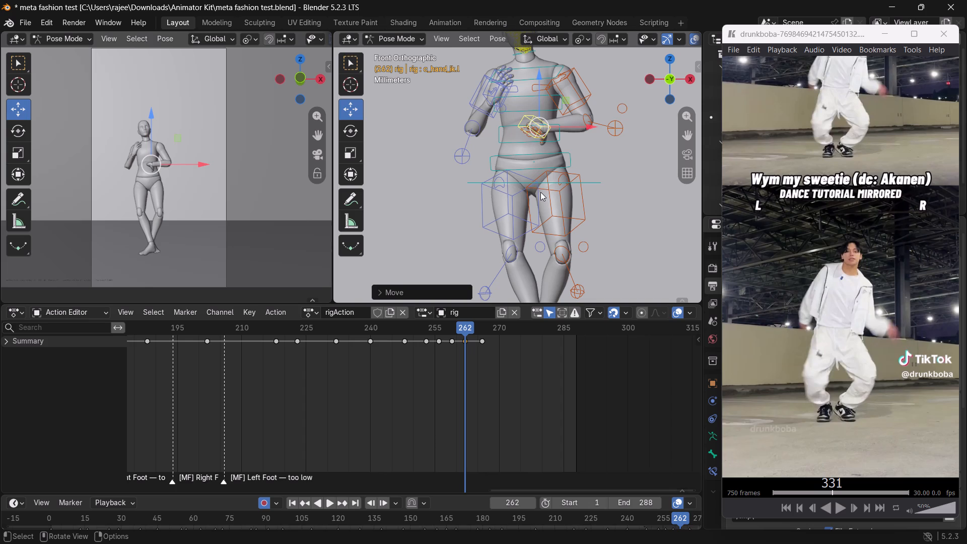
Scrub back and forth between frames 234 and 262 to examine the retimed left arm swing.
scroll(490, 360, up, 2)
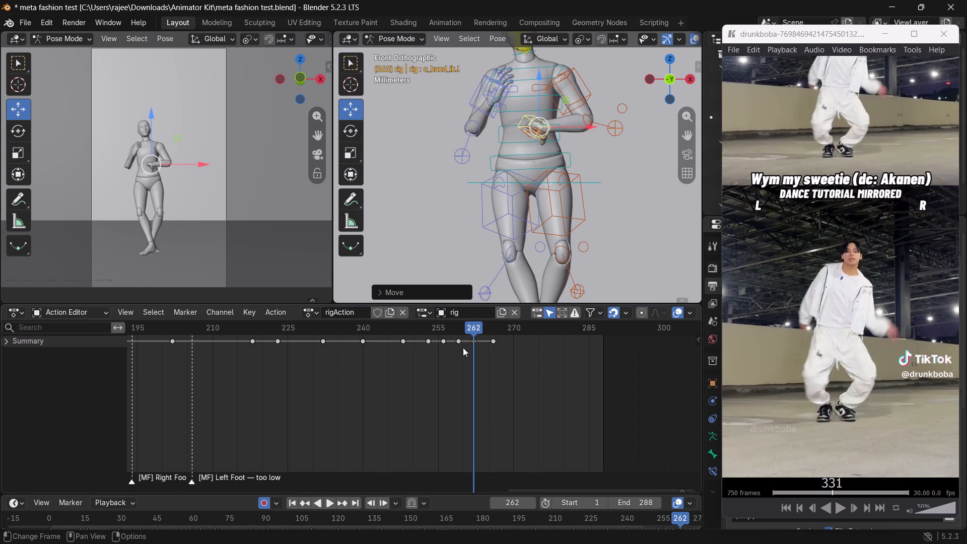
drag(468, 332, 338, 341)
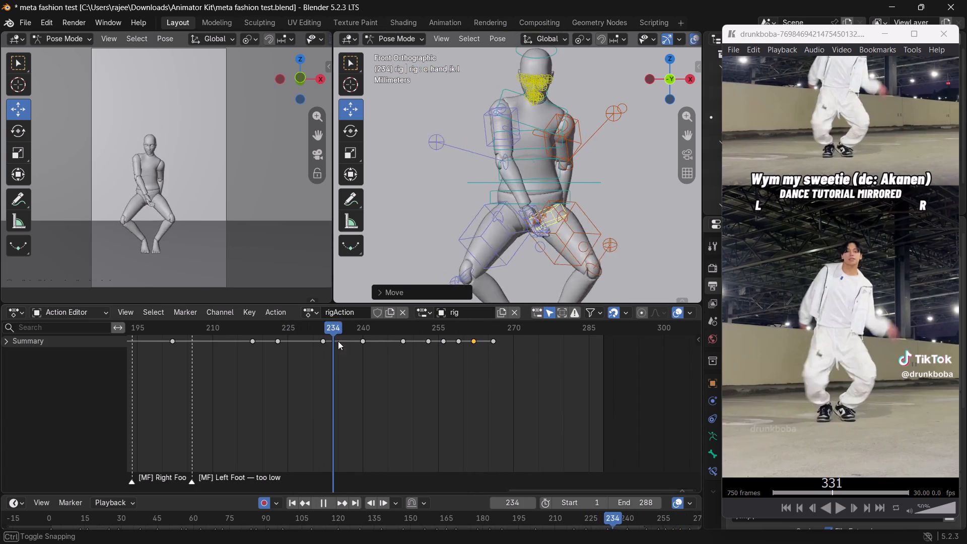
drag(338, 341, 426, 370)
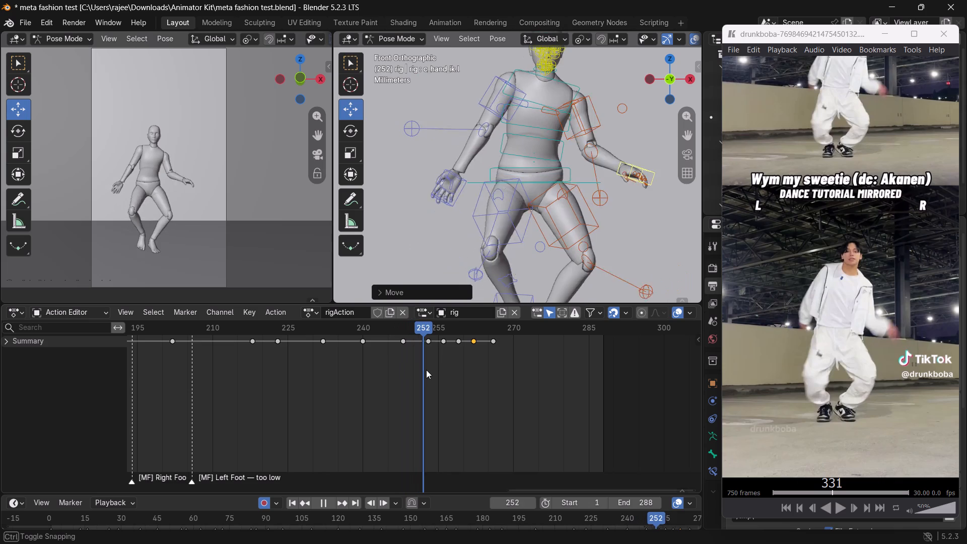
drag(426, 370, 426, 367)
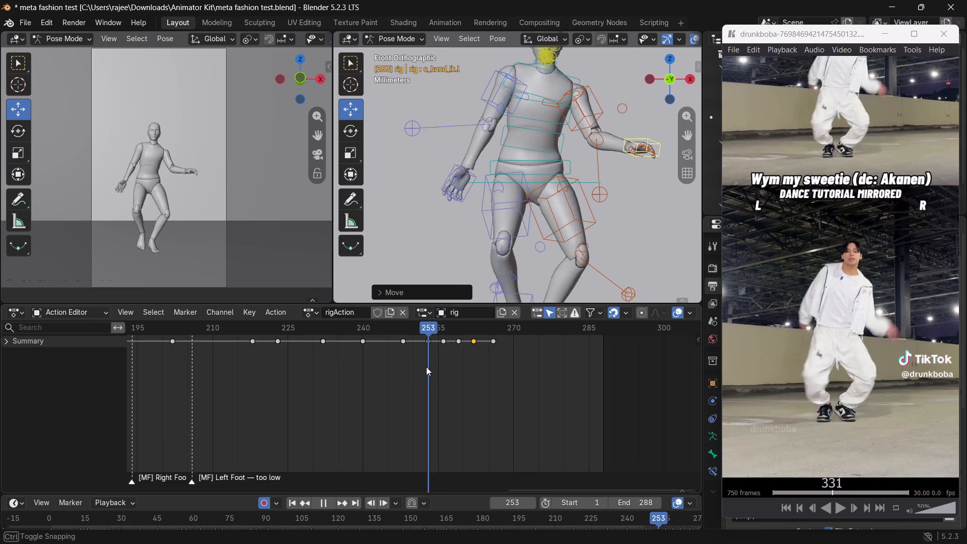
drag(426, 367, 419, 364)
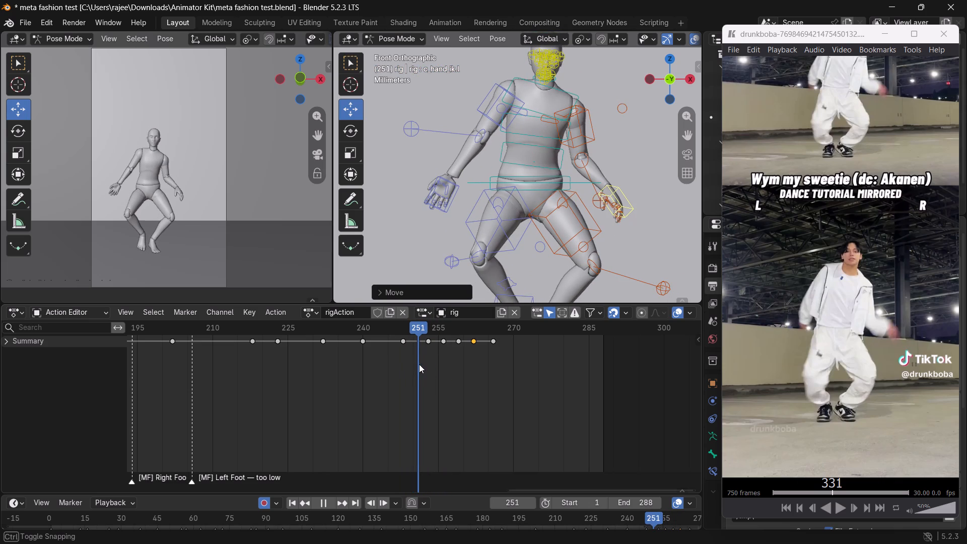
drag(419, 364, 450, 368)
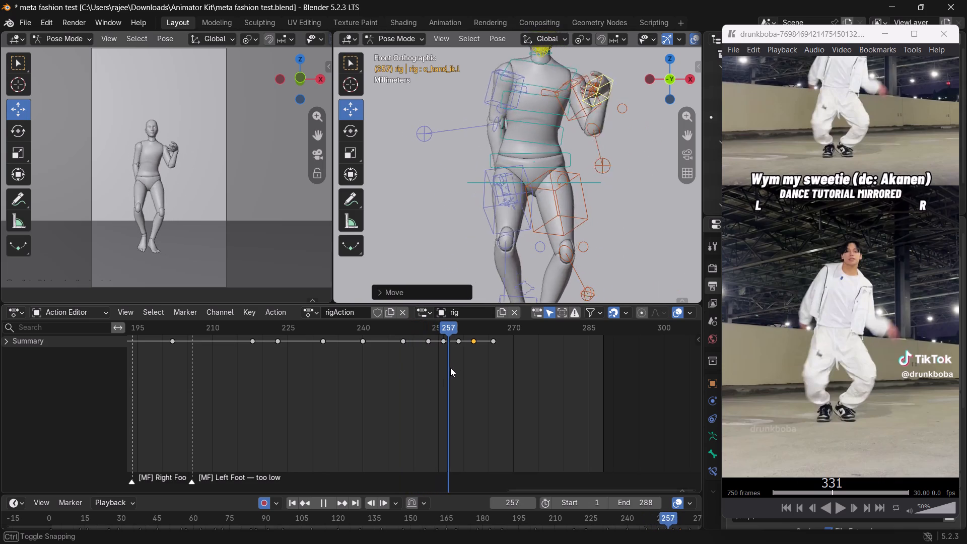
drag(450, 368, 461, 359)
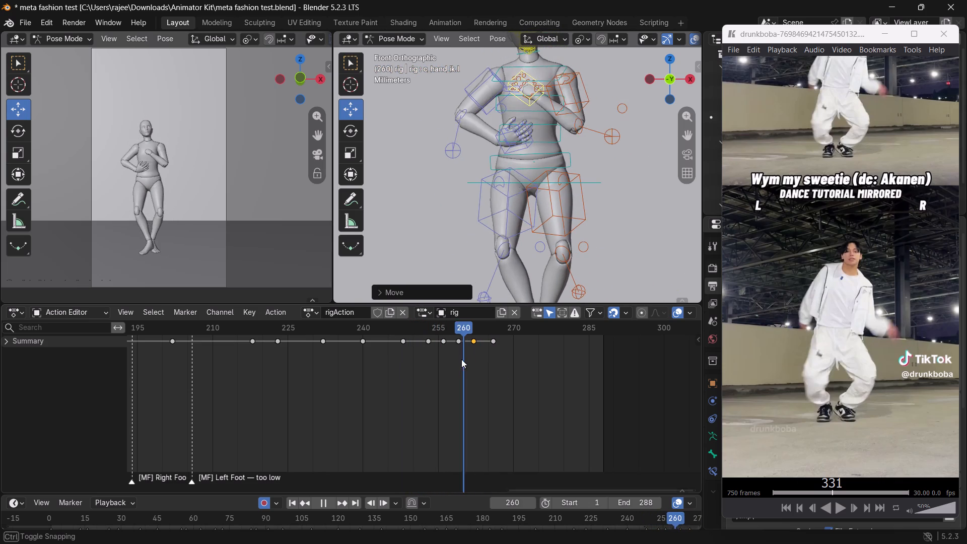
drag(461, 359, 470, 368)
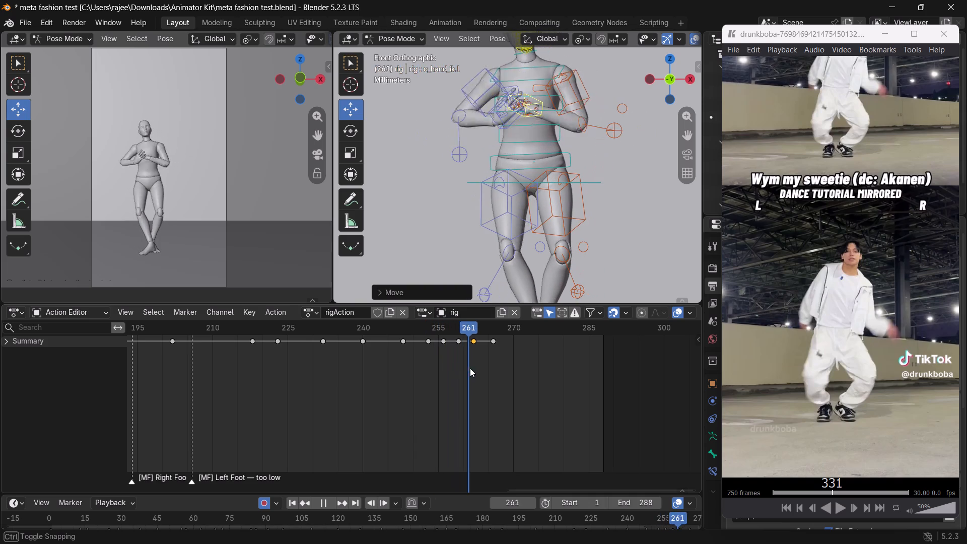
drag(470, 368, 381, 353)
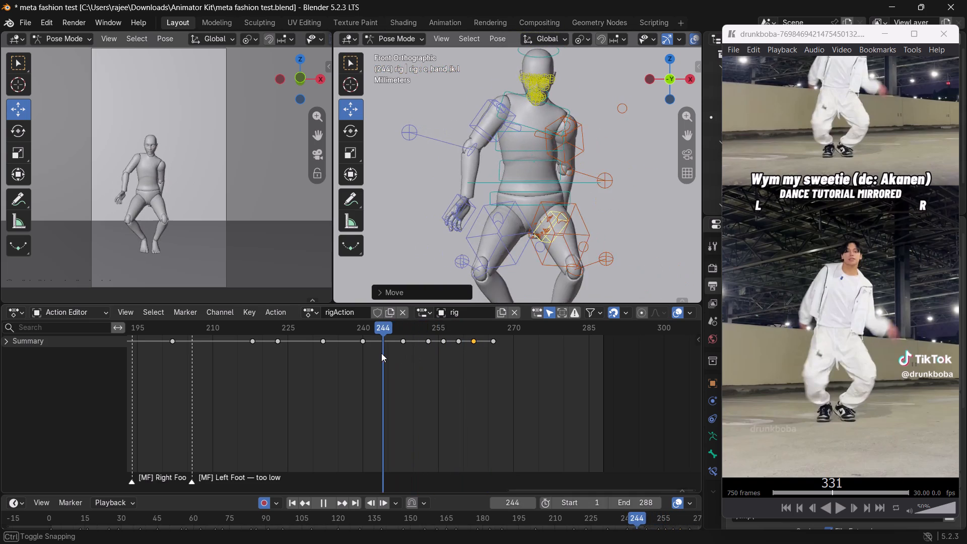
drag(381, 353, 413, 361)
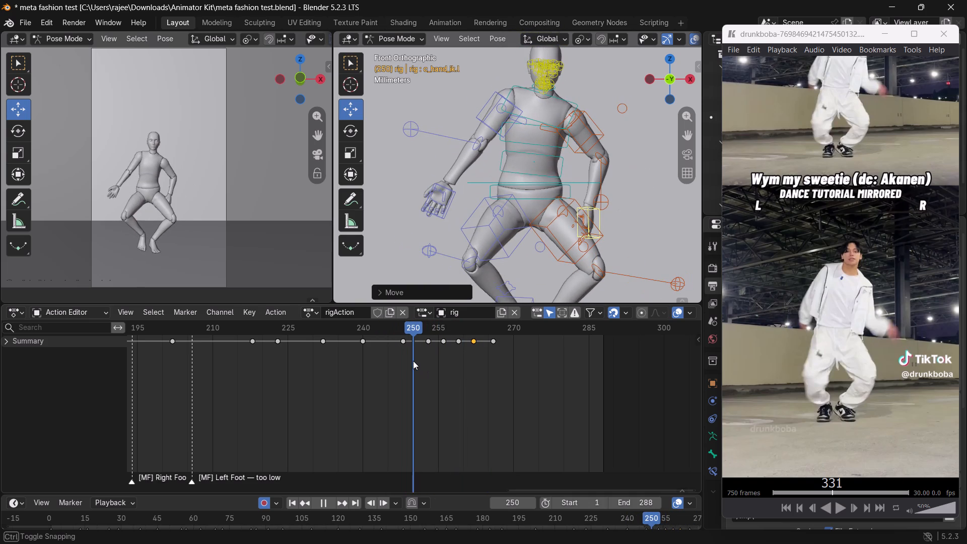
drag(413, 361, 412, 360)
drag(412, 360, 427, 360)
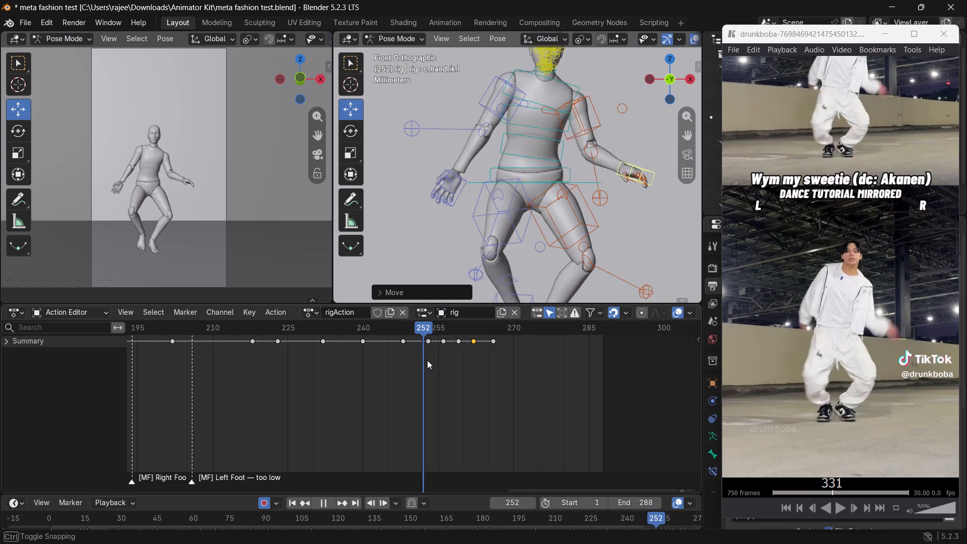
At frame 253, select the left elbow pole control c_arms_pole.l and raise it slightly along global Z.
drag(427, 360, 430, 361)
click(605, 196)
middle_drag(606, 196, 593, 198)
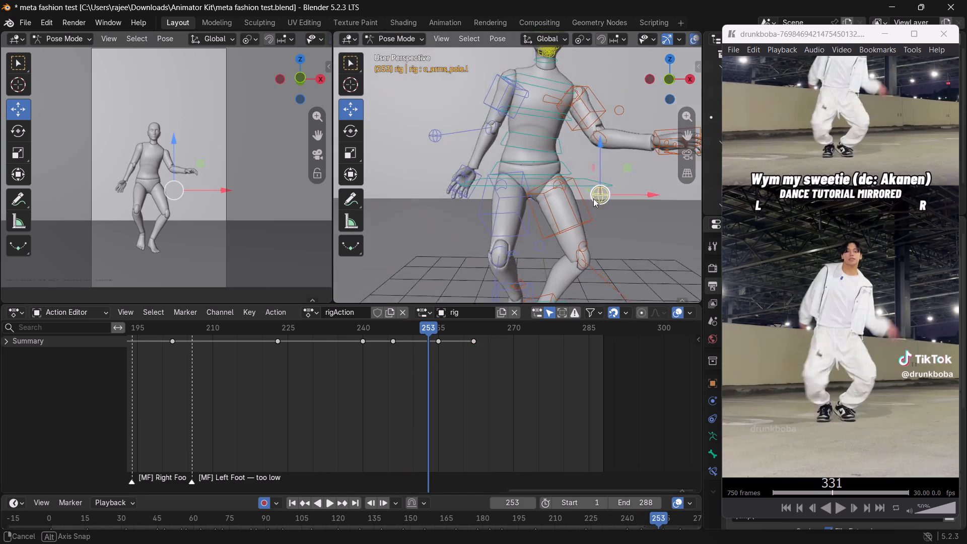
middle_drag(593, 198, 447, 219)
scroll(478, 207, down, 2)
drag(507, 162, 505, 121)
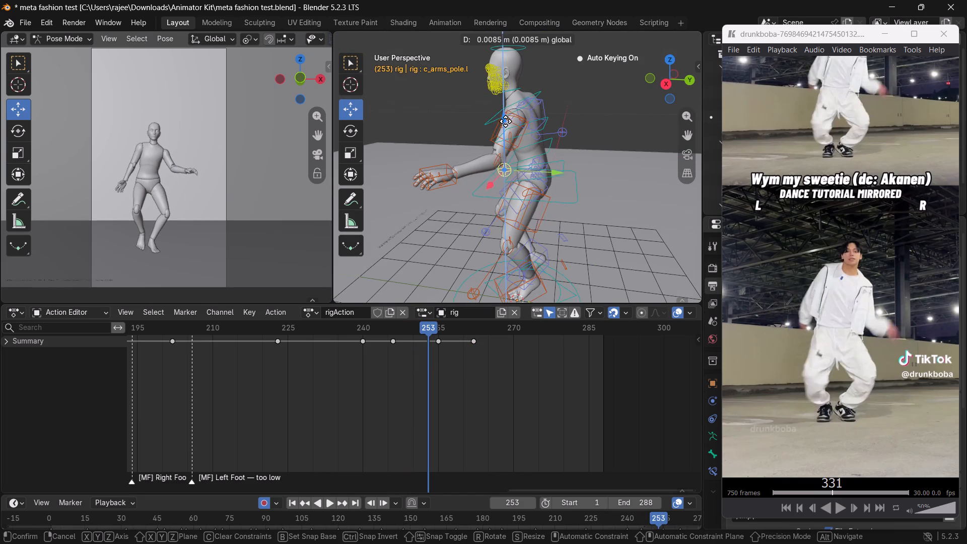
drag(505, 121, 505, 115)
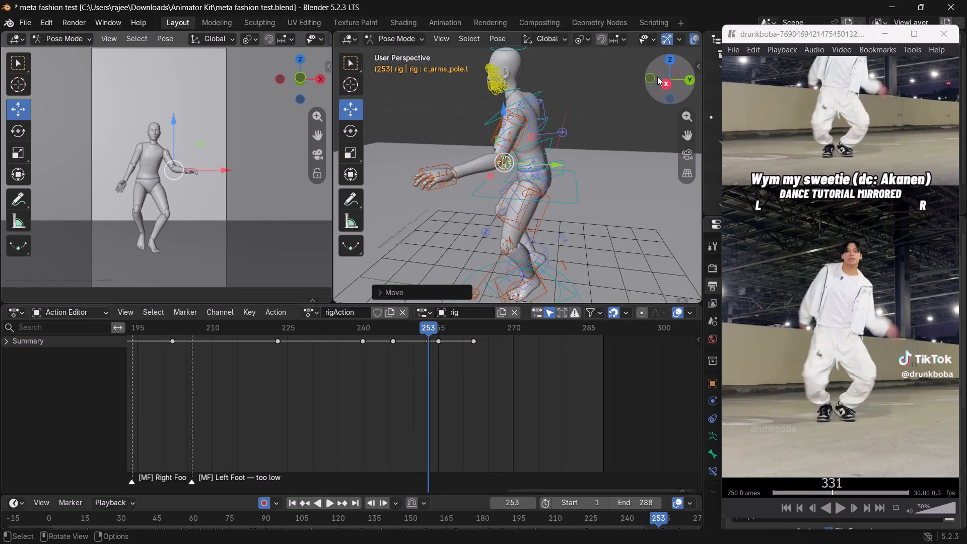
At frame 256, raise the left elbow pole control c_arms_pole.l slightly along global Z.
click(655, 75)
drag(424, 325, 421, 325)
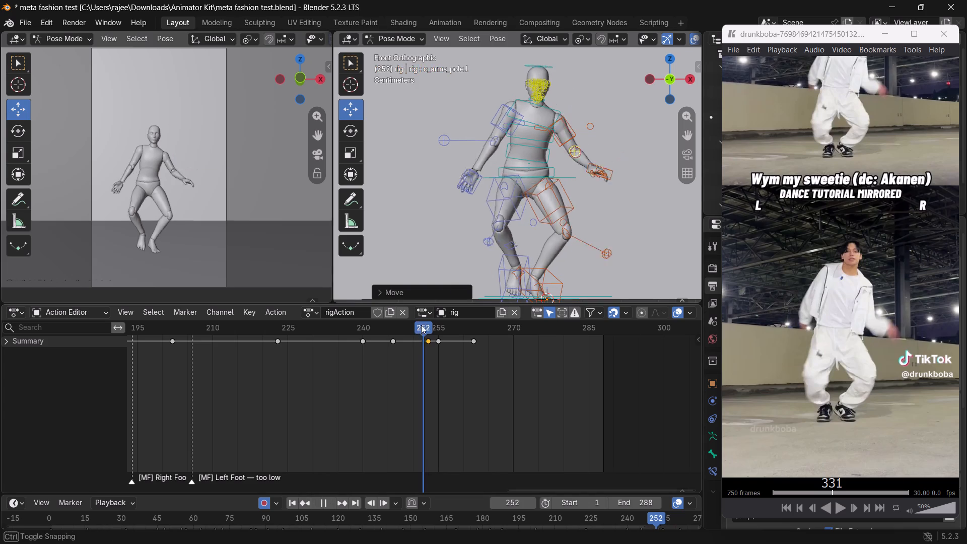
drag(421, 325, 417, 336)
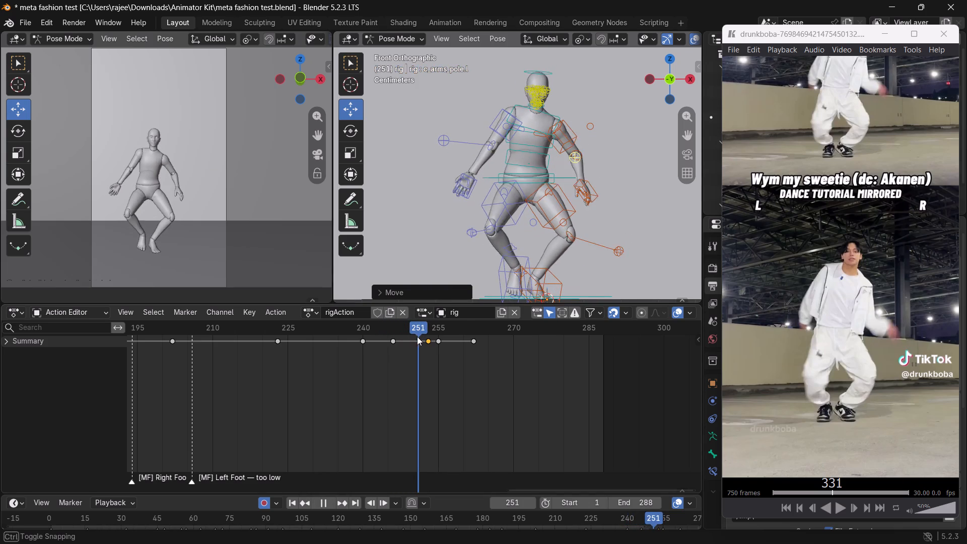
drag(417, 336, 455, 331)
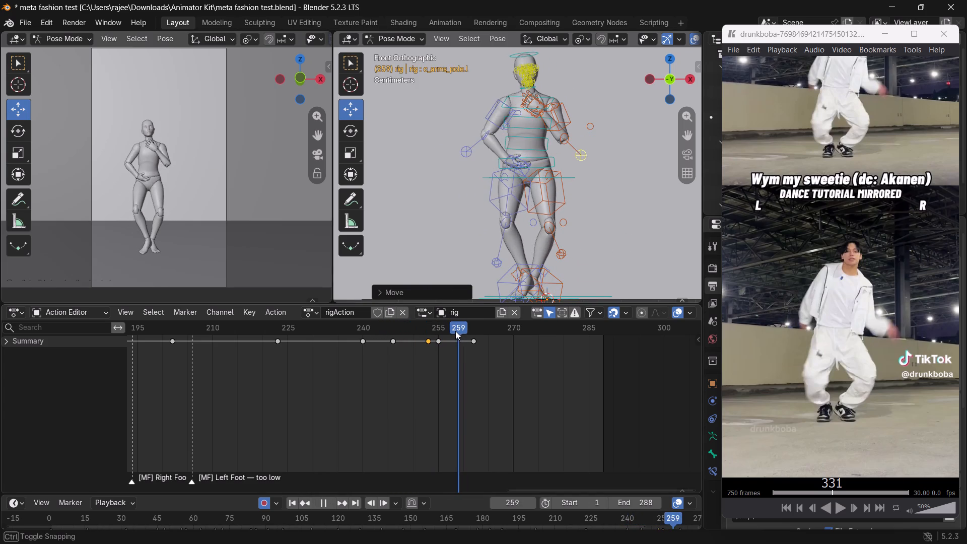
drag(455, 331, 442, 327)
scroll(600, 175, up, 2)
drag(602, 131, 600, 90)
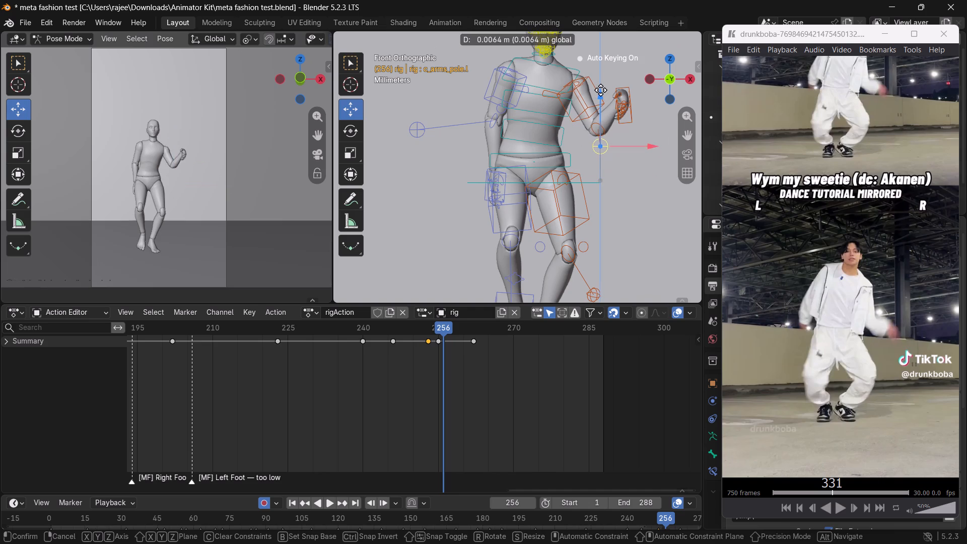
drag(600, 90, 600, 87)
At frame 256, set the transform orientation to Local and rotate c_hand_ik.l so the left hand turns open and tilts outward.
scroll(613, 109, up, 1)
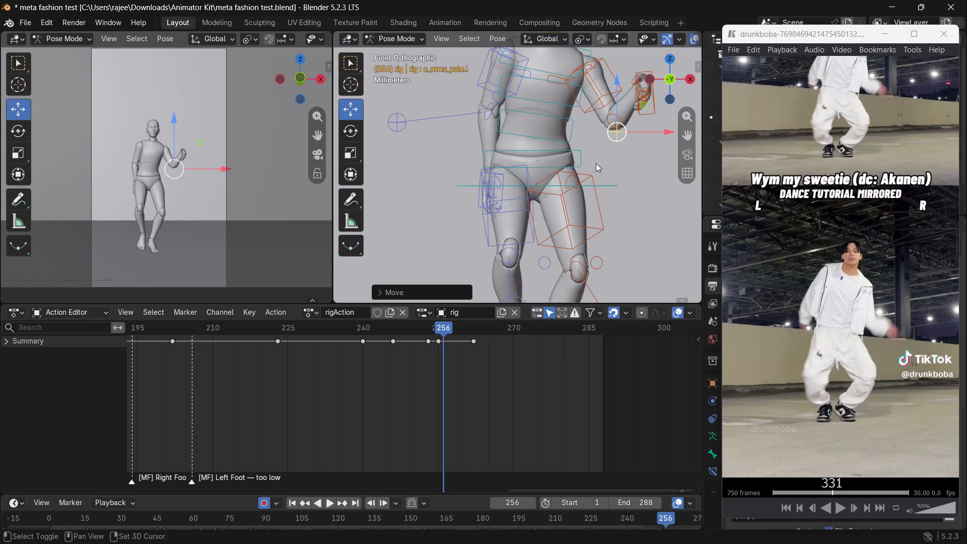
shift+middle_drag(588, 164, 481, 218)
scroll(499, 193, up, 2)
click(554, 110)
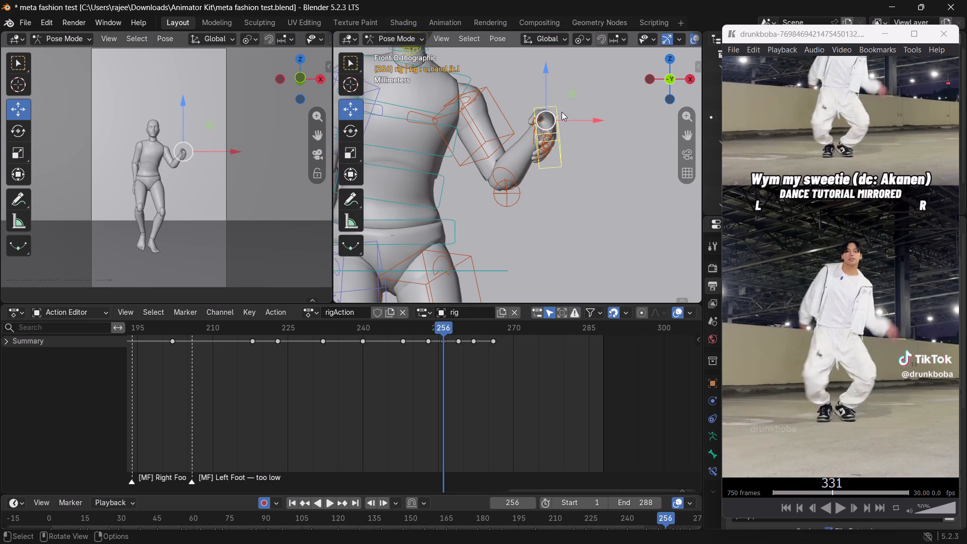
click(553, 37)
click(525, 94)
click(635, 107)
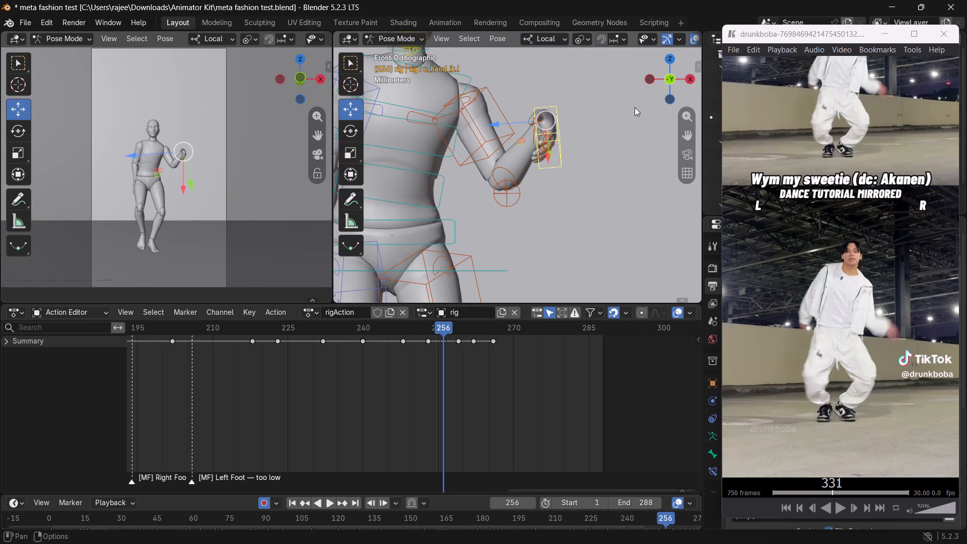
key(w)
key(e)
drag(549, 150, 585, 144)
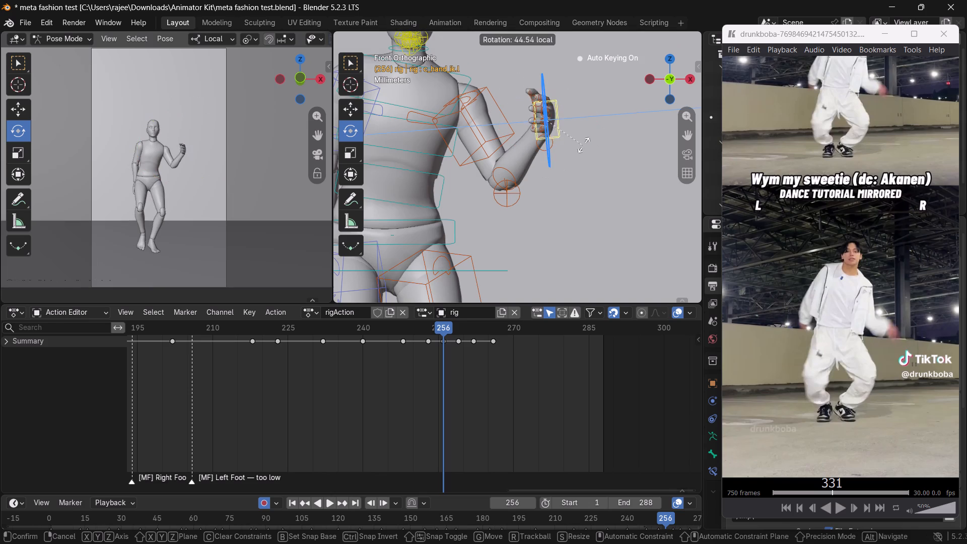
drag(585, 144, 598, 131)
drag(535, 100, 563, 93)
scroll(570, 131, down, 2)
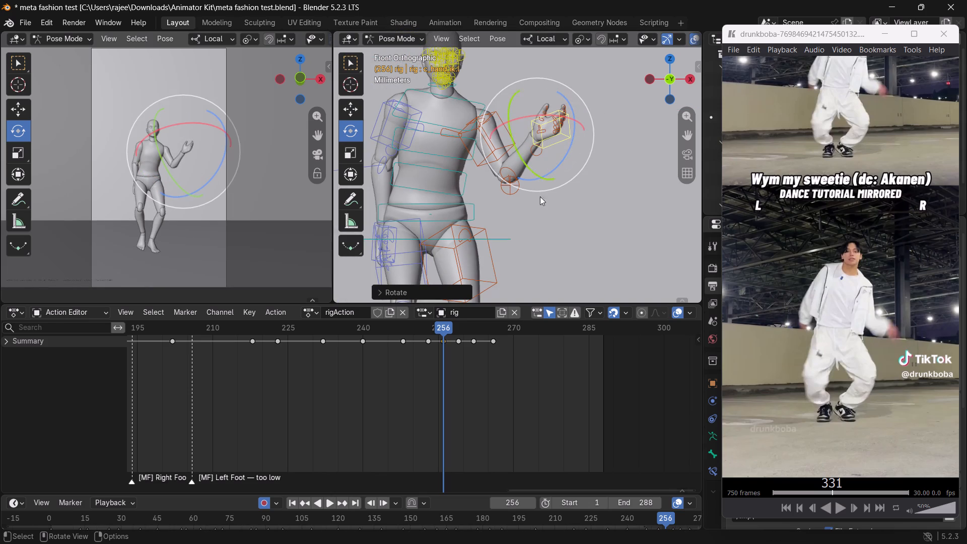
At frame 262, rotate c_hand_ik.l about its local Z axis so the edge-on left hand turns its flat side toward the front.
drag(443, 330, 453, 333)
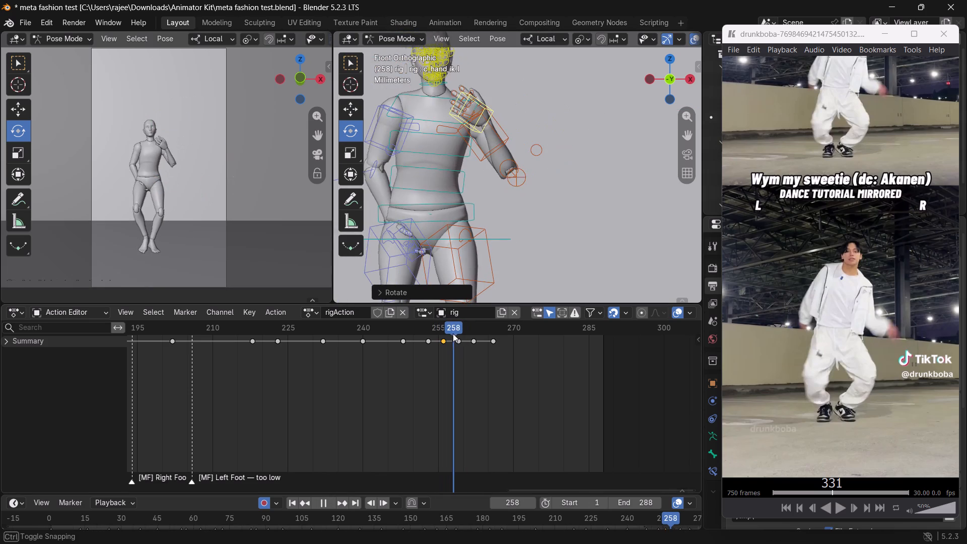
drag(453, 333, 463, 344)
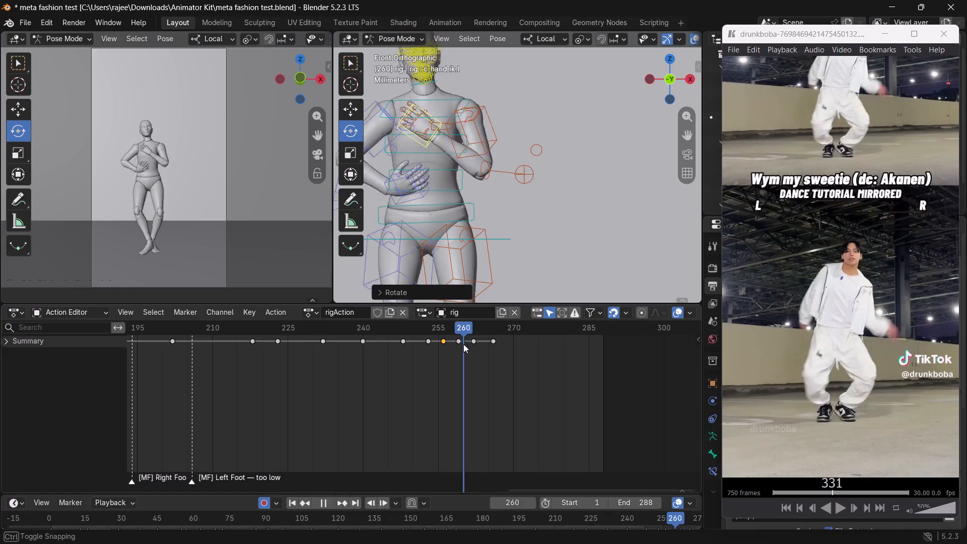
drag(463, 344, 475, 348)
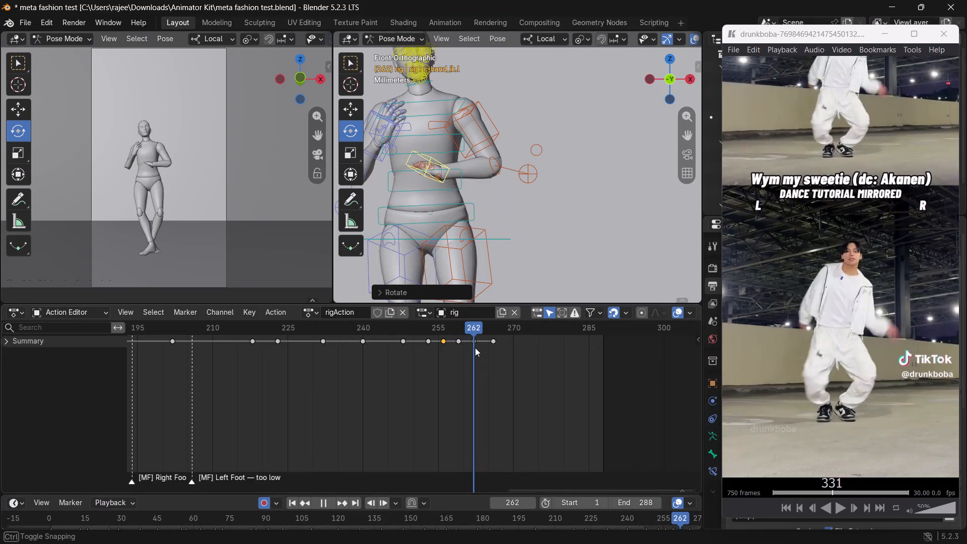
drag(475, 348, 472, 346)
scroll(439, 233, up, 2)
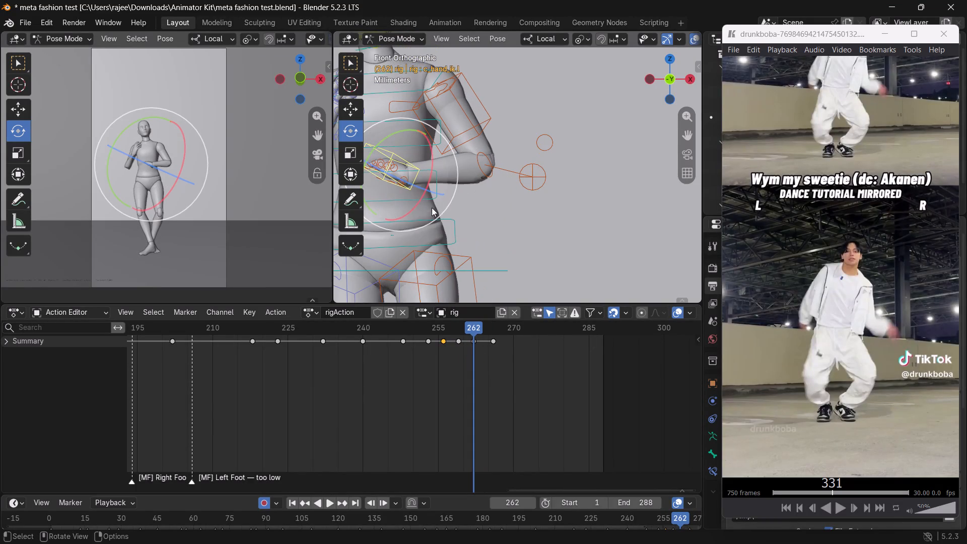
shift+middle_drag(496, 201, 600, 155)
scroll(524, 117, up, 3)
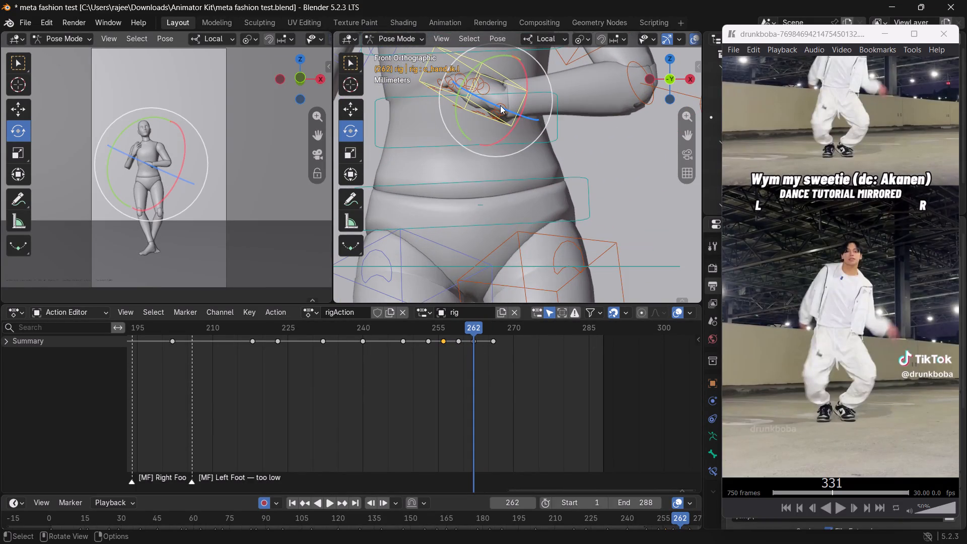
shift+middle_drag(507, 121, 523, 177)
scroll(537, 150, down, 1)
middle_drag(537, 150, 593, 174)
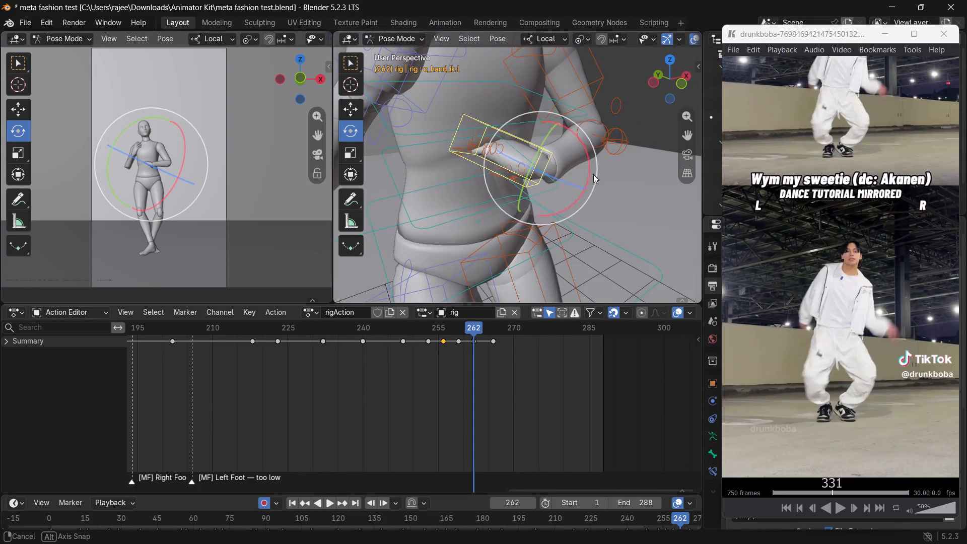
middle_drag(593, 174, 594, 176)
drag(549, 173, 602, 198)
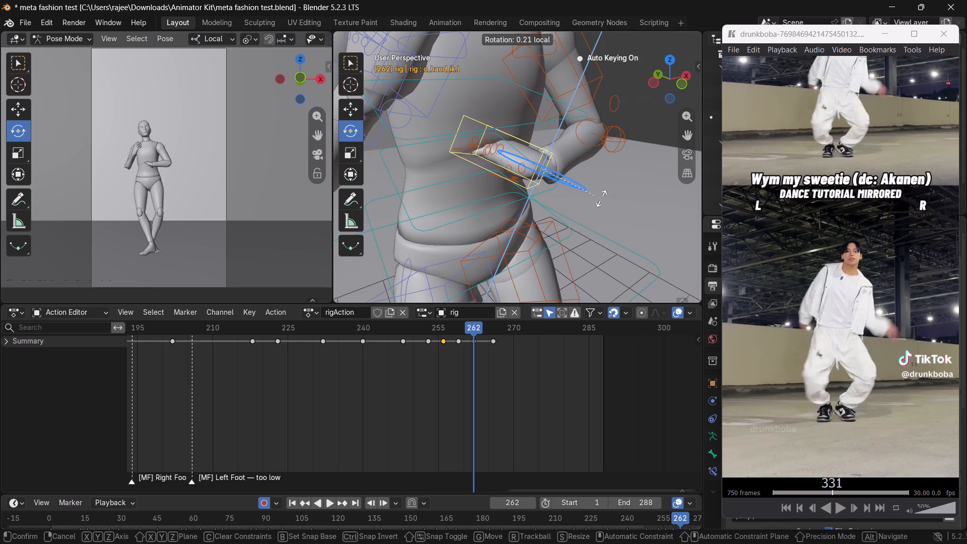
drag(602, 198, 581, 116)
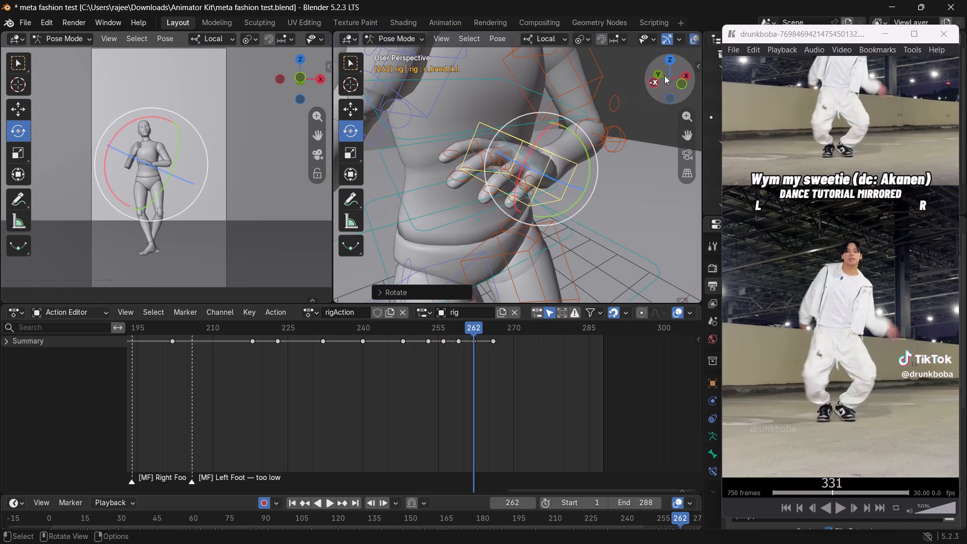
Scrub between frames 260 and 266 and examine the left hand's downward swing from the front and at an angle.
click(678, 79)
drag(475, 329, 476, 330)
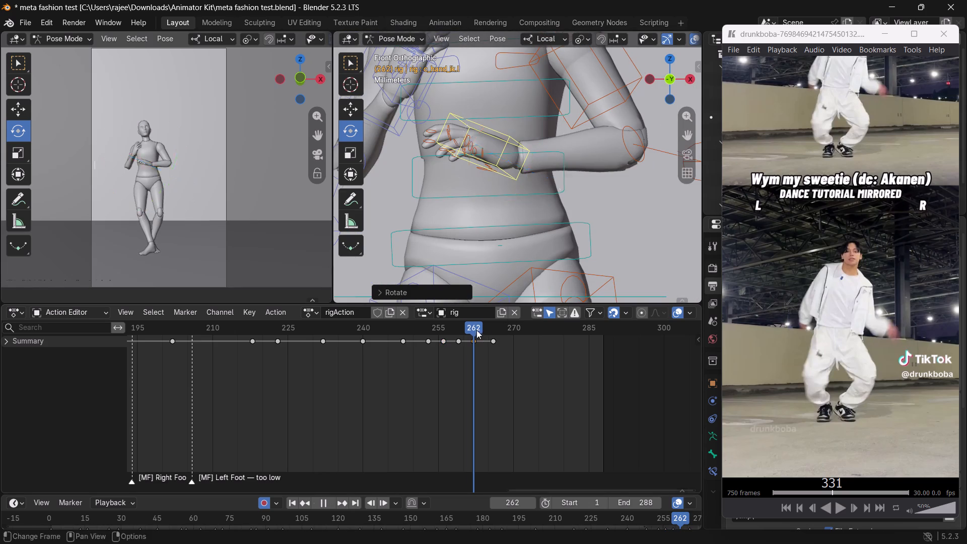
drag(476, 330, 494, 338)
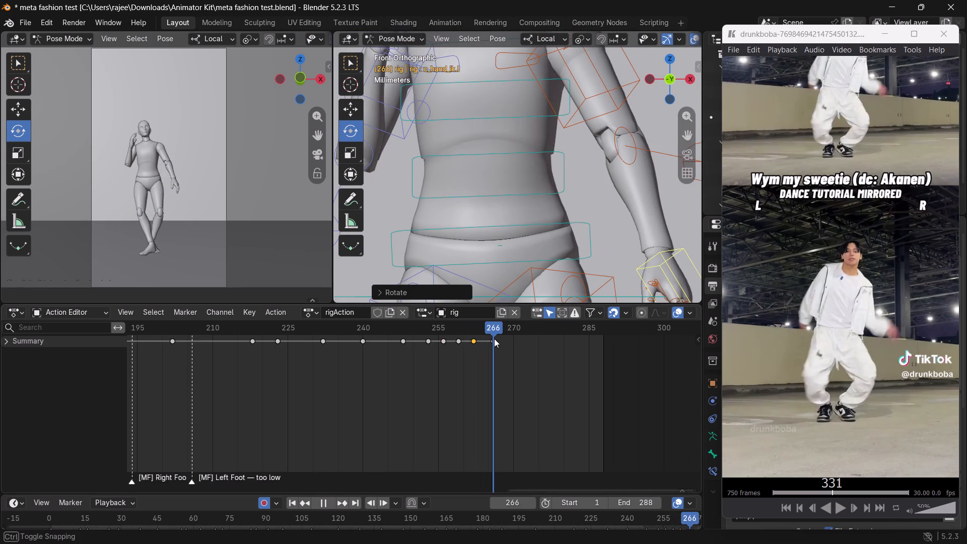
drag(494, 338, 482, 337)
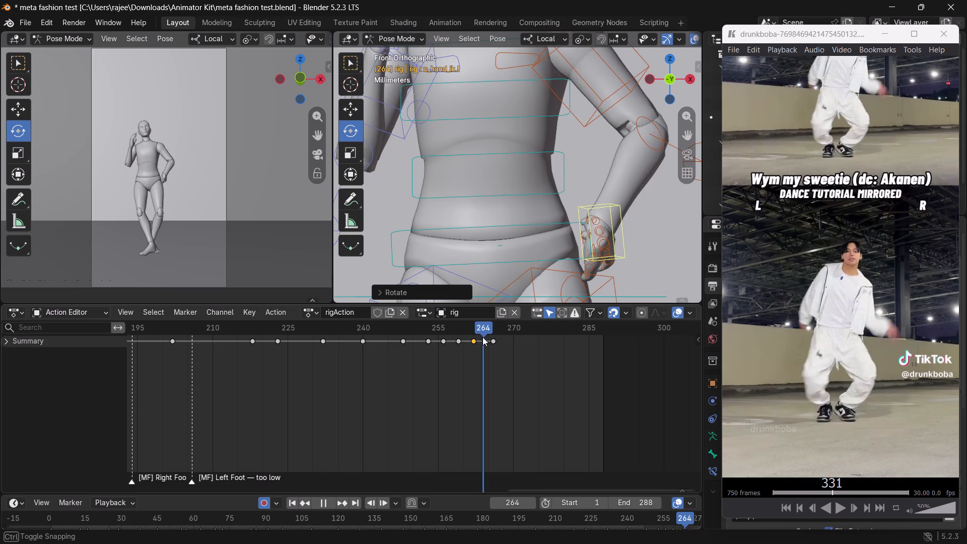
drag(482, 337, 493, 343)
scroll(523, 233, down, 2)
shift+middle_drag(496, 262, 466, 191)
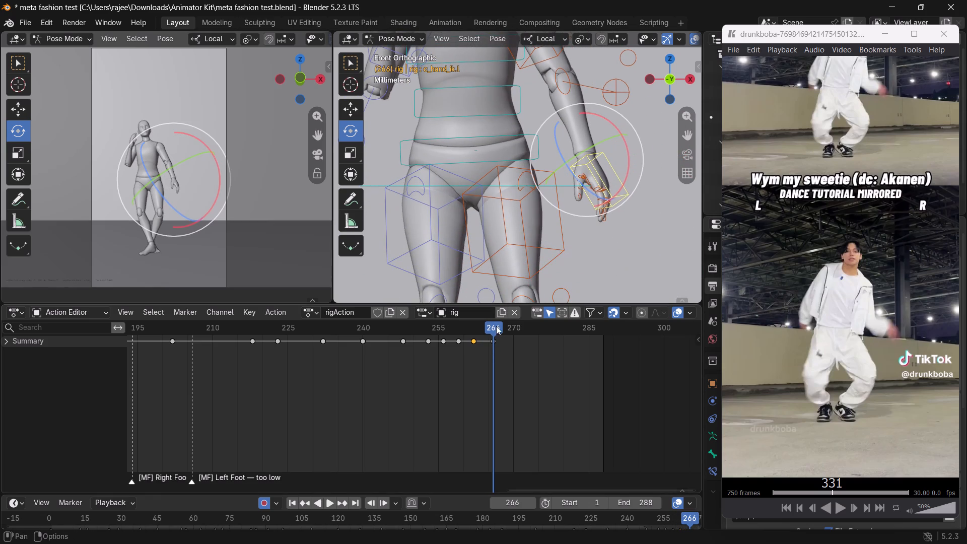
drag(496, 330, 472, 328)
drag(473, 329, 477, 331)
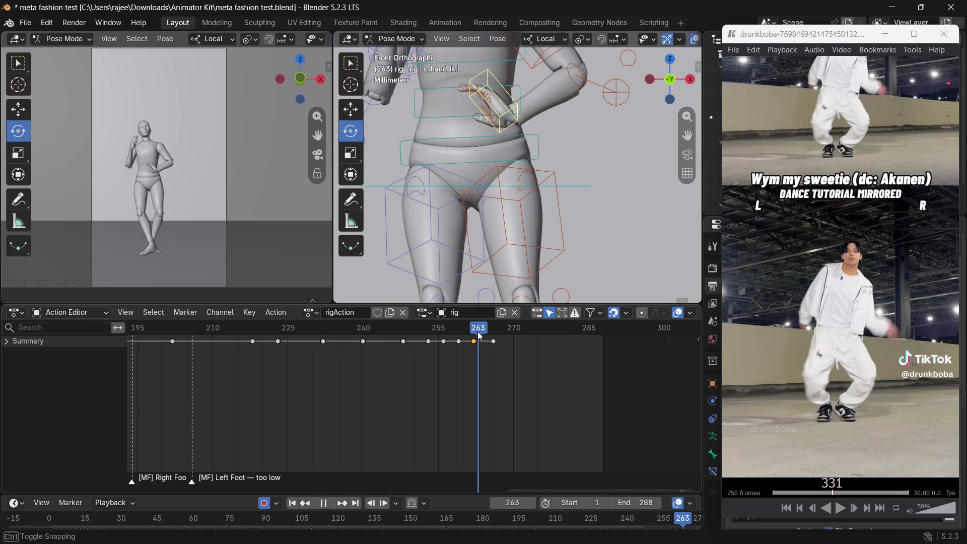
drag(477, 331, 481, 333)
scroll(537, 218, up, 3)
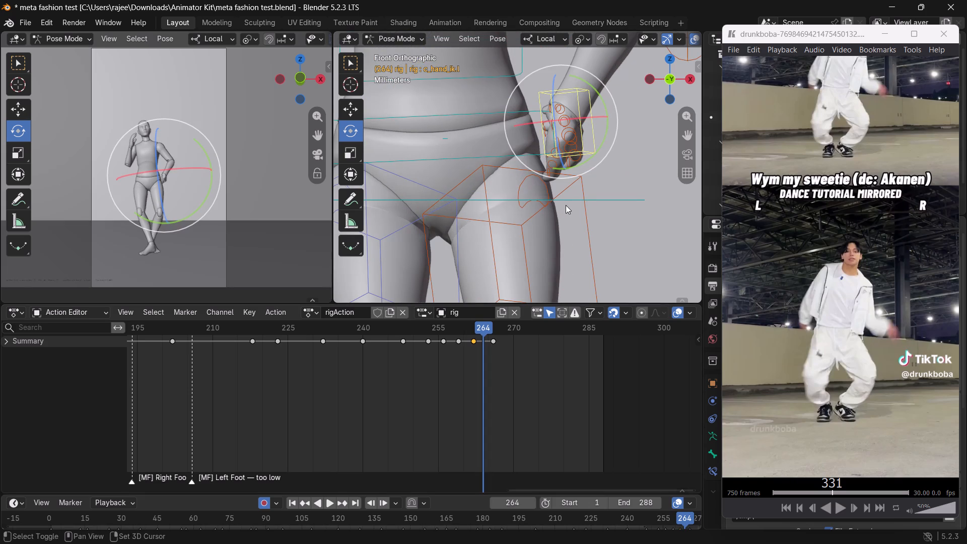
shift+middle_drag(566, 205, 561, 205)
middle_drag(578, 180, 508, 217)
scroll(509, 217, up, 1)
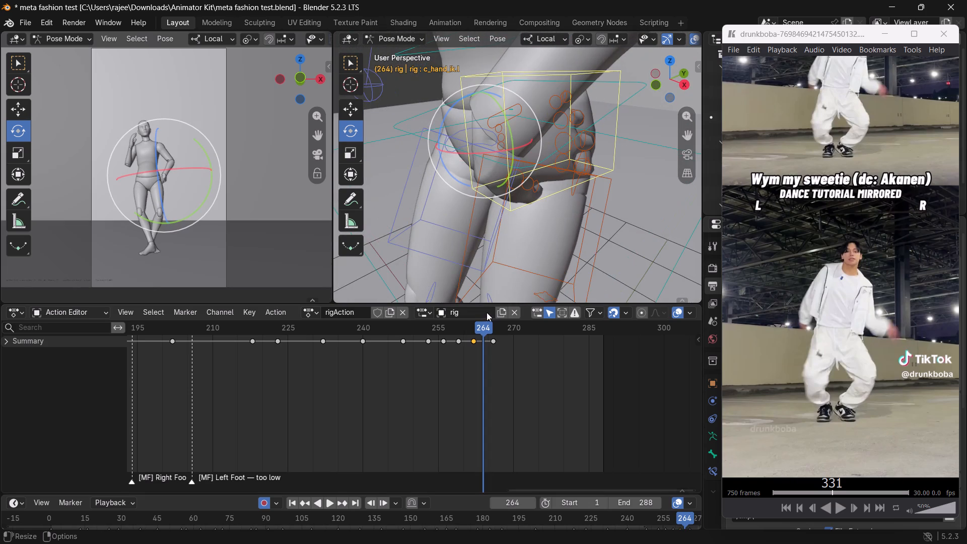
drag(483, 325, 463, 323)
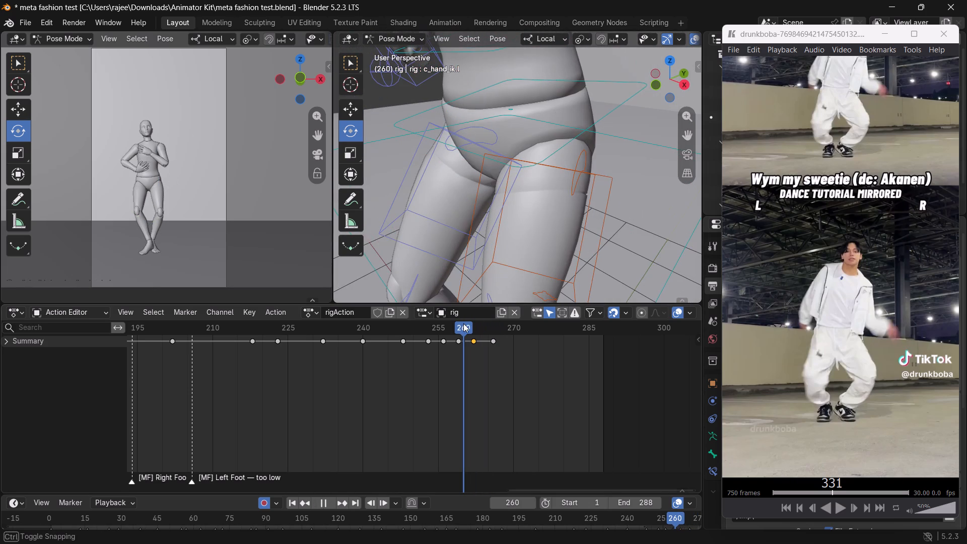
drag(463, 323, 478, 332)
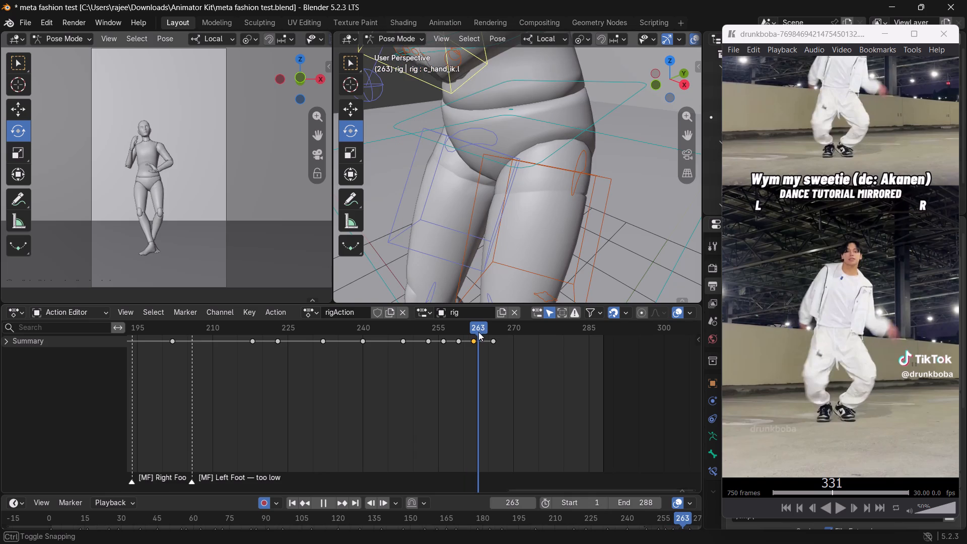
drag(478, 332, 490, 338)
scroll(534, 226, down, 3)
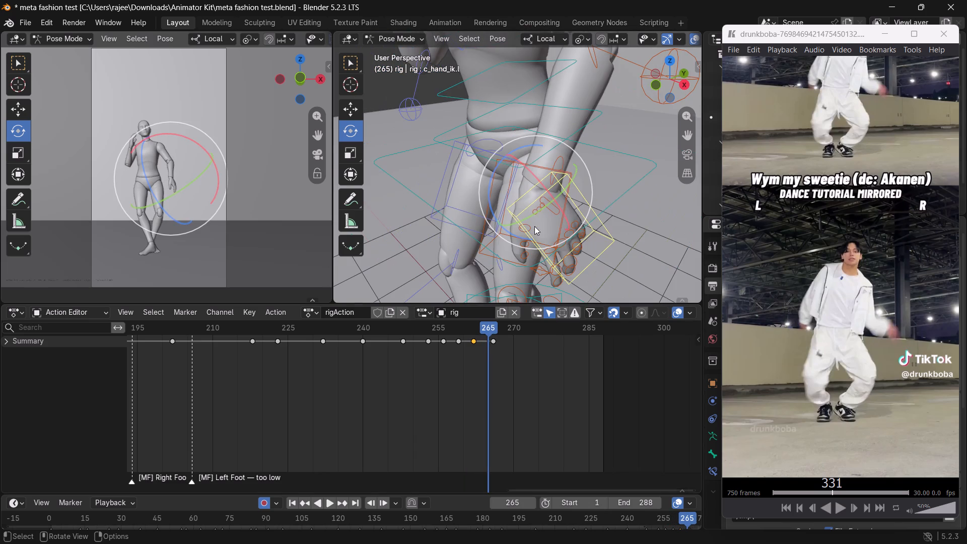
Delete the c_hand_ik.l keyframe at frame 266.
click(601, 230)
click(613, 231)
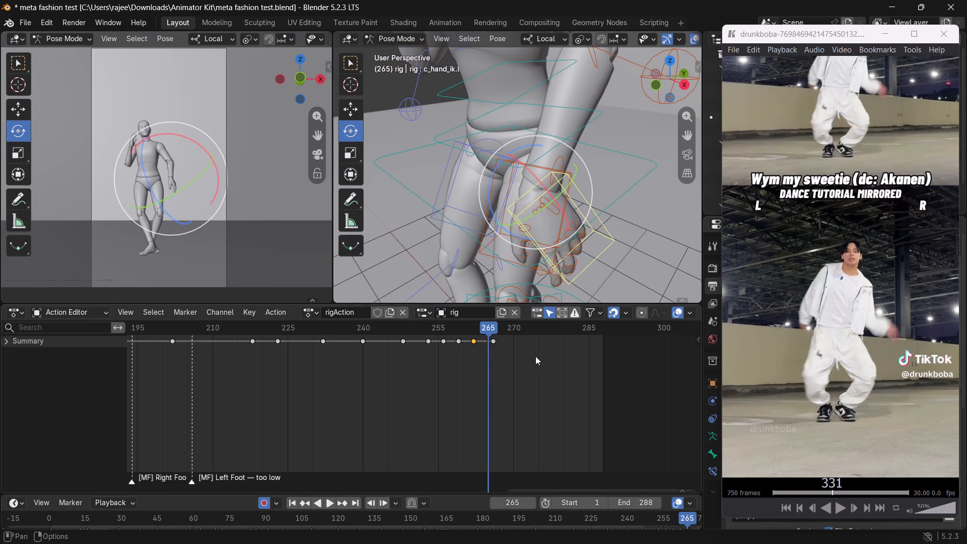
drag(532, 372, 489, 320)
key(Delete)
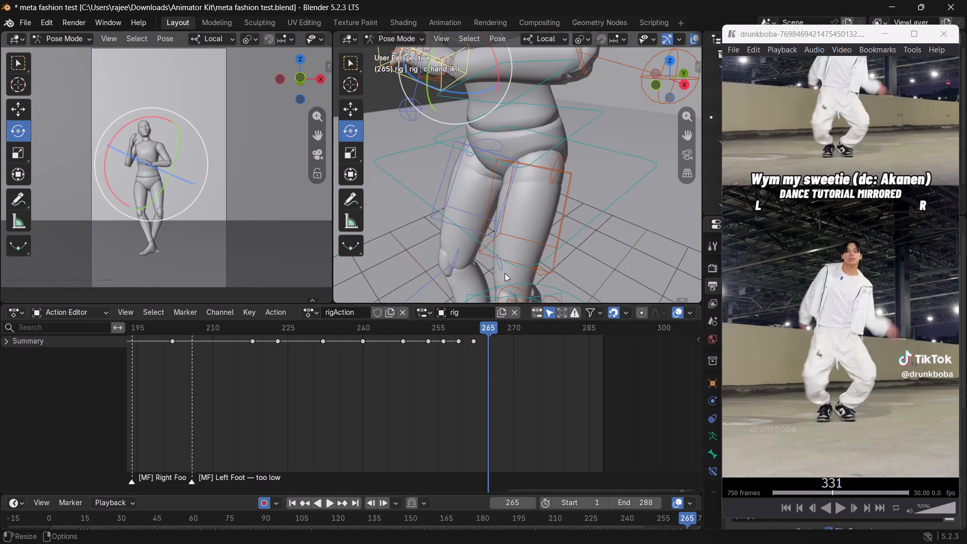
At frame 265, set the transform orientation to Global and move c_hand_ik.l down and outward beside the left hip.
click(659, 89)
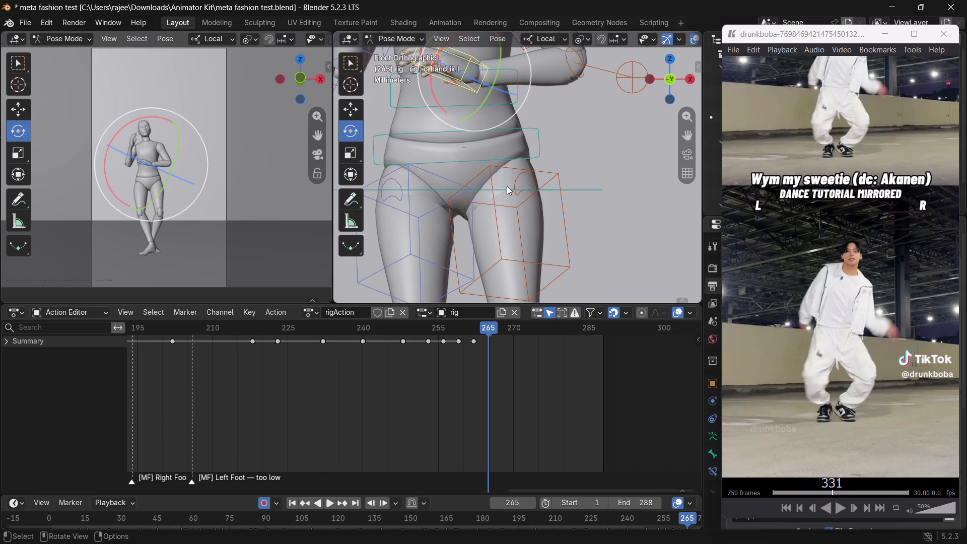
scroll(503, 184, down, 3)
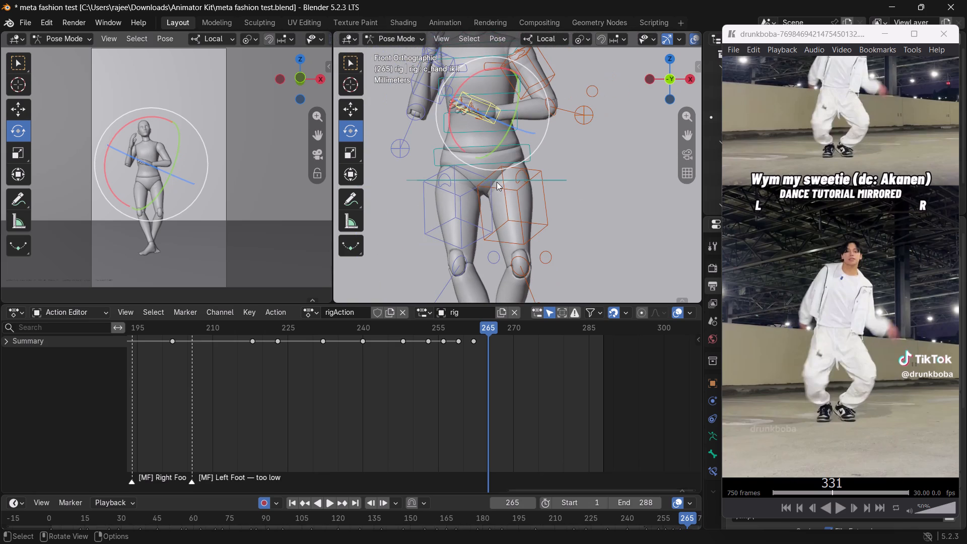
key(w)
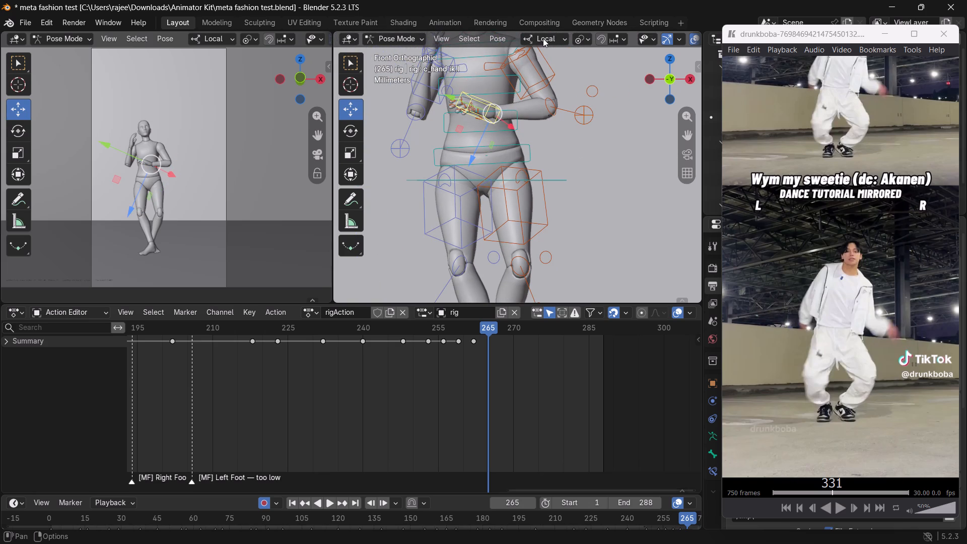
click(543, 38)
double_click(531, 71)
click(615, 142)
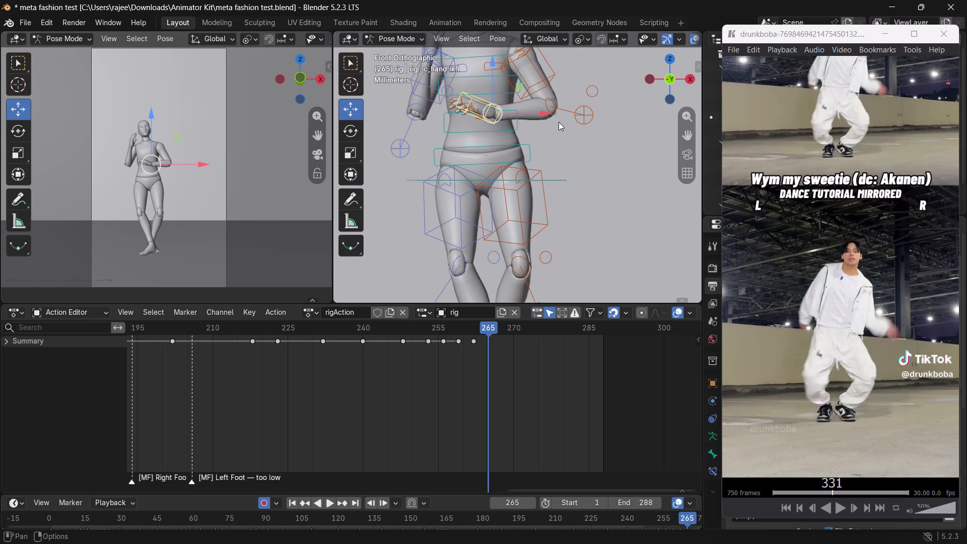
drag(521, 87, 572, 141)
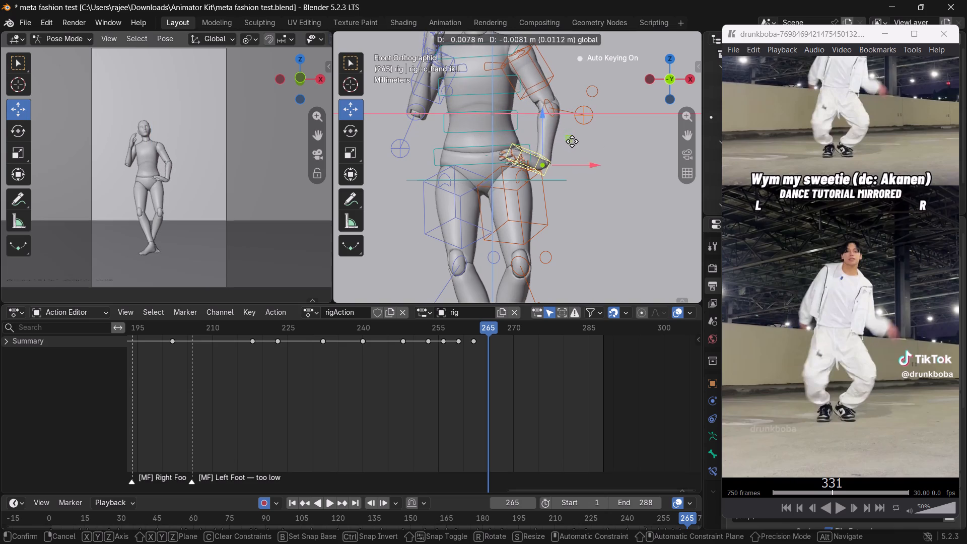
drag(572, 141, 589, 138)
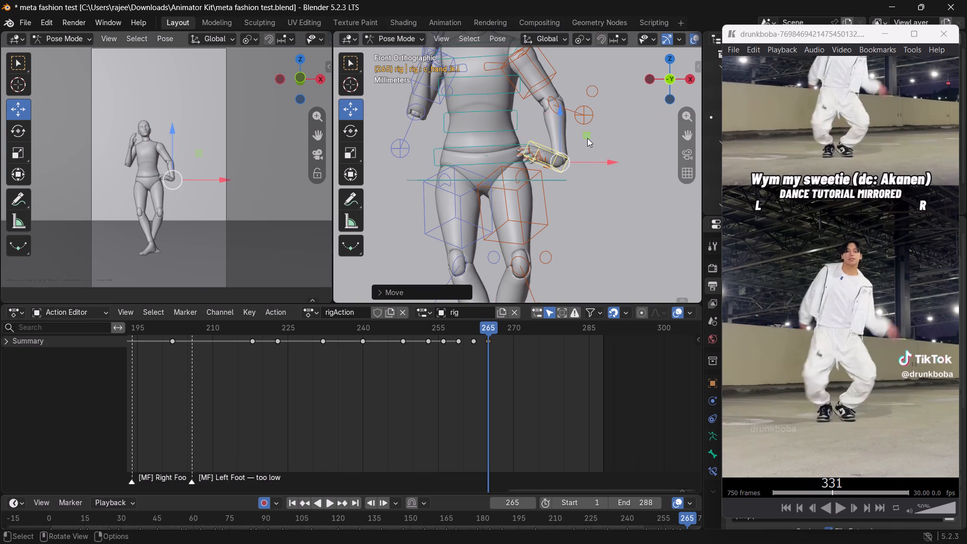
At frame 265, set the orientation to Local and rotate c_hand_ik.l so the left hand hangs with its fingers pointing straight down.
key(e)
click(551, 35)
click(535, 93)
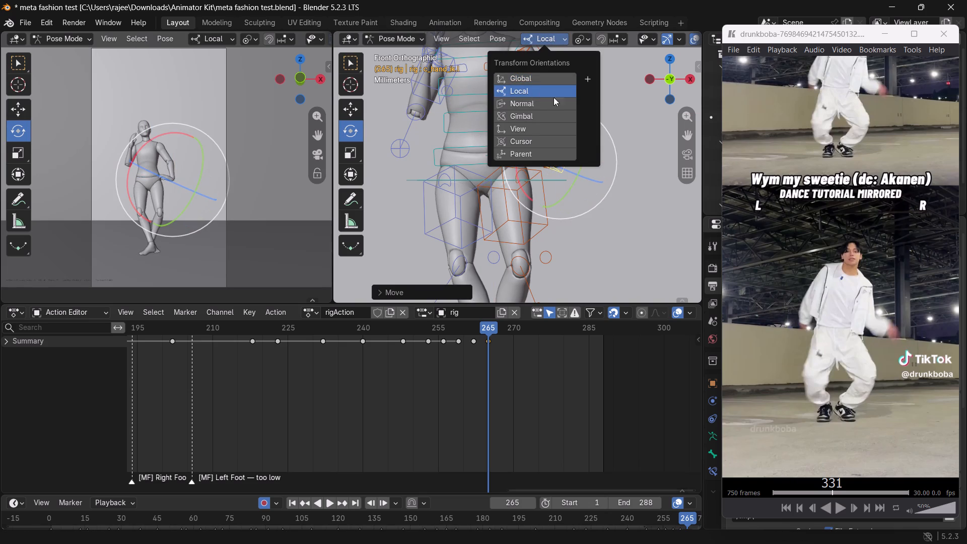
key(w)
click(609, 111)
drag(528, 131, 526, 135)
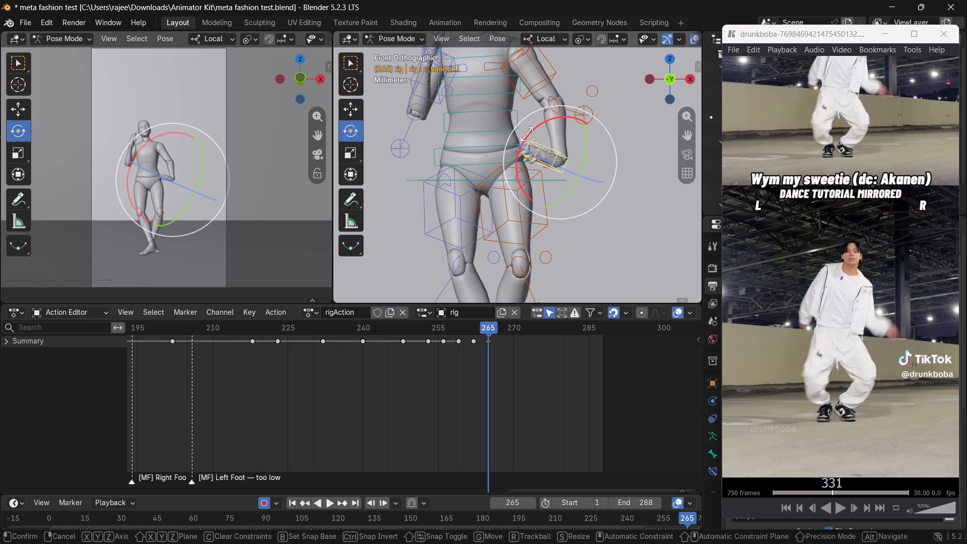
drag(526, 135, 516, 181)
drag(591, 157, 600, 146)
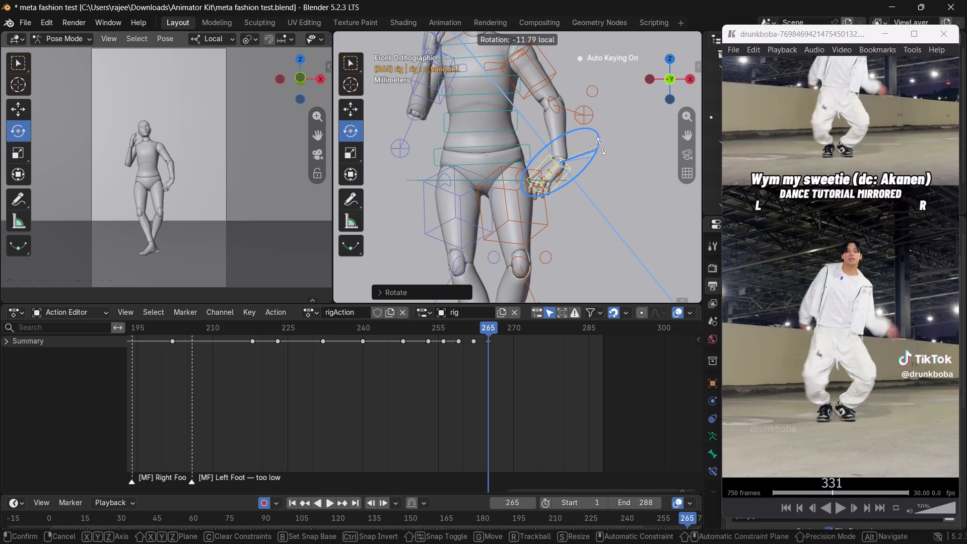
drag(600, 146, 633, 89)
drag(532, 129, 532, 173)
key(ctrl+z)
drag(531, 143, 531, 147)
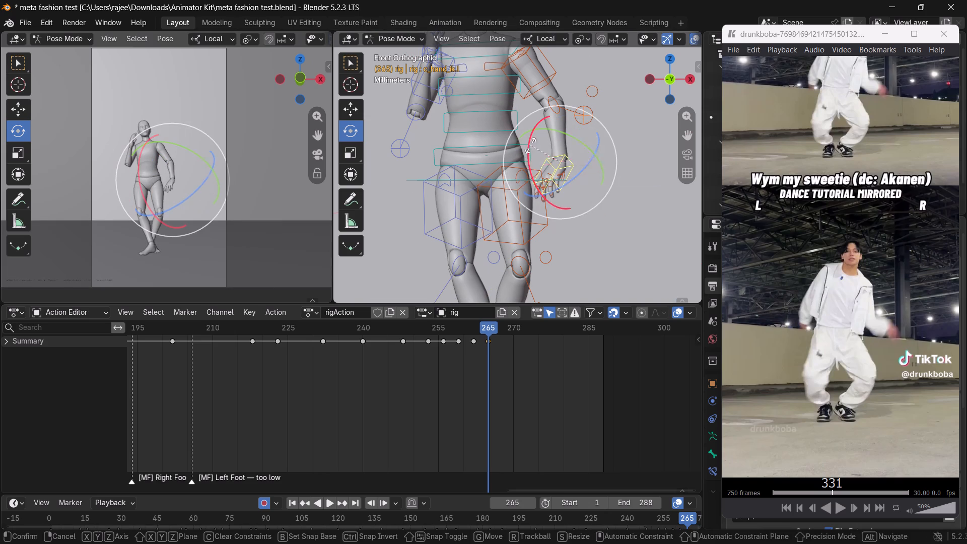
drag(531, 147, 527, 164)
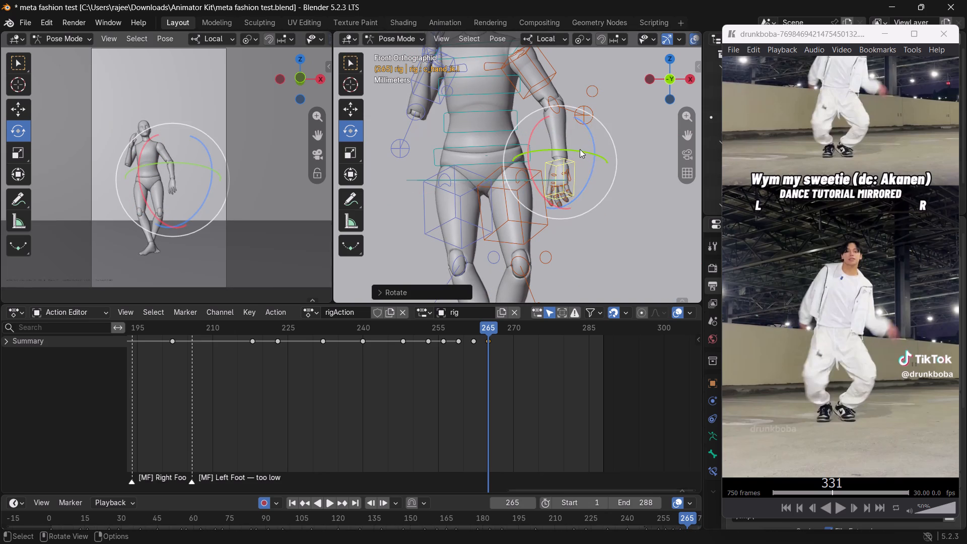
drag(580, 149, 613, 154)
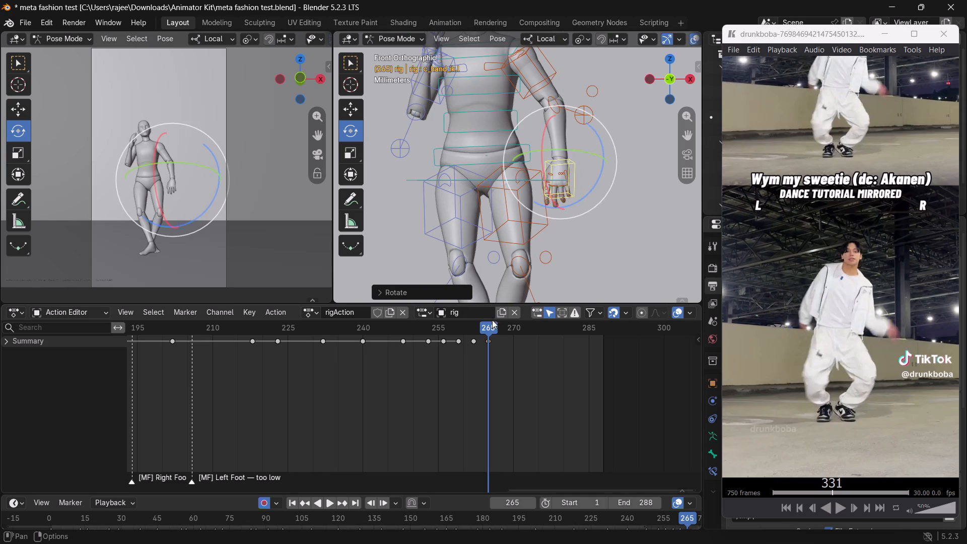
Scrub and play the animation from about frame 246 to 267 to review the left arm swing's motion.
drag(489, 327, 465, 338)
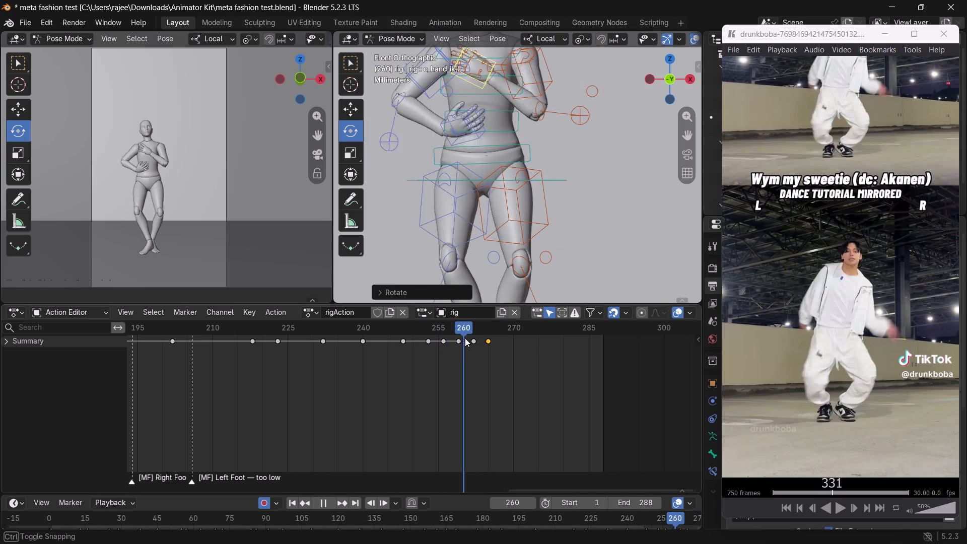
drag(465, 338, 474, 339)
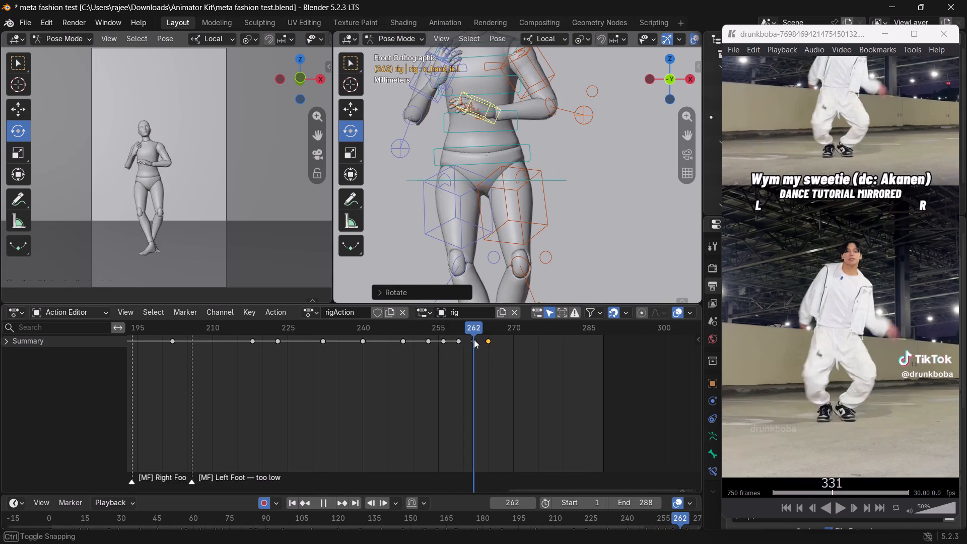
drag(474, 339, 490, 346)
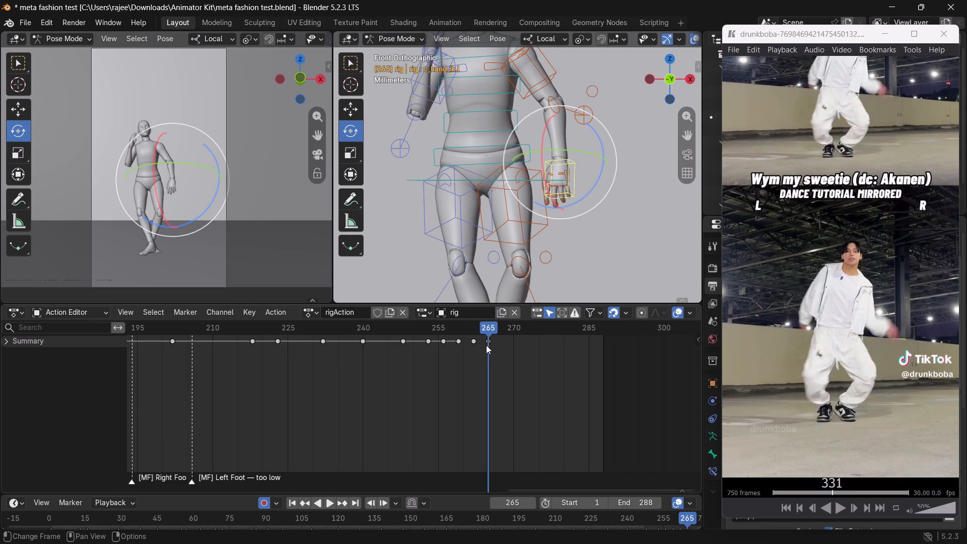
drag(488, 327, 419, 336)
key(space)
key(space)
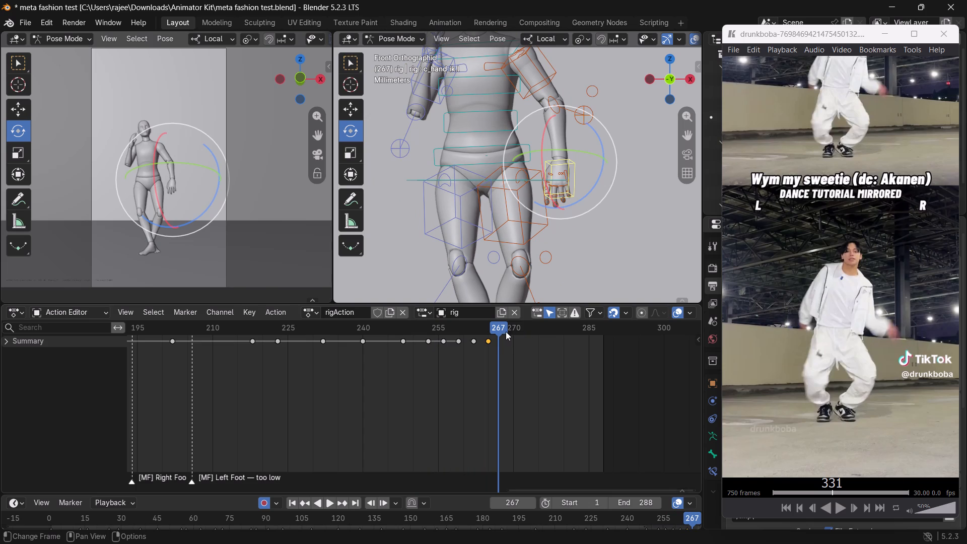
drag(498, 330, 344, 297)
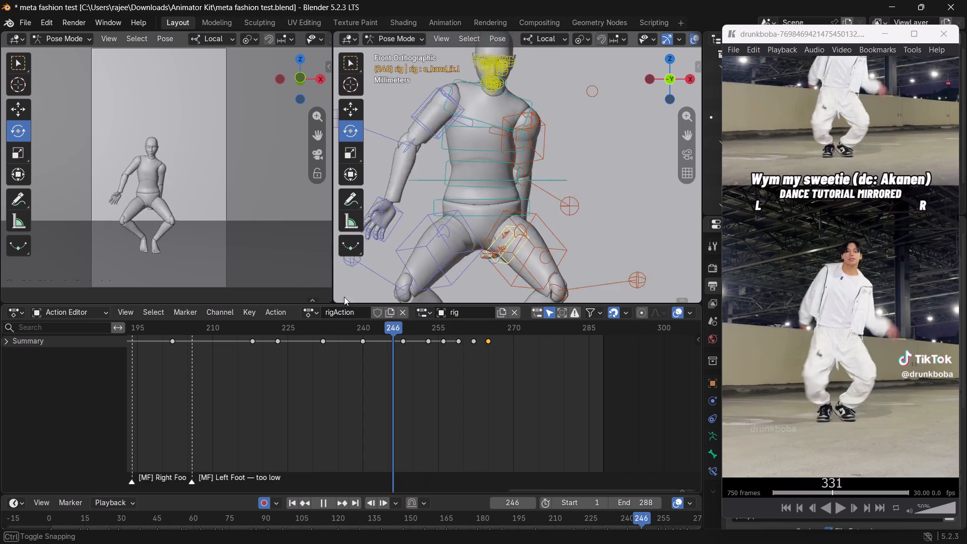
drag(344, 297, 291, 282)
key(space)
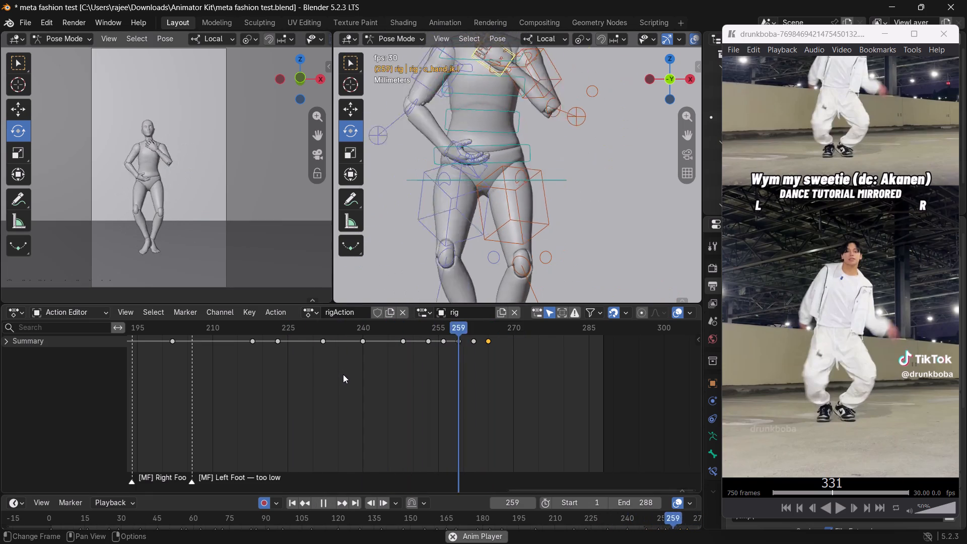
key(space)
drag(544, 330, 445, 325)
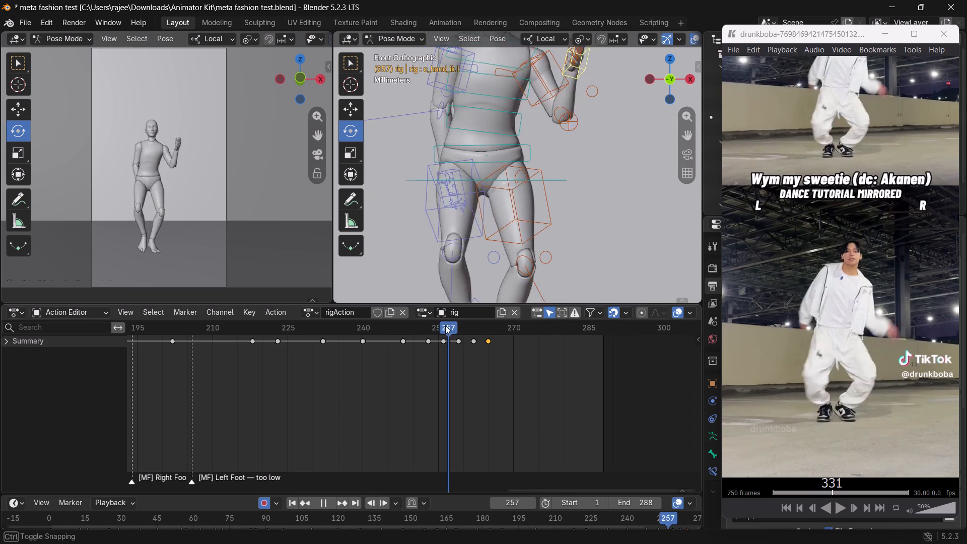
drag(445, 325, 453, 342)
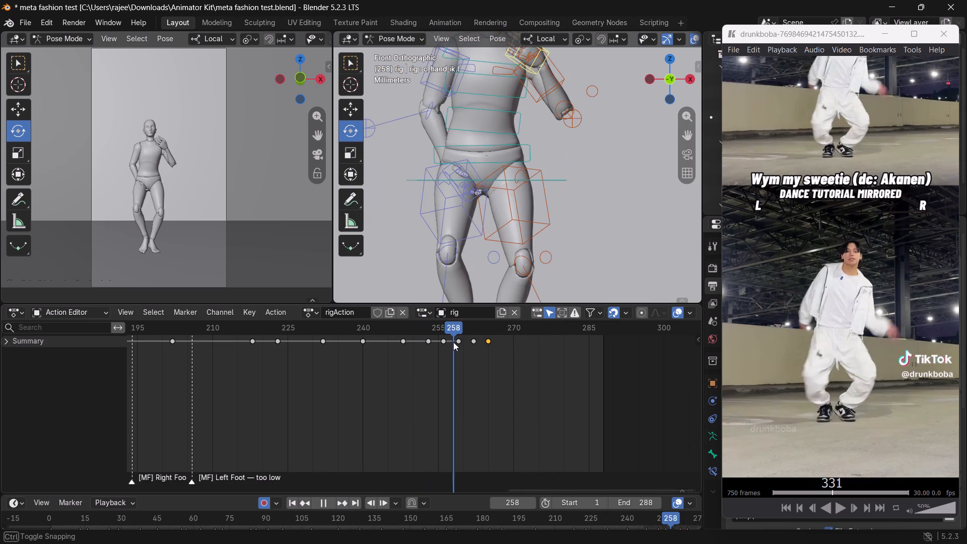
drag(453, 342, 426, 329)
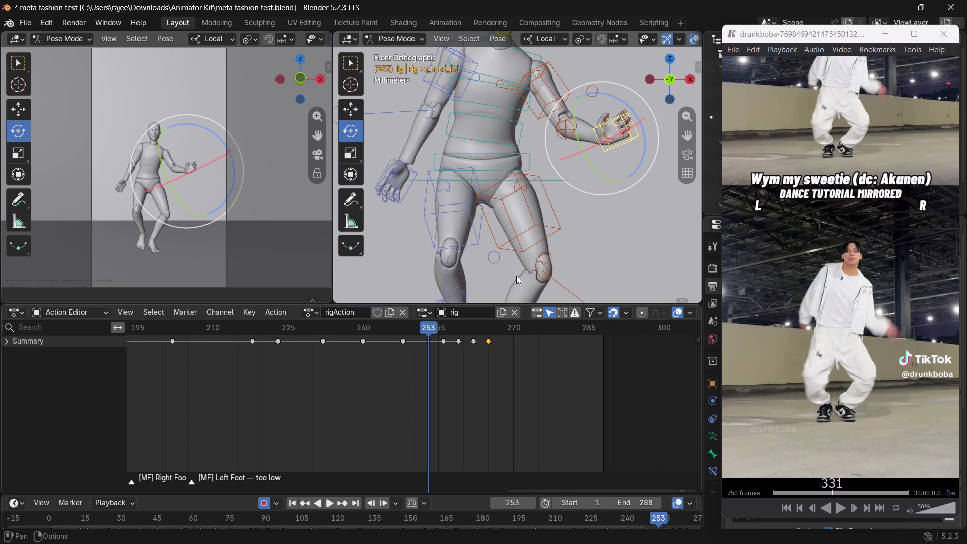
Select all the rig's bones and shift every keyframe from frame 255 onward one frame later, starting at frame 256.
key(a)
scroll(476, 368, up, 7)
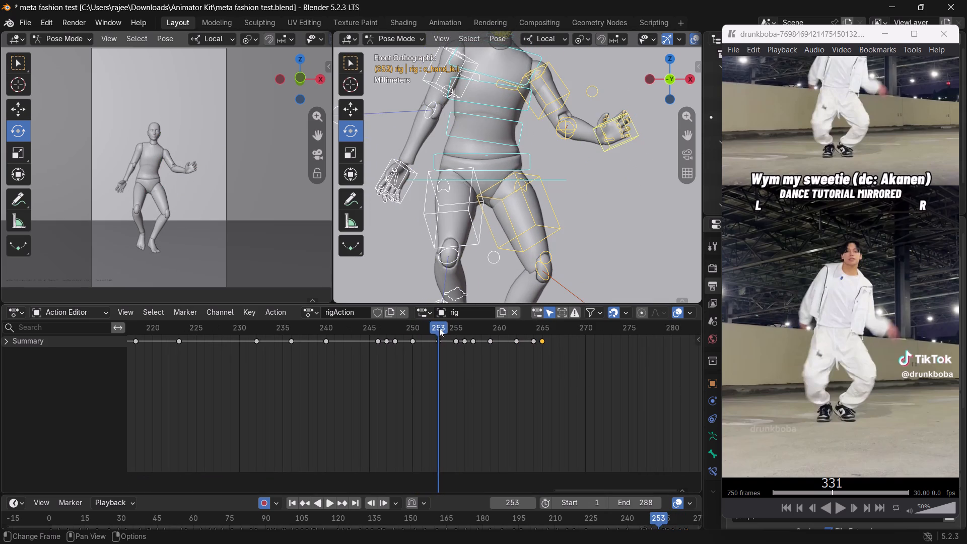
drag(431, 328, 462, 350)
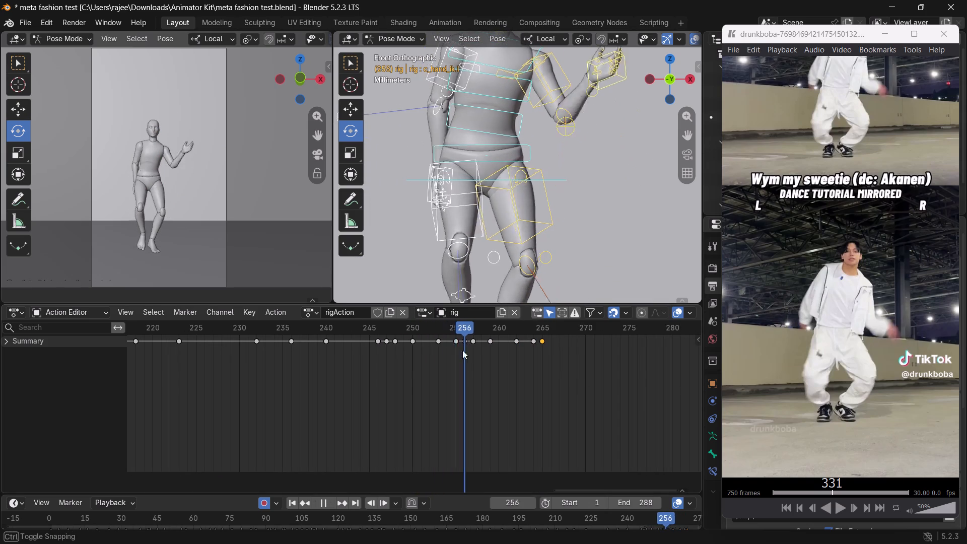
drag(462, 350, 440, 339)
drag(583, 377, 456, 310)
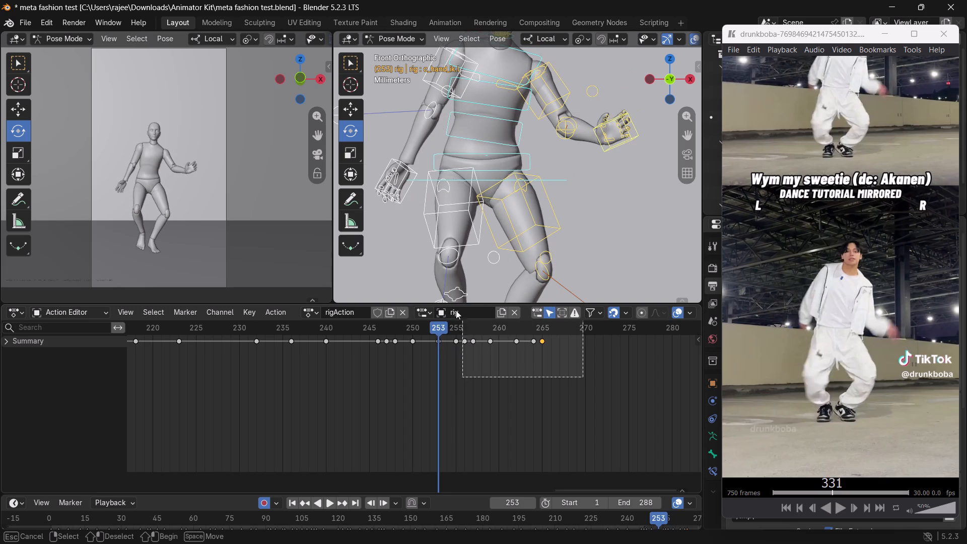
drag(456, 310, 445, 307)
drag(457, 341, 467, 346)
With all bones selected, shift every keyframe from frame 257 onward one frame later, starting at frame 258.
drag(445, 329, 468, 348)
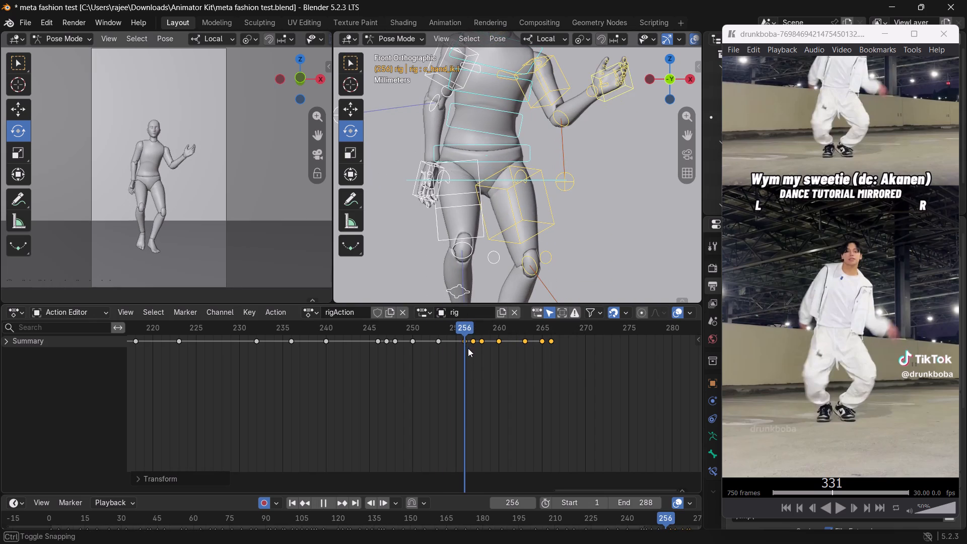
drag(468, 348, 471, 350)
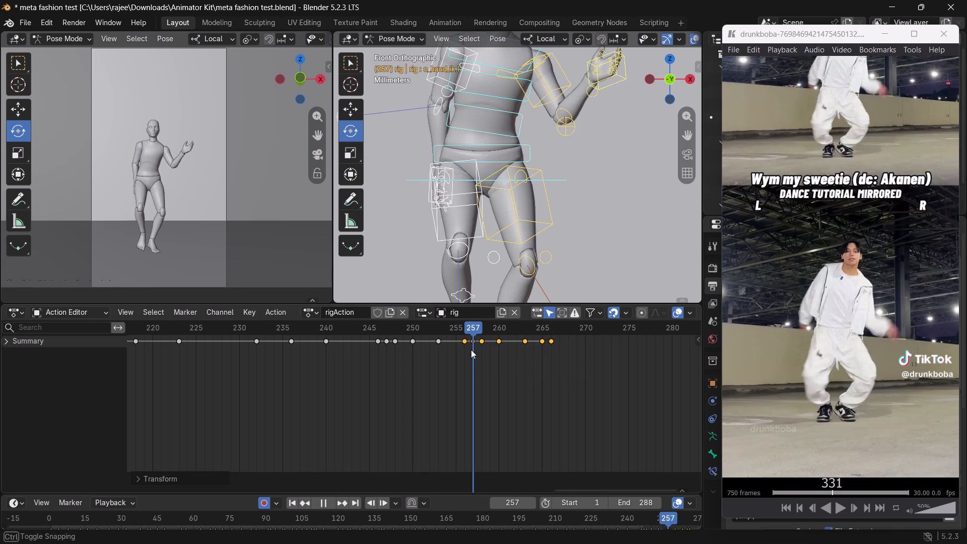
drag(471, 350, 471, 350)
click(473, 340)
click(565, 221)
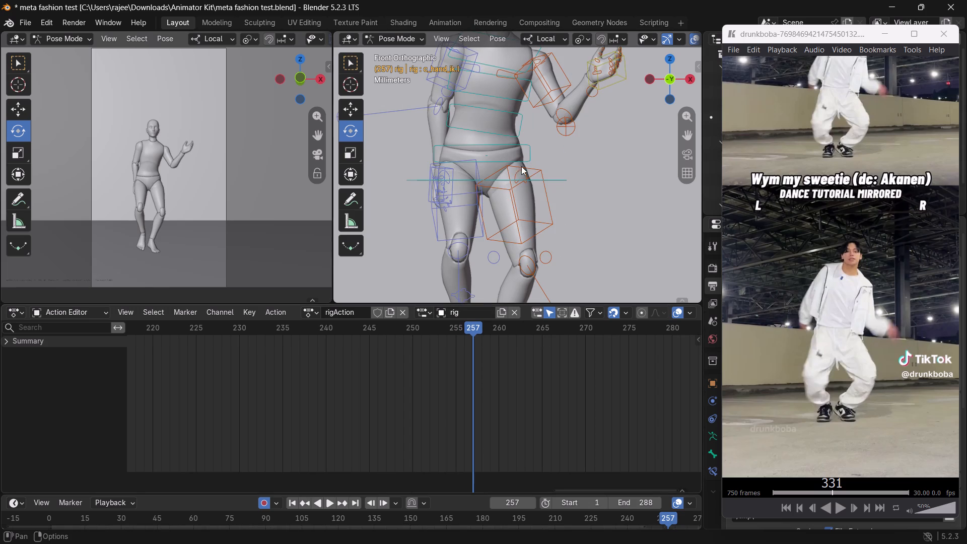
click(616, 72)
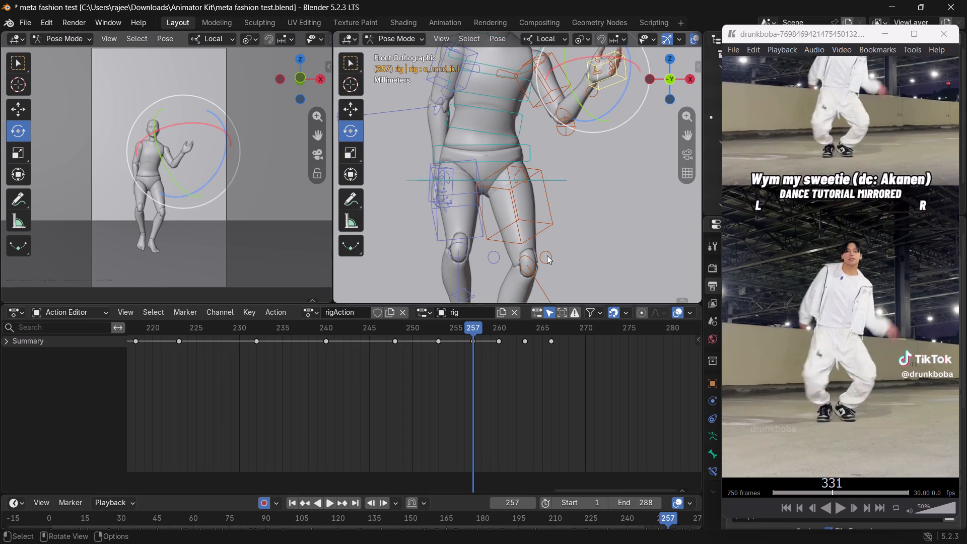
key(a)
drag(588, 370, 477, 323)
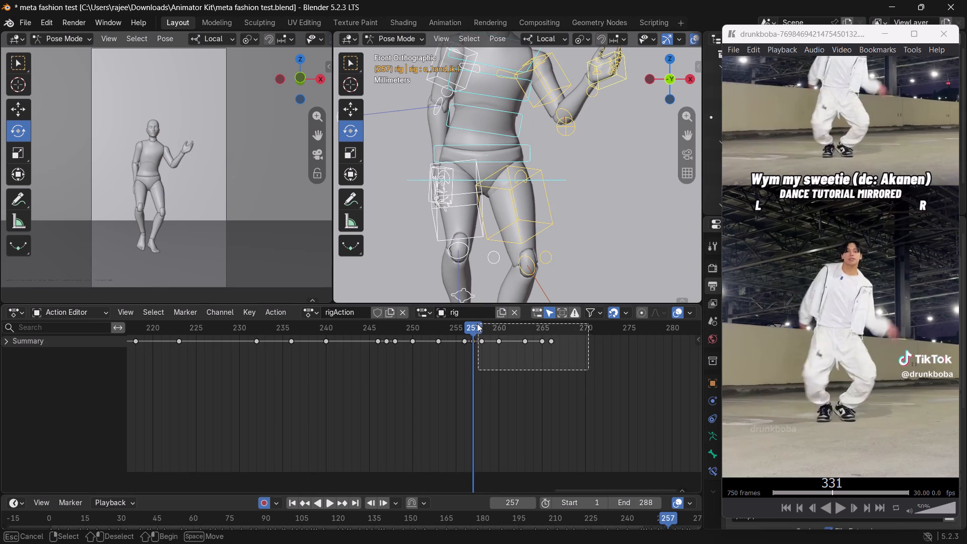
drag(477, 323, 469, 320)
drag(471, 342, 479, 346)
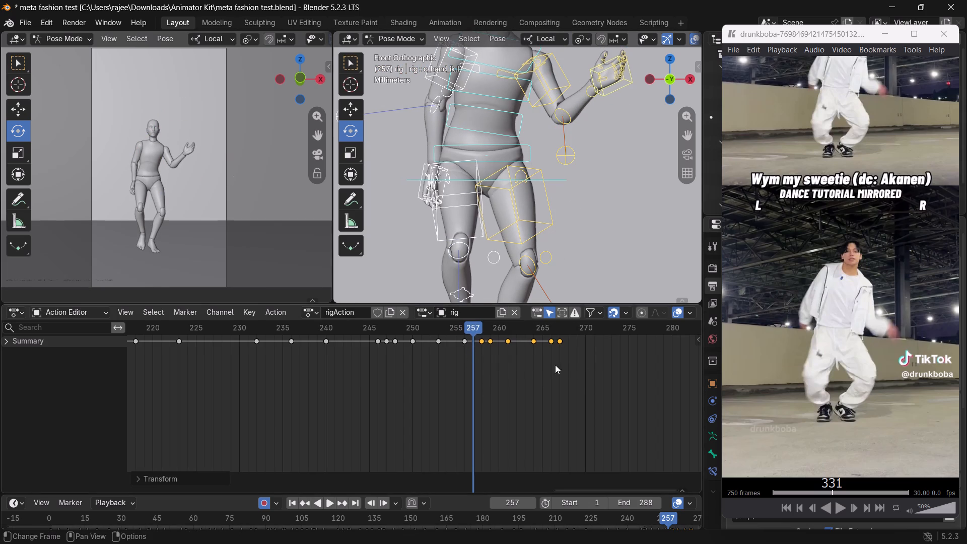
Shift all the rig's keyframes from frame 259 onward one frame later, starting at frame 260.
drag(577, 370, 485, 313)
drag(490, 343, 501, 348)
Move only the last keyframe column from frame 268 to frame 269.
drag(622, 373, 506, 313)
drag(600, 364, 566, 332)
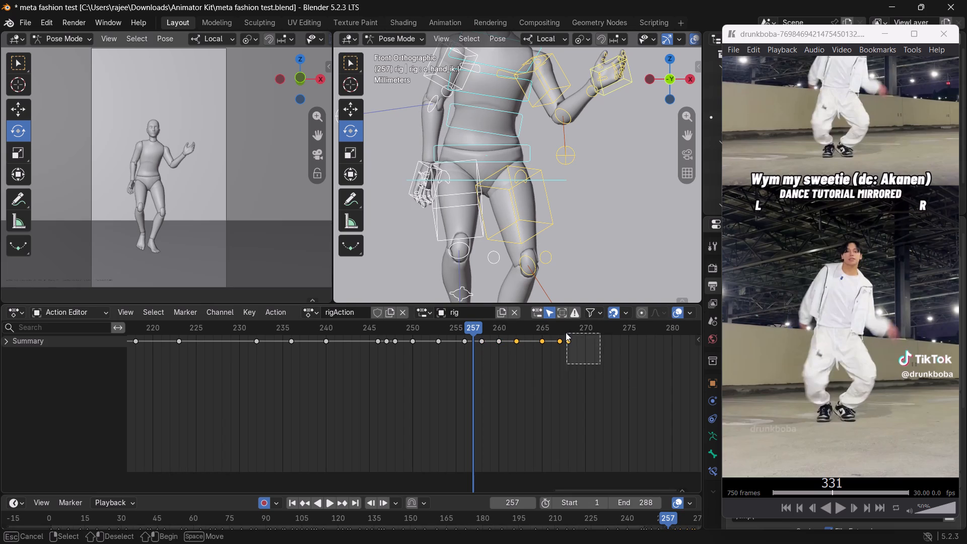
drag(566, 332, 564, 330)
drag(570, 341, 582, 349)
drag(608, 371, 557, 333)
drag(557, 333, 557, 334)
Play and scrub the animation between about frames 253 and 269 to review the retimed body and arm motion.
key(space)
key(space)
drag(561, 325, 440, 328)
key(space)
key(space)
drag(584, 329, 547, 329)
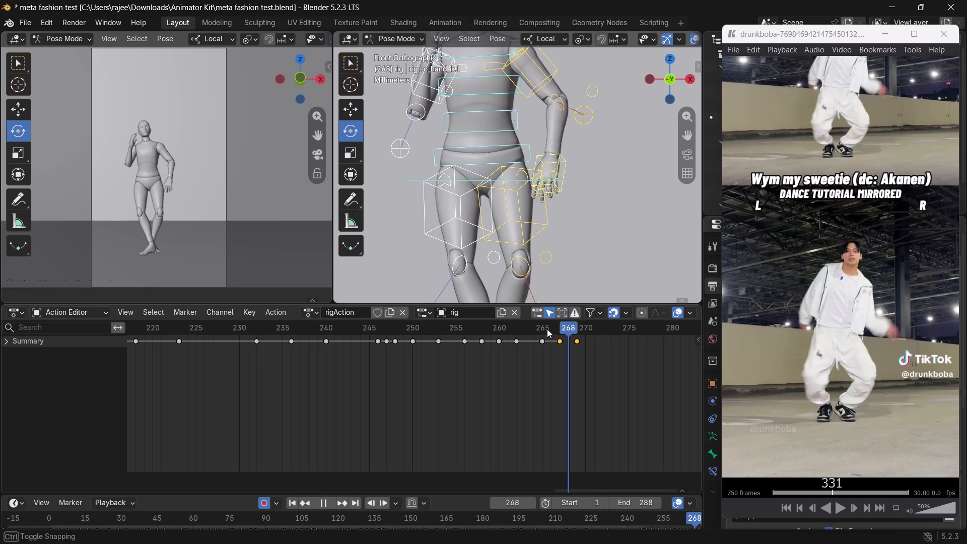
drag(547, 329, 580, 390)
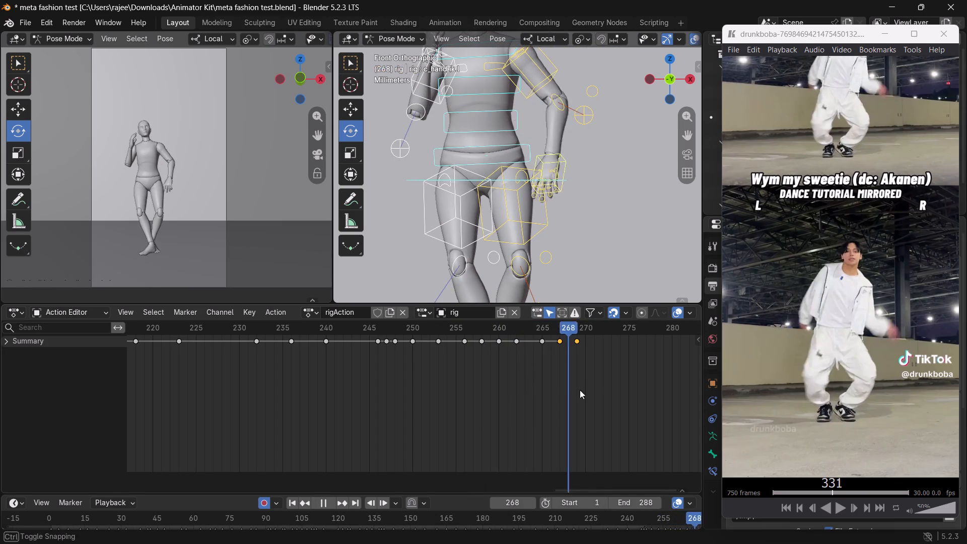
drag(580, 390, 558, 383)
scroll(558, 378, down, 7)
drag(498, 331, 507, 344)
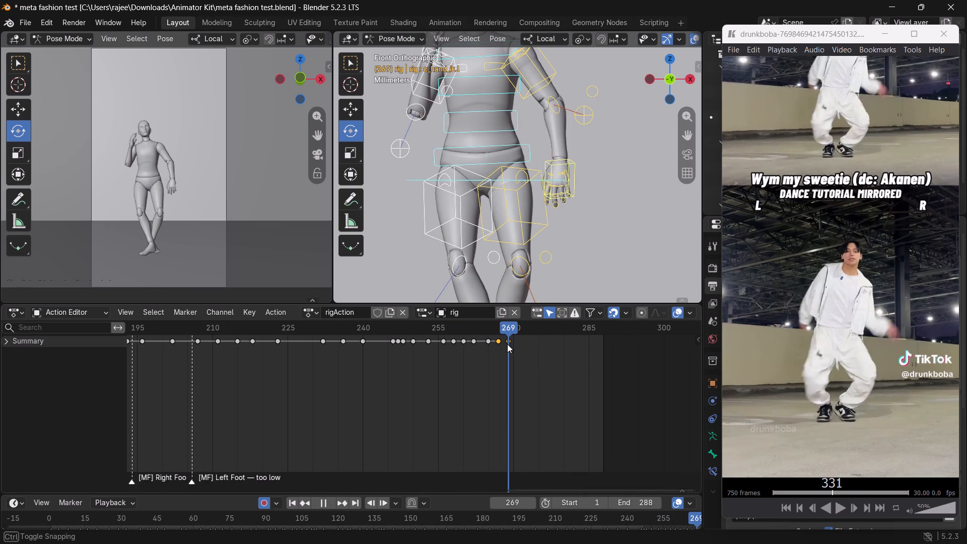
drag(507, 344, 489, 360)
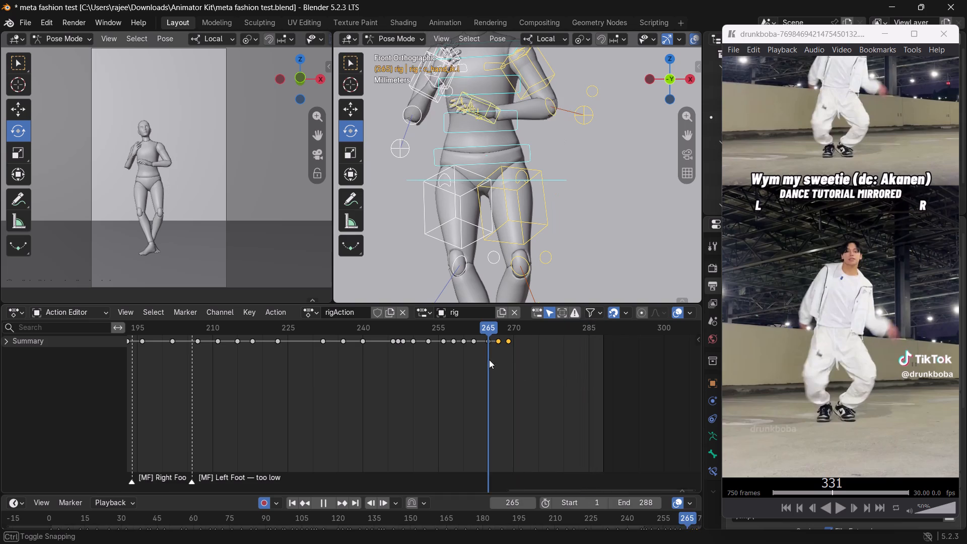
drag(489, 360, 507, 371)
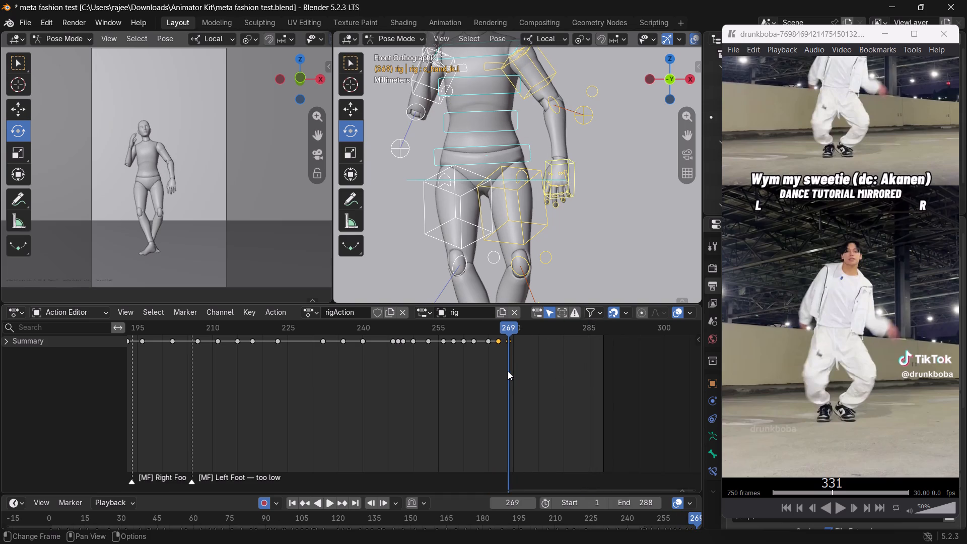
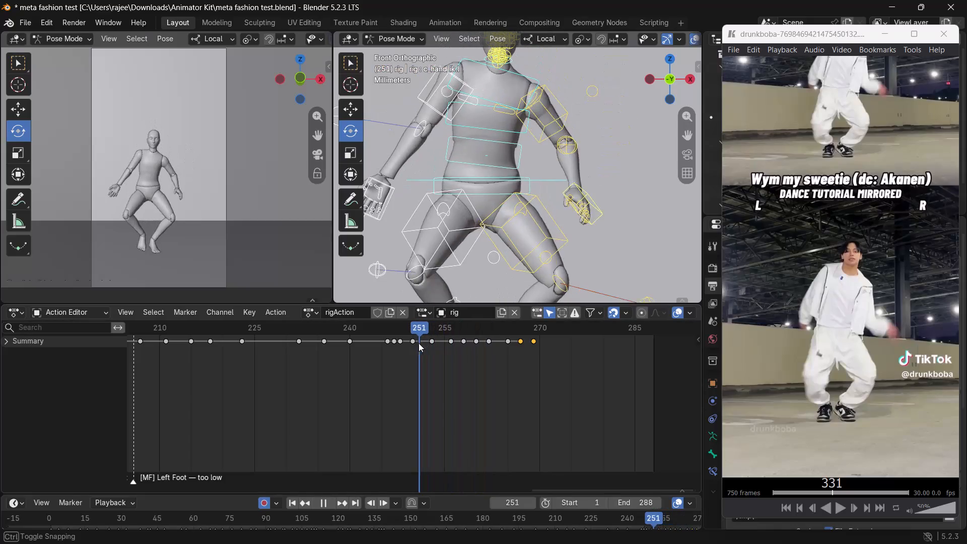
Play and scrub the animation between frames 250 and 270 to review the timing of the rise and arm swings.
key(space)
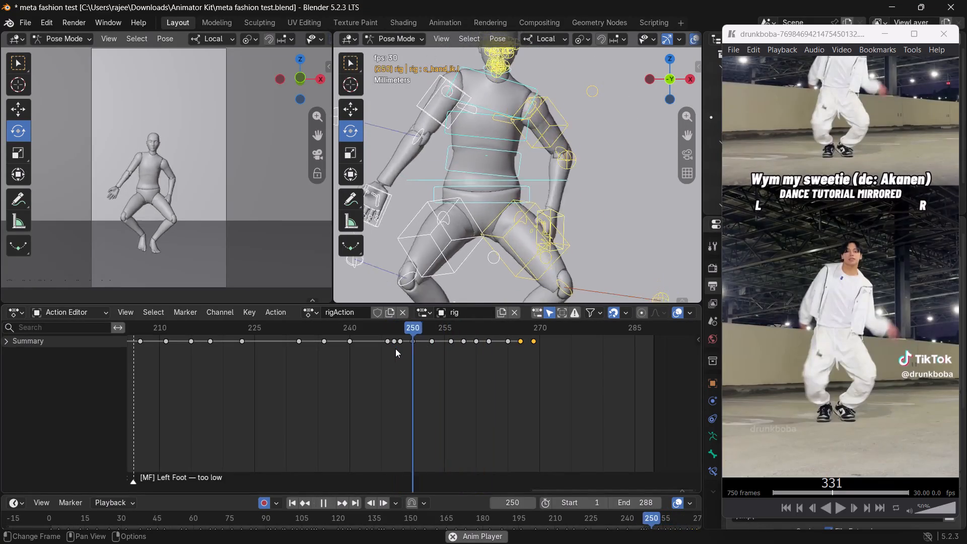
key(space)
drag(567, 325, 460, 329)
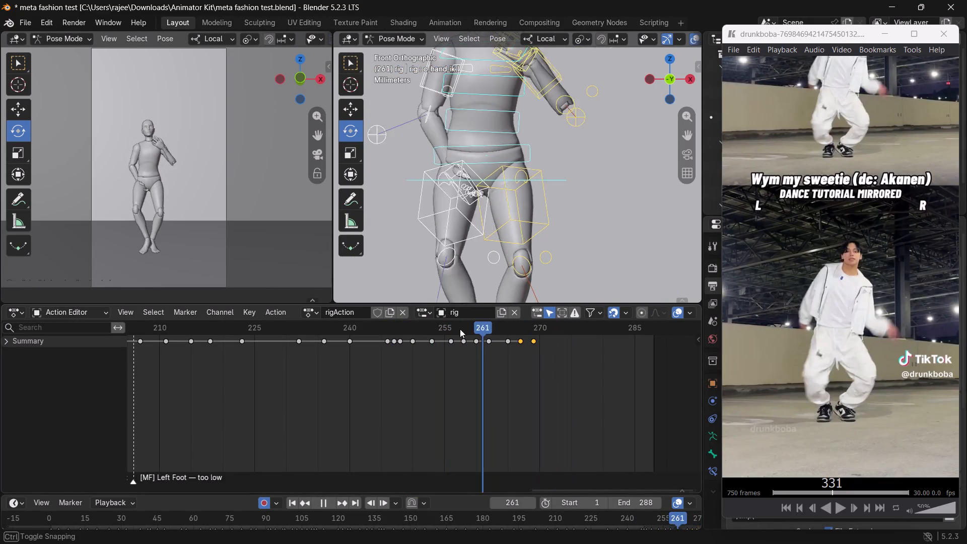
drag(460, 329, 534, 373)
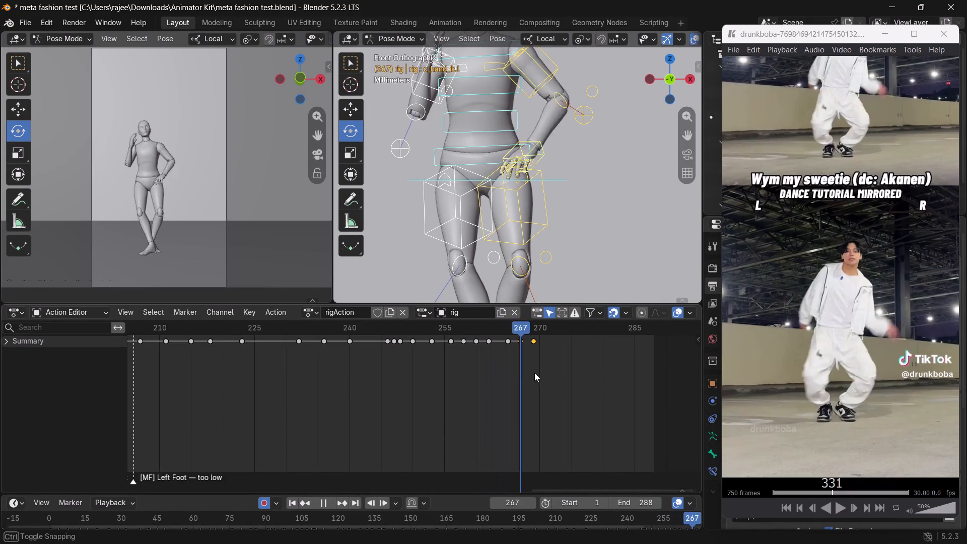
drag(534, 373, 481, 360)
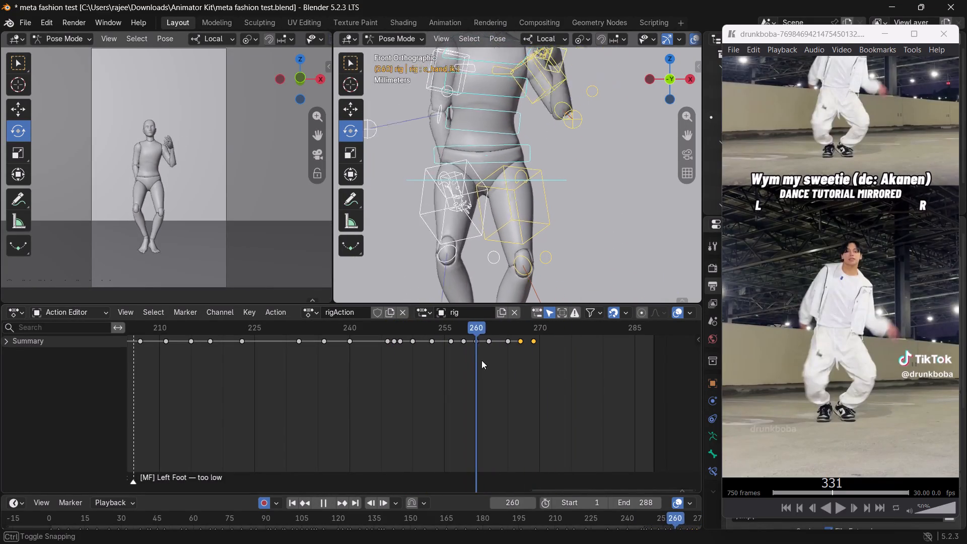
drag(481, 360, 412, 359)
key(space)
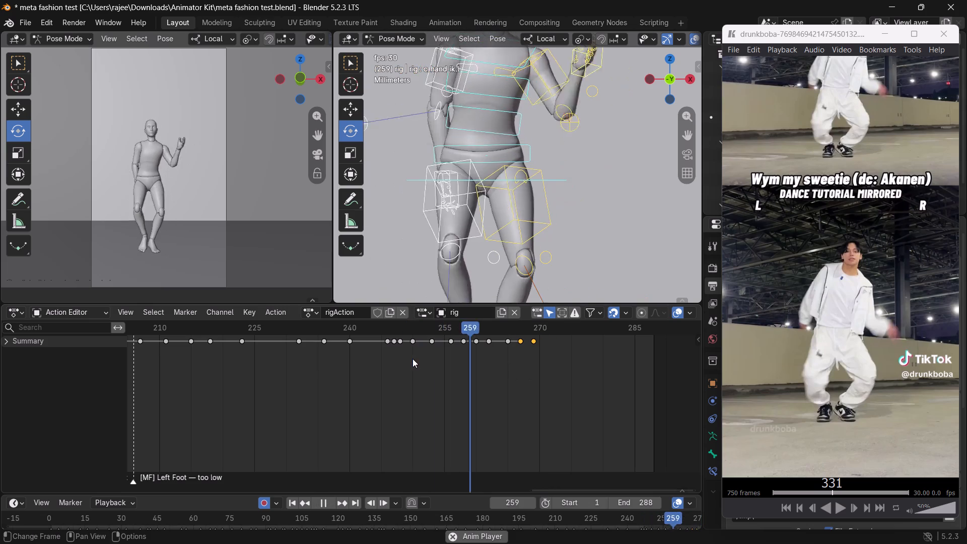
key(space)
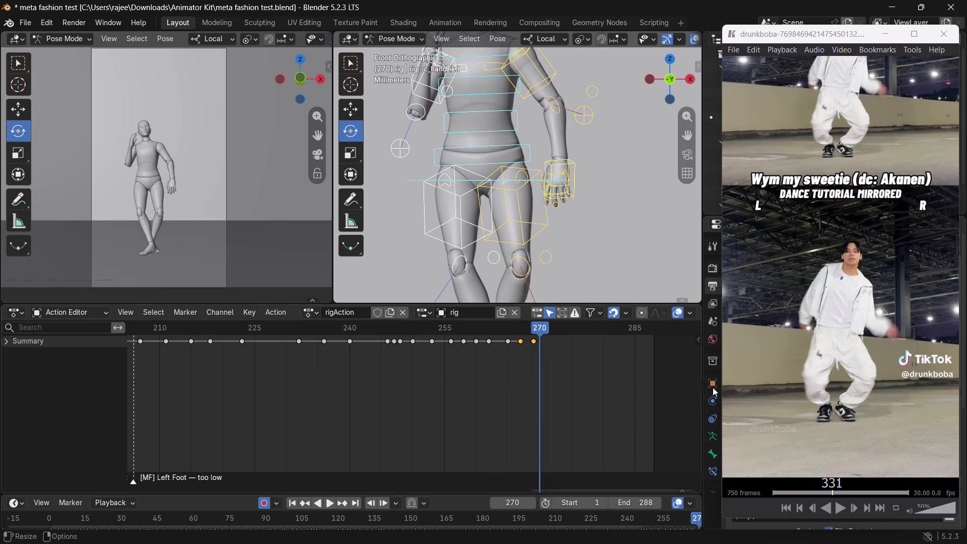
Step the dance reference from frame 331 to 344 and back to 336, comparing it with the rig between frames 256 and 268.
triple_click(851, 506)
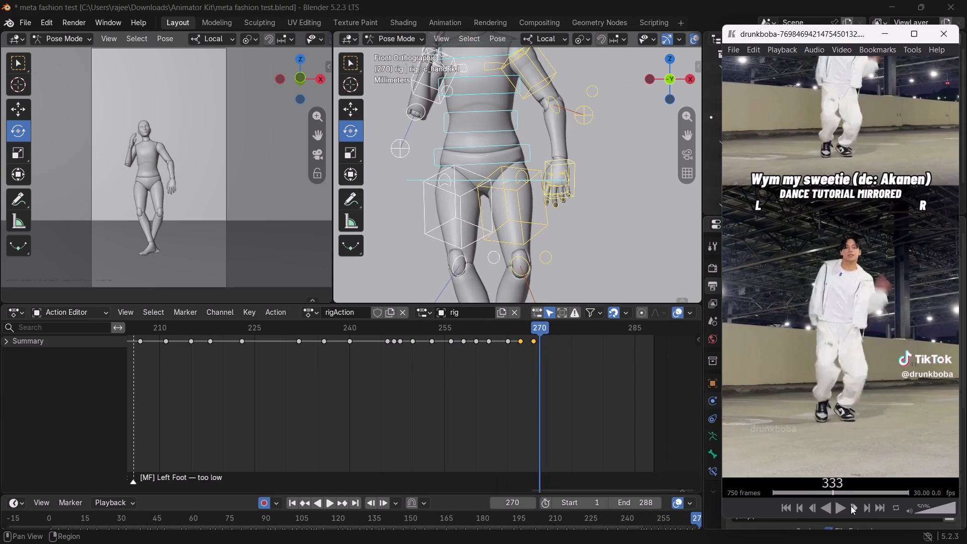
triple_click(851, 506)
triple_click(851, 506)
triple_click(851, 506)
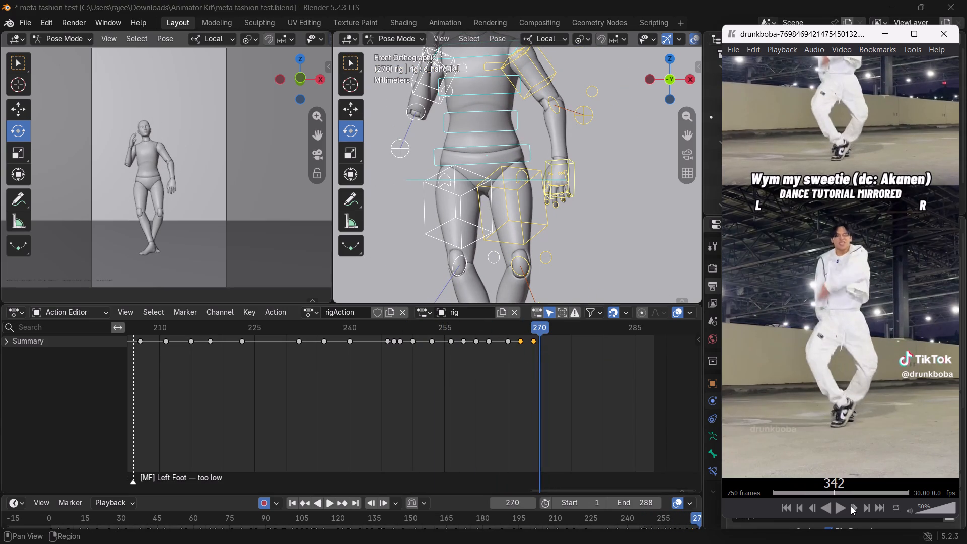
click(851, 506)
click(851, 506)
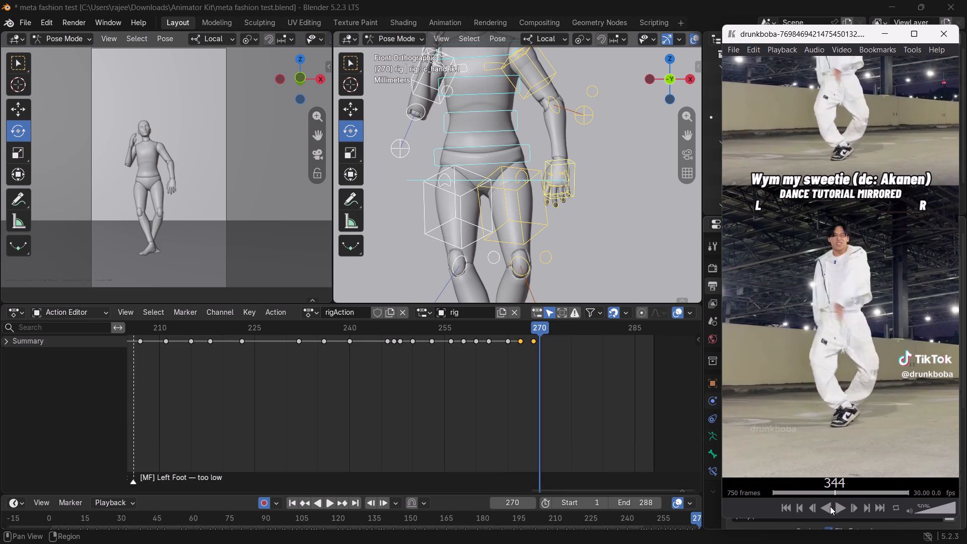
triple_click(816, 506)
triple_click(816, 506)
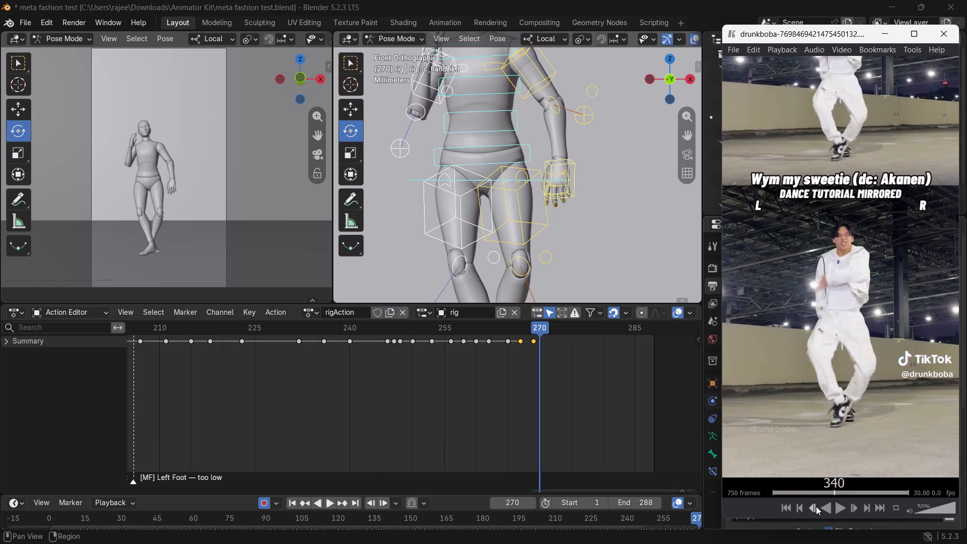
triple_click(816, 506)
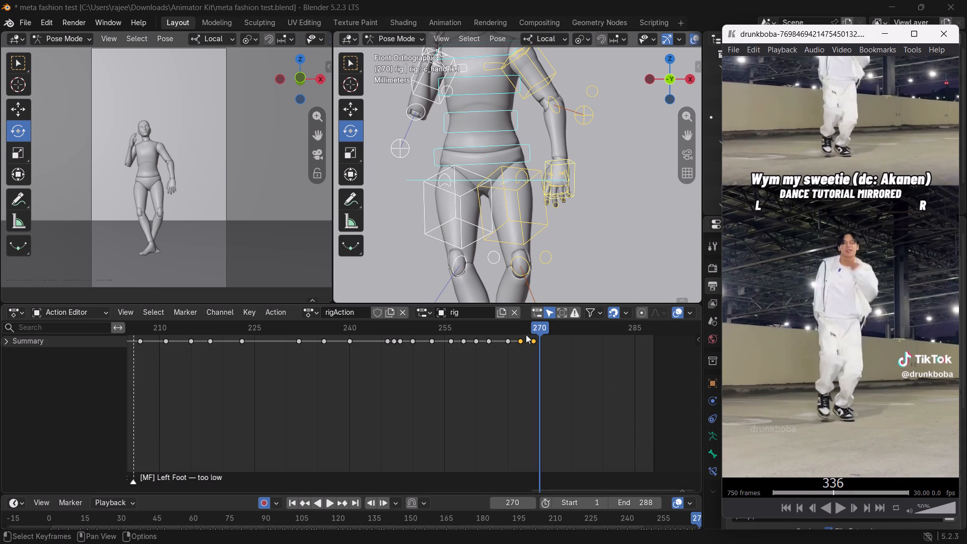
drag(534, 331, 454, 327)
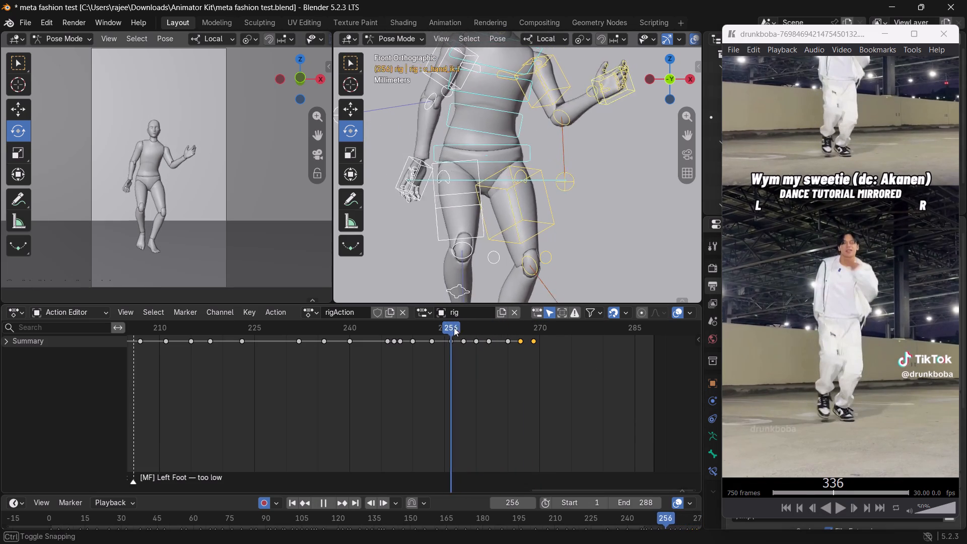
drag(454, 327, 515, 361)
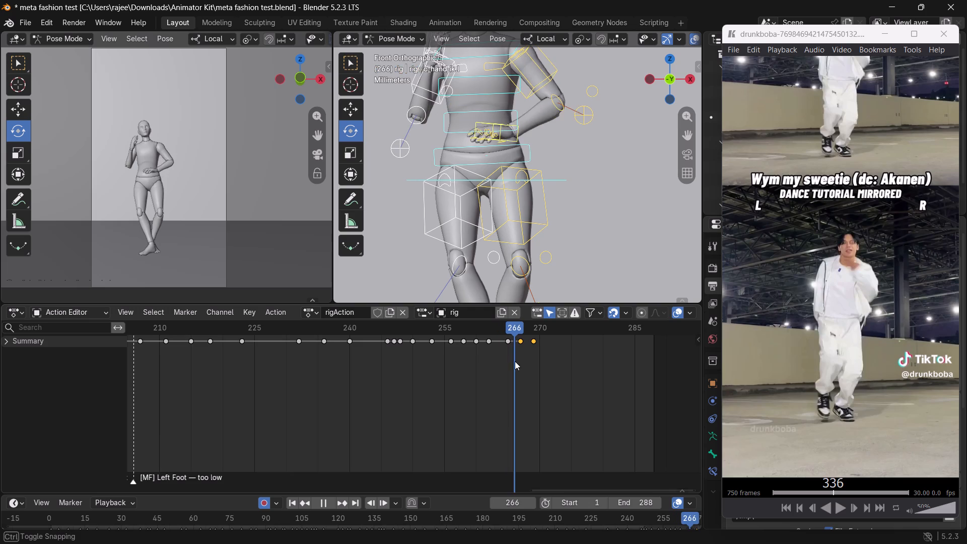
drag(515, 361, 528, 365)
Select the right foot IK control and move only its frame 265 keyframe to frame 277.
scroll(528, 254, down, 3)
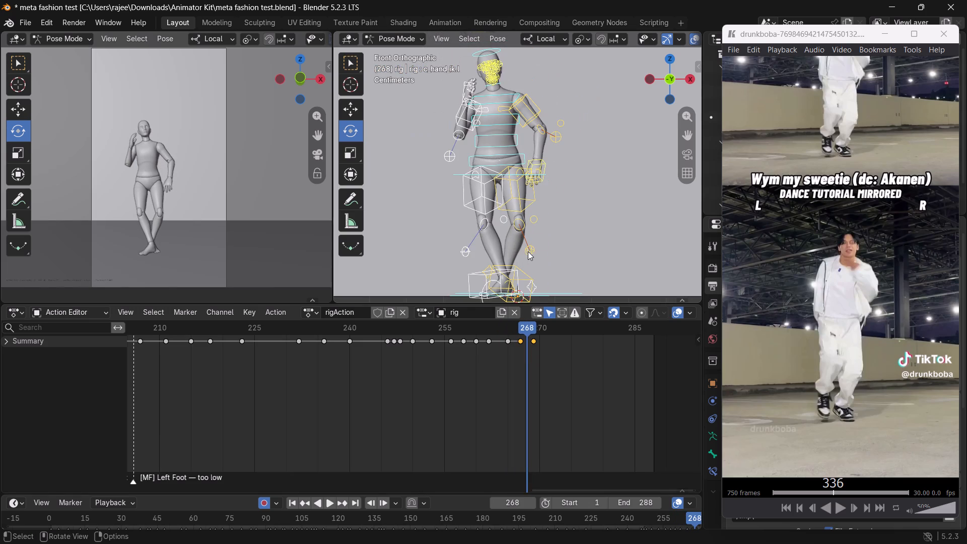
shift+middle_drag(556, 257, 555, 191)
scroll(551, 194, up, 2)
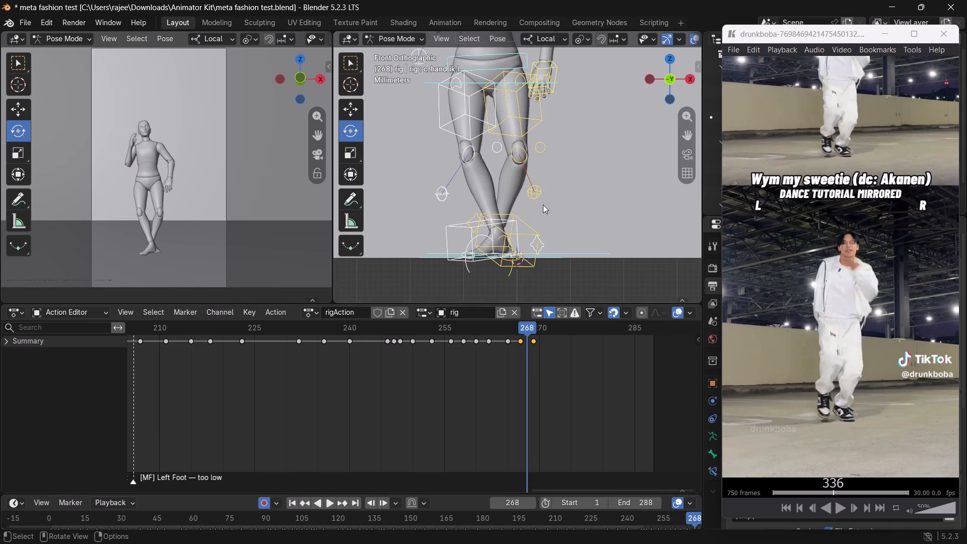
click(463, 228)
scroll(513, 330, up, 2)
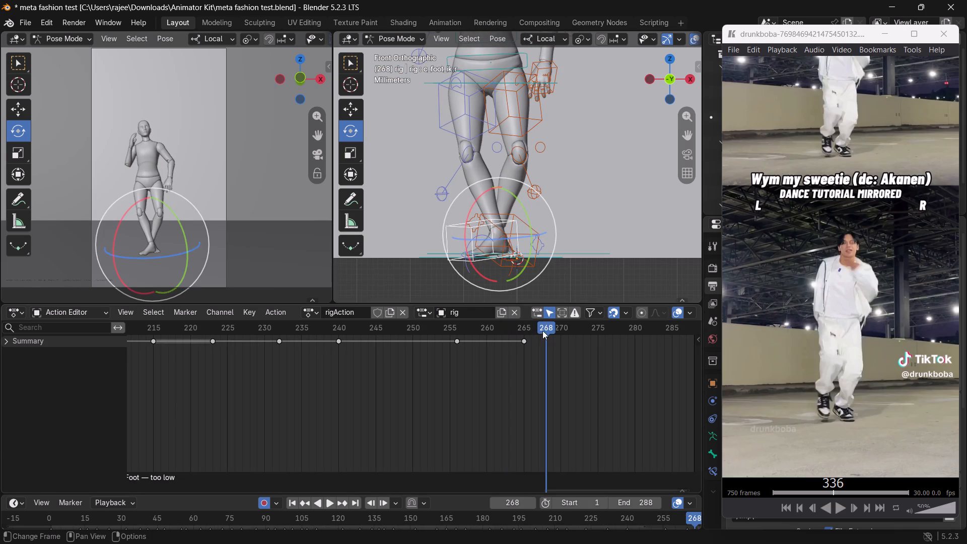
drag(542, 330, 522, 341)
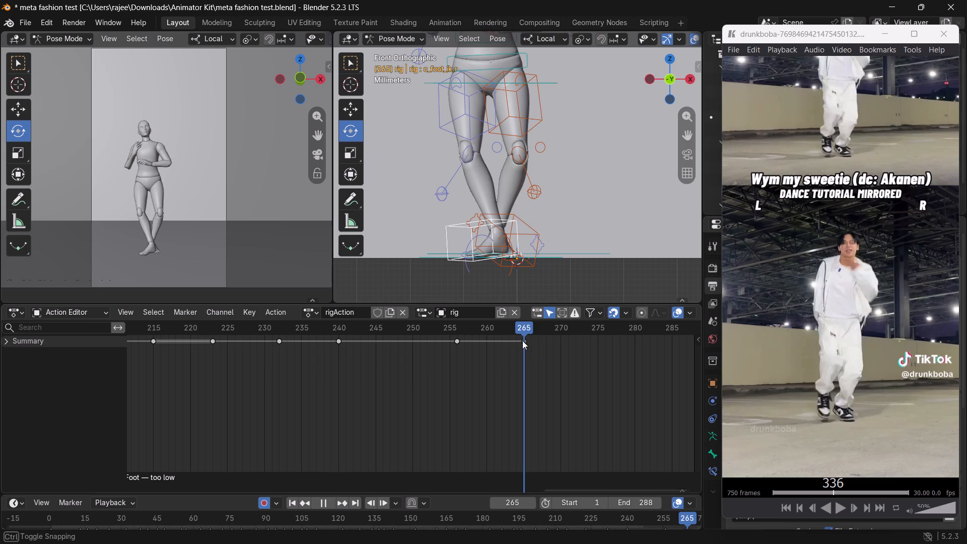
drag(522, 341, 523, 341)
key(a)
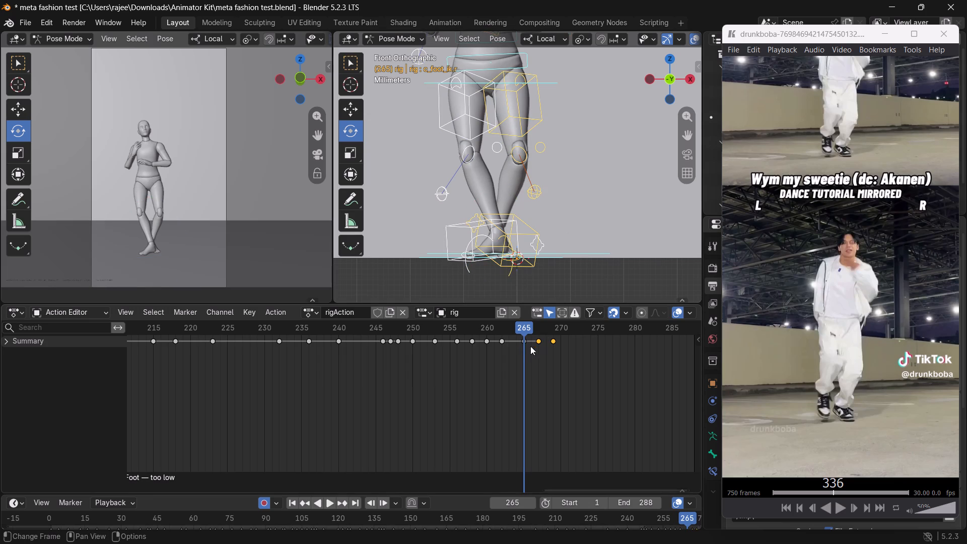
click(449, 230)
drag(535, 374, 509, 327)
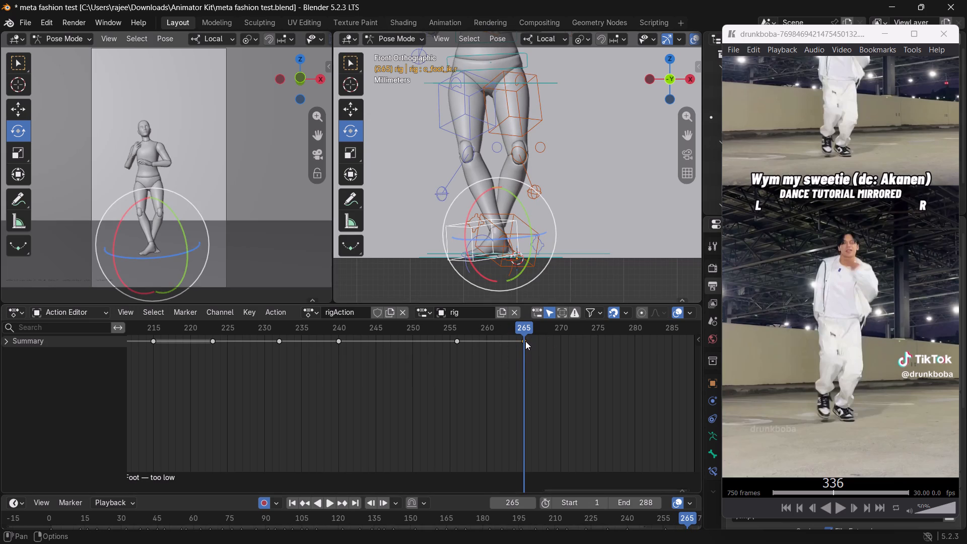
drag(525, 341, 612, 360)
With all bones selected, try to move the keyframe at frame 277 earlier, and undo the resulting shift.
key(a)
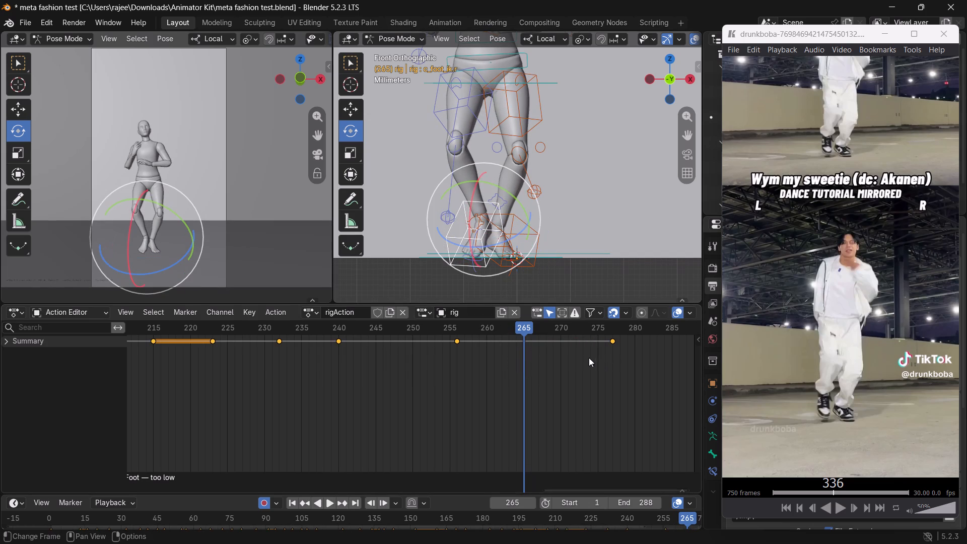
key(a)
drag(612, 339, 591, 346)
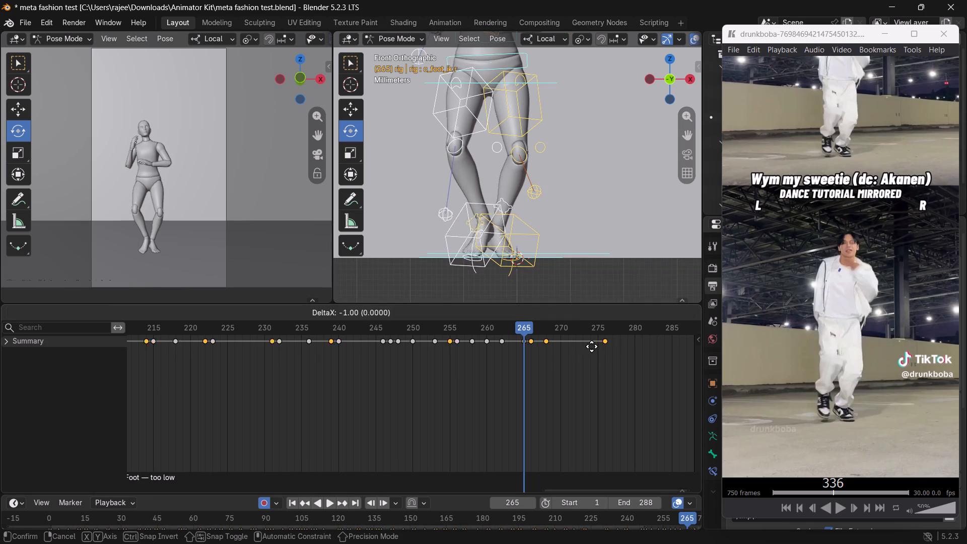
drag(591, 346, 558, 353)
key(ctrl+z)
Move only the right foot's keyframe from frame 277 to frame 269, leaving the other keyframes deselected.
click(586, 367)
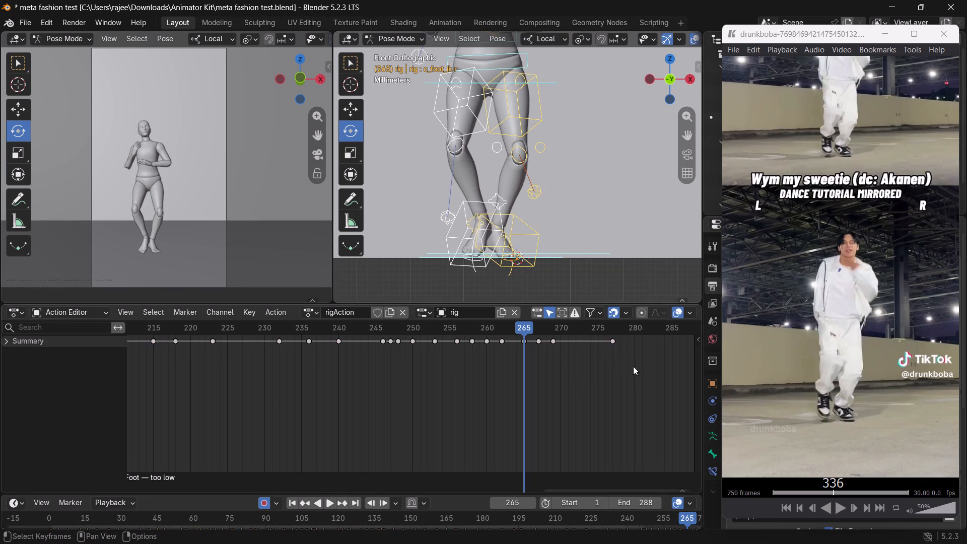
drag(636, 371, 602, 320)
drag(609, 338, 547, 351)
Scrub the animation between frames 256 and 270 to check the retimed right foot step.
drag(521, 330, 498, 343)
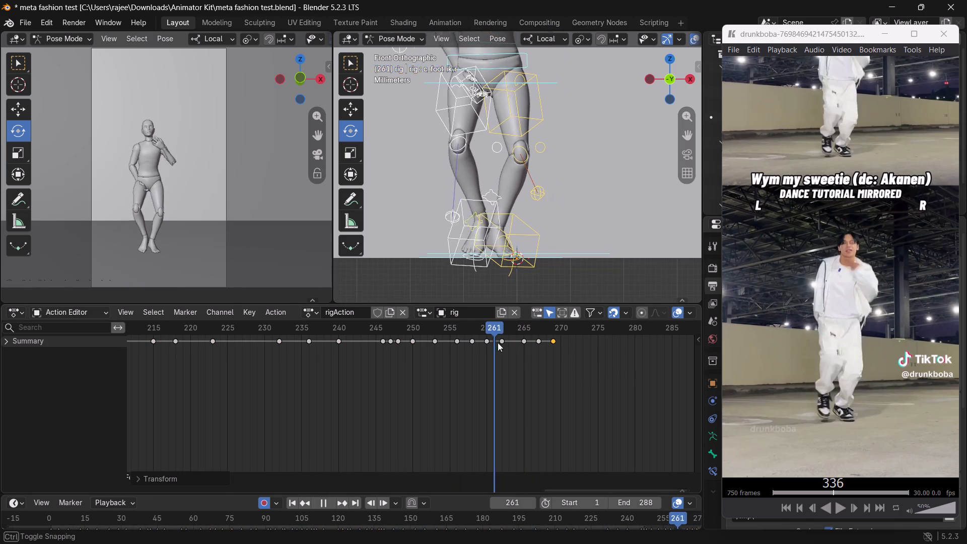
drag(498, 343, 503, 351)
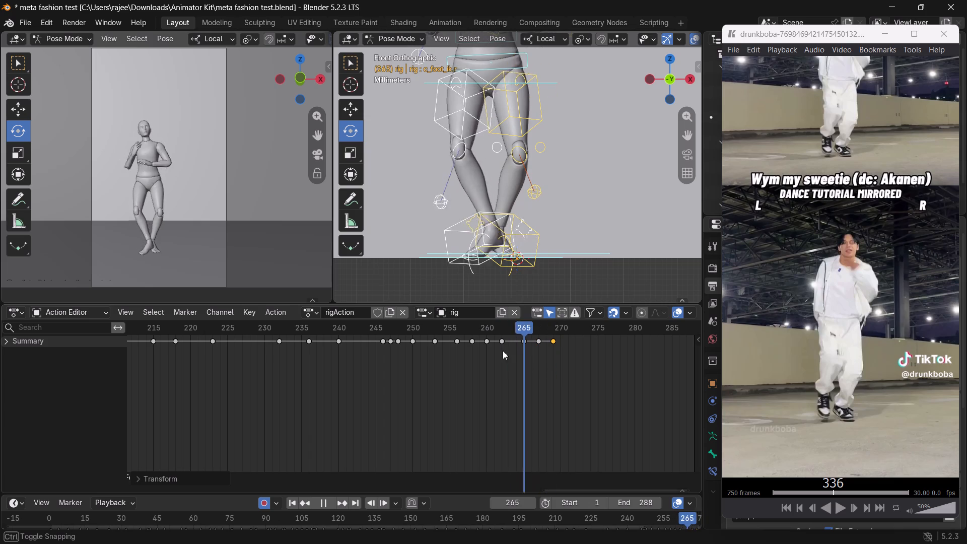
drag(503, 351, 558, 372)
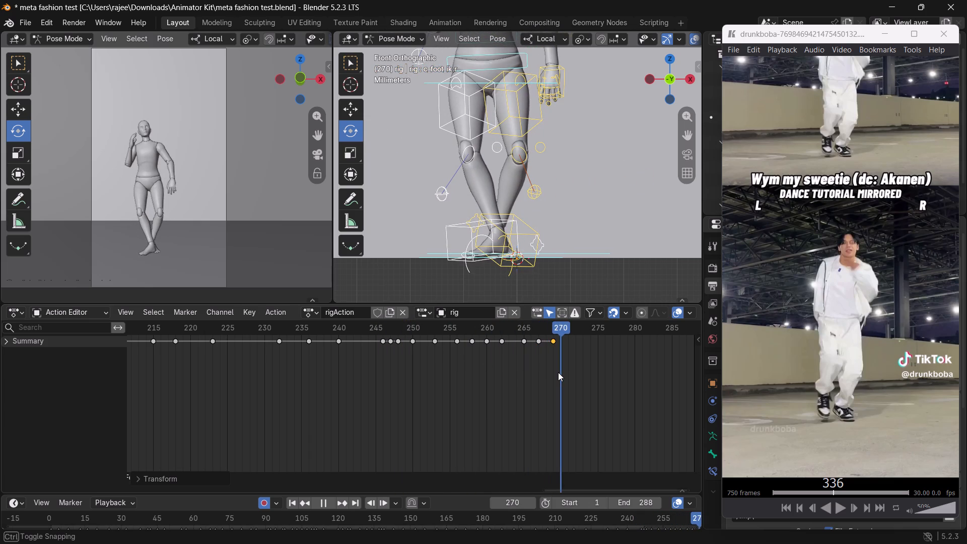
drag(558, 372, 501, 345)
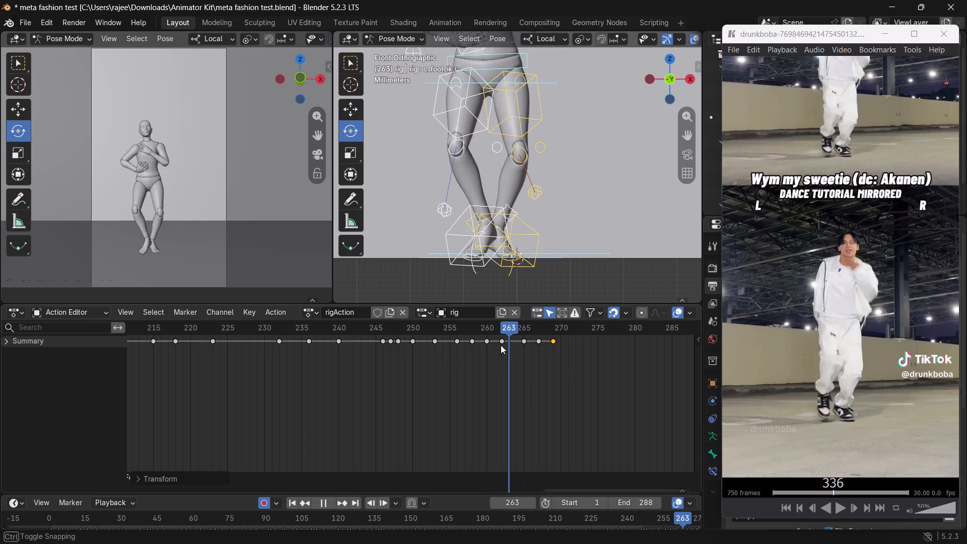
drag(501, 345, 457, 335)
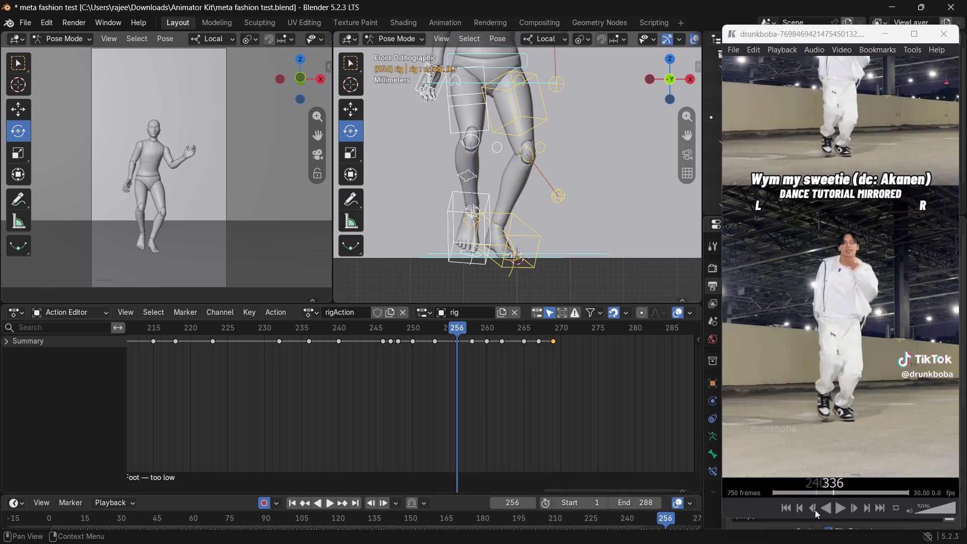
Step and play the dance reference between frames 327 and 344, returning to frame 337, to study the foot and arm timing.
triple_click(815, 510)
triple_click(814, 508)
triple_click(813, 507)
triple_click(813, 507)
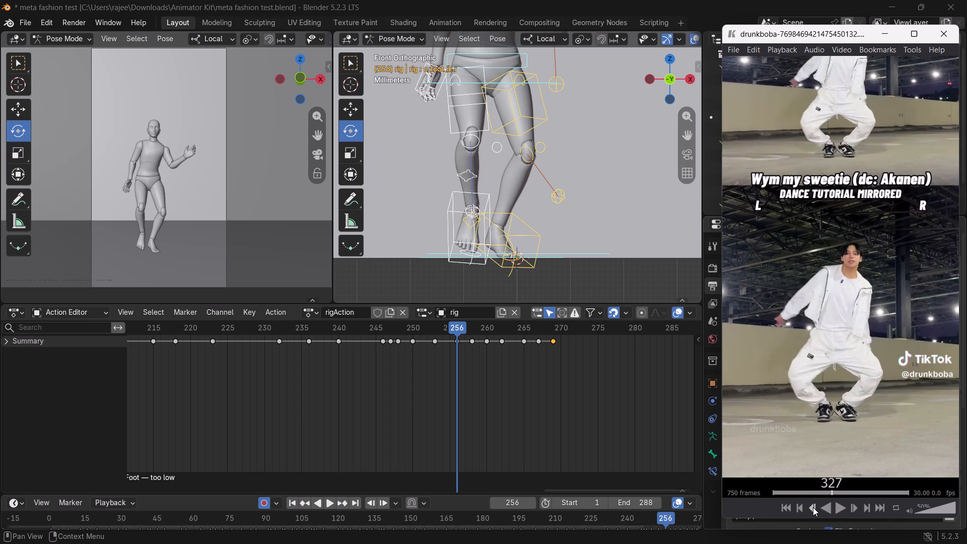
click(813, 507)
click(839, 506)
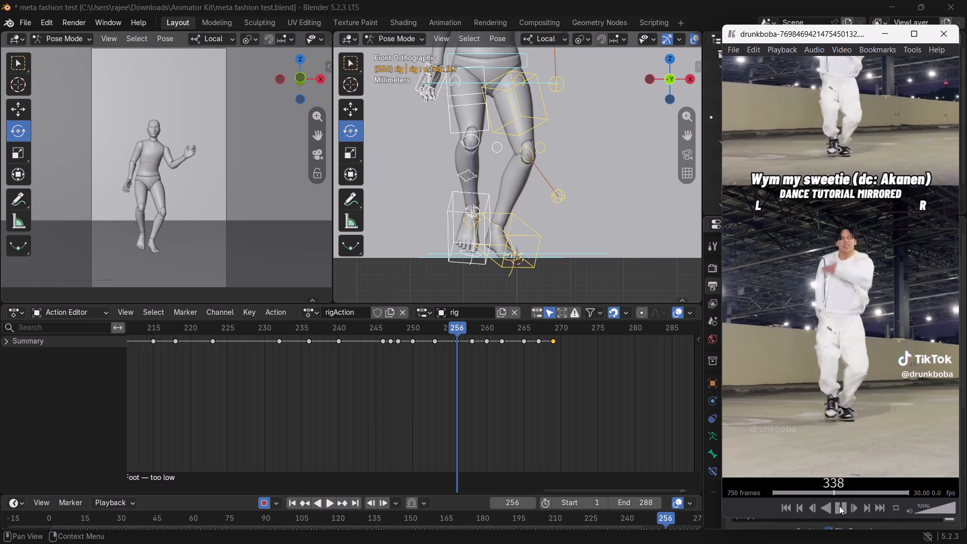
click(840, 506)
triple_click(808, 509)
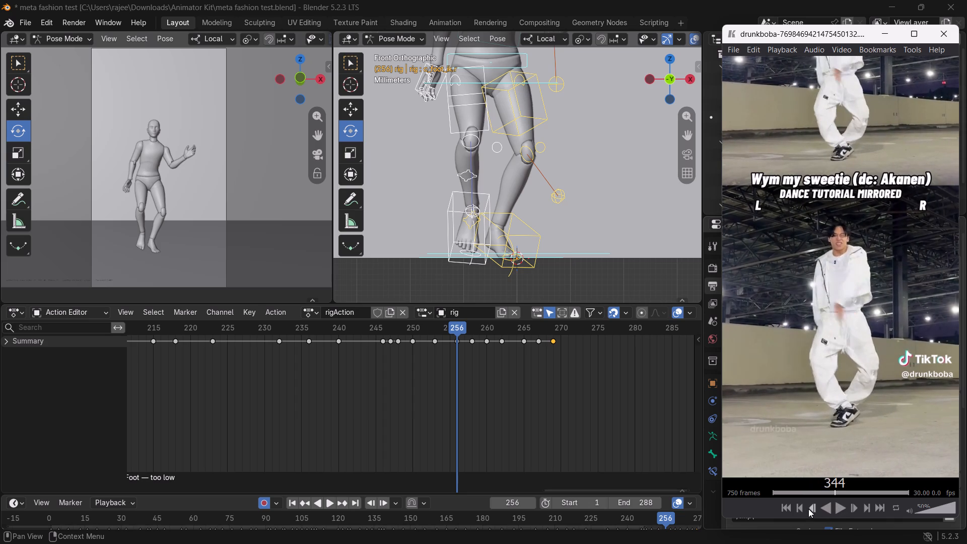
triple_click(808, 508)
triple_click(809, 508)
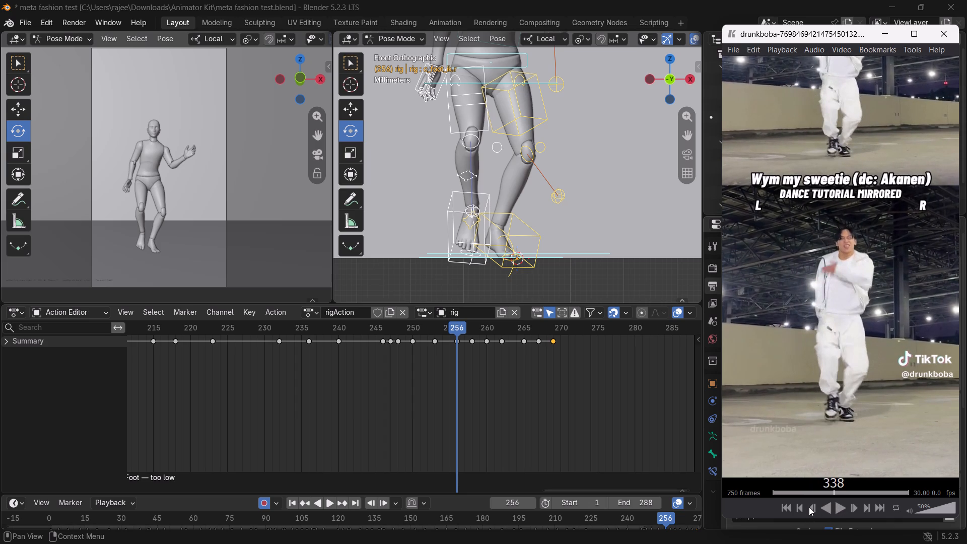
Scrub the animation between frames 241 and 263 to review the leg poses around the right foot step.
drag(457, 328, 481, 339)
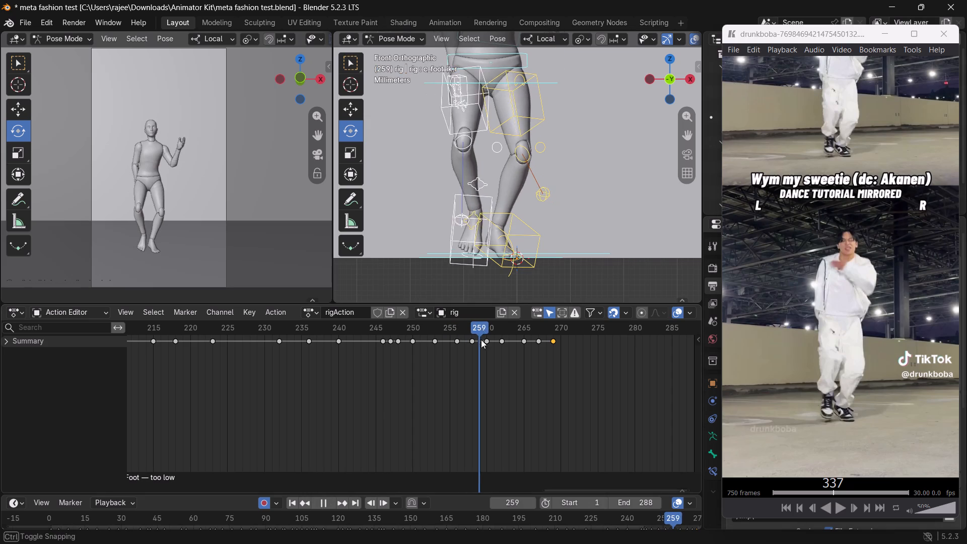
drag(481, 339, 405, 351)
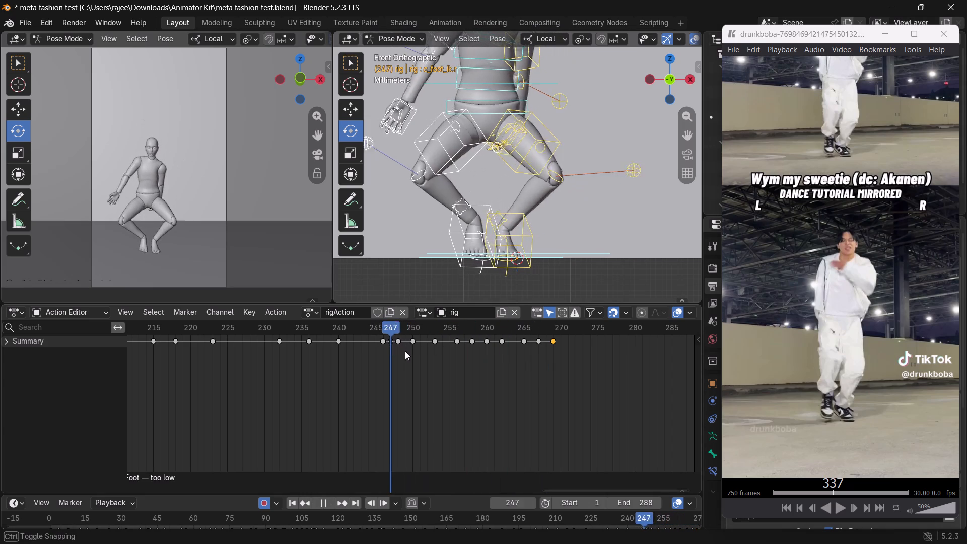
drag(405, 351, 351, 357)
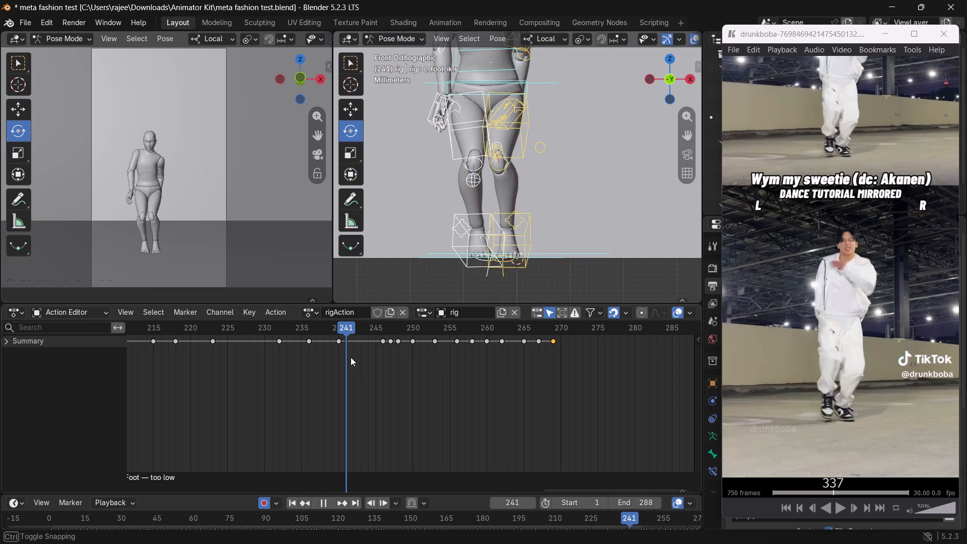
drag(351, 357, 482, 384)
drag(483, 325, 509, 342)
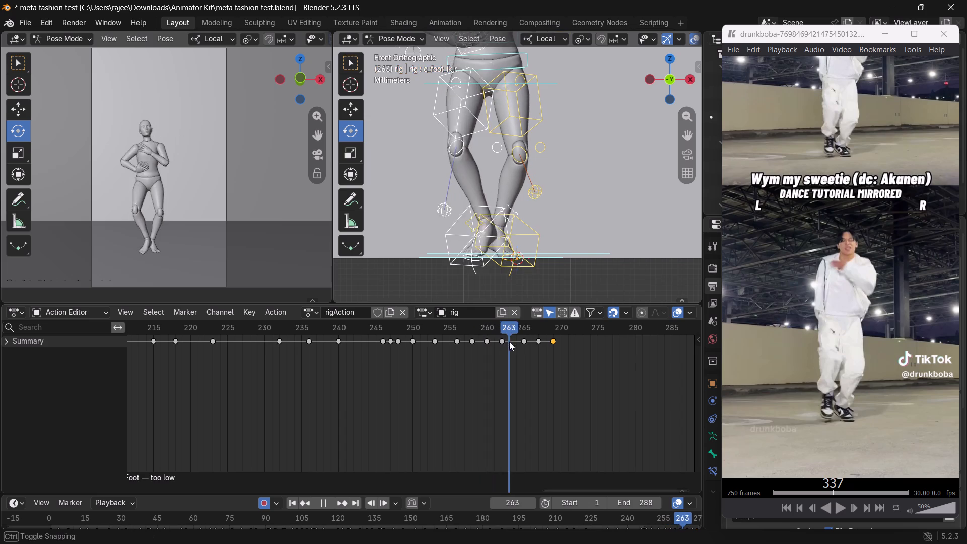
drag(509, 342, 472, 342)
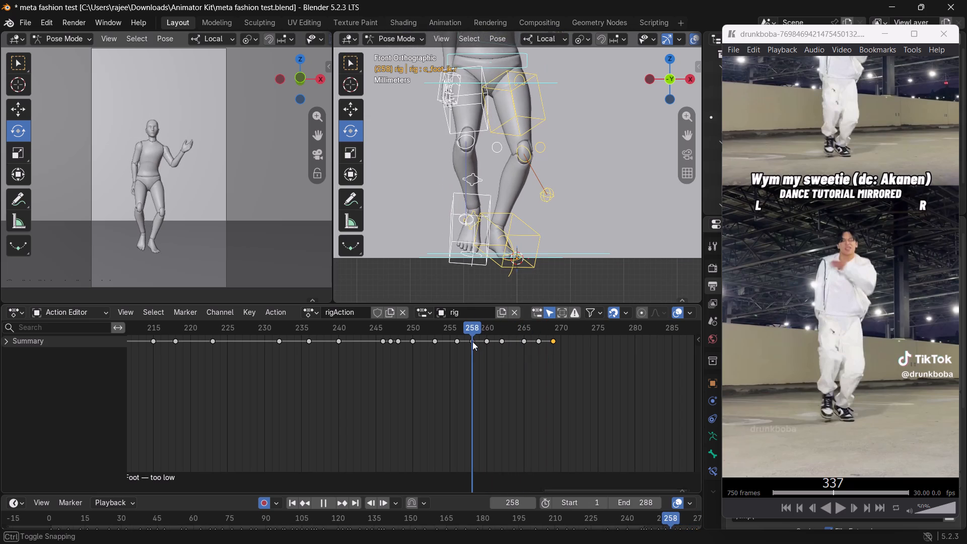
drag(472, 342, 476, 334)
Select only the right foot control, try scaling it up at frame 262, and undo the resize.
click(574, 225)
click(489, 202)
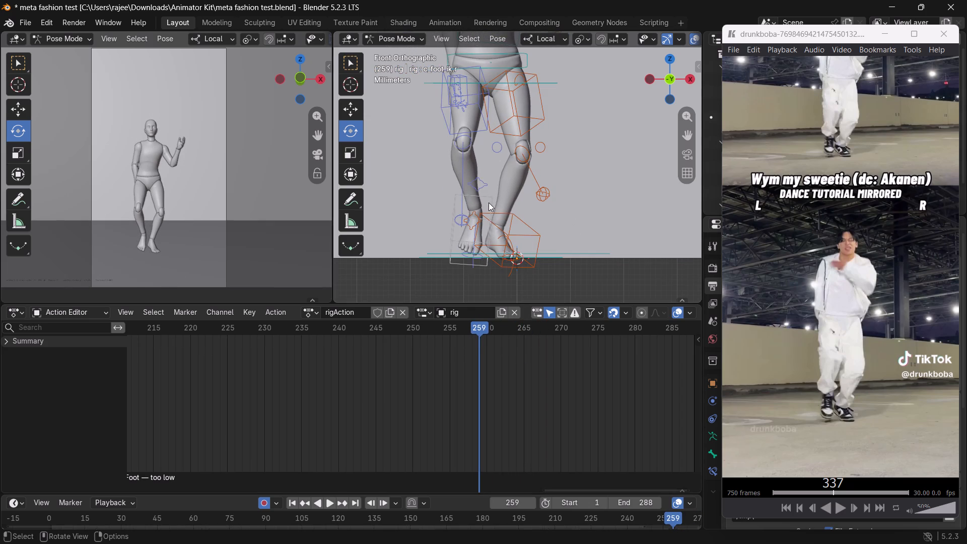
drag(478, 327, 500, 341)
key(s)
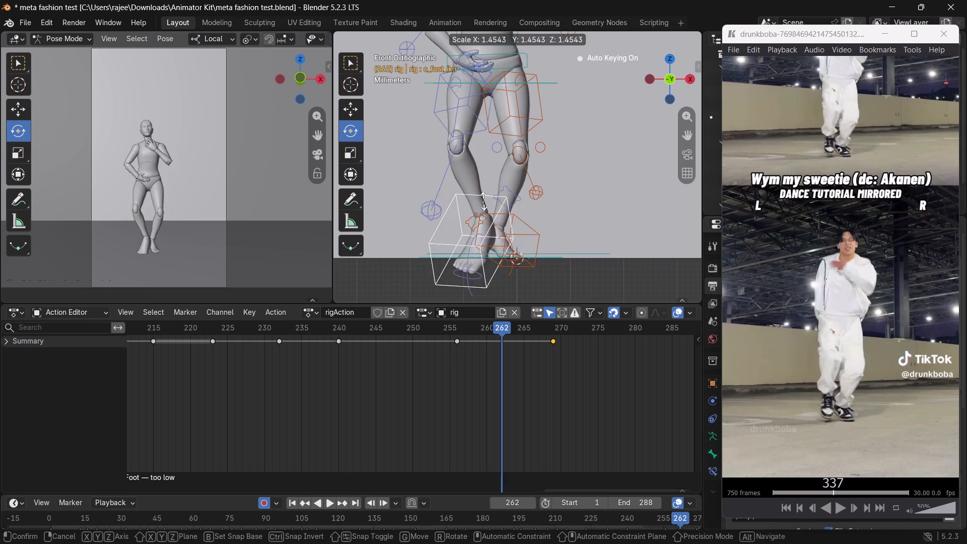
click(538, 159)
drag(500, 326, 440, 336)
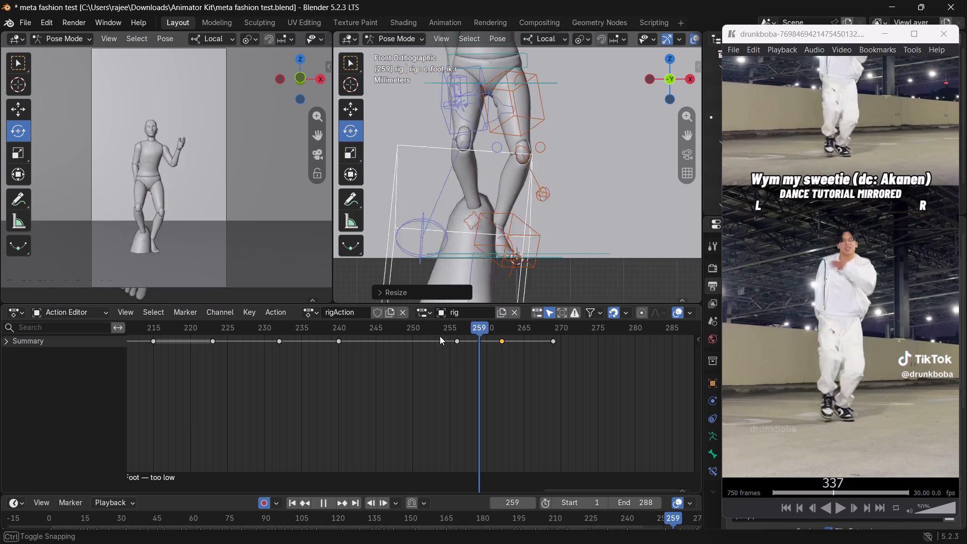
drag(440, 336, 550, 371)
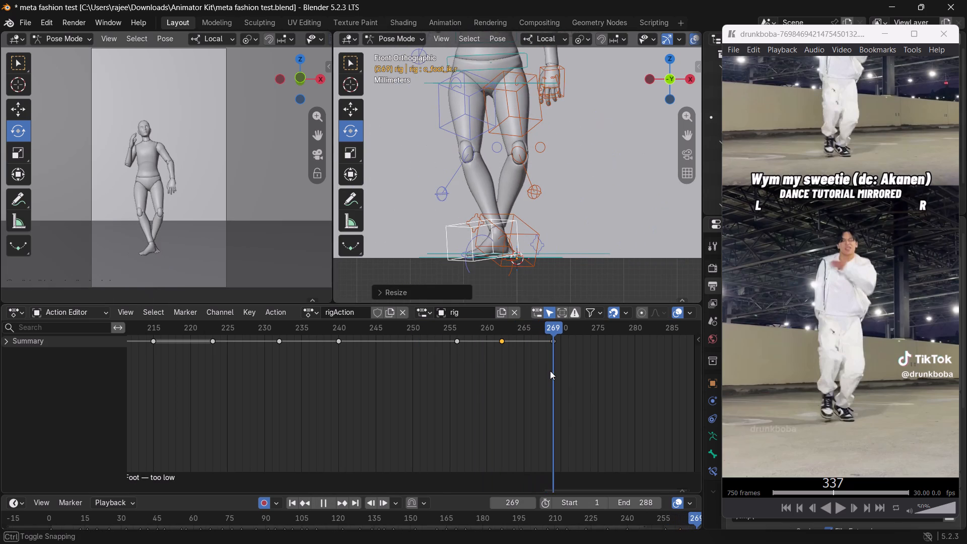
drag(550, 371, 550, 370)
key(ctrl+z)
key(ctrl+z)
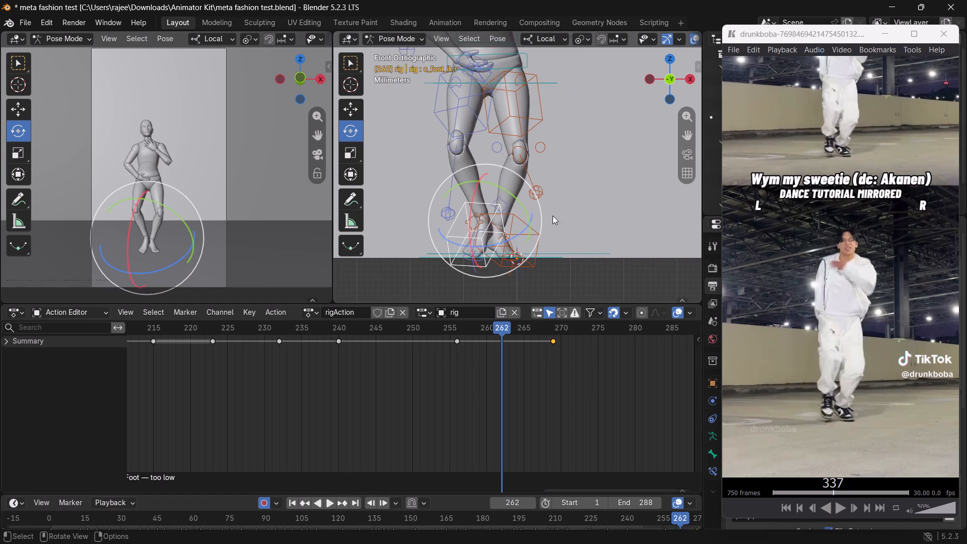
Switch the transform orientation to Global and raise the right foot control a few millimetres along Z at frame 262.
click(552, 38)
click(542, 82)
click(575, 218)
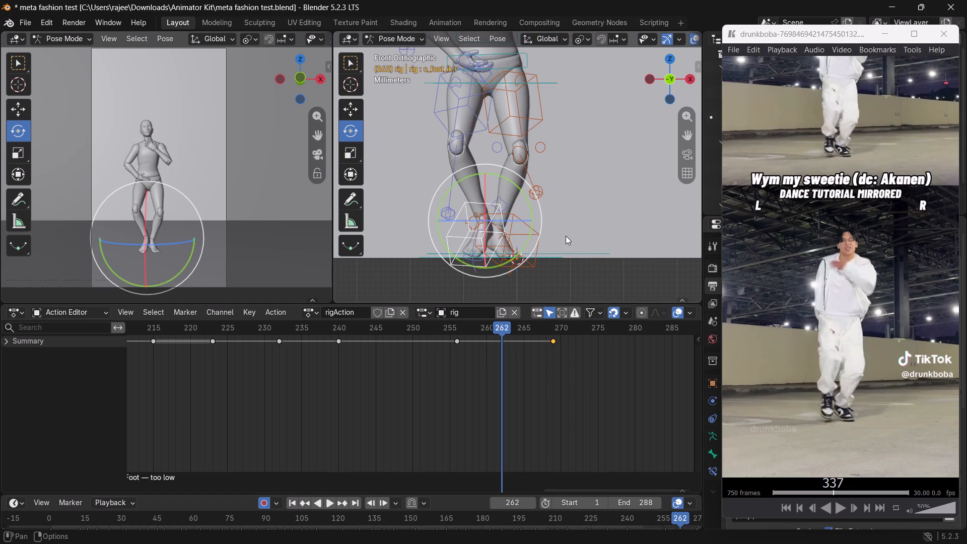
key(w)
drag(485, 181, 484, 163)
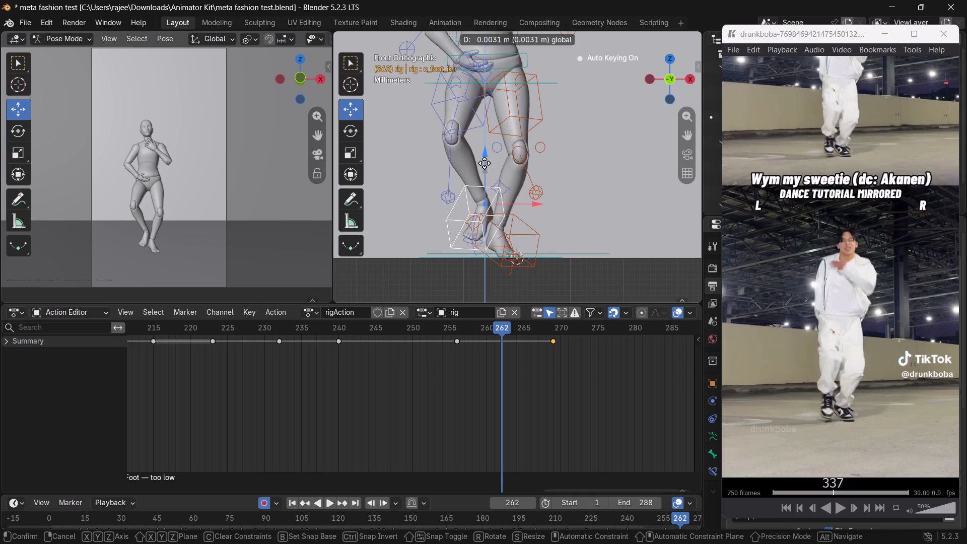
drag(484, 163, 485, 159)
Scrub and play the animation between frames 251 and 271 to check the raised right foot step.
drag(499, 334, 424, 342)
key(space)
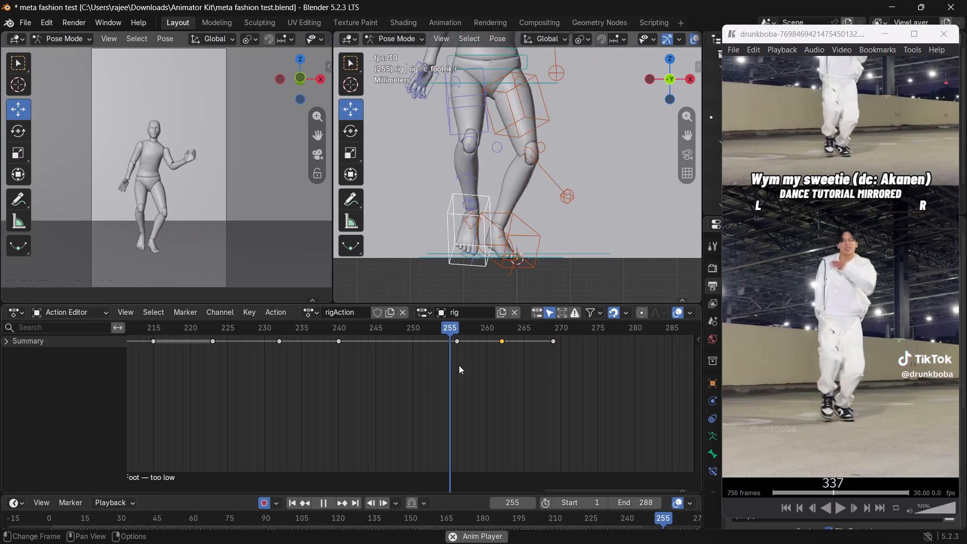
key(space)
drag(567, 328, 419, 350)
key(space)
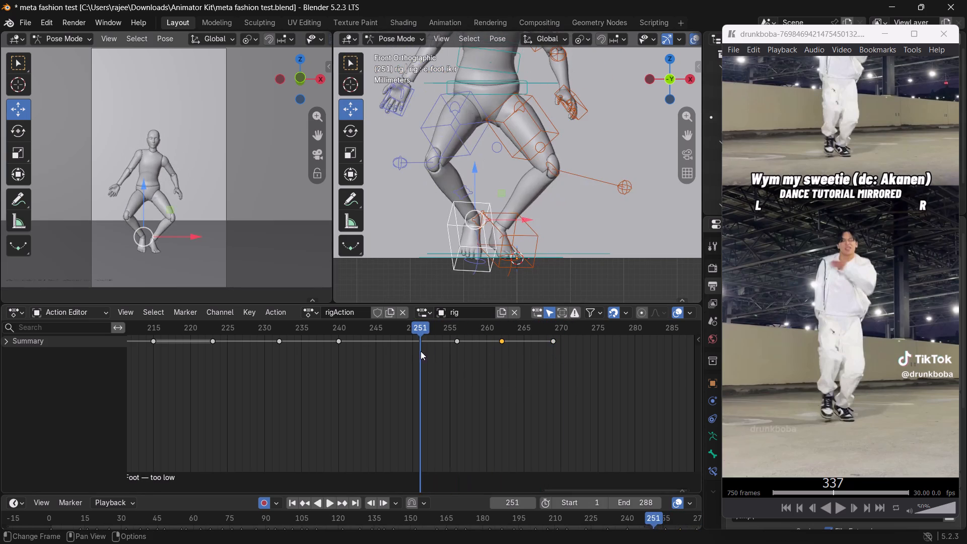
key(space)
drag(524, 331, 546, 350)
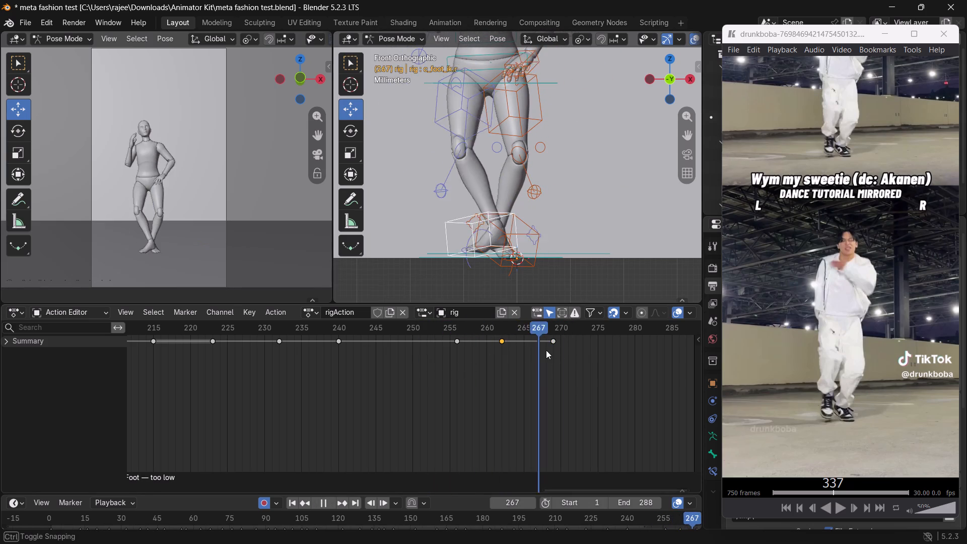
drag(546, 350, 555, 370)
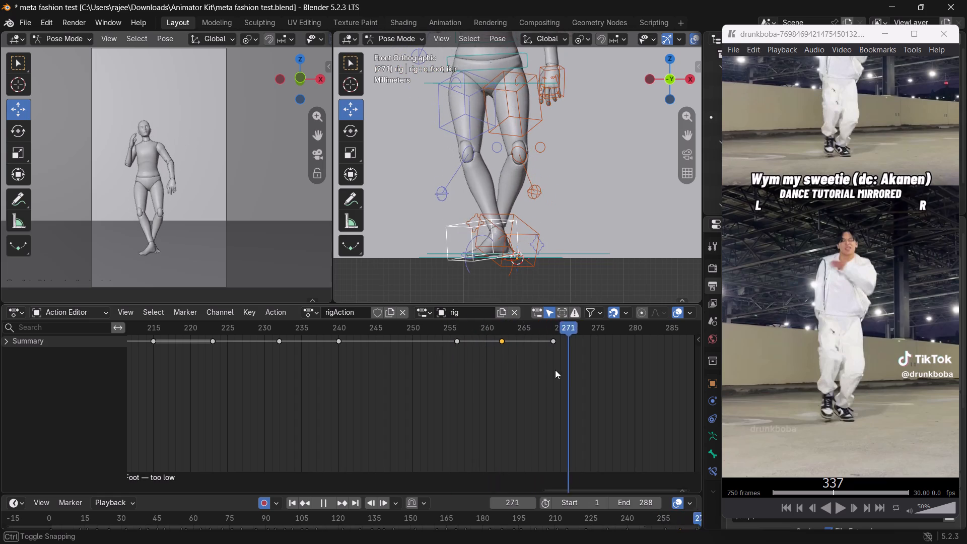
drag(555, 370, 506, 356)
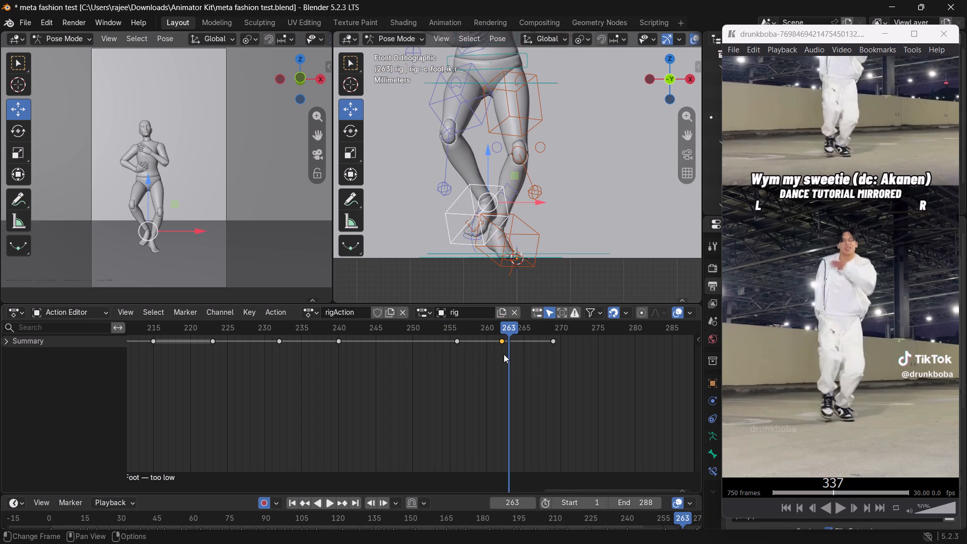
Scrub and play the dance reference between frames 306 and 353 to study the leg movement, stopping at frame 353.
drag(830, 492, 822, 492)
drag(822, 494, 828, 496)
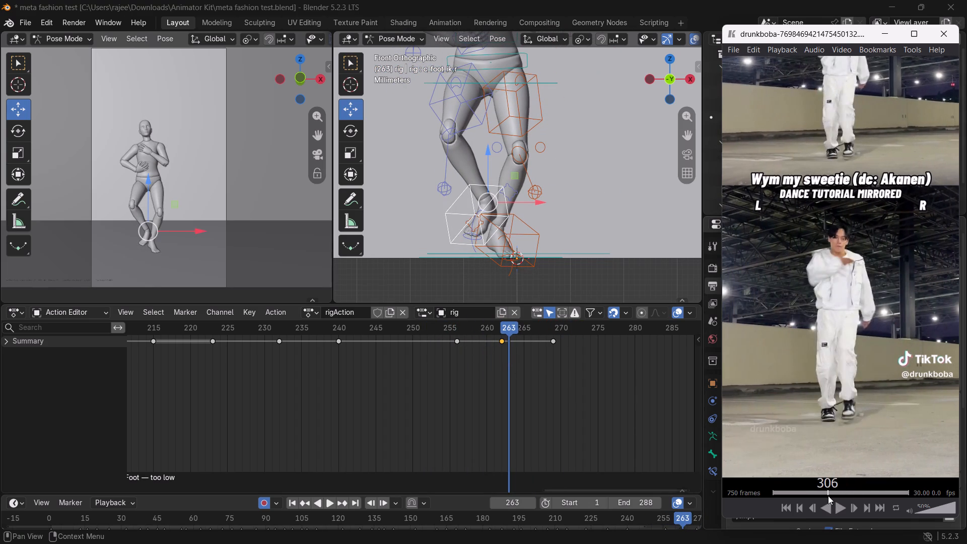
drag(828, 496, 837, 499)
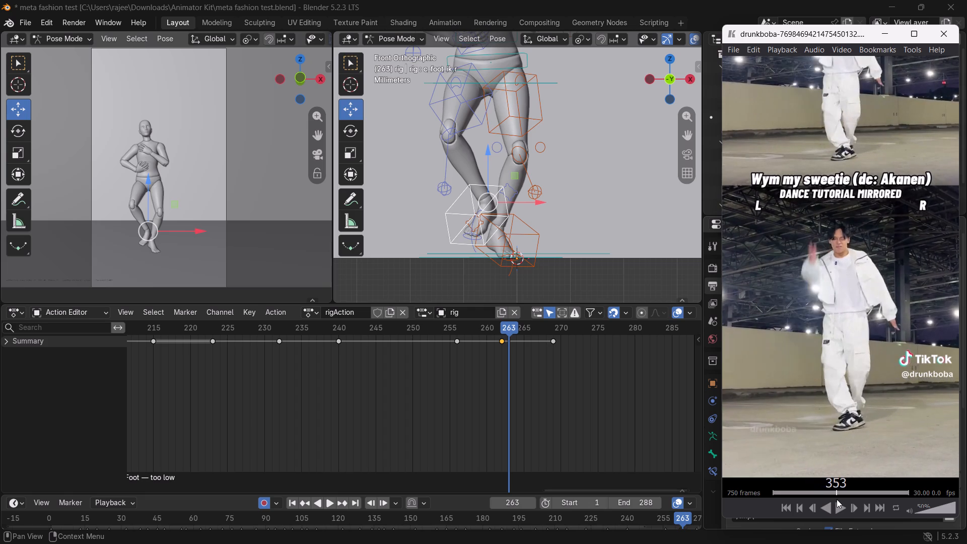
drag(837, 499, 836, 501)
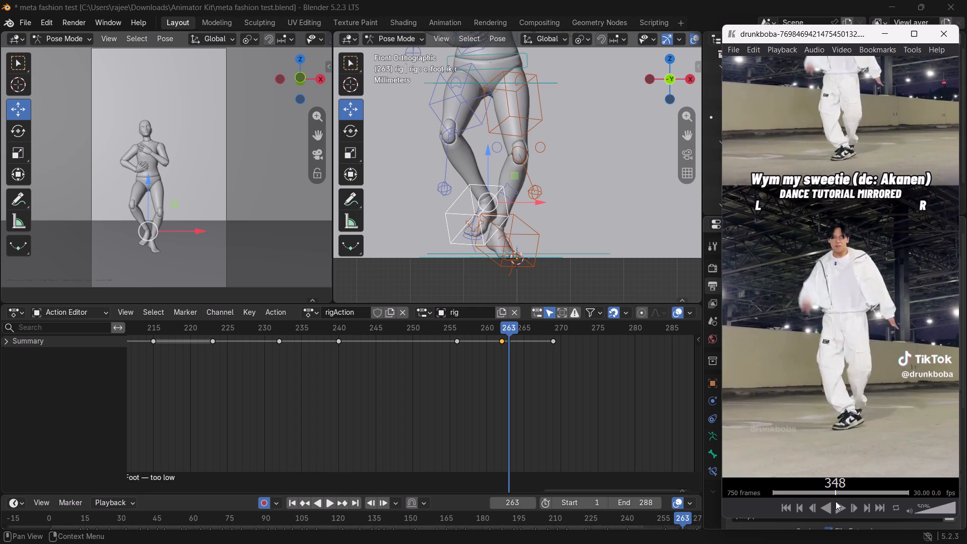
drag(836, 501, 833, 501)
click(842, 507)
click(842, 507)
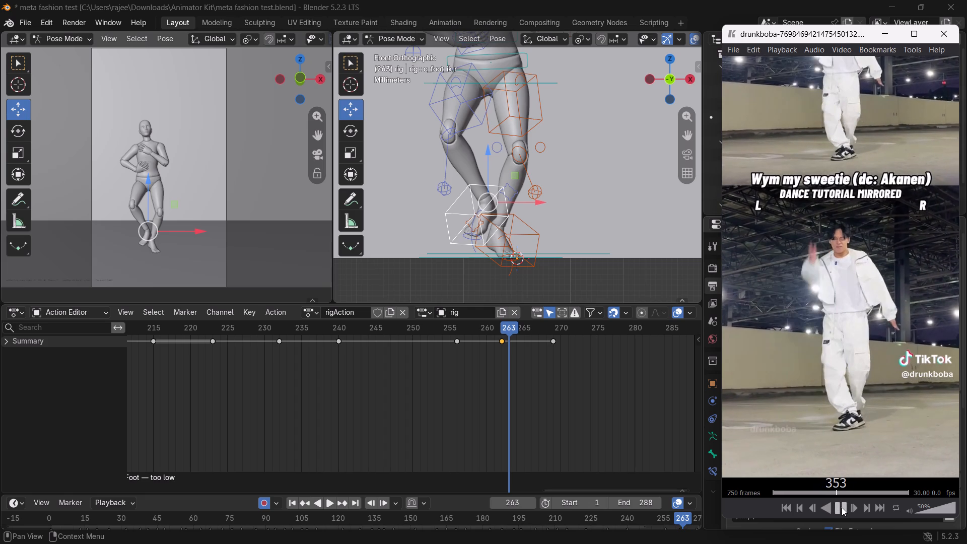
At frame 262, move the right leg's pole control up to knee height and outward so the knee bends out, checking through frame 267.
drag(507, 321, 501, 322)
click(449, 191)
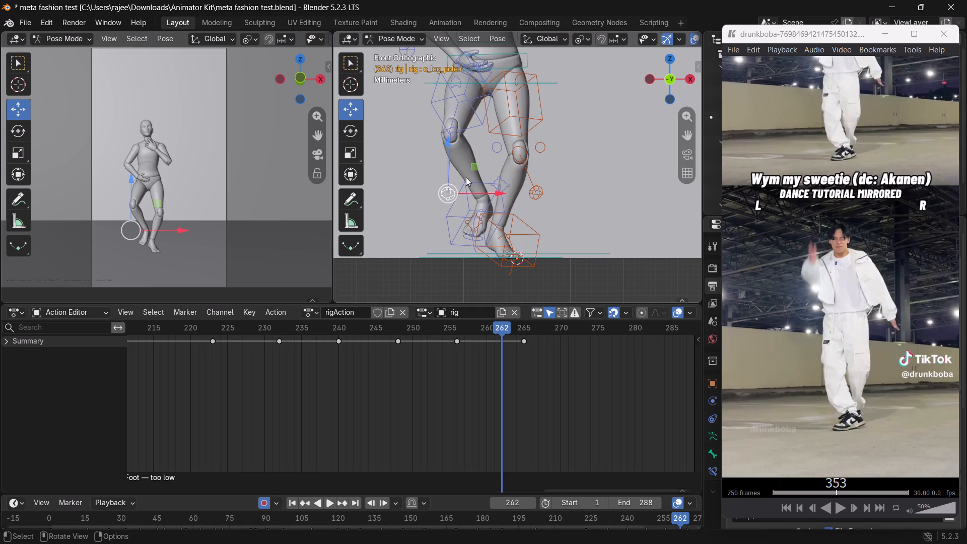
drag(447, 149, 441, 86)
drag(473, 133, 440, 134)
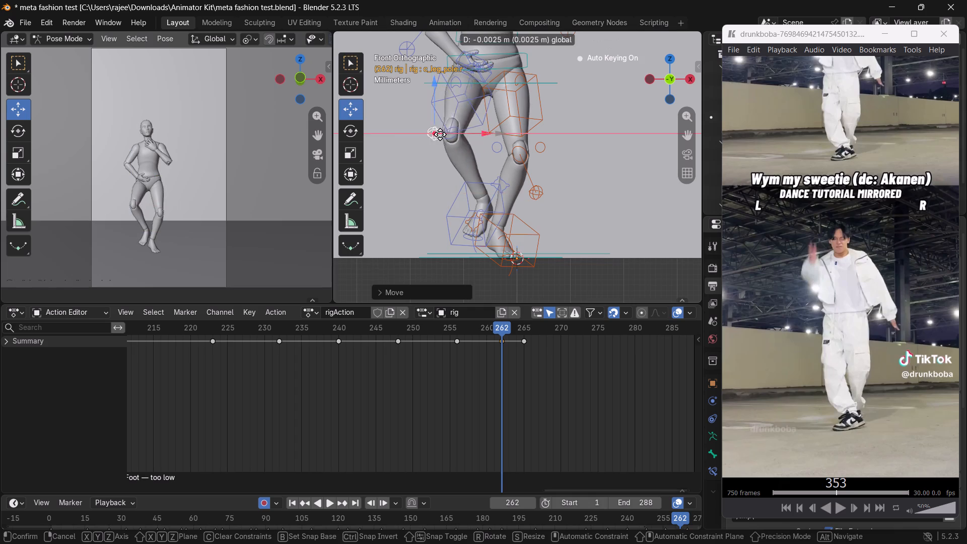
drag(440, 134, 404, 133)
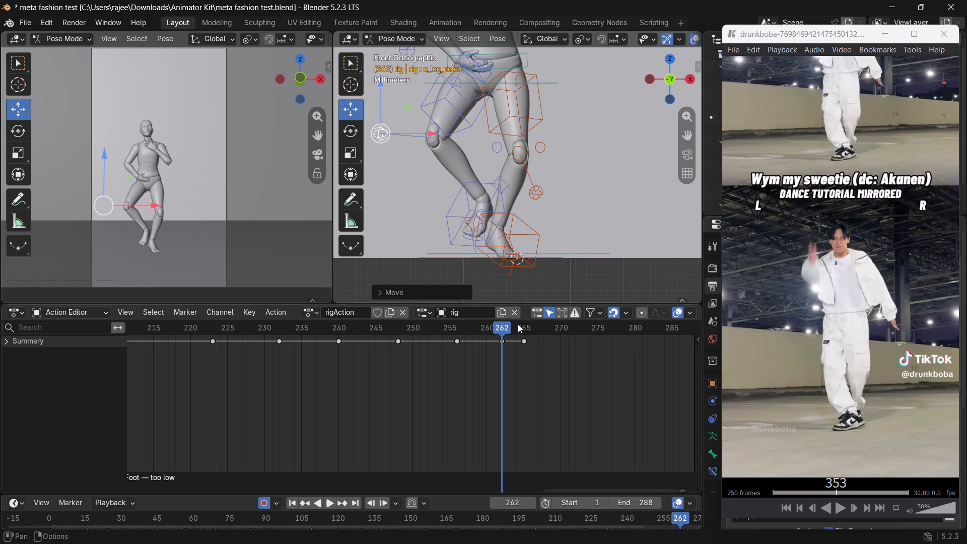
drag(495, 332, 539, 354)
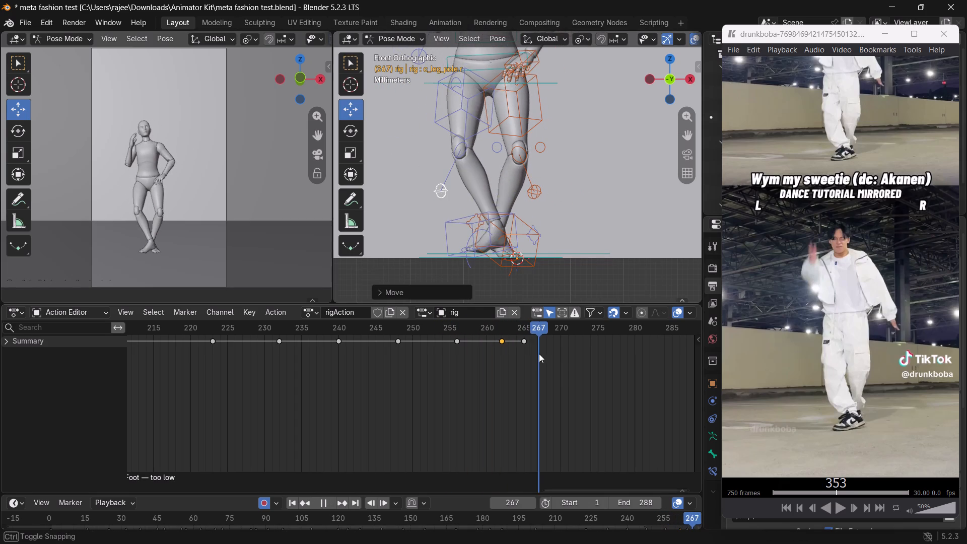
drag(539, 354, 500, 345)
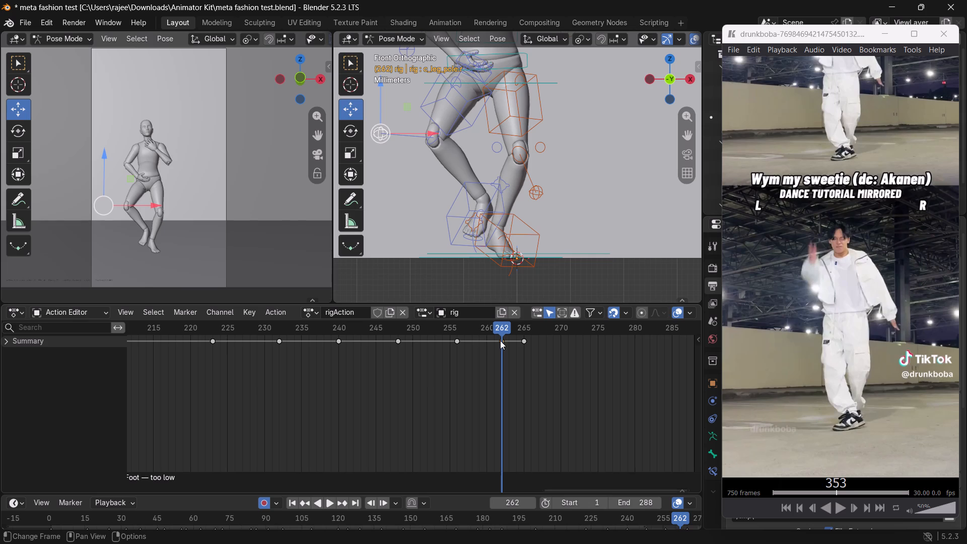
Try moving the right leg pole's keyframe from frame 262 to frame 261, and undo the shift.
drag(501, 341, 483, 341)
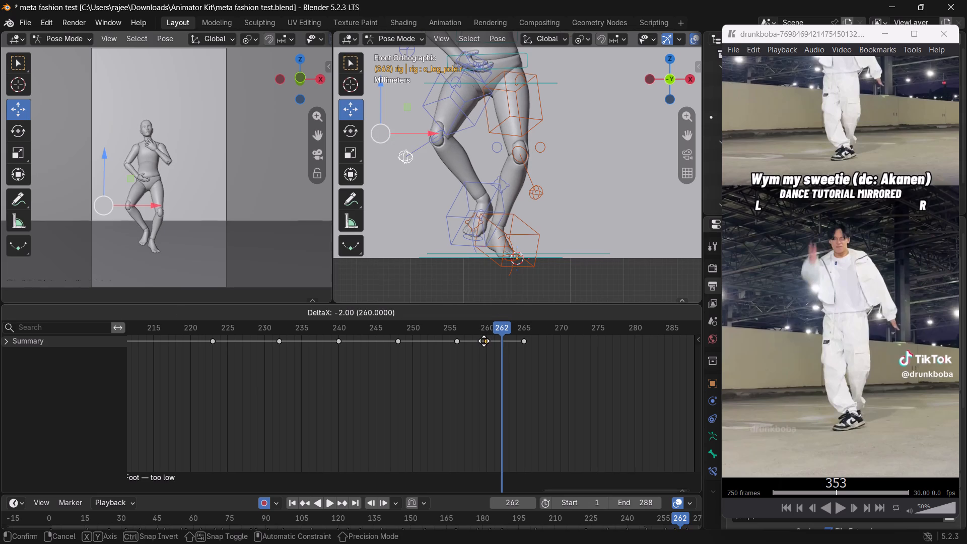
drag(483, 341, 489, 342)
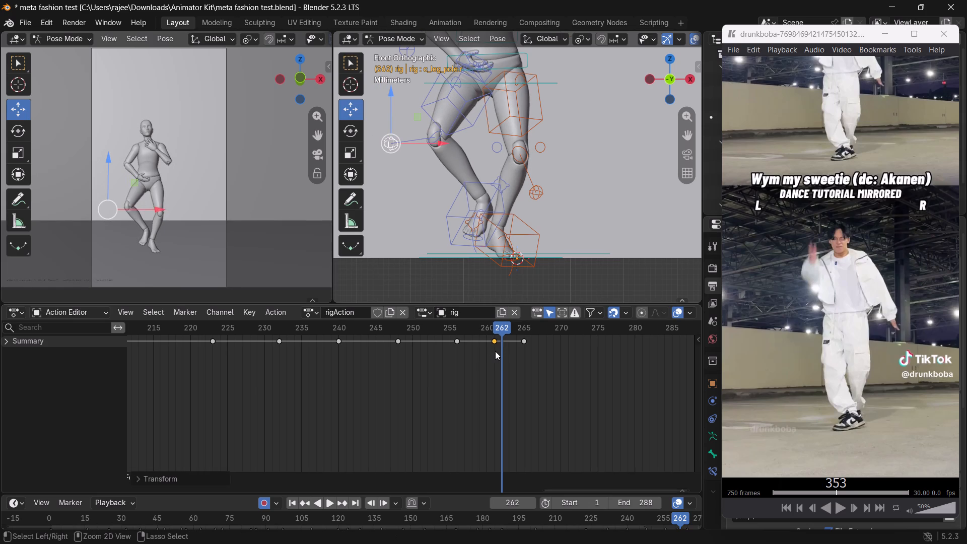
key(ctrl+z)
Select the right foot and leg pole controls together and move the pole's keyframe from frame 265 to frame 269.
click(442, 200)
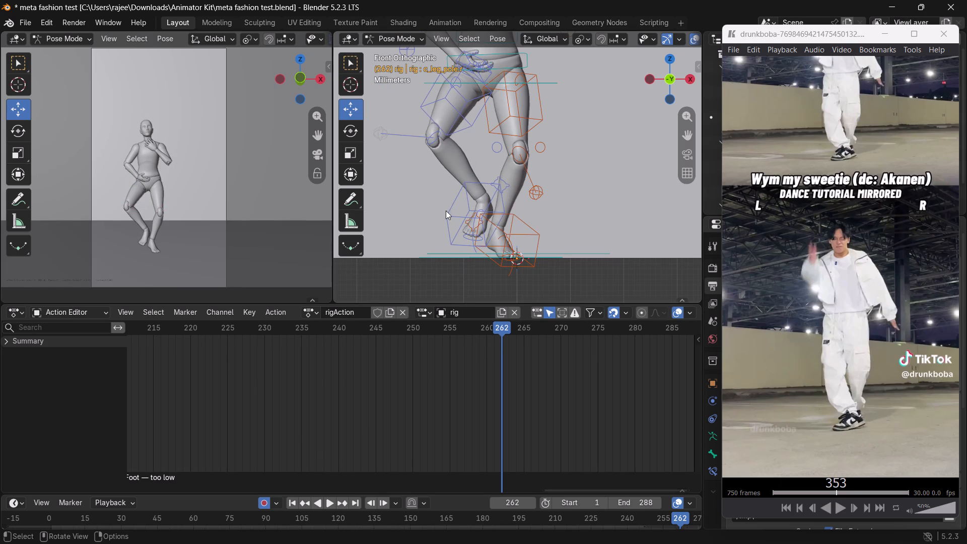
click(445, 206)
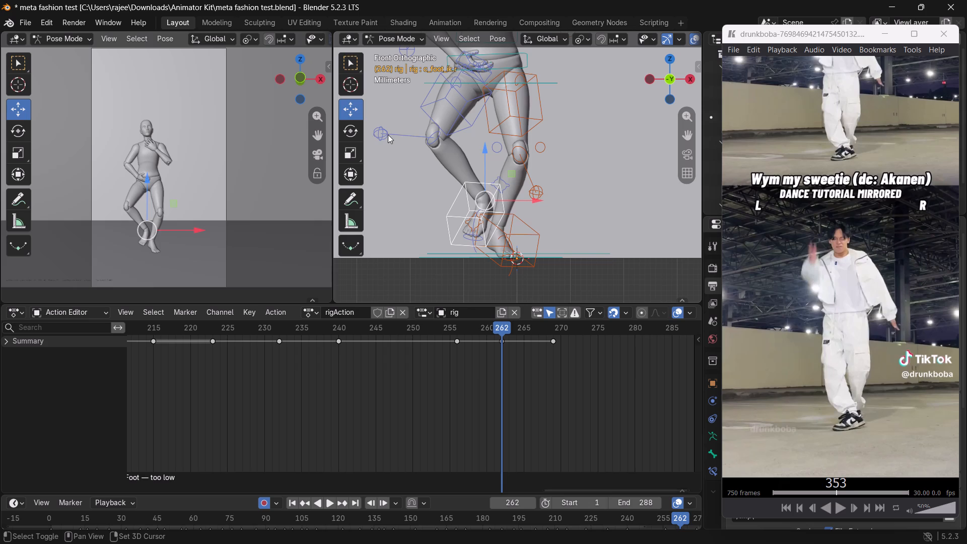
shift+click(387, 133)
click(525, 339)
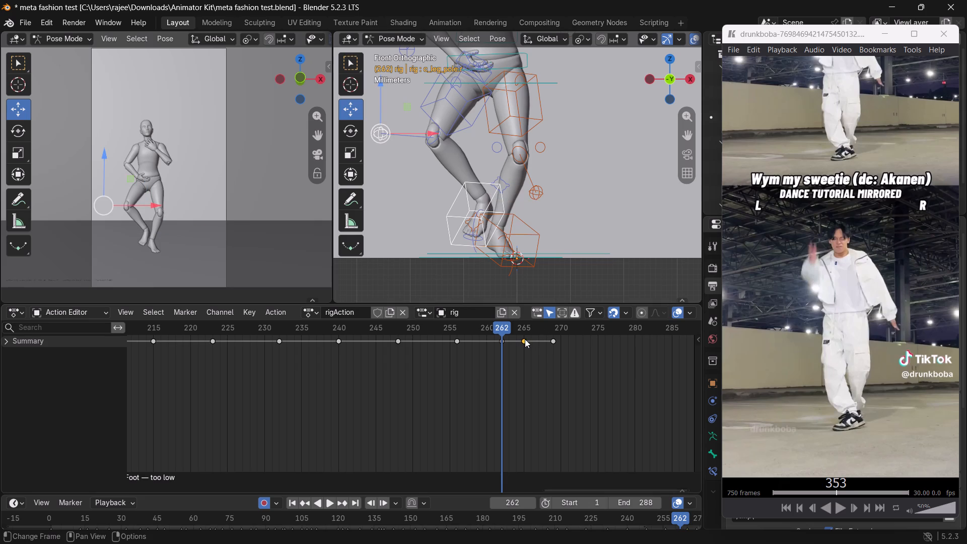
drag(525, 341, 555, 353)
Scrub the animation between frames 252 and 270 and step the dance reference back to frame 335 to compare the leg movement.
drag(500, 328, 510, 355)
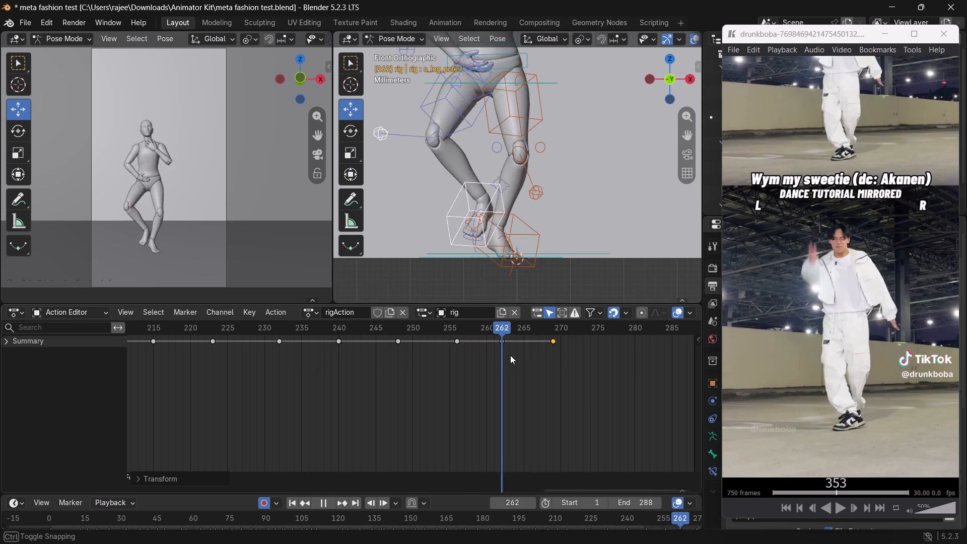
drag(510, 355, 559, 379)
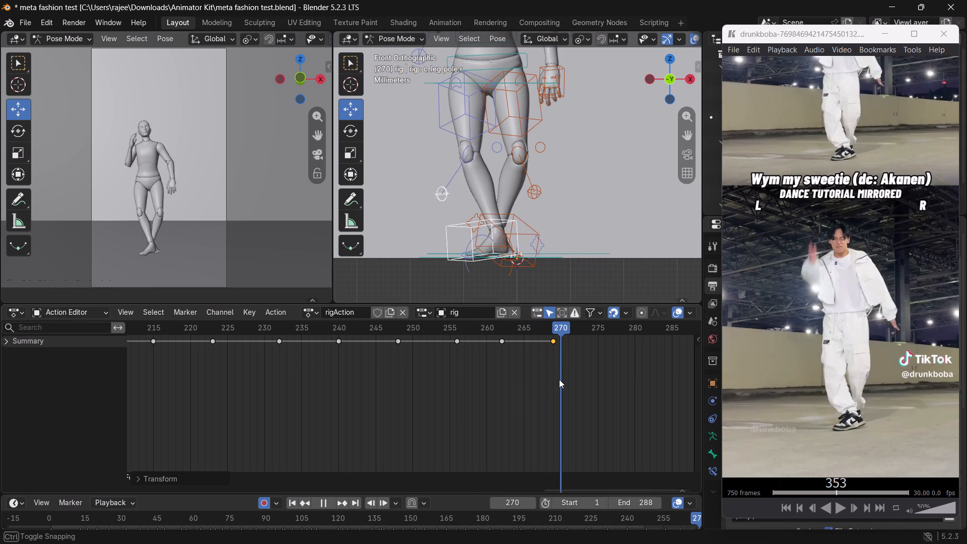
drag(559, 379, 434, 355)
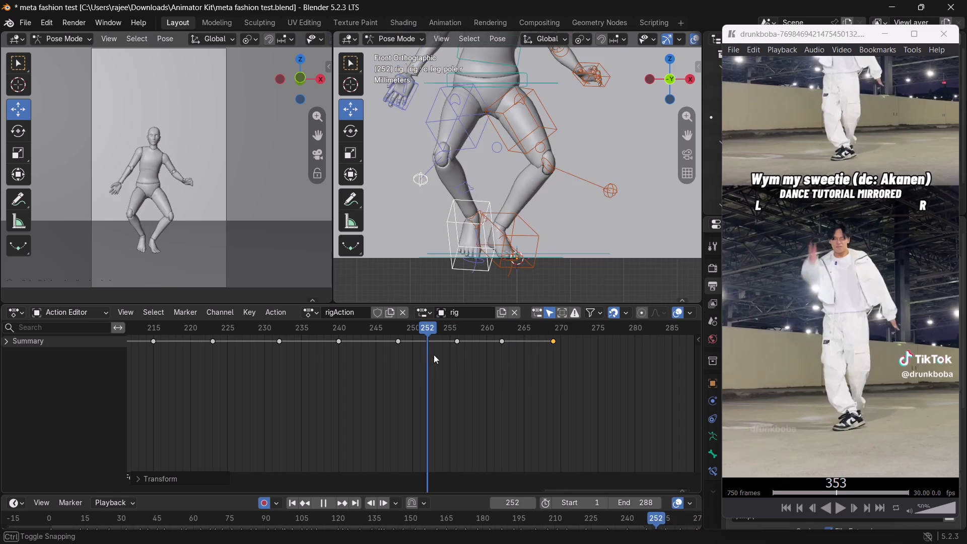
drag(434, 355, 552, 400)
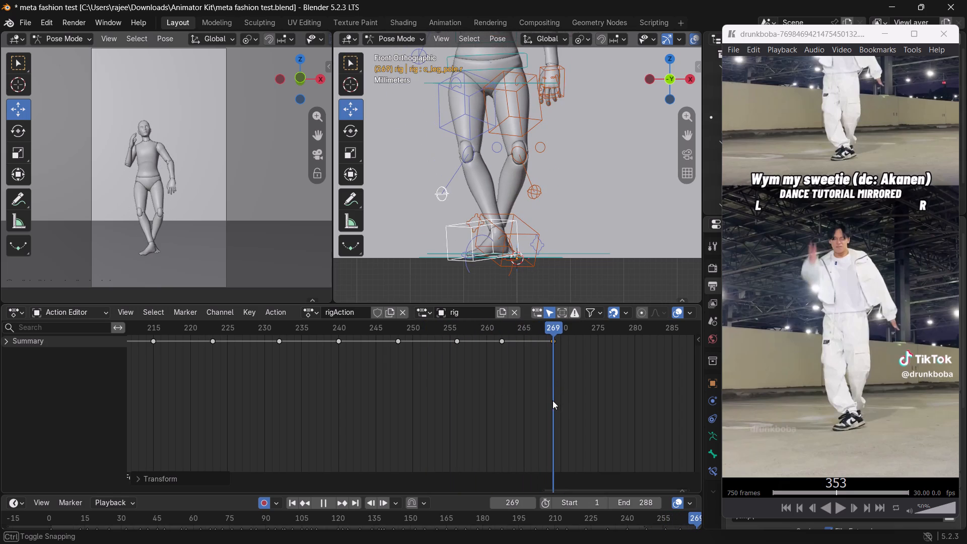
drag(552, 400, 501, 367)
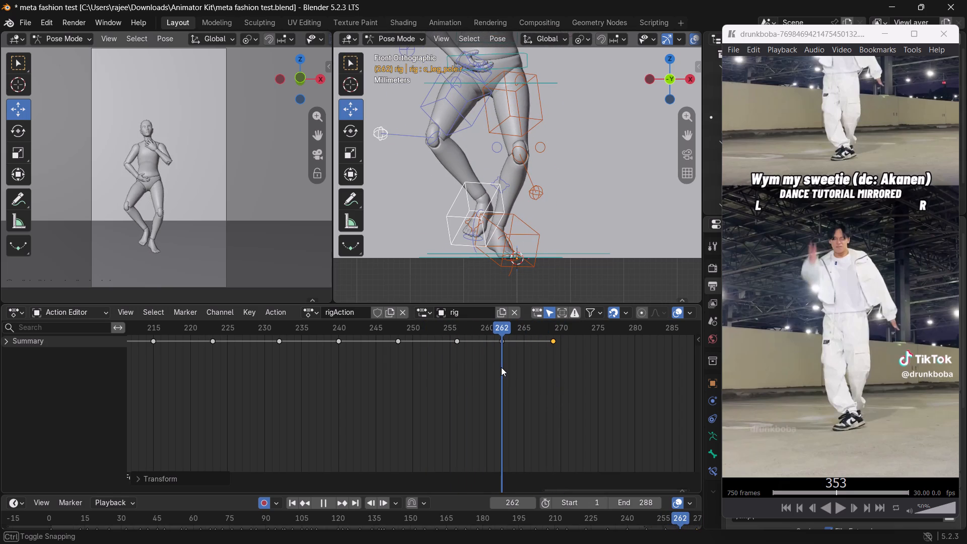
drag(501, 367, 527, 375)
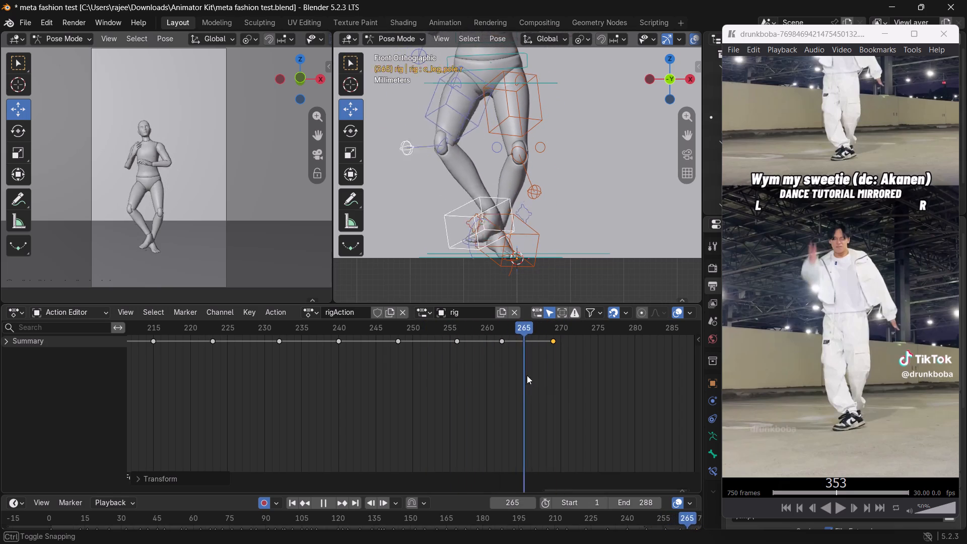
drag(527, 375, 503, 368)
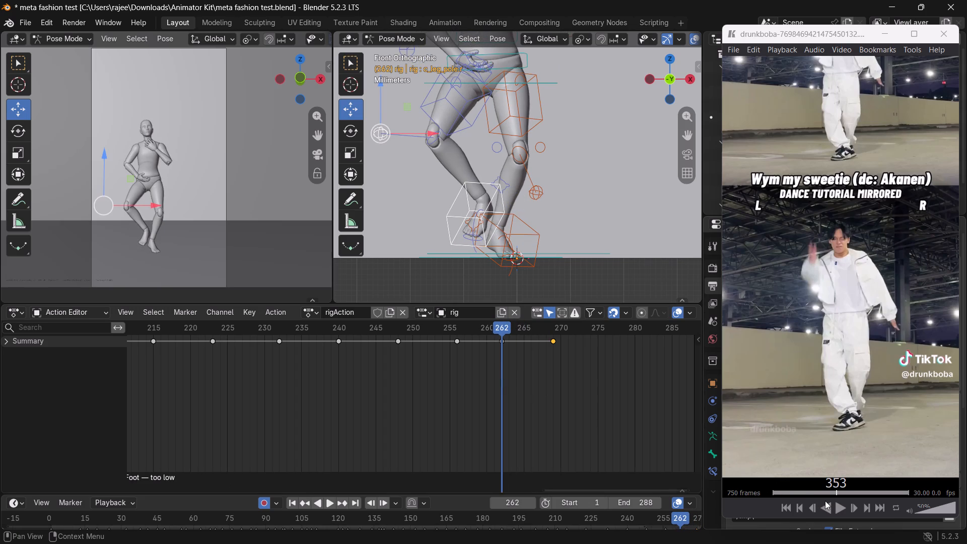
triple_click(812, 509)
triple_click(811, 508)
triple_click(811, 508)
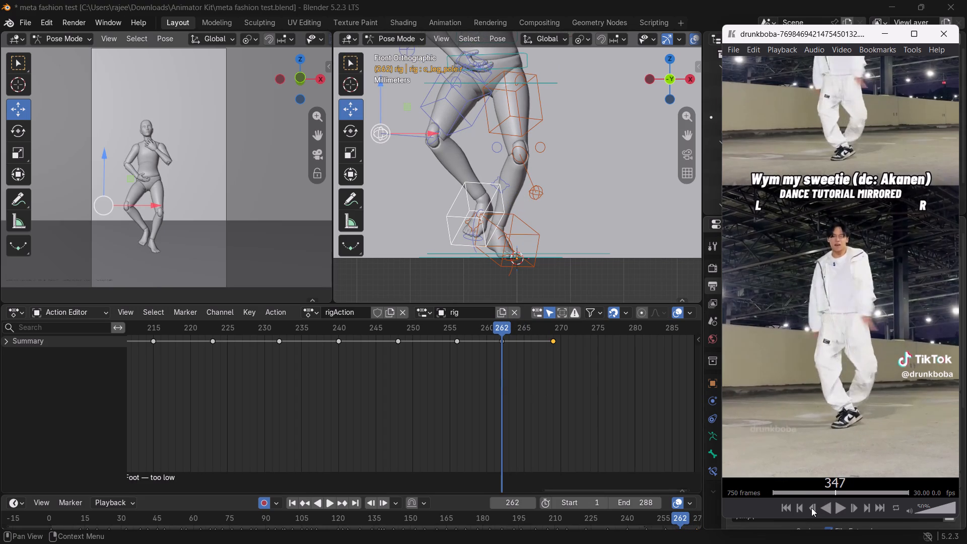
triple_click(811, 508)
triple_click(810, 508)
triple_click(809, 507)
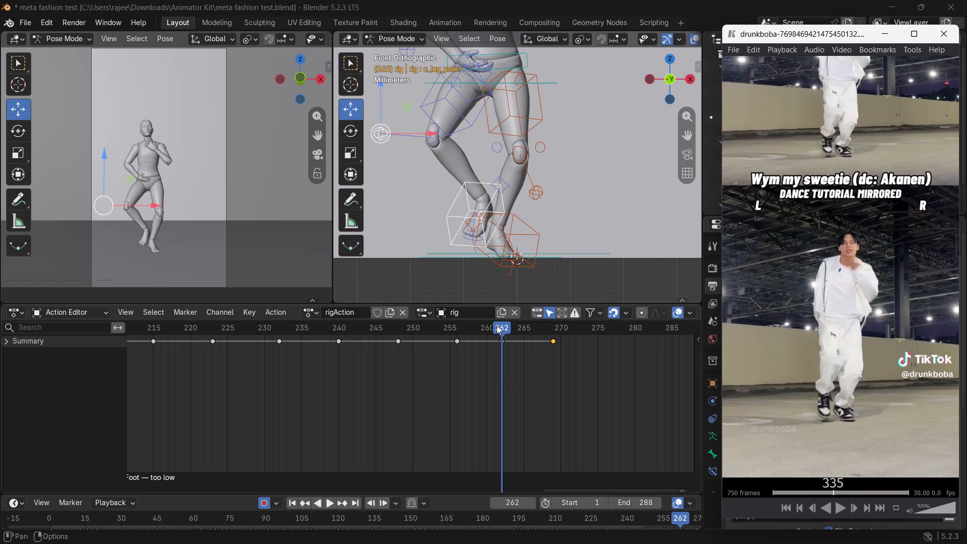
At frame 262, raise the c_spine_01.x control at the waist slightly along the vertical axis.
drag(497, 325, 497, 346)
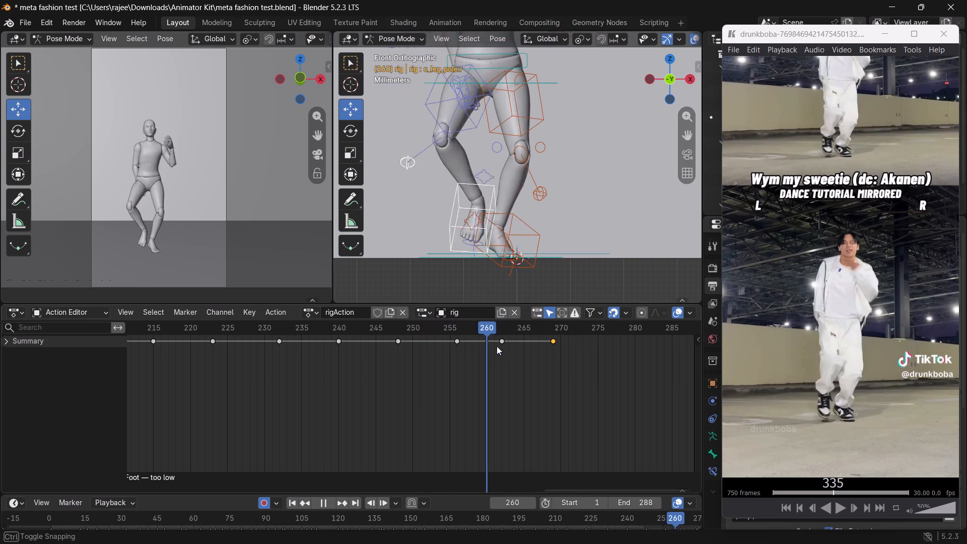
drag(497, 346, 499, 347)
click(512, 54)
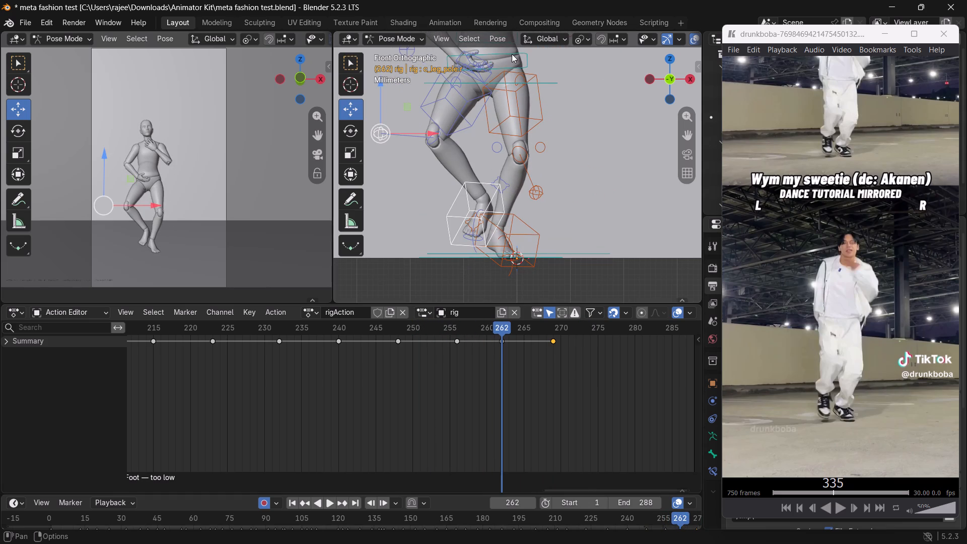
scroll(511, 55, down, 1)
drag(493, 56, 489, 42)
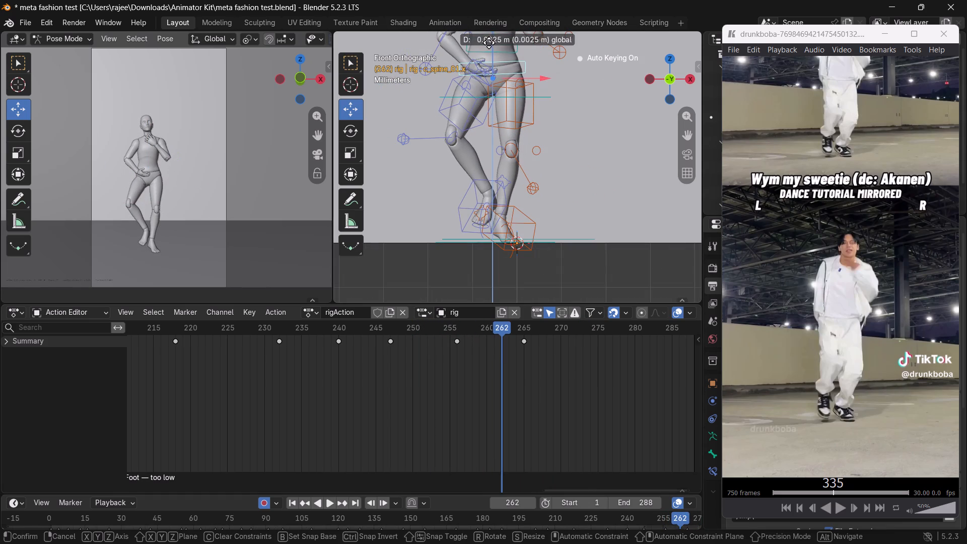
drag(489, 42, 490, 41)
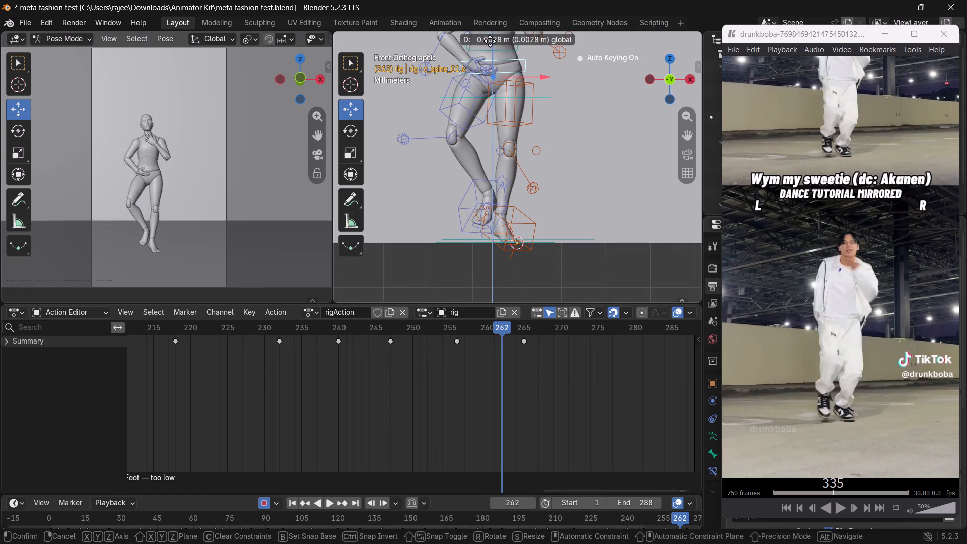
drag(490, 41, 492, 47)
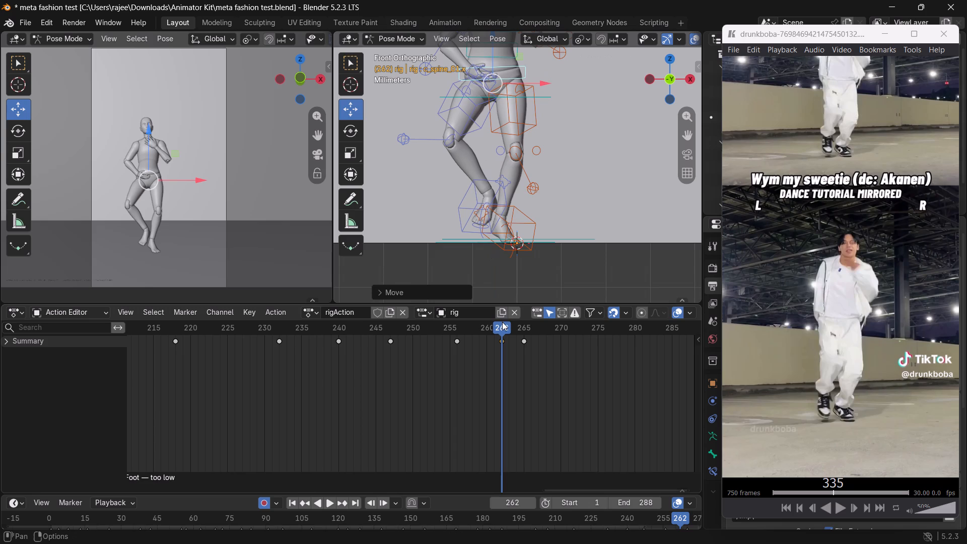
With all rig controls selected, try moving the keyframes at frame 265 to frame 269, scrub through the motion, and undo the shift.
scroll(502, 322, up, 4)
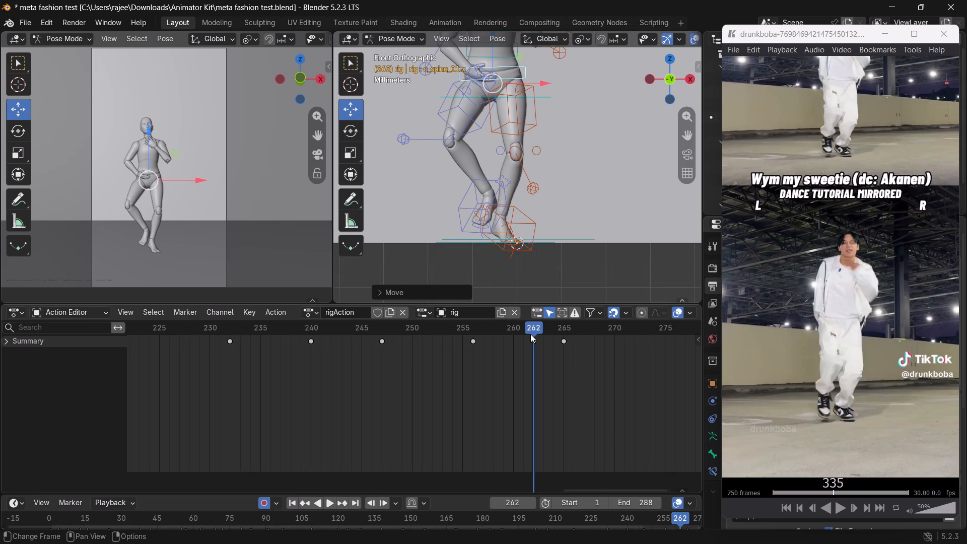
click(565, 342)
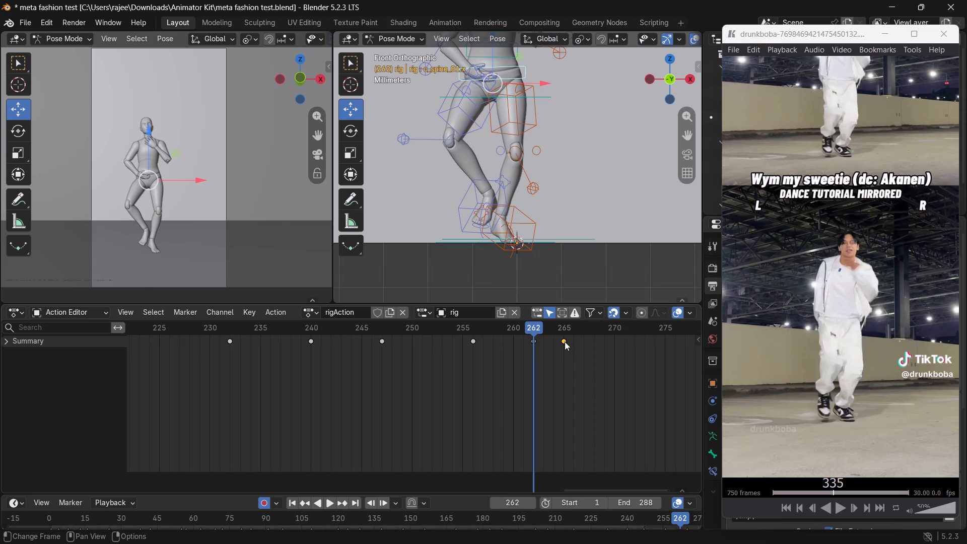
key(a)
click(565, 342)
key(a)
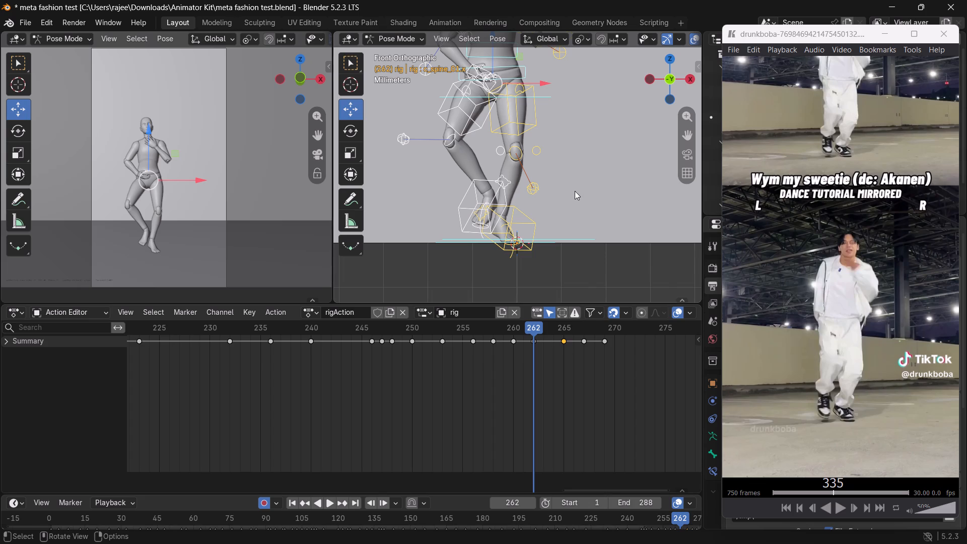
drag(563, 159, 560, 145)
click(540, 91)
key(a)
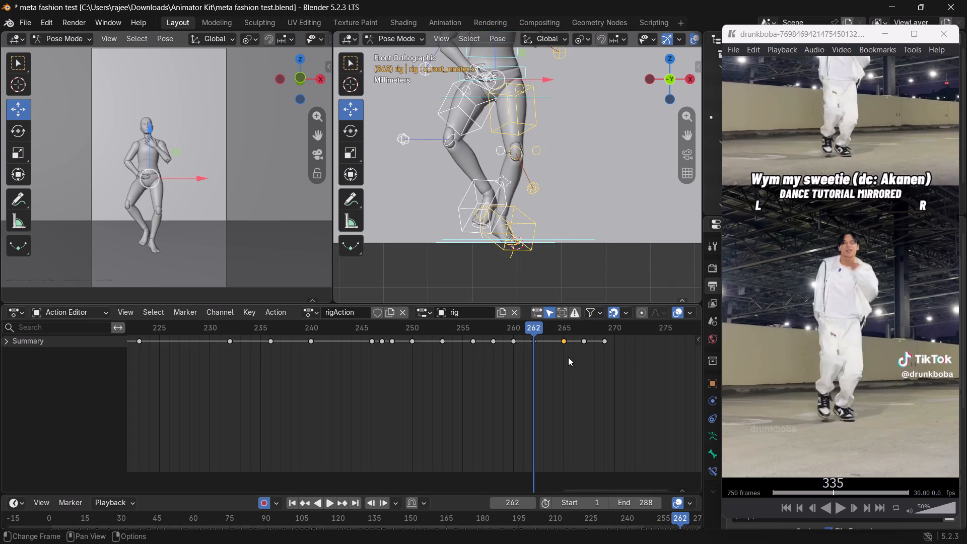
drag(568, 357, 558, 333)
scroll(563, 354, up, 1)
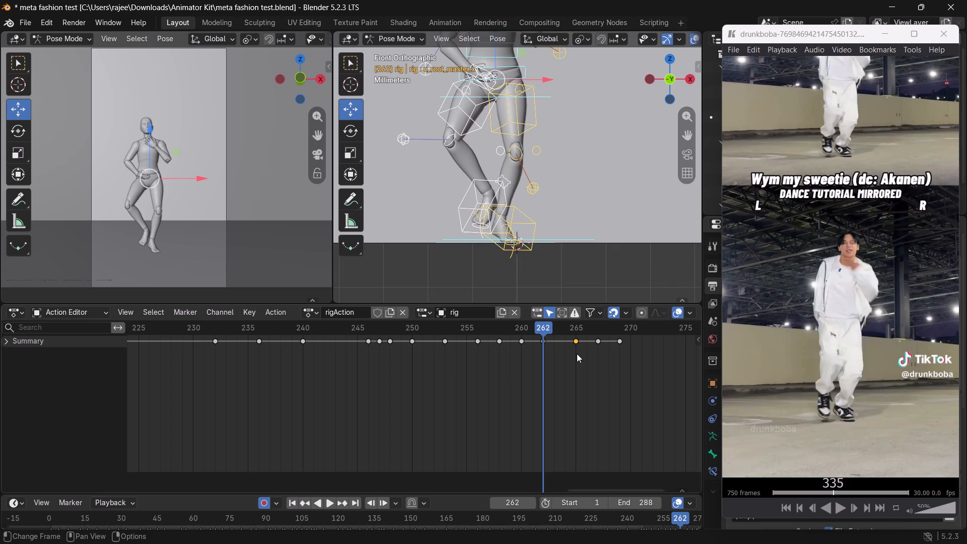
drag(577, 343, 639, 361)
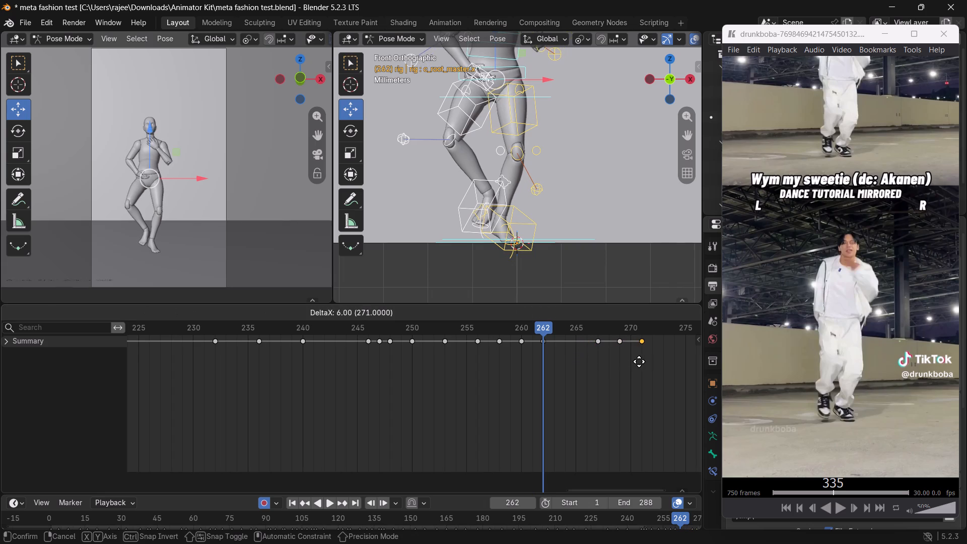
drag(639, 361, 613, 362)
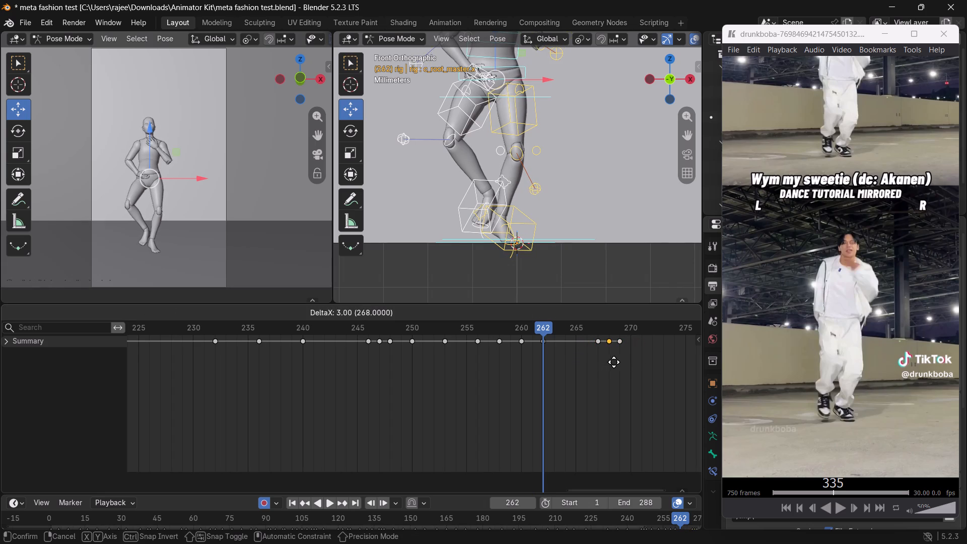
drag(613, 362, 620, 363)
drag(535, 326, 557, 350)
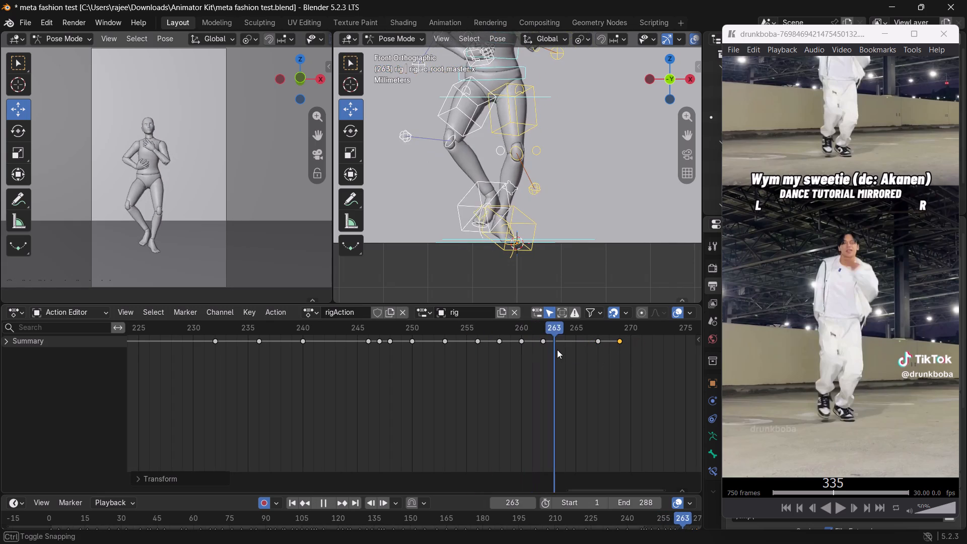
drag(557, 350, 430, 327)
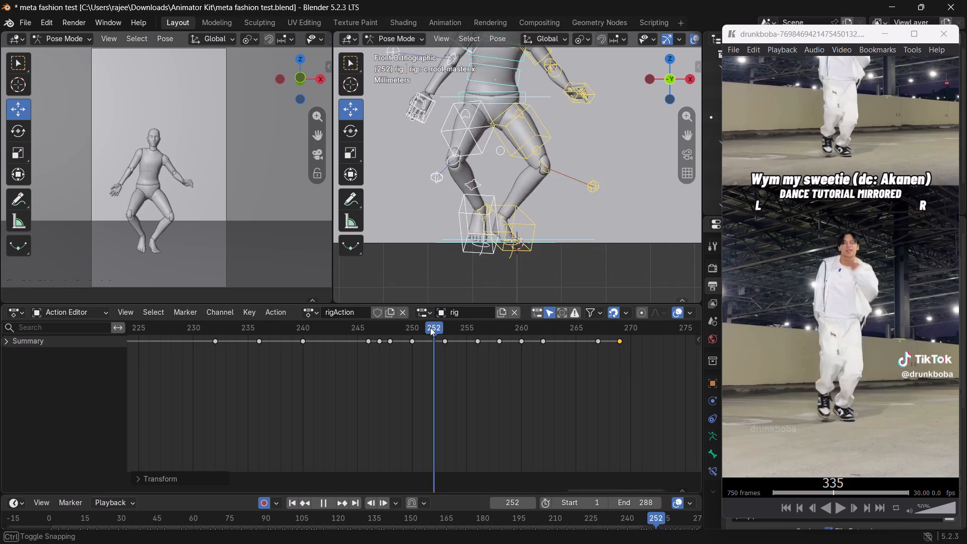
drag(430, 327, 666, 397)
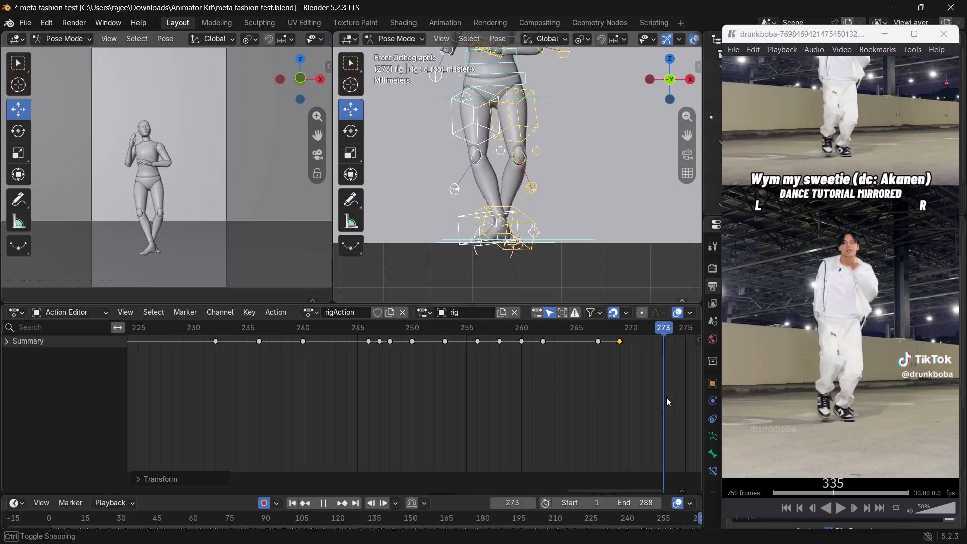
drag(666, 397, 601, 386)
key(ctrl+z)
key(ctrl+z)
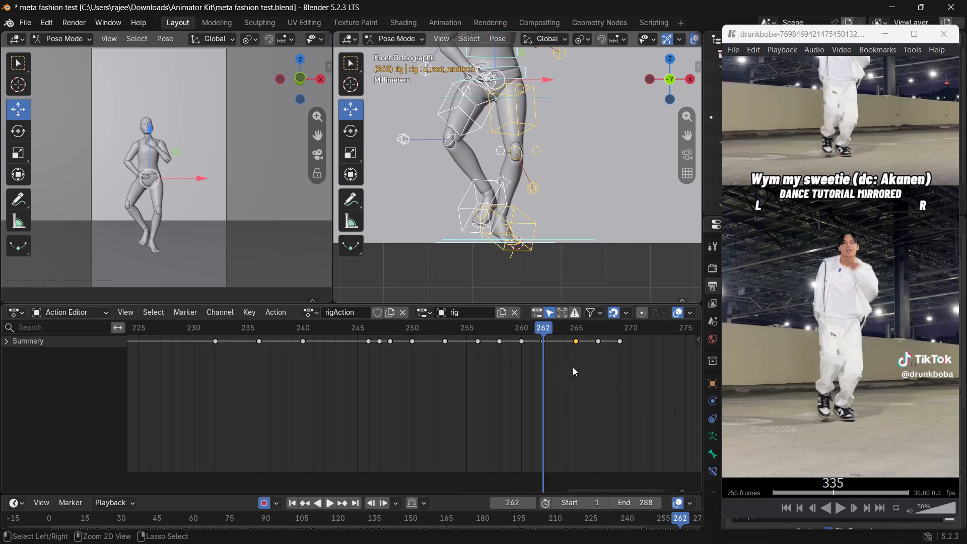
Select only the c_spine_01.x waist control and move its keyframe from frame 265 to frame 274.
click(573, 197)
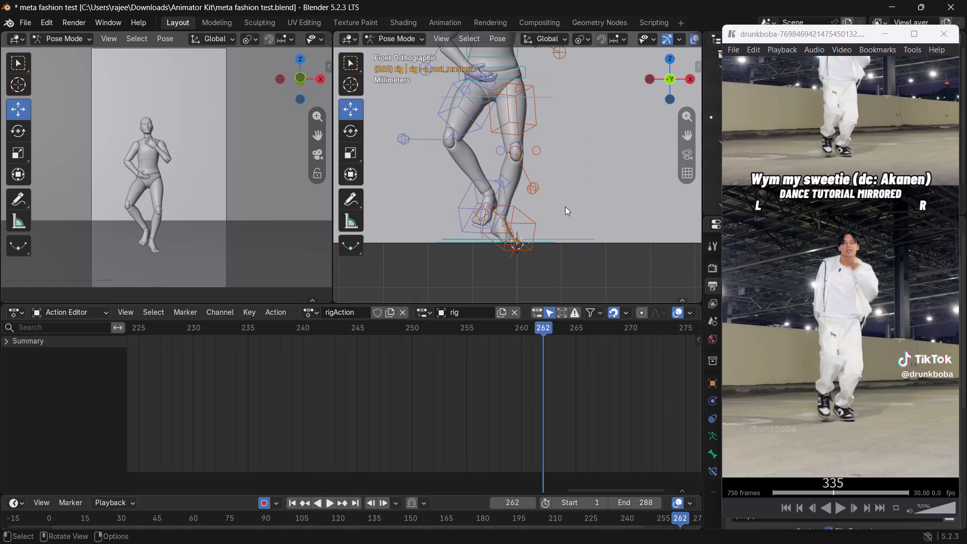
click(509, 66)
drag(541, 326, 567, 345)
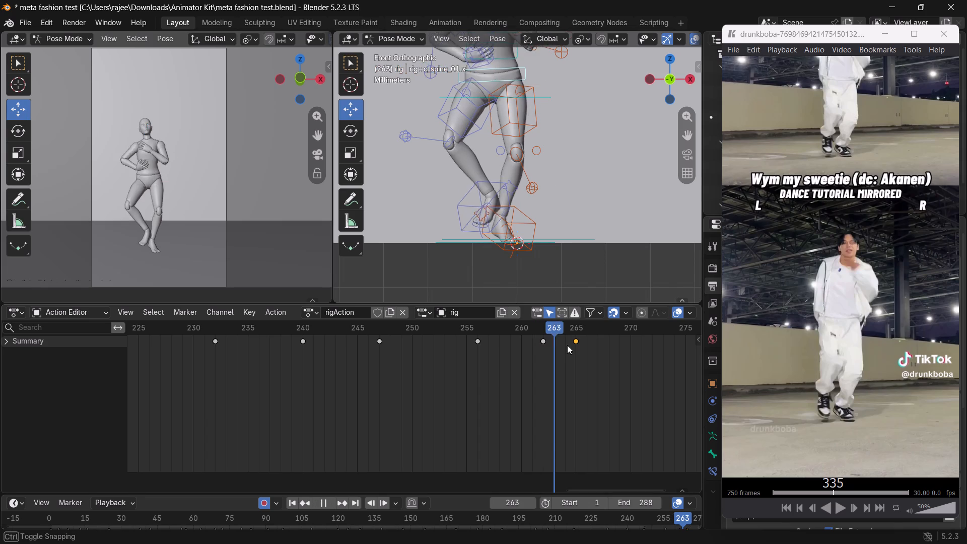
drag(567, 345, 575, 350)
drag(575, 340, 671, 365)
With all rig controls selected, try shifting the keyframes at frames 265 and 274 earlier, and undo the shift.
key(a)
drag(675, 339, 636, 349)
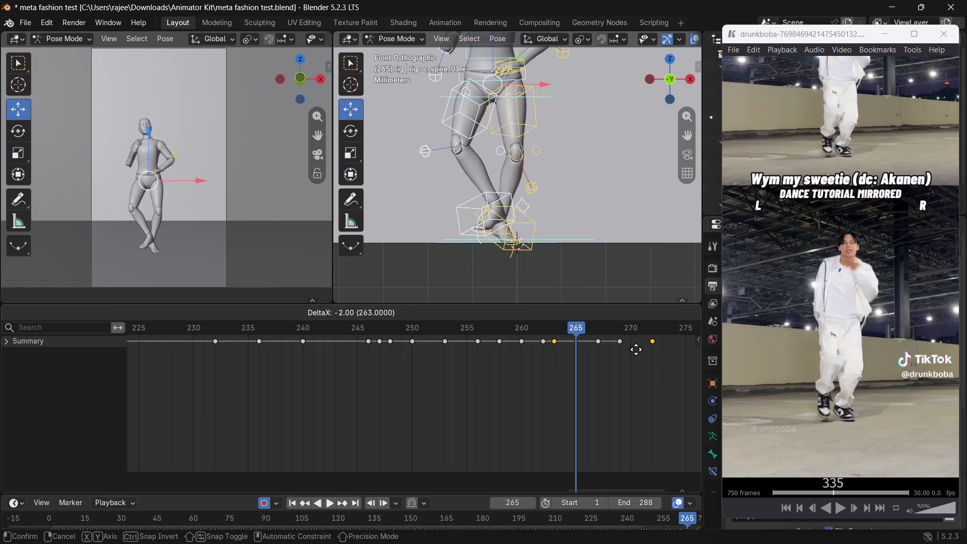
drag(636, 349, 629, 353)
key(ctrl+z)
Select only the keyframe at frame 274, move it to frame 269, and check the motion between frames 257 and 269.
click(645, 360)
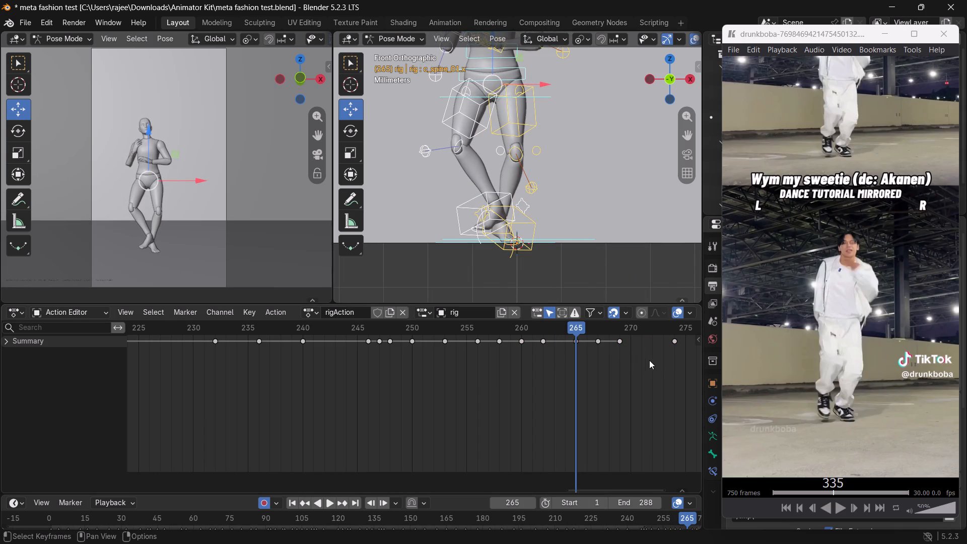
drag(673, 369, 678, 321)
drag(675, 340, 620, 353)
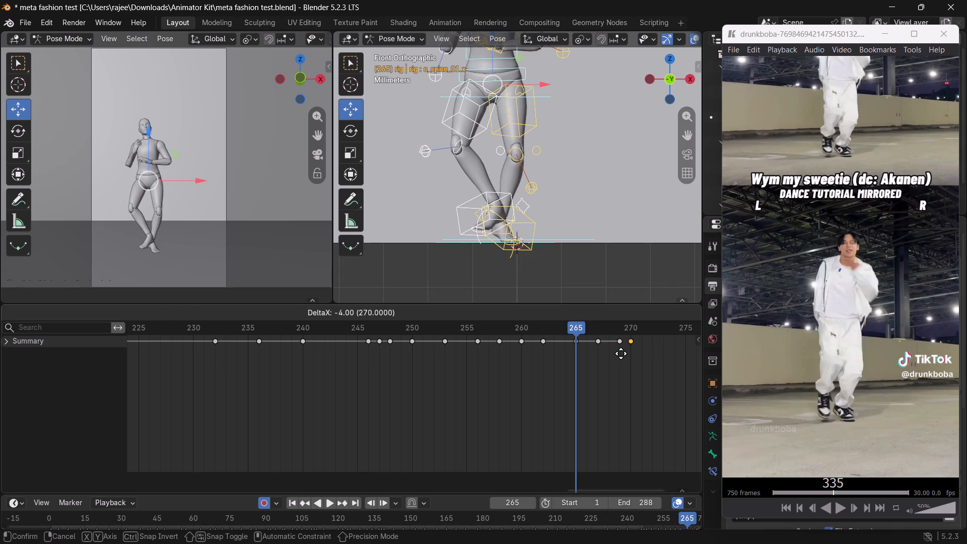
drag(620, 353, 621, 354)
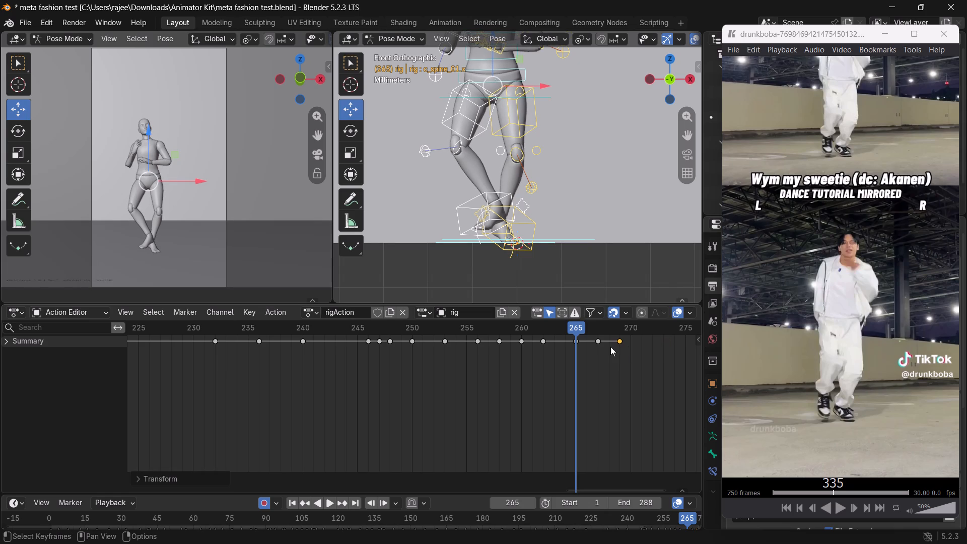
drag(577, 324, 484, 288)
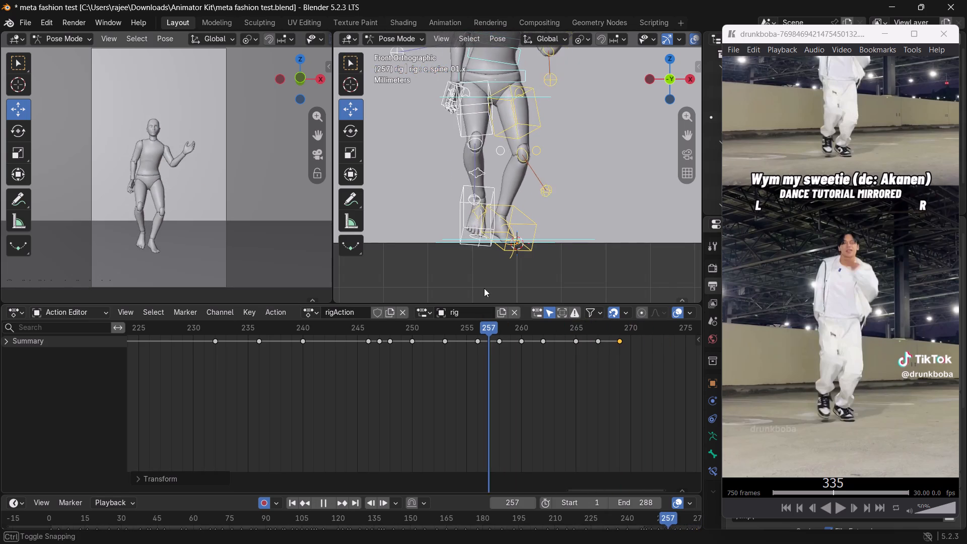
drag(484, 288, 602, 355)
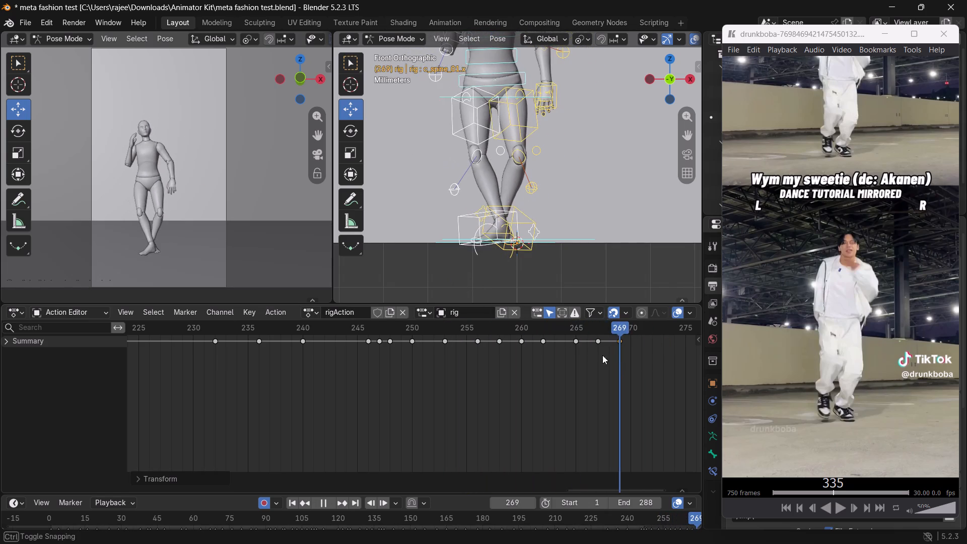
drag(602, 355, 531, 338)
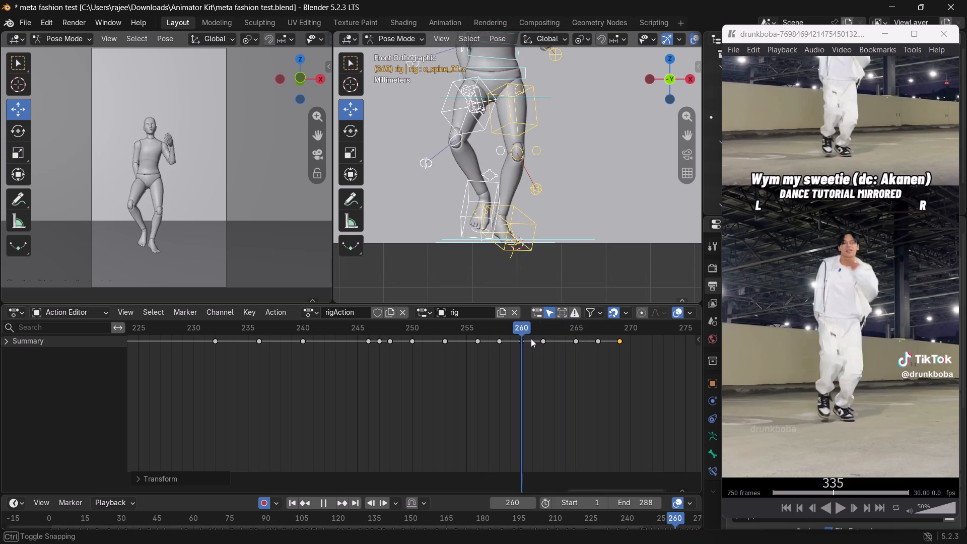
Select only the c_spine_01.x waist control, raise it slightly at frame 262, and play back the surrounding motion to check it.
drag(531, 338, 571, 352)
click(584, 227)
click(507, 72)
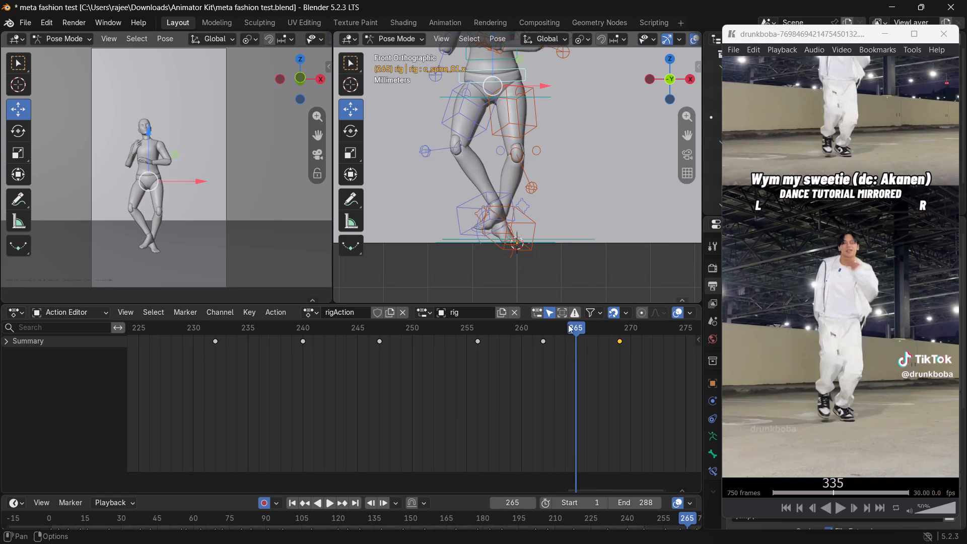
drag(576, 330, 582, 343)
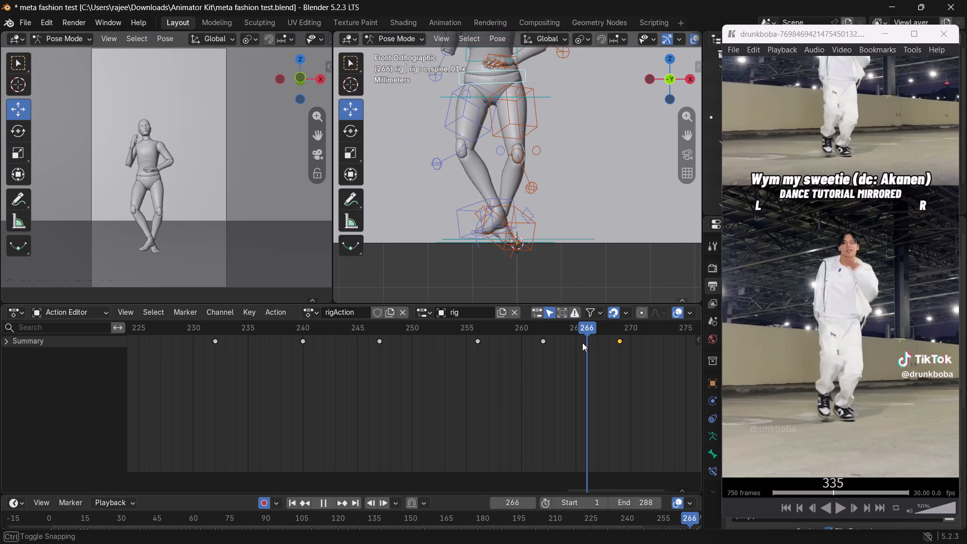
drag(582, 343, 530, 353)
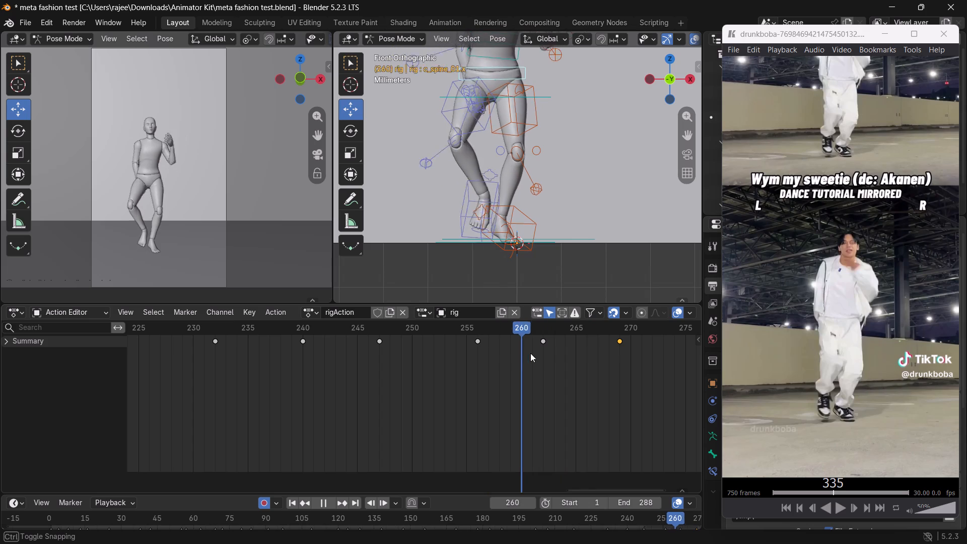
drag(530, 353, 542, 352)
drag(493, 64, 492, 51)
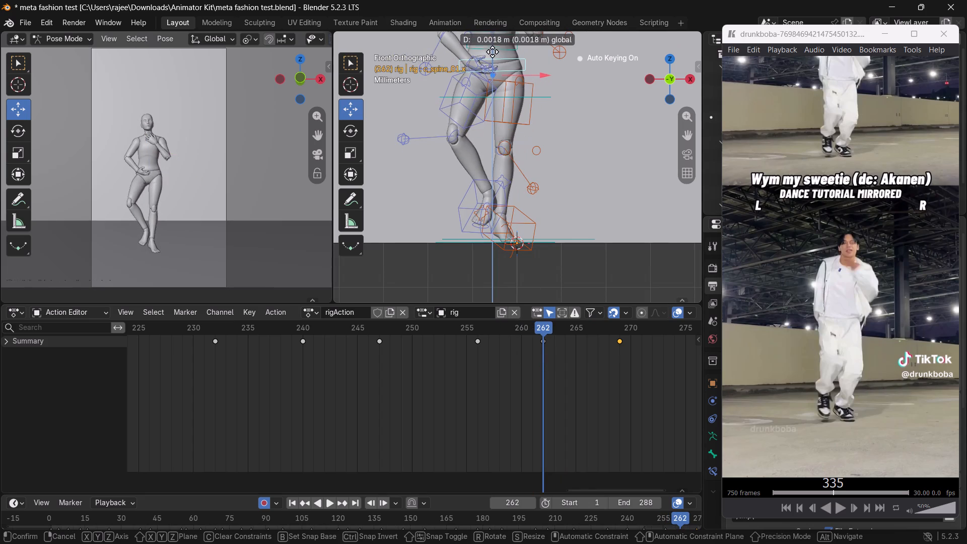
drag(492, 51, 492, 55)
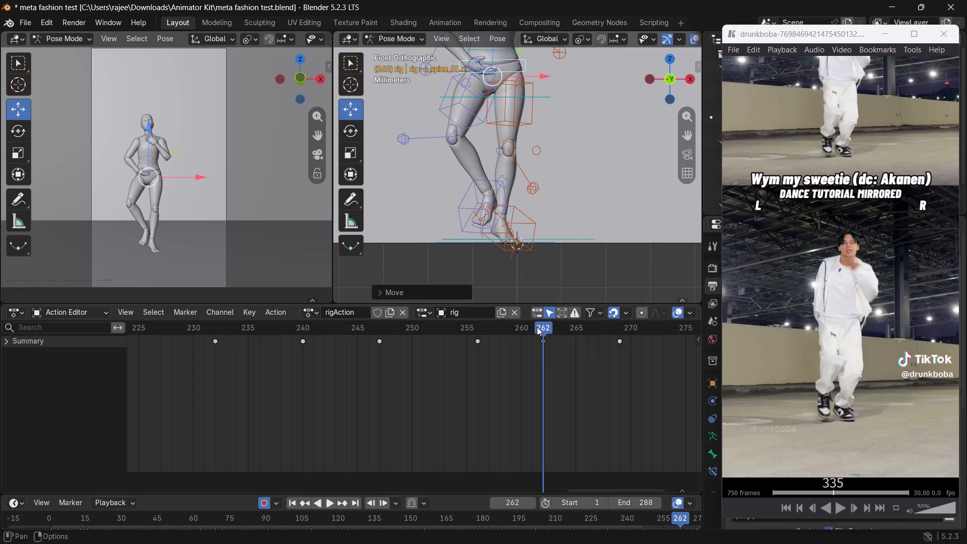
drag(538, 332, 482, 343)
key(space)
key(space)
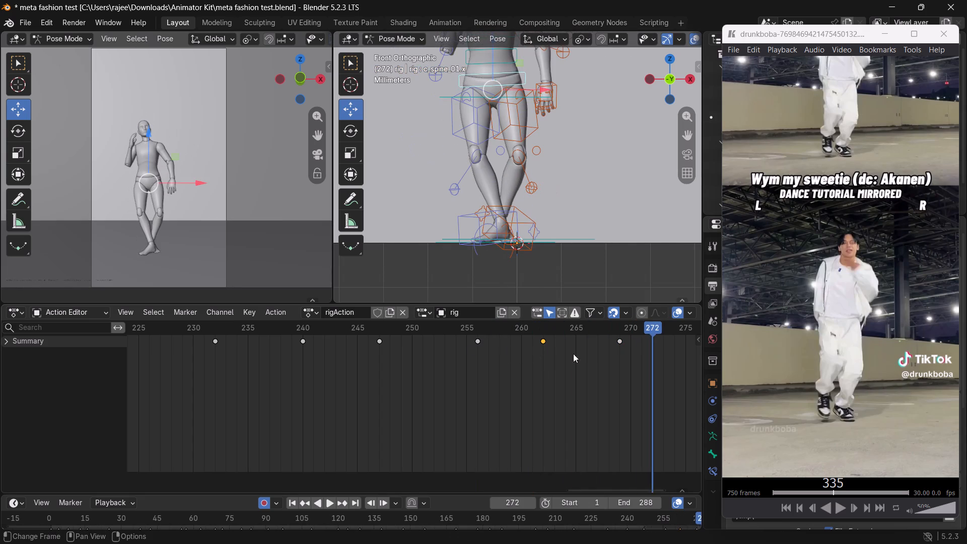
drag(647, 334, 392, 355)
key(space)
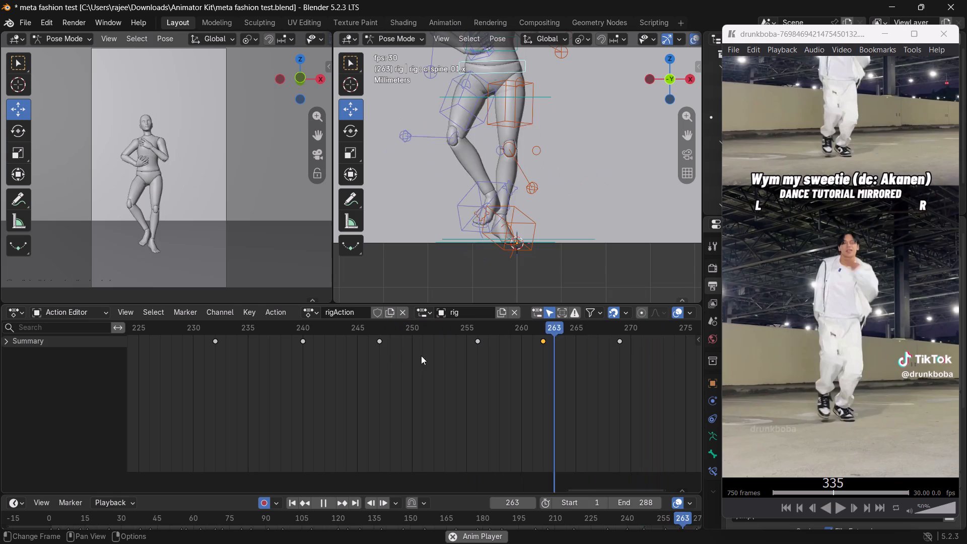
key(space)
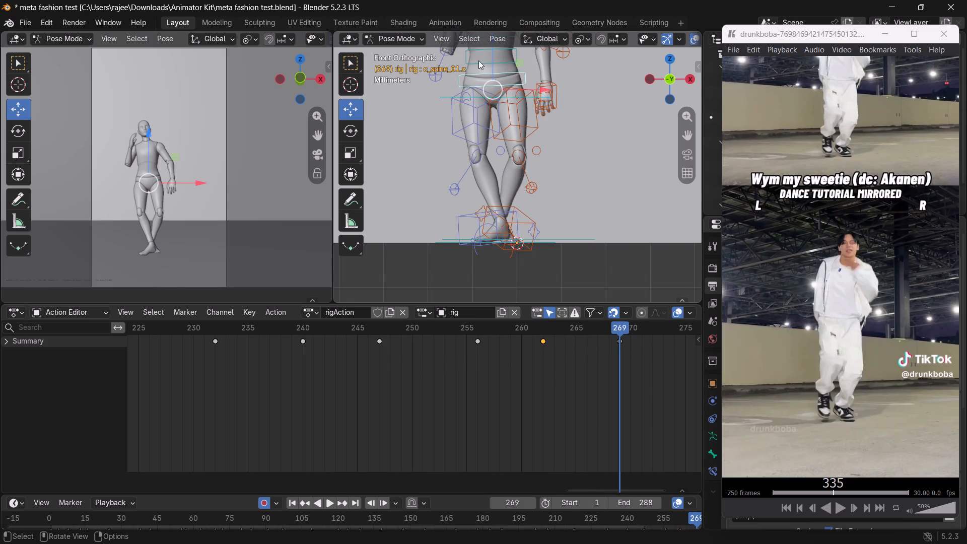
Lower the waist control at frame 269 in two passes for a deeper knee bend, playing back the motion after each.
drag(493, 59, 494, 75)
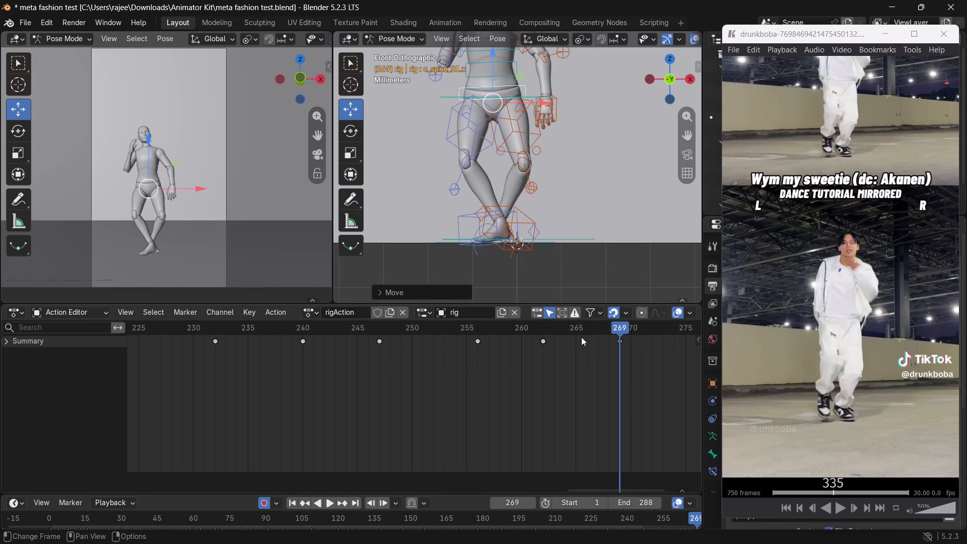
drag(617, 331, 467, 355)
key(space)
key(space)
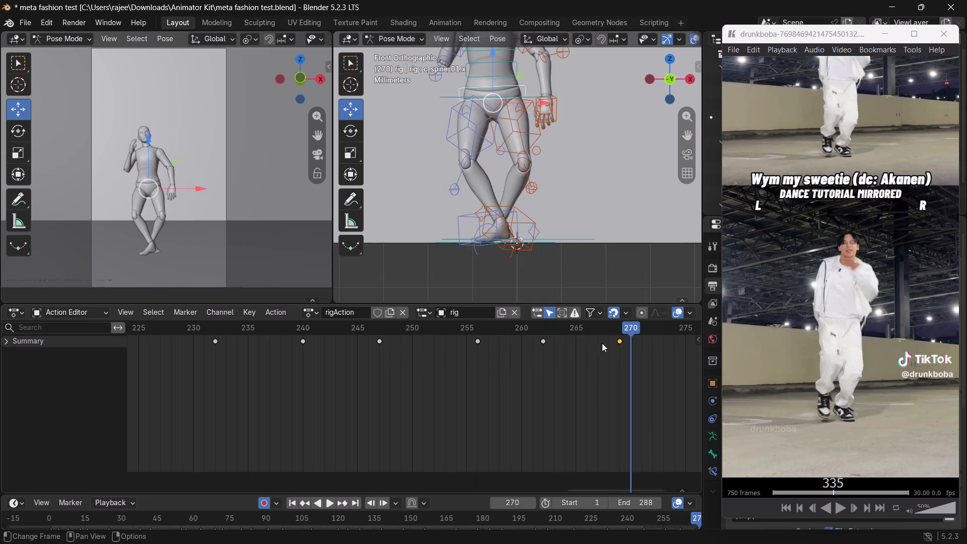
drag(628, 331, 617, 334)
drag(490, 71, 491, 83)
drag(615, 329, 493, 346)
key(space)
key(space)
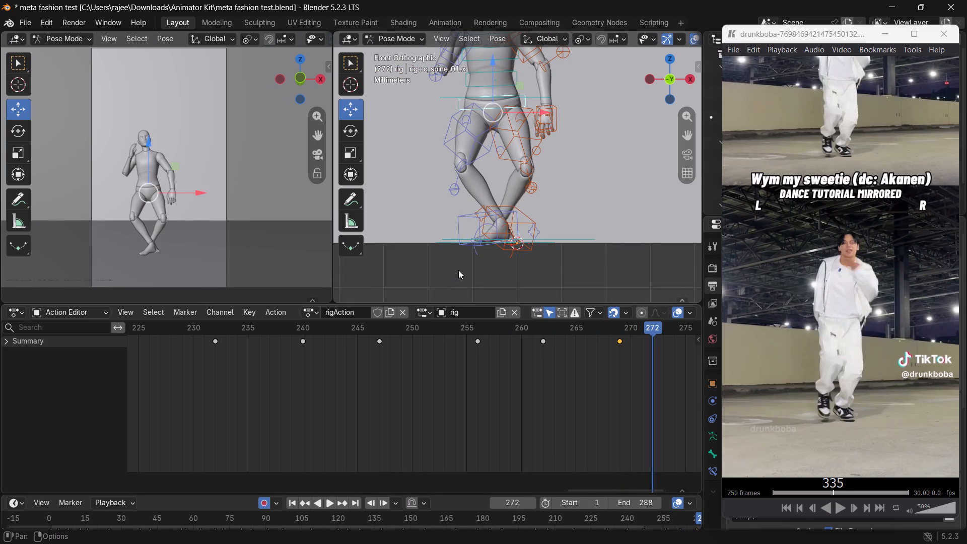
Switch to the reference video player and step forward to frame 348, examining the dancer's knee bend and hip height.
triple_click(853, 505)
triple_click(853, 505)
triple_click(853, 505)
double_click(853, 505)
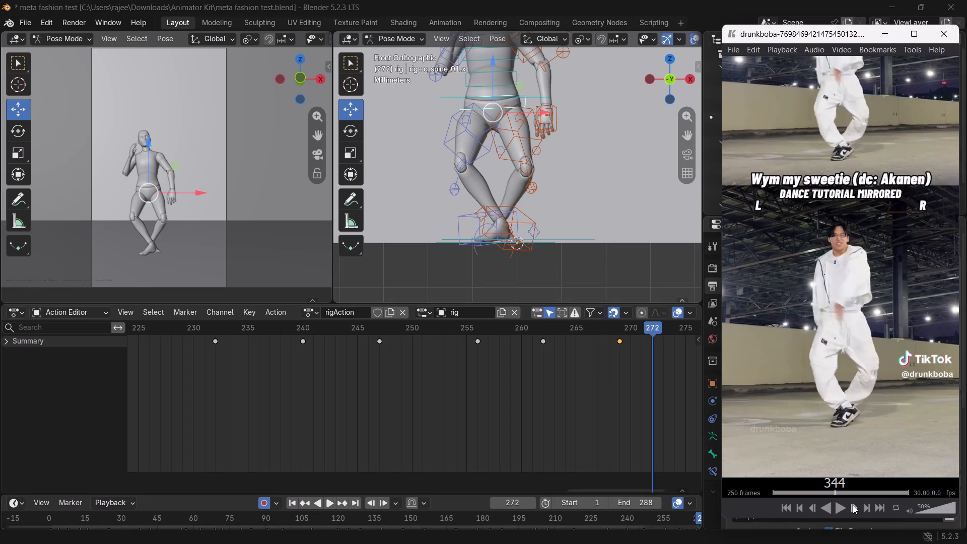
double_click(853, 505)
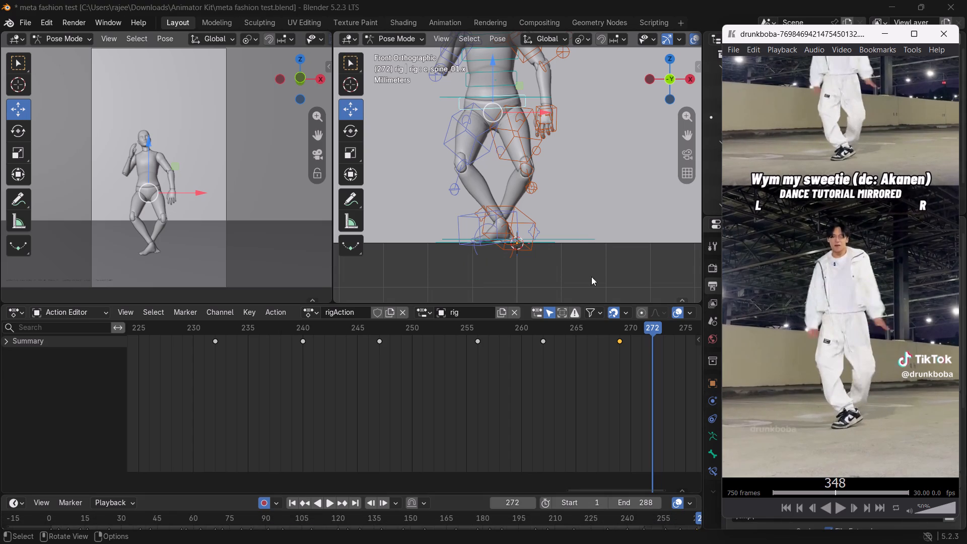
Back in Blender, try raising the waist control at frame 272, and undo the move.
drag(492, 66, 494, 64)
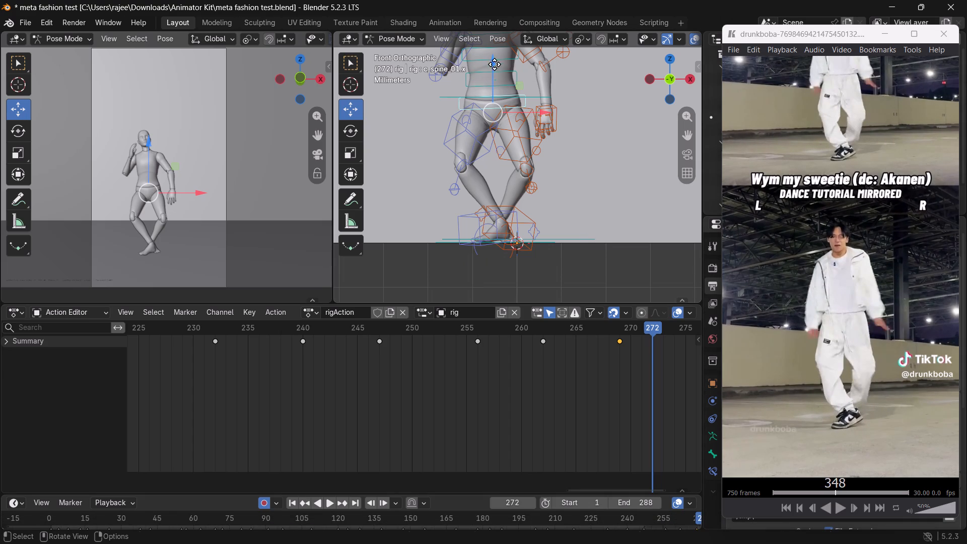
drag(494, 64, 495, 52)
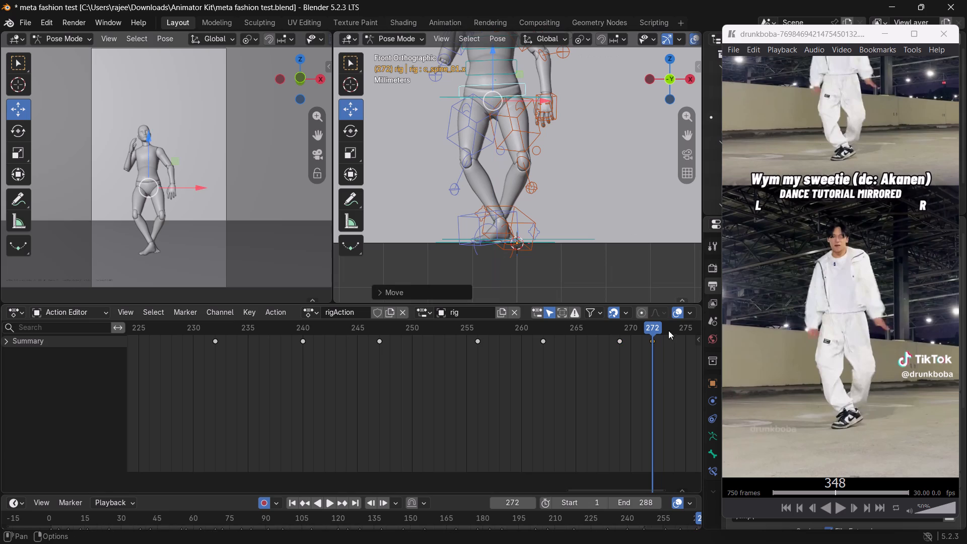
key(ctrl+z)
Raise the waist control slightly at frame 269 and check the motion between frames 267 and 269.
scroll(608, 291, down, 2)
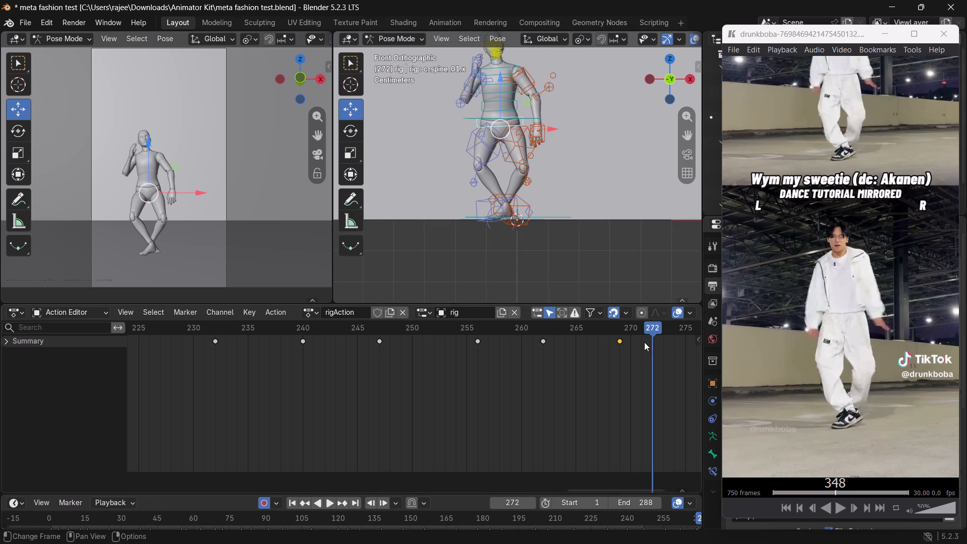
drag(646, 332, 619, 331)
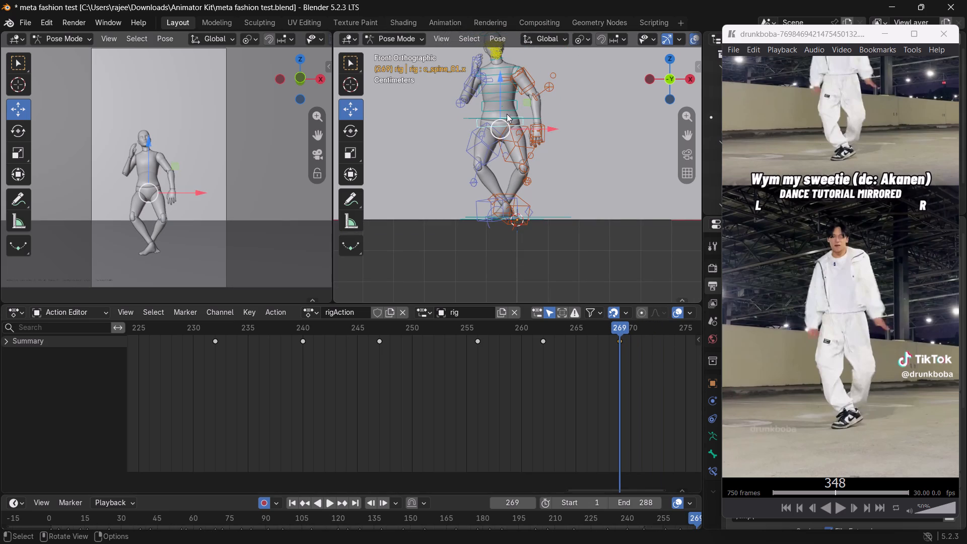
drag(499, 99, 501, 89)
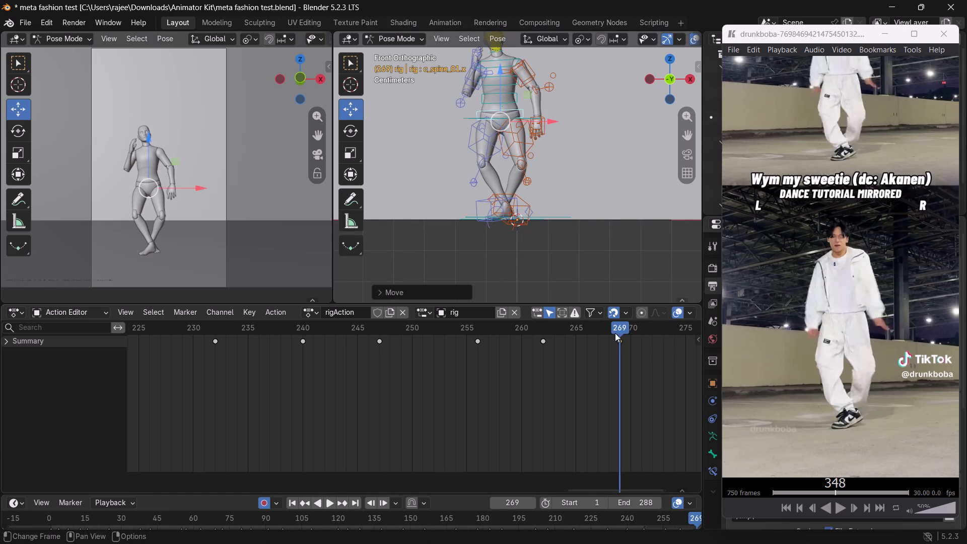
drag(618, 326, 605, 356)
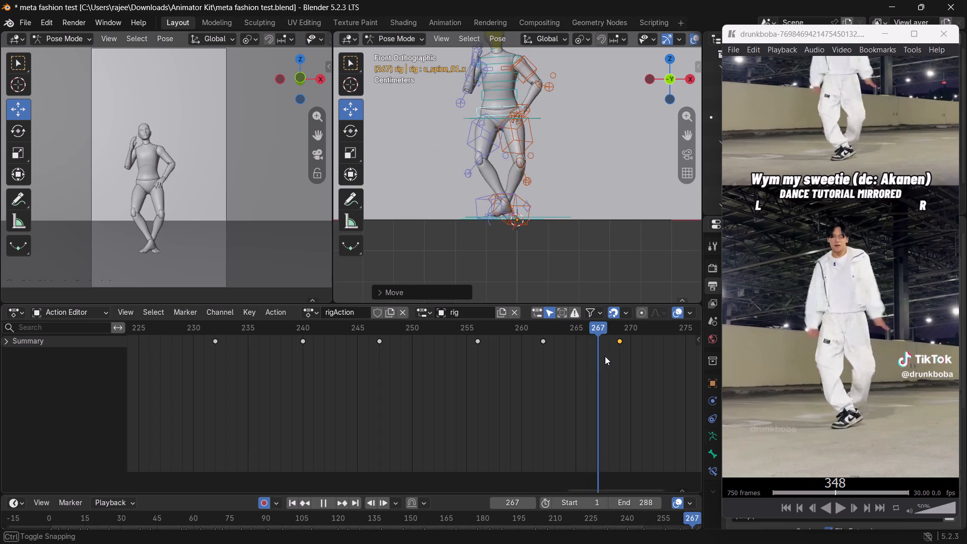
drag(605, 356, 621, 362)
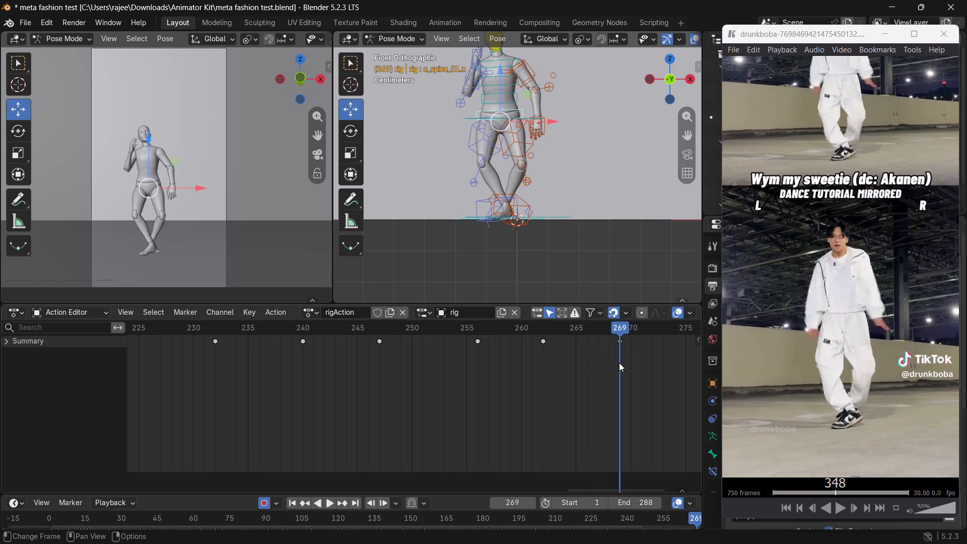
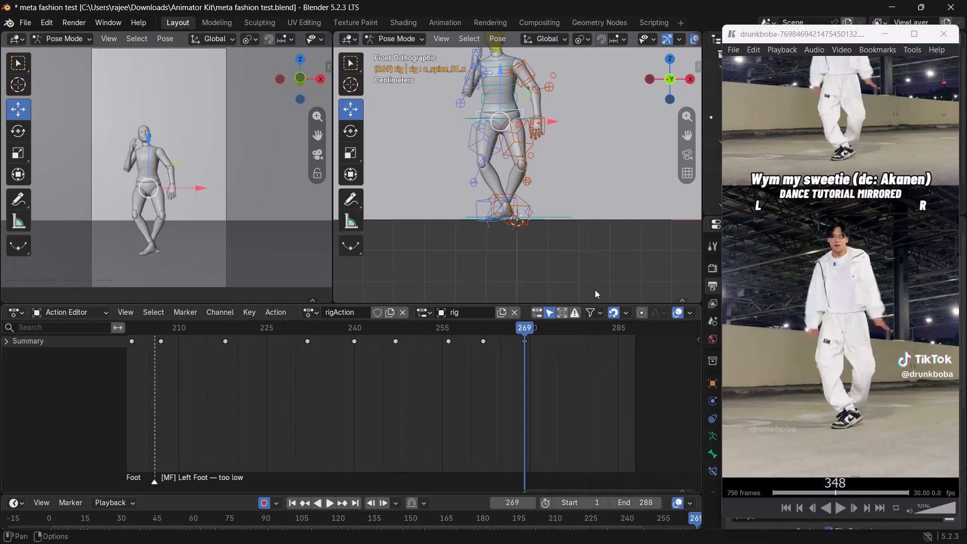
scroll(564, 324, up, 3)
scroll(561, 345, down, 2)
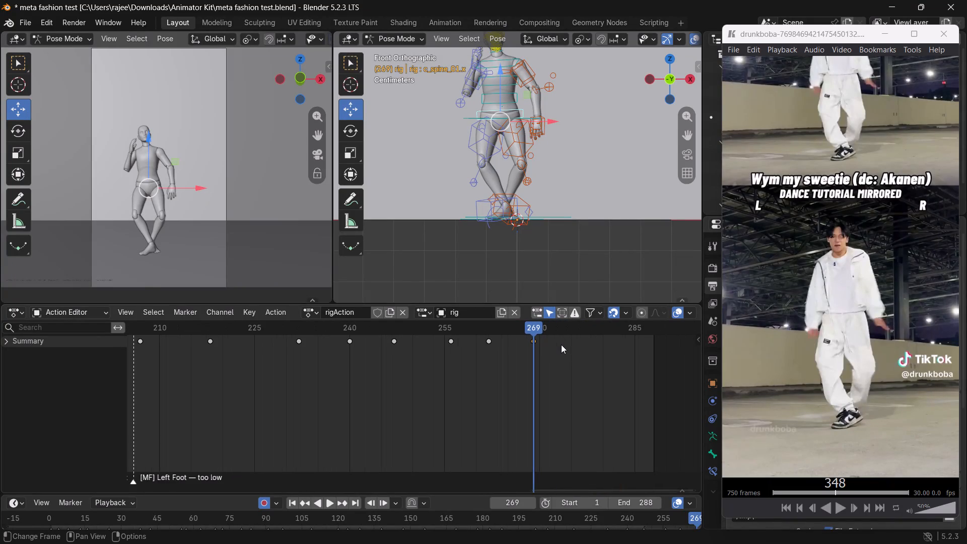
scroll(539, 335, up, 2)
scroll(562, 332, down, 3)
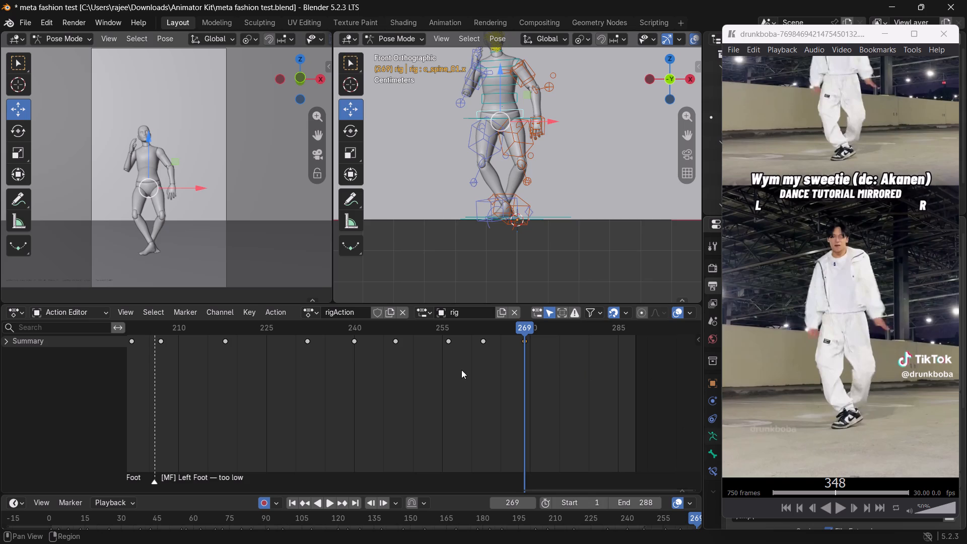
In the reference video player, step back to frame 338 and forward to 352, examining the dancer's knee bend and rise.
triple_click(814, 508)
double_click(814, 507)
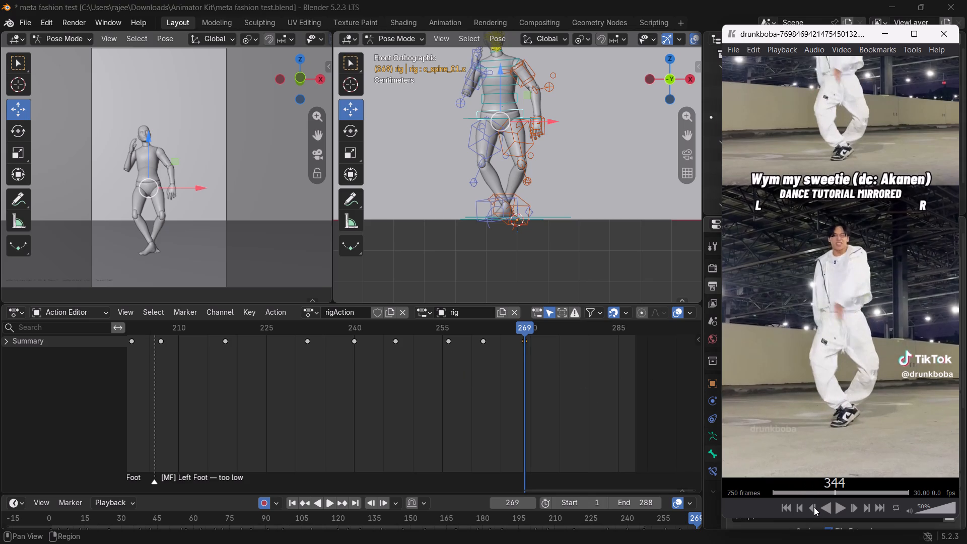
triple_click(814, 507)
triple_click(814, 507)
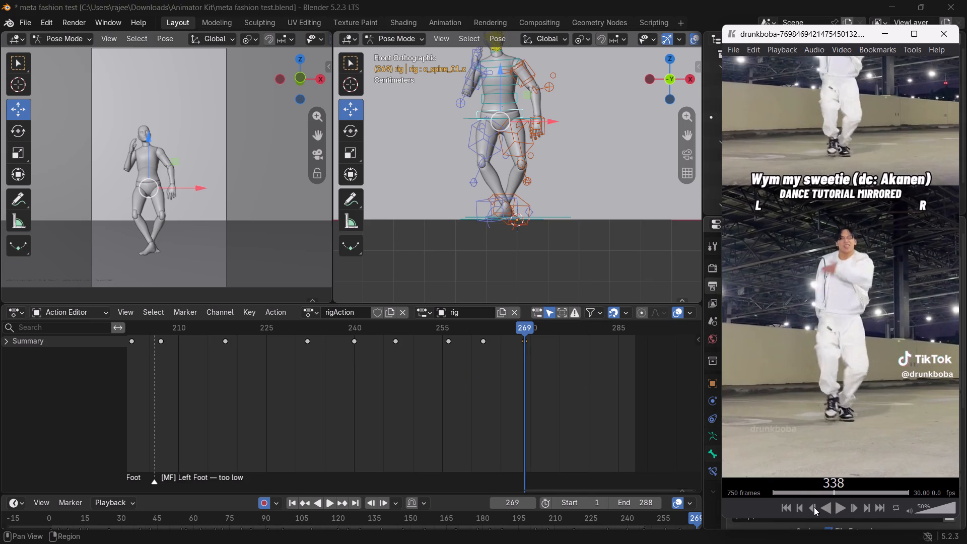
triple_click(853, 506)
triple_click(853, 506)
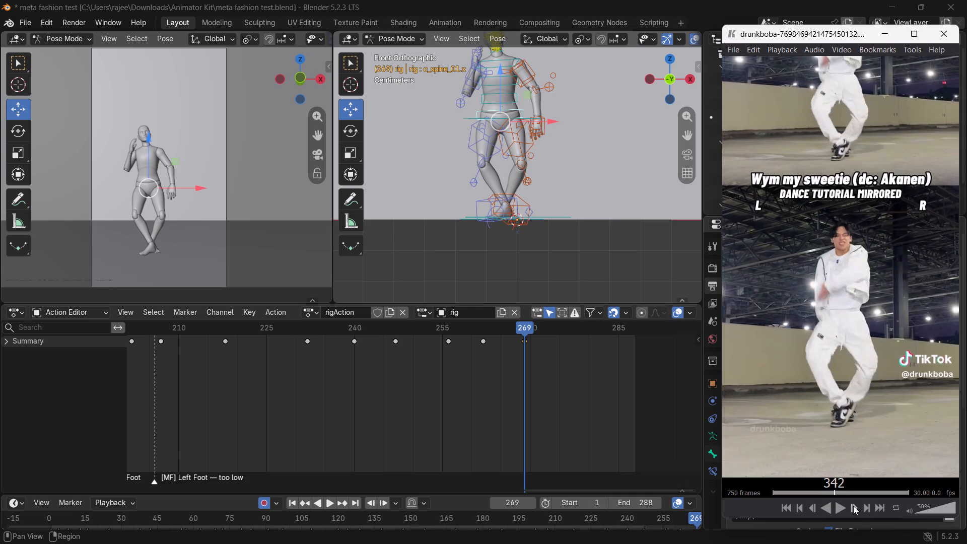
double_click(853, 506)
triple_click(854, 506)
triple_click(855, 507)
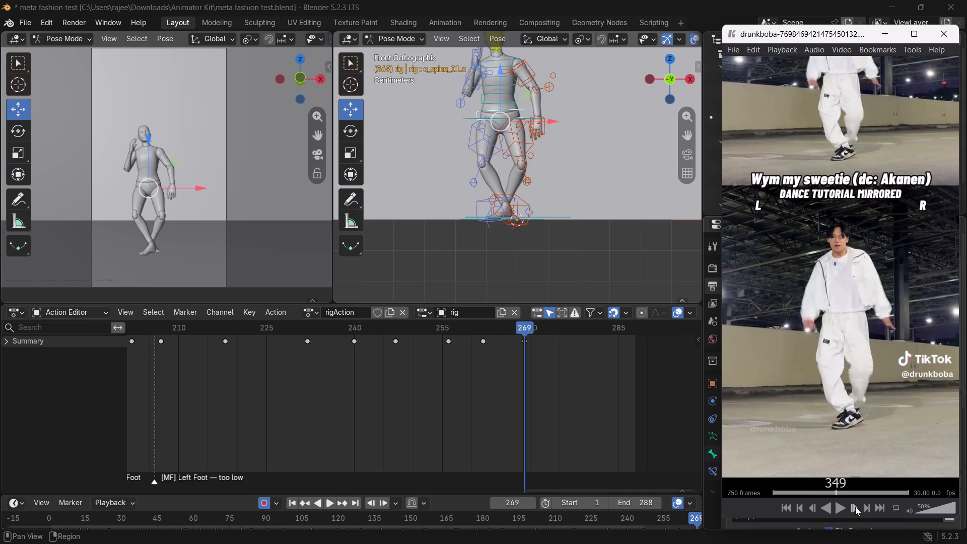
double_click(856, 507)
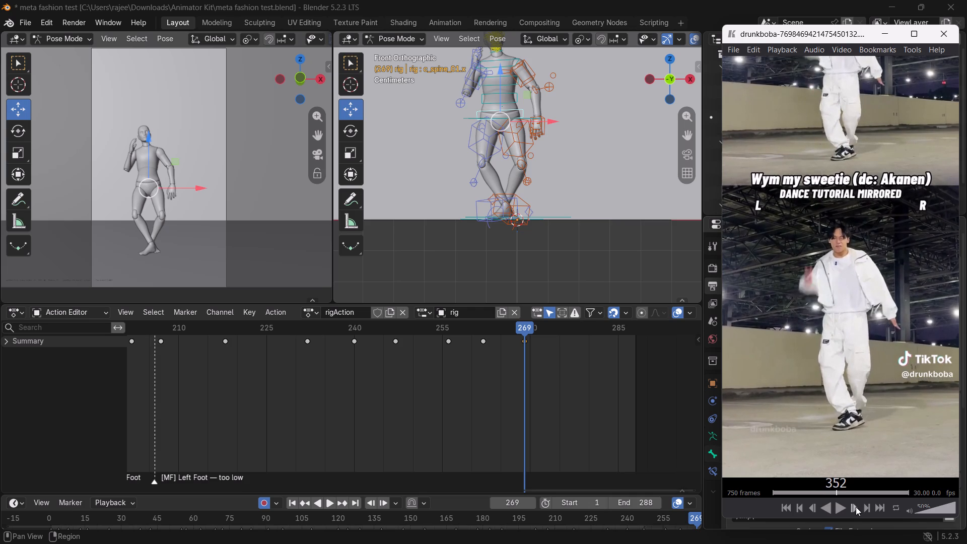
Play the reference on to frame 370, then step back to around frame 355 to study the arm and hip pose.
click(841, 505)
click(841, 505)
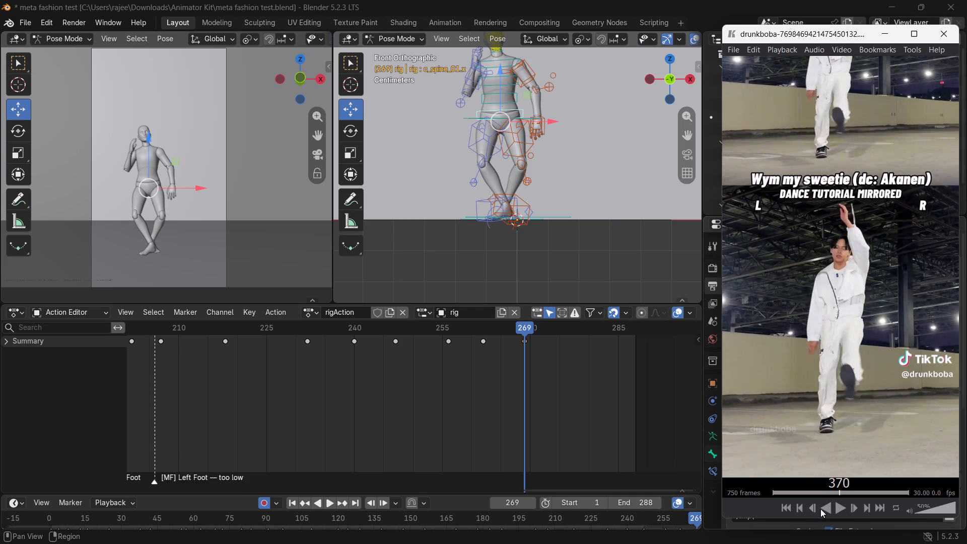
triple_click(813, 510)
triple_click(813, 510)
triple_click(813, 510)
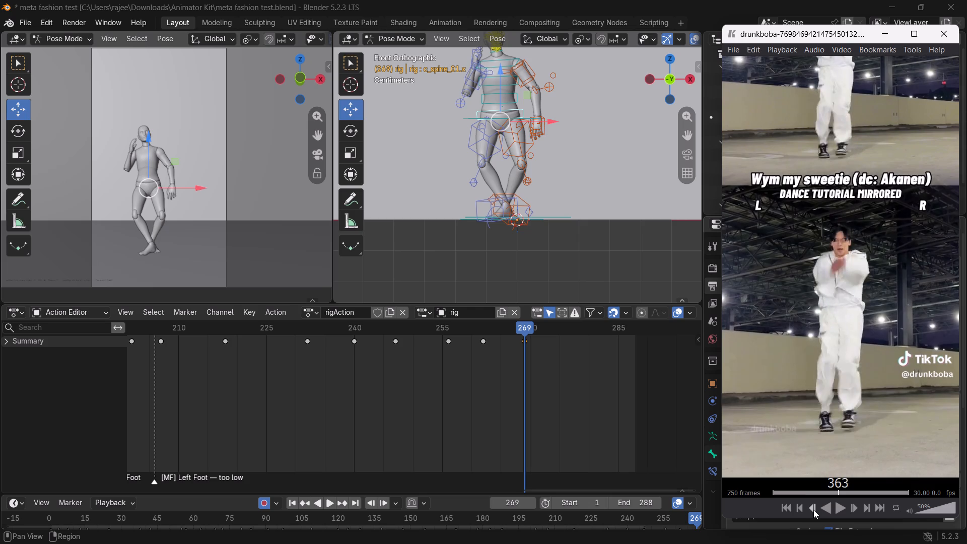
triple_click(813, 510)
triple_click(813, 510)
click(813, 510)
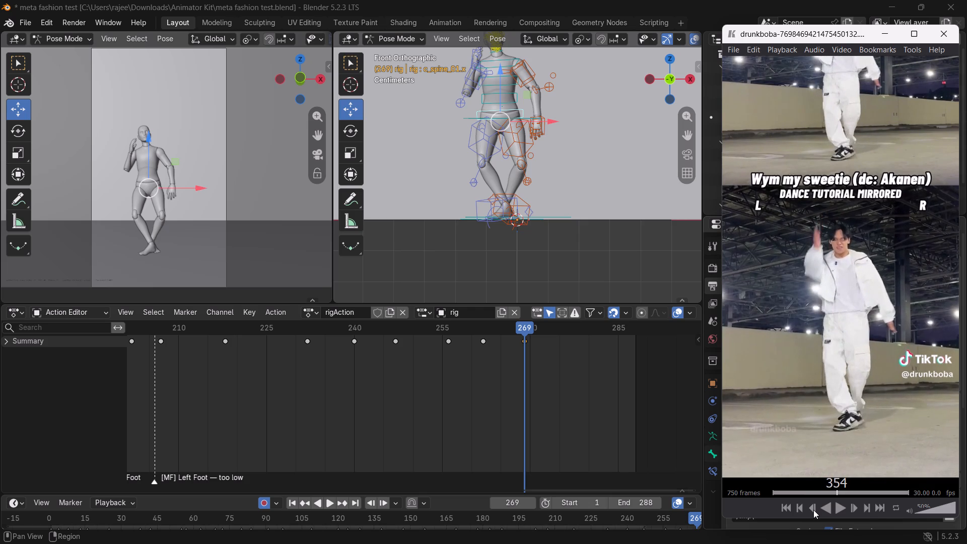
click(813, 510)
double_click(850, 511)
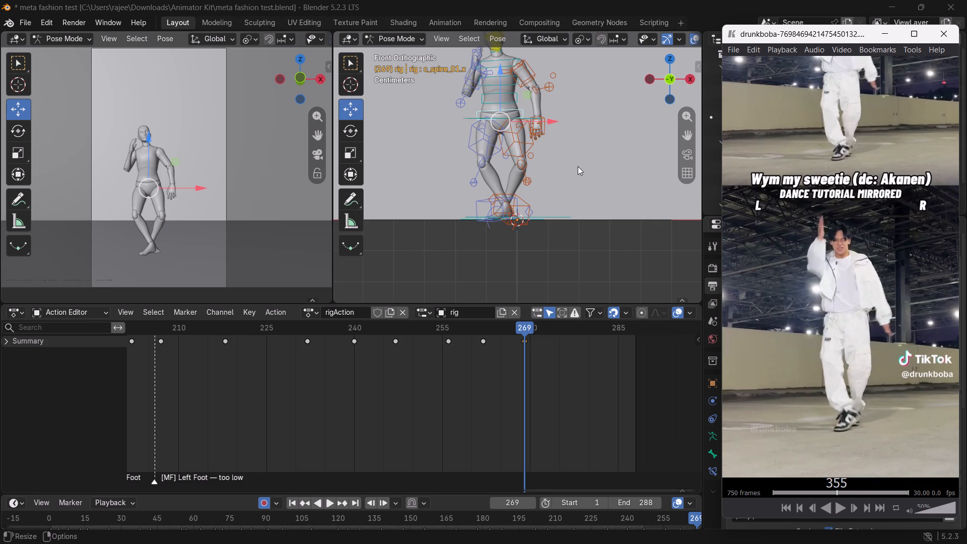
Back in Blender, move the left hand IK control slightly inward and down at frame 269.
shift+middle_drag(580, 179, 597, 239)
scroll(592, 239, up, 1)
key(a)
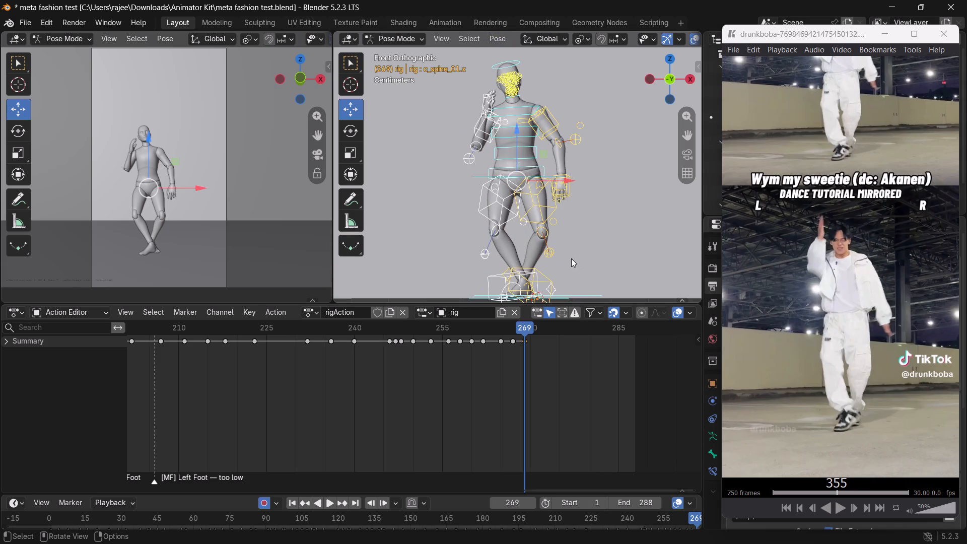
scroll(570, 257, up, 2)
click(592, 179)
key(w)
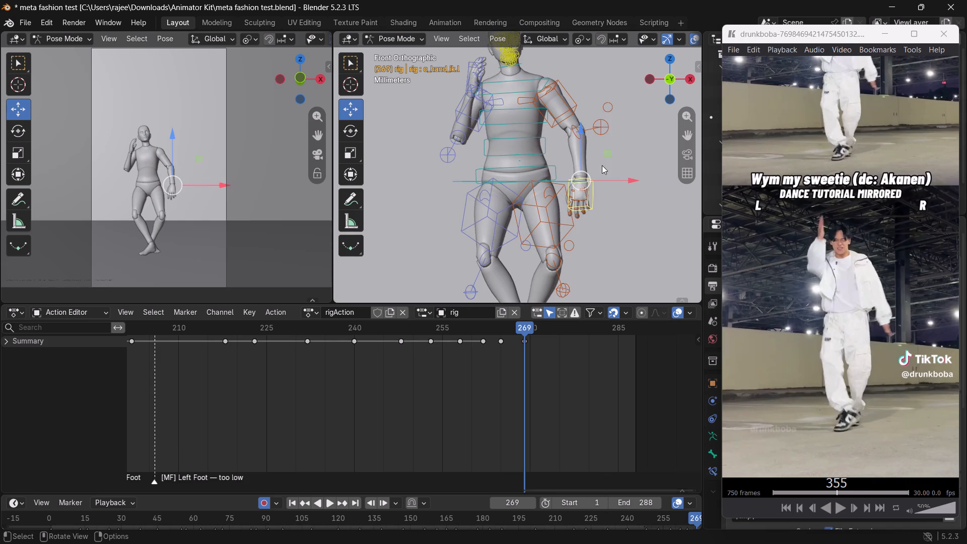
drag(608, 156, 610, 161)
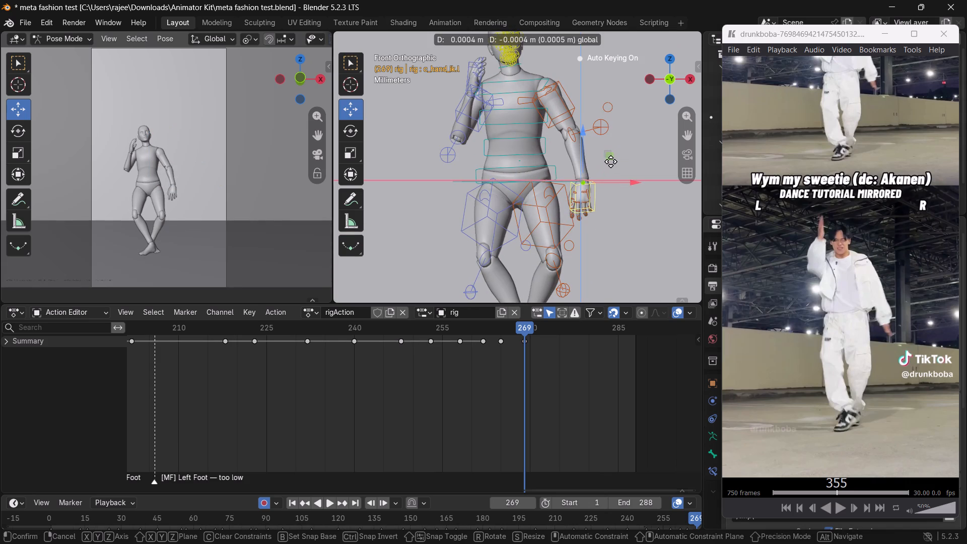
drag(610, 161, 606, 162)
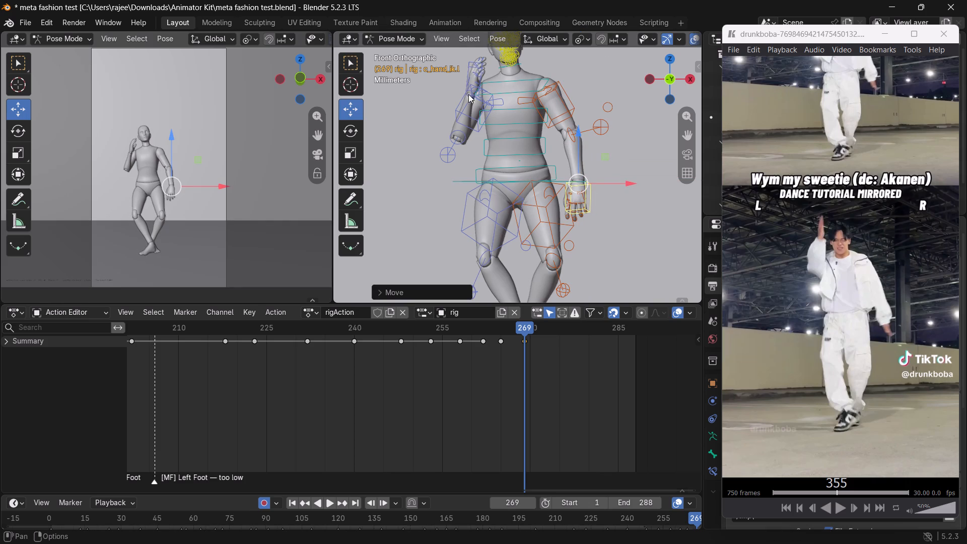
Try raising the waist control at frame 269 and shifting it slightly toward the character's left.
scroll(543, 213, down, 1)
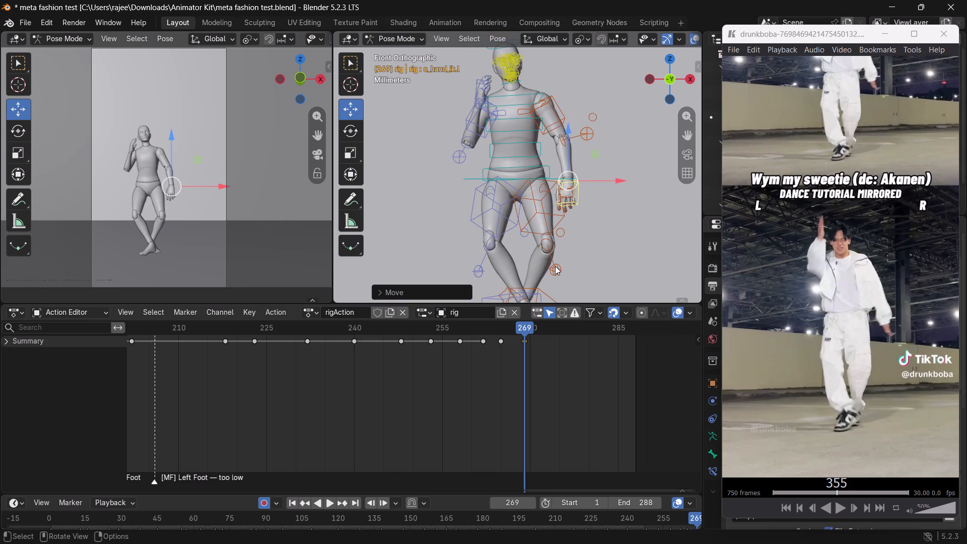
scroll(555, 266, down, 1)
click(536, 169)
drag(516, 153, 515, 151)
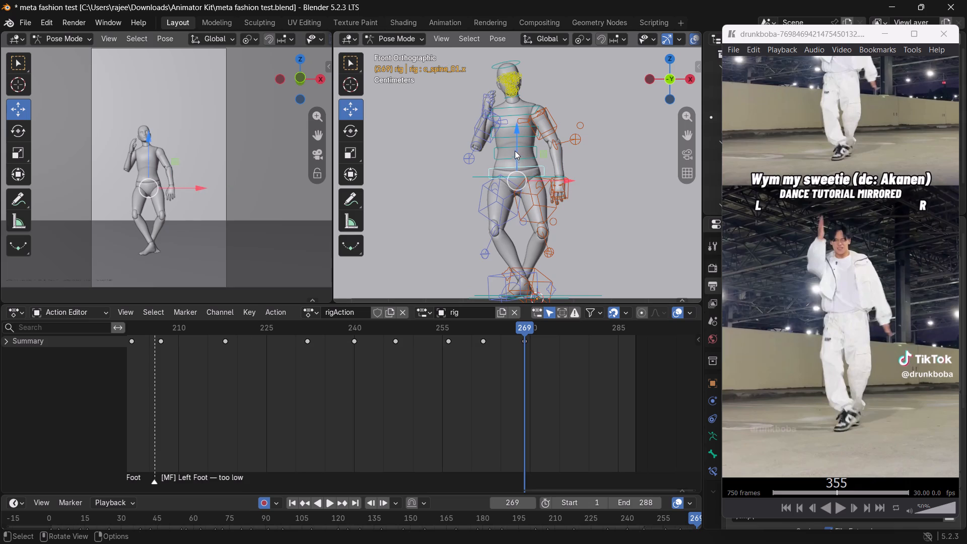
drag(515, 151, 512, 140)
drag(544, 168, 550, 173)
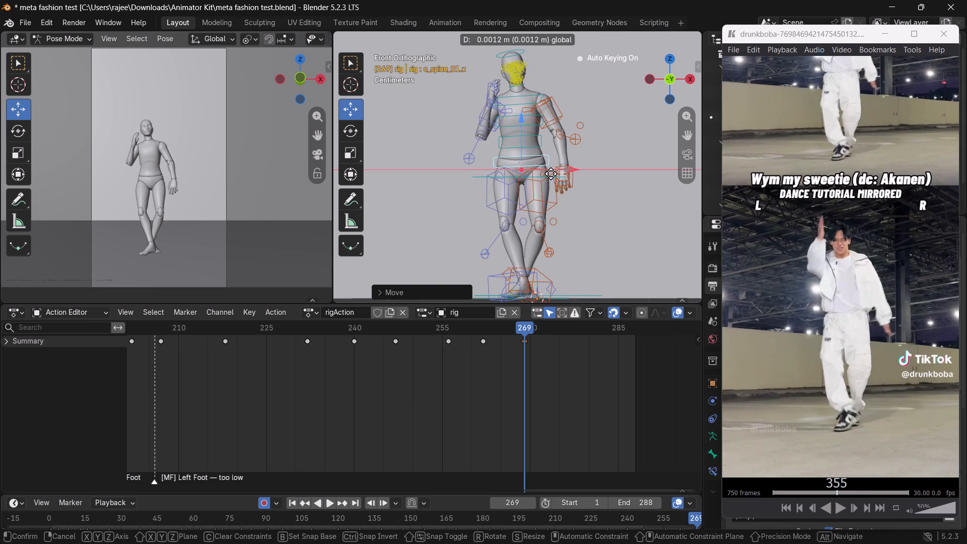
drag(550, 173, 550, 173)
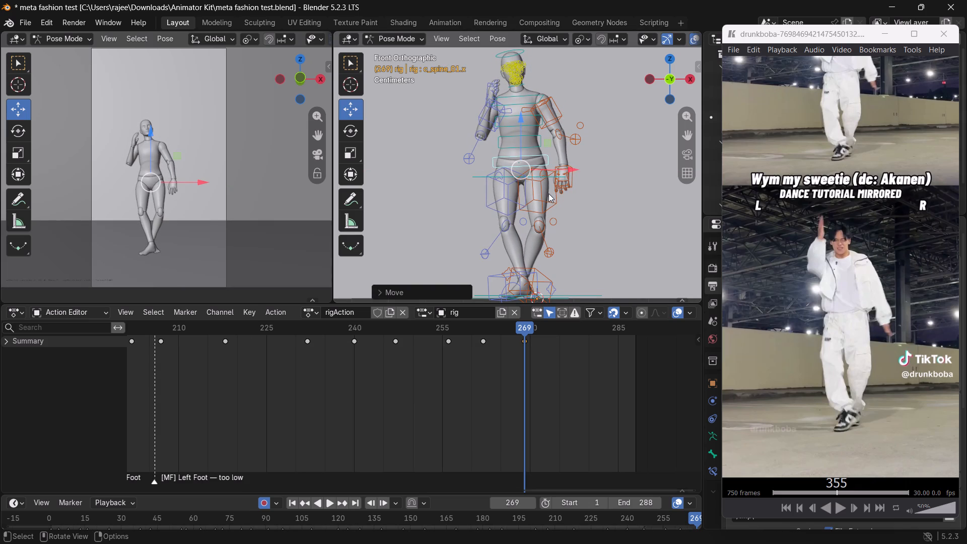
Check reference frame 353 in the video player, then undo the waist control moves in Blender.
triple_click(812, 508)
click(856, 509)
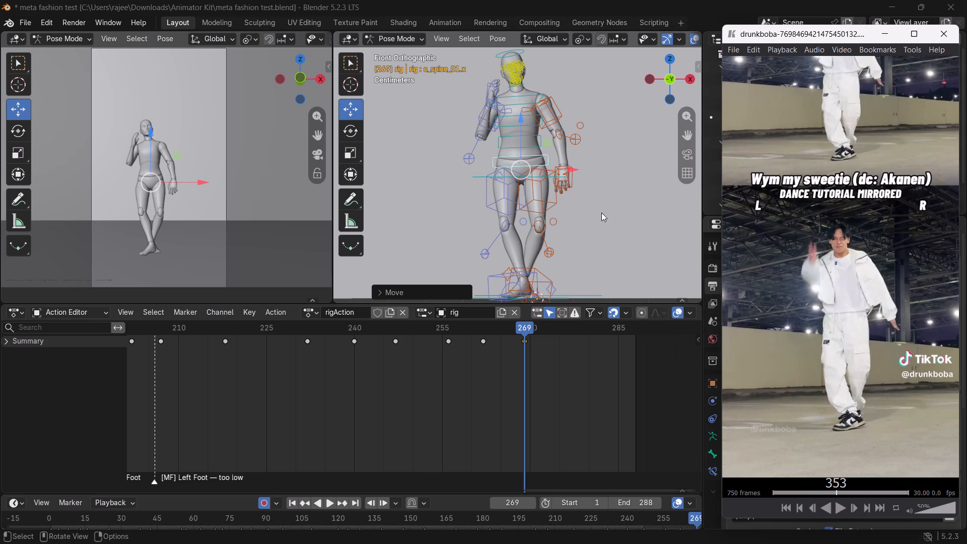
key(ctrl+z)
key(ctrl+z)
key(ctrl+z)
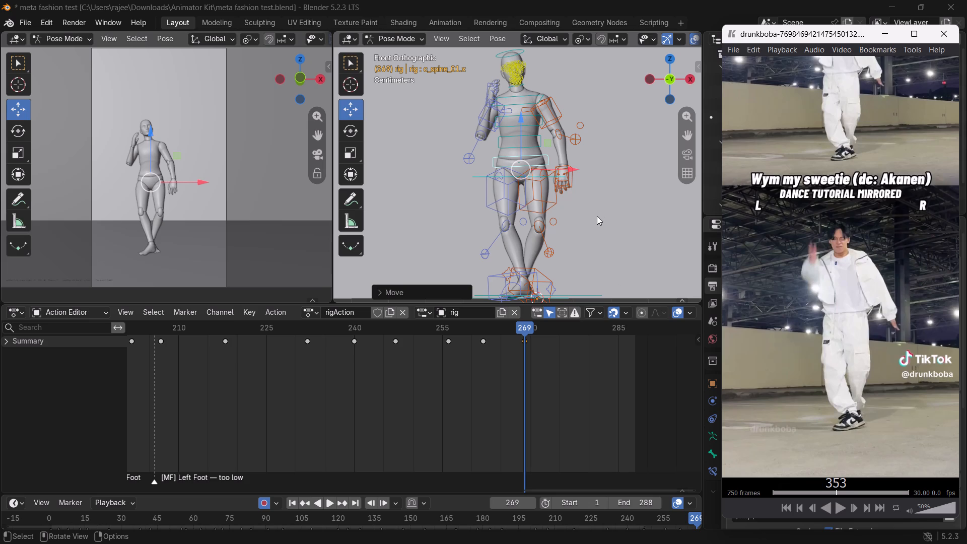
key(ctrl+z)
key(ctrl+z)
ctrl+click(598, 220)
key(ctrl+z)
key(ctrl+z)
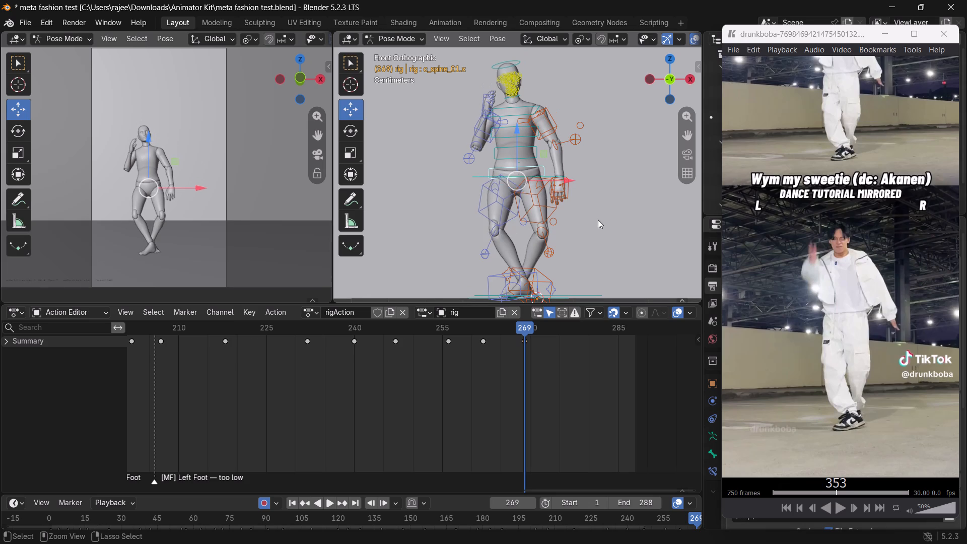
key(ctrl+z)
Raise the waist control straight up at frame 269 so the legs are only slightly bent.
click(531, 166)
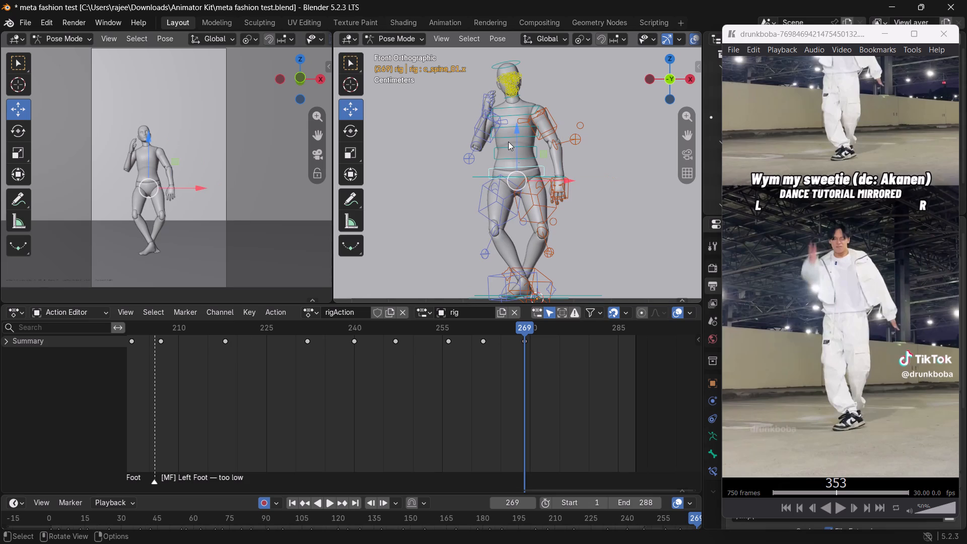
drag(510, 141, 513, 122)
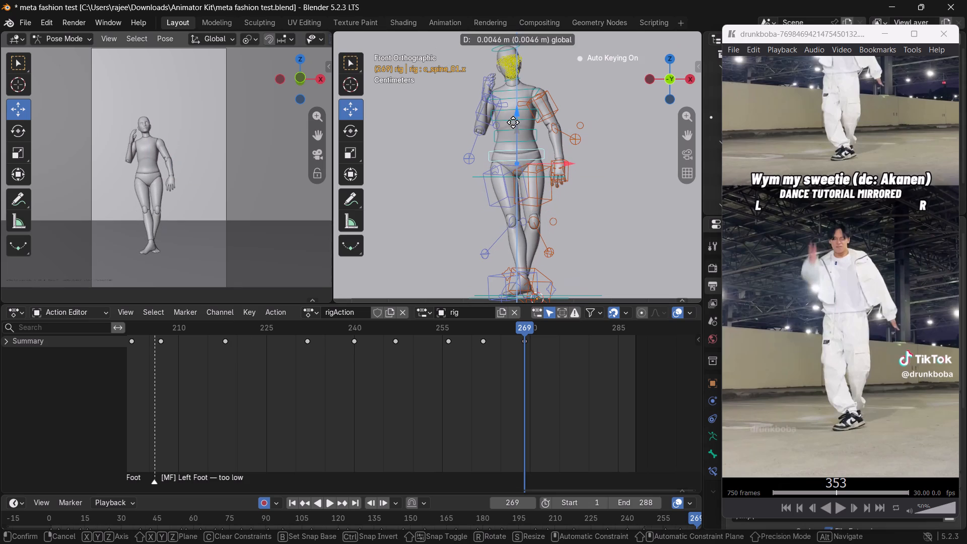
drag(513, 122, 513, 126)
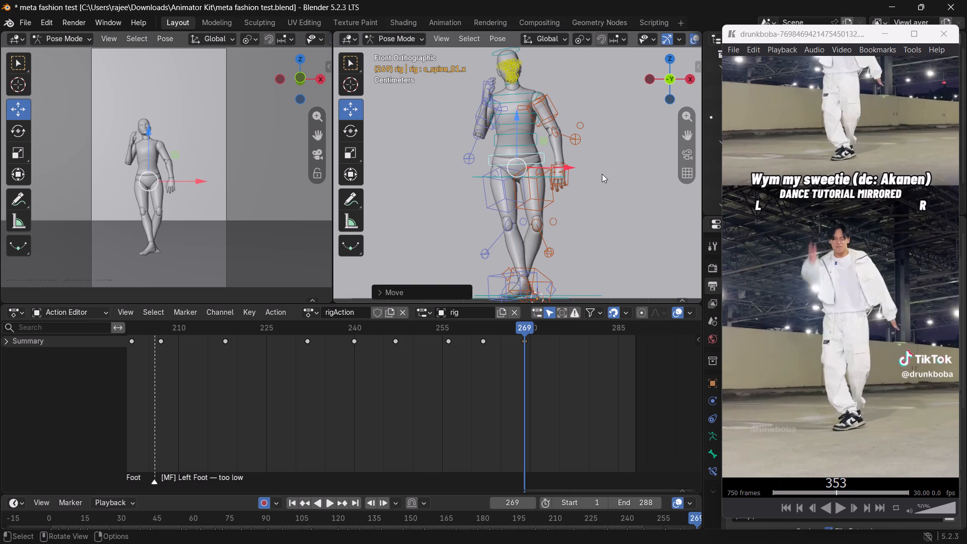
Move the left hand IK control outward about 0.0015 m at frame 269 and shift it backward in the side view.
click(566, 179)
click(569, 170)
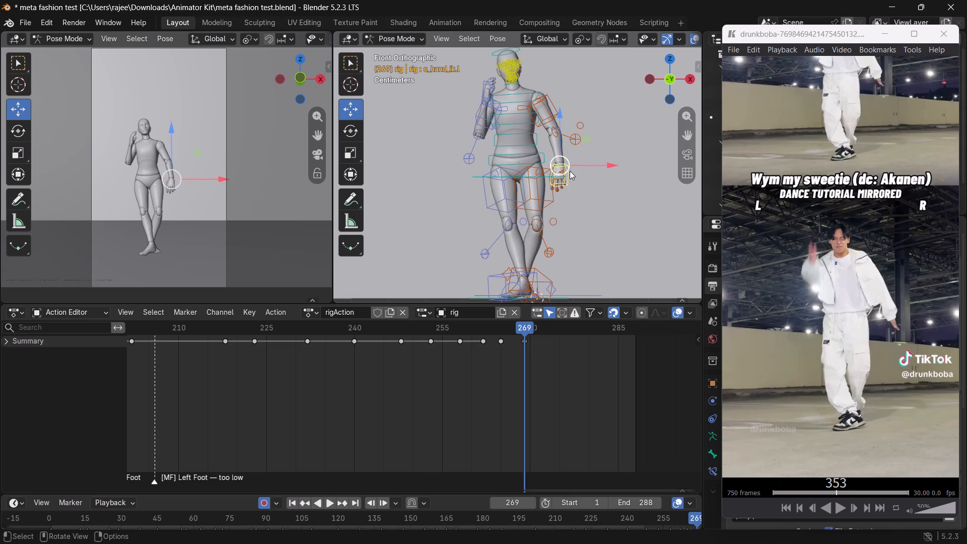
key(w)
key(e)
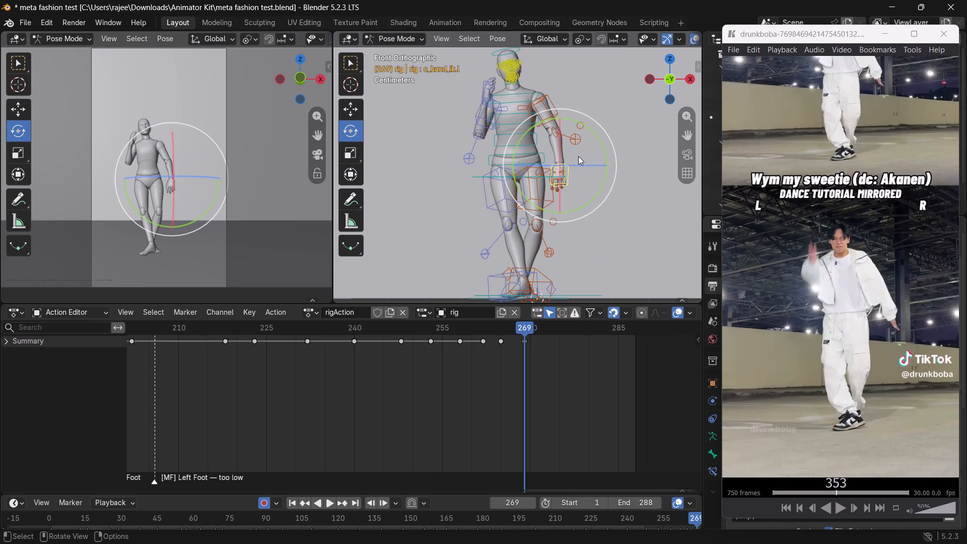
key(w)
drag(582, 141, 587, 145)
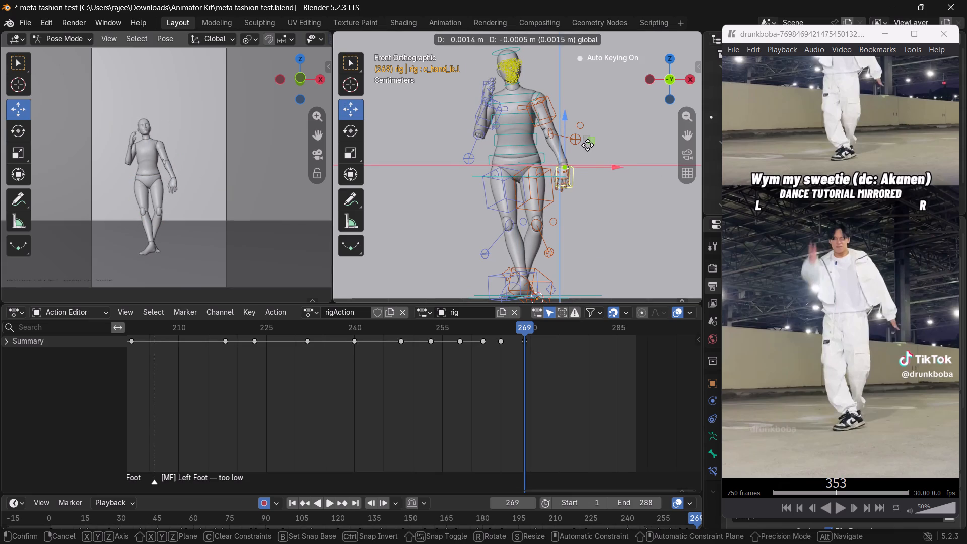
drag(587, 145, 588, 143)
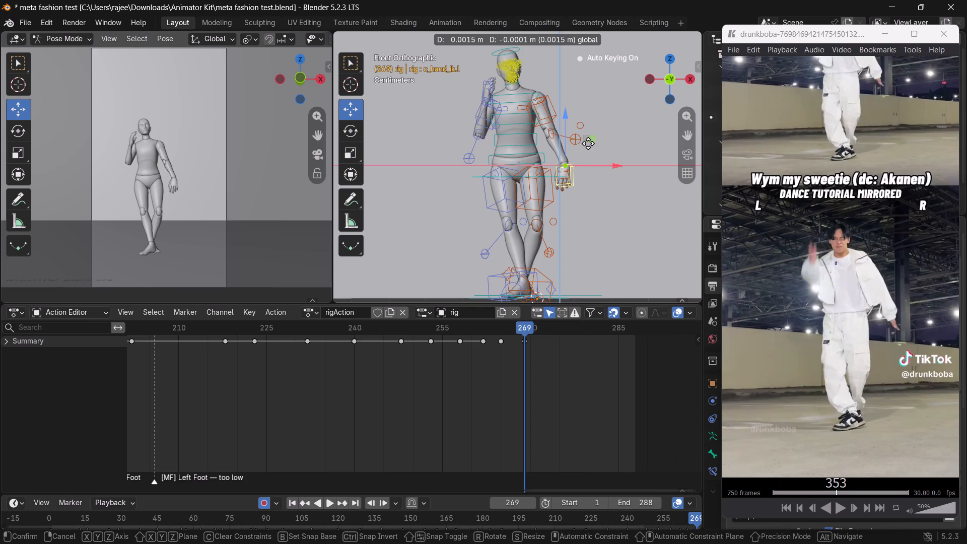
drag(588, 143, 588, 142)
click(687, 86)
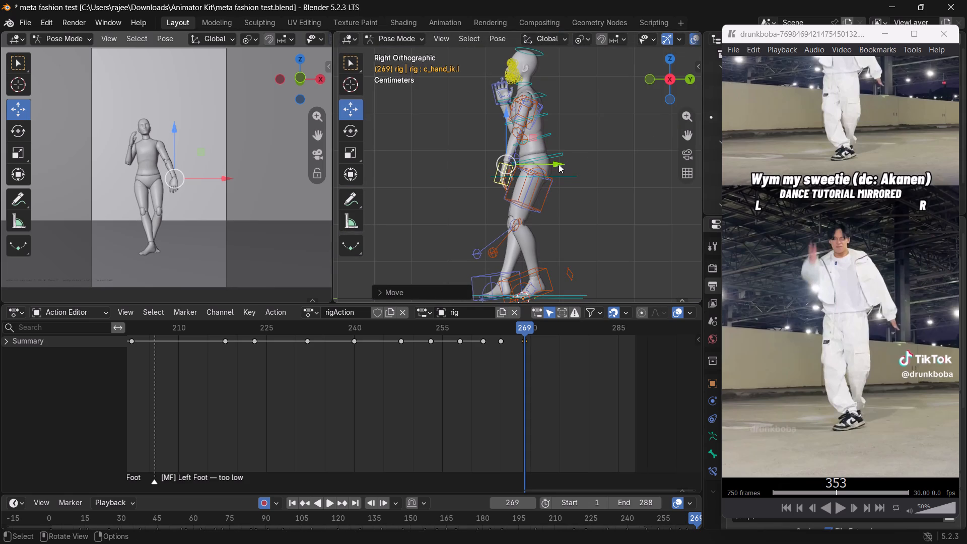
drag(556, 162, 566, 161)
Shift the left arm pole control backward in the side view at frame 269, and return to the front view.
click(648, 77)
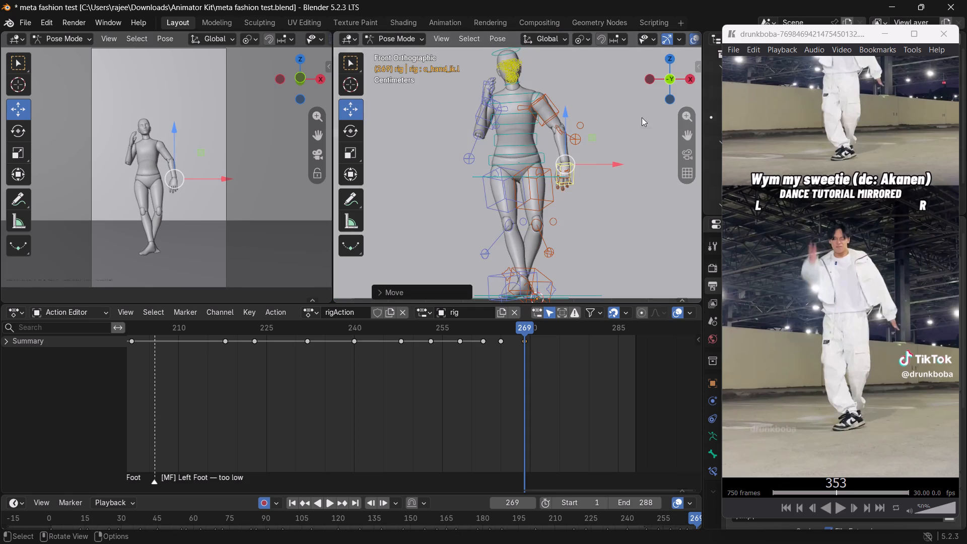
click(570, 140)
click(685, 83)
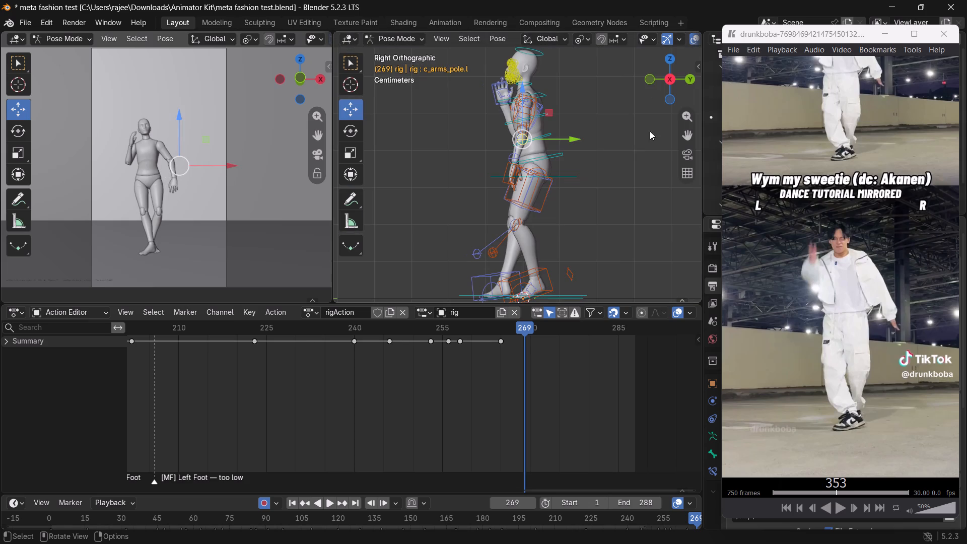
drag(577, 142, 603, 145)
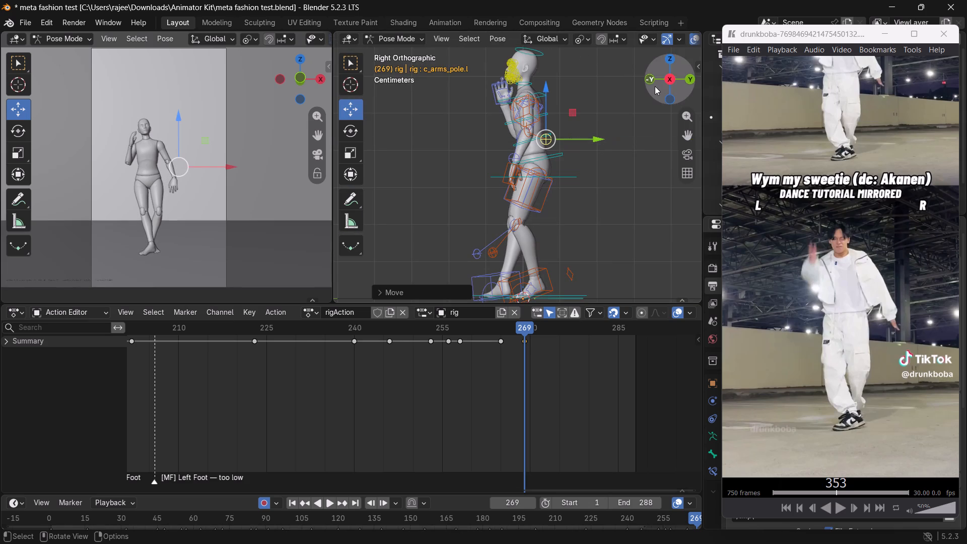
click(655, 87)
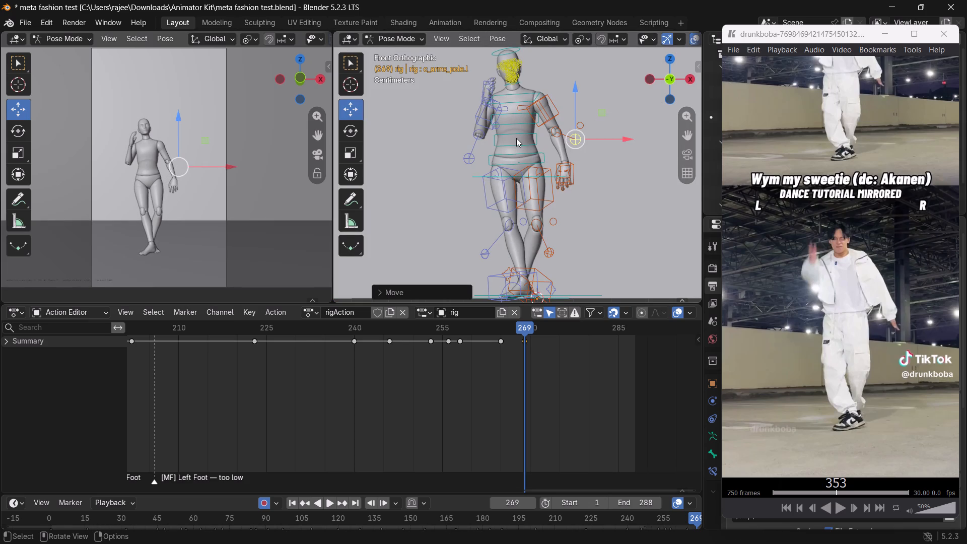
Shift the right hand IK control slightly outward at frame 269 and rotate it to tilt the raised hand.
click(478, 97)
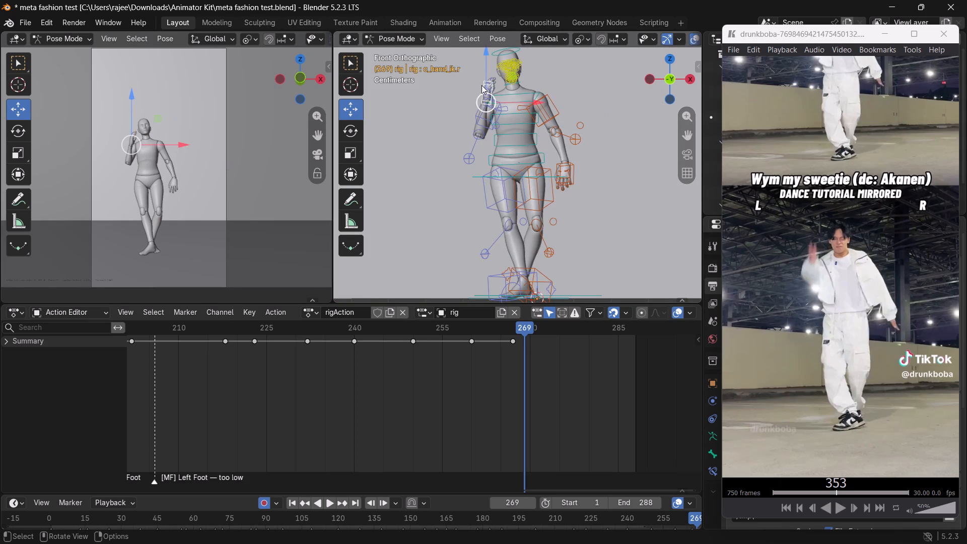
drag(522, 99, 513, 100)
key(e)
key(w)
key(e)
drag(520, 82, 520, 76)
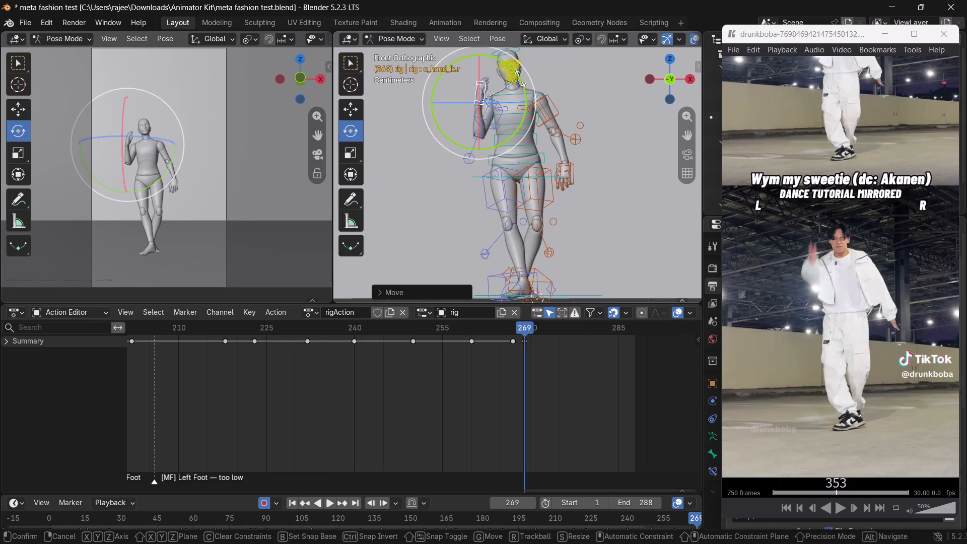
drag(520, 76, 514, 65)
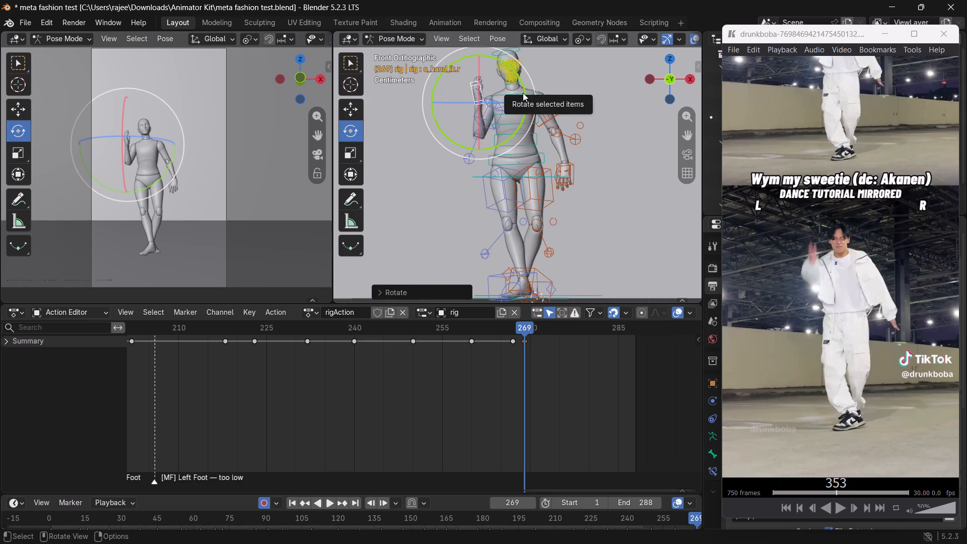
click(574, 76)
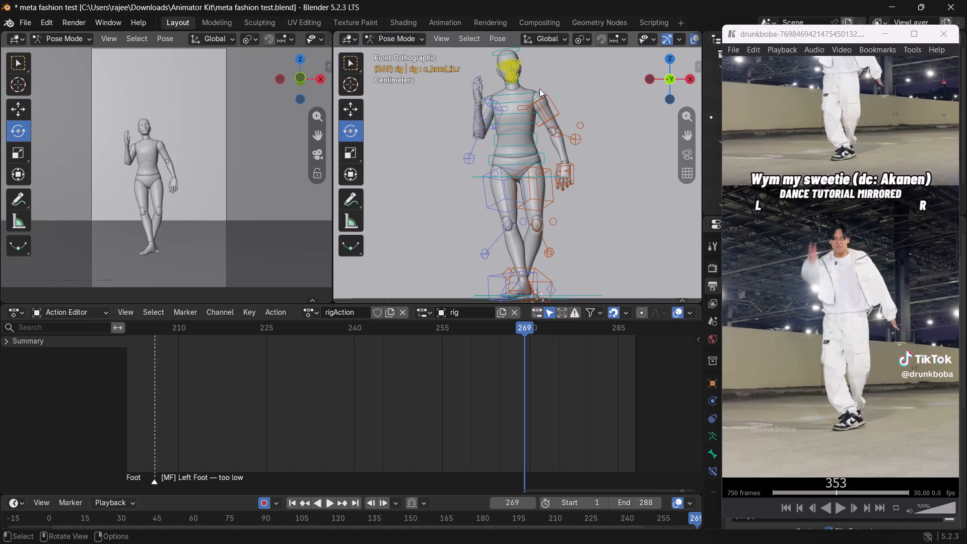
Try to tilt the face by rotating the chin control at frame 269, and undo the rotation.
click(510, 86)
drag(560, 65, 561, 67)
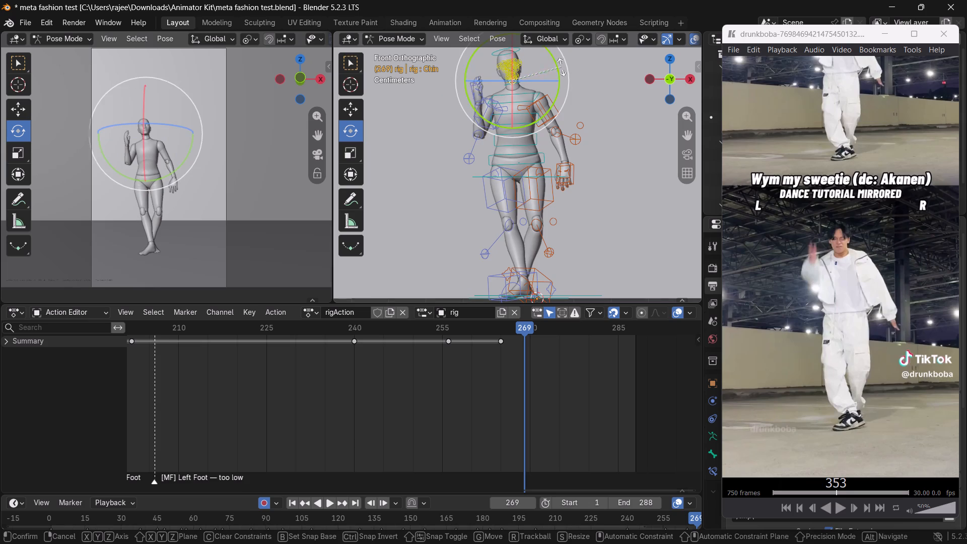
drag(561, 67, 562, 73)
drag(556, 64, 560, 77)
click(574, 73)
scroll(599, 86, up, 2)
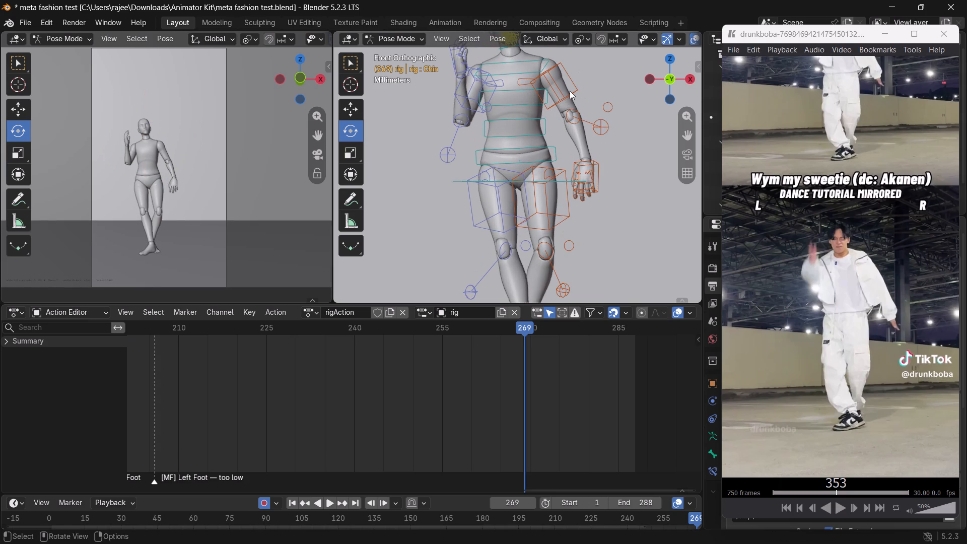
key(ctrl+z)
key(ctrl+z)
Rotate the neck control at frame 269 in the front view to tilt the head slightly sideways.
shift+middle_drag(581, 109, 616, 184)
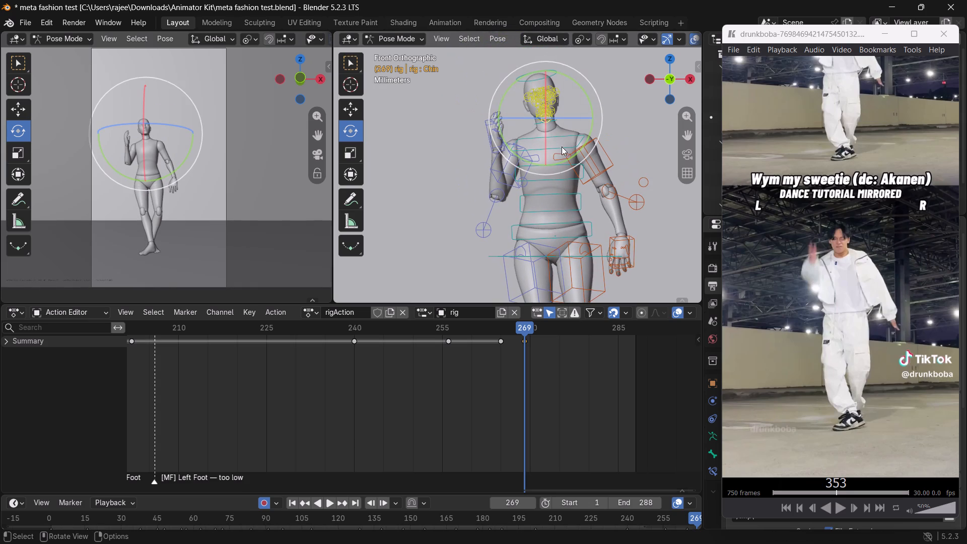
click(531, 126)
drag(587, 108, 593, 122)
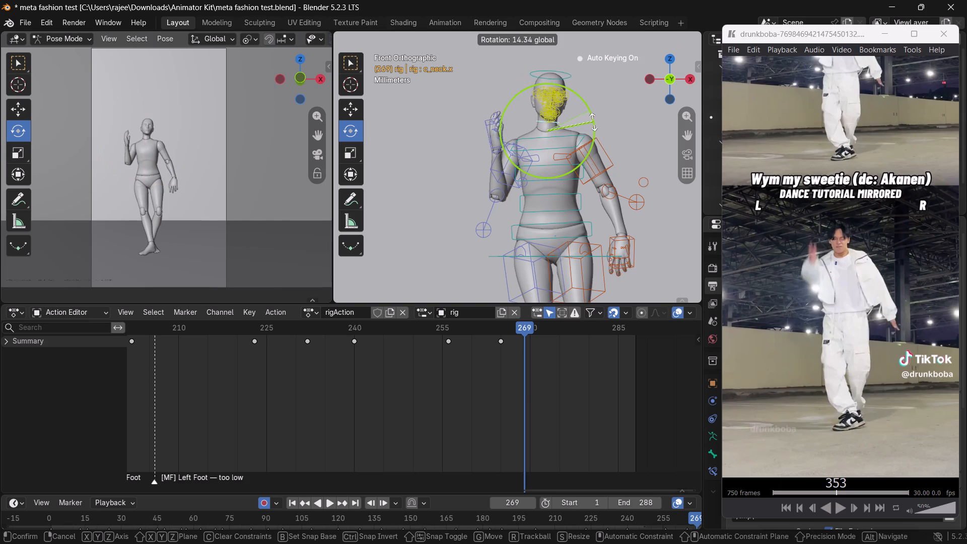
drag(593, 122, 589, 120)
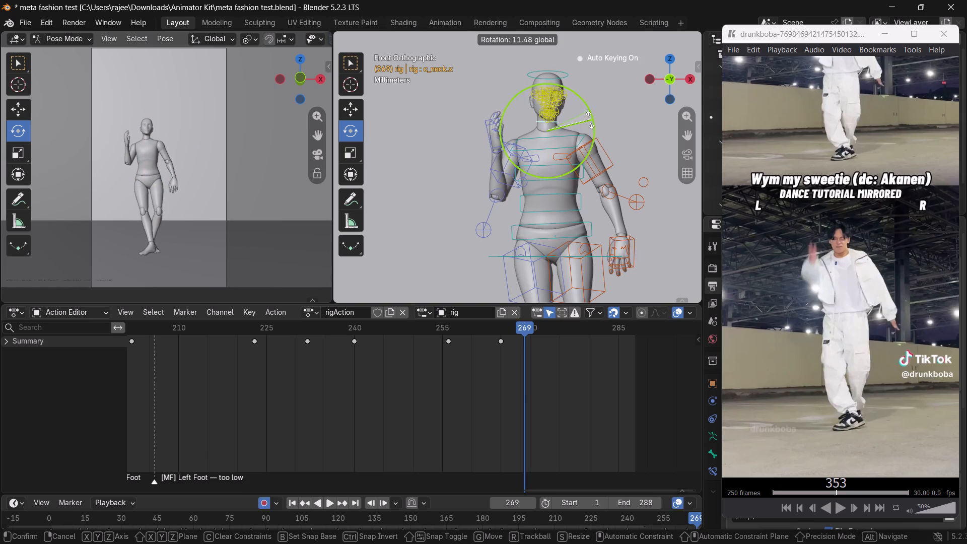
drag(589, 120, 586, 117)
click(544, 116)
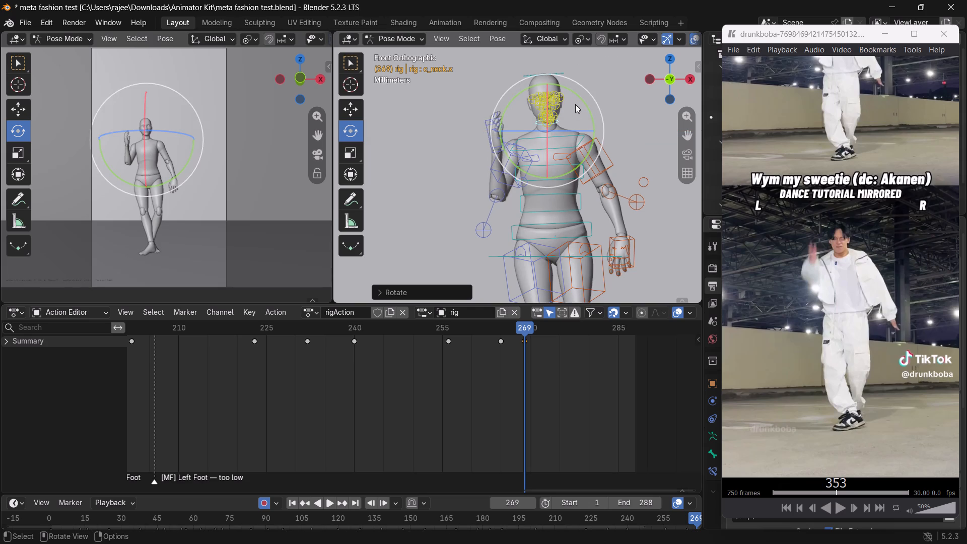
Set the transform orientation to Local, turn the neck control about its Y axis and adjust its pitch about X at frame 269.
click(554, 37)
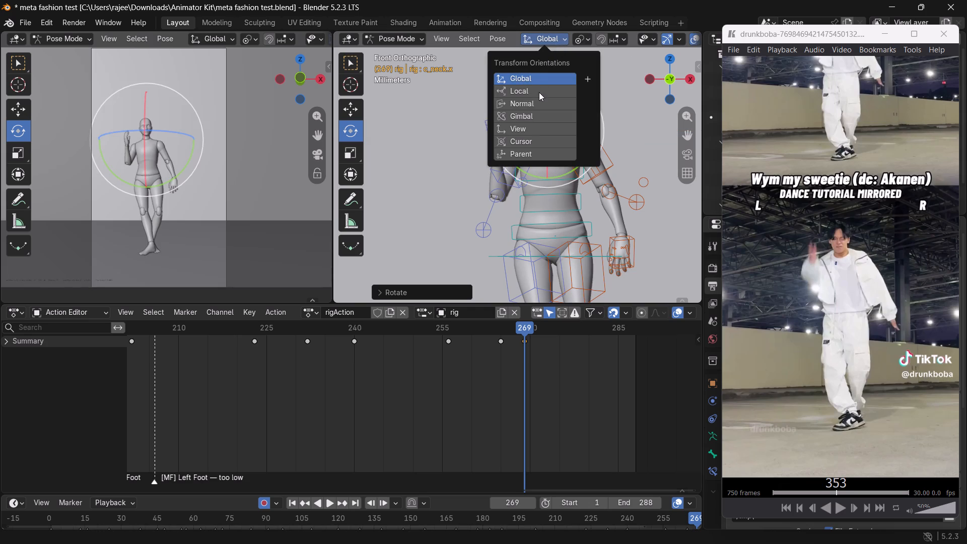
click(539, 92)
click(617, 87)
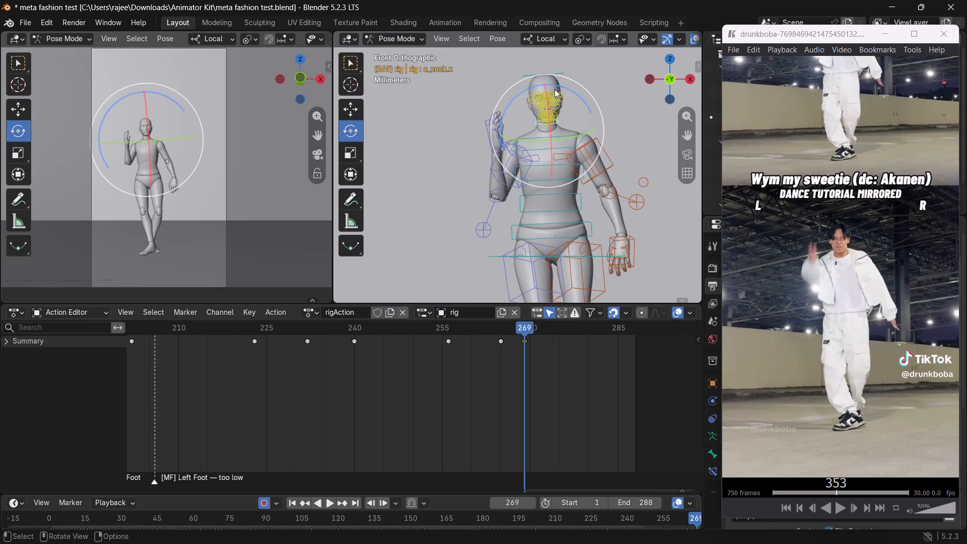
drag(578, 136, 560, 138)
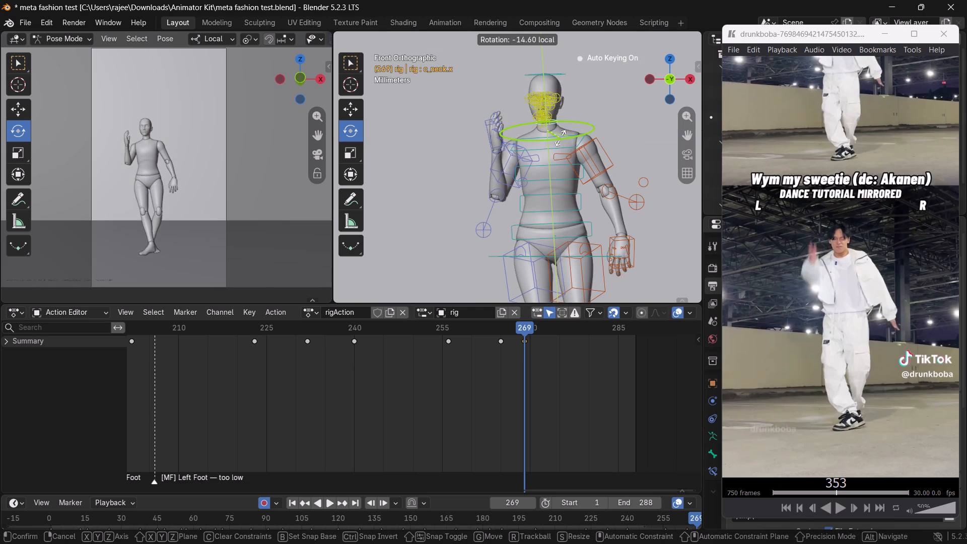
drag(560, 138, 568, 138)
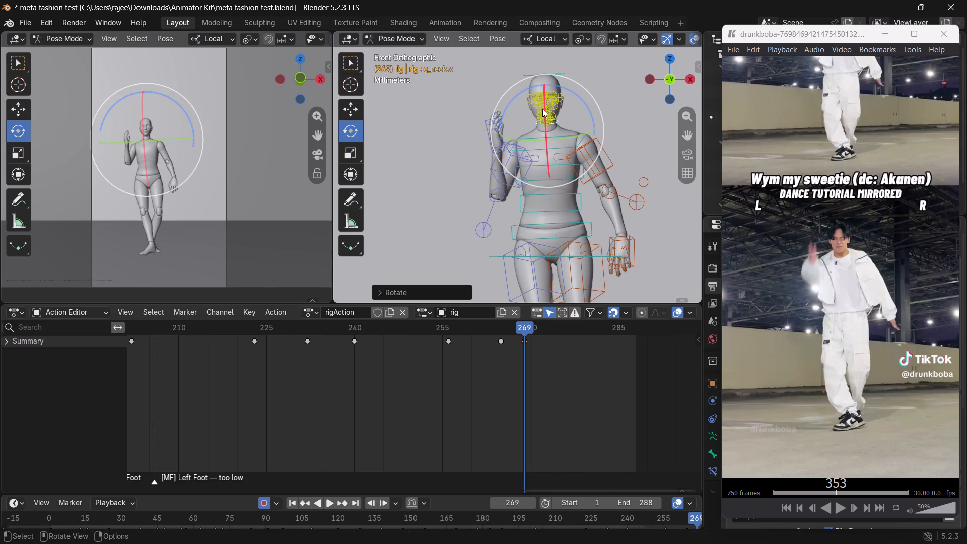
drag(542, 109, 537, 104)
click(583, 69)
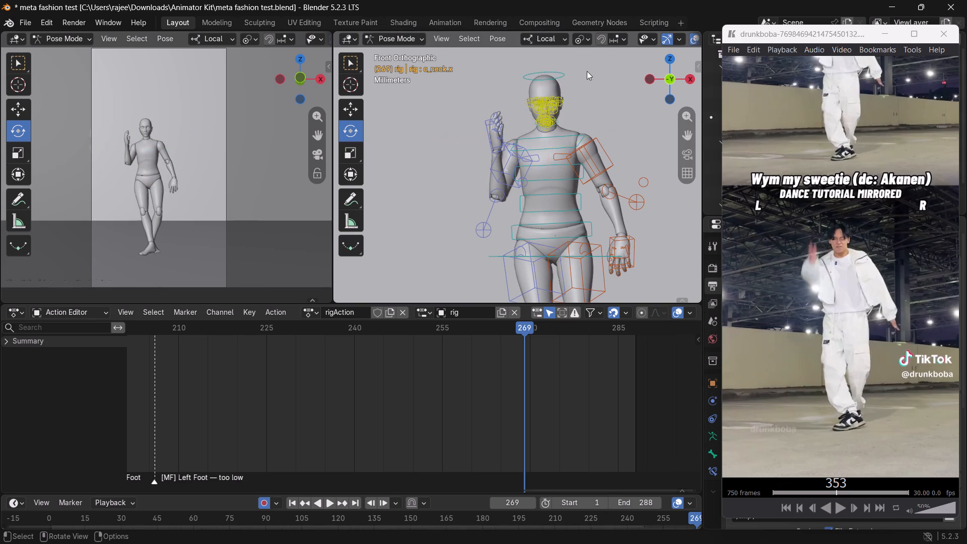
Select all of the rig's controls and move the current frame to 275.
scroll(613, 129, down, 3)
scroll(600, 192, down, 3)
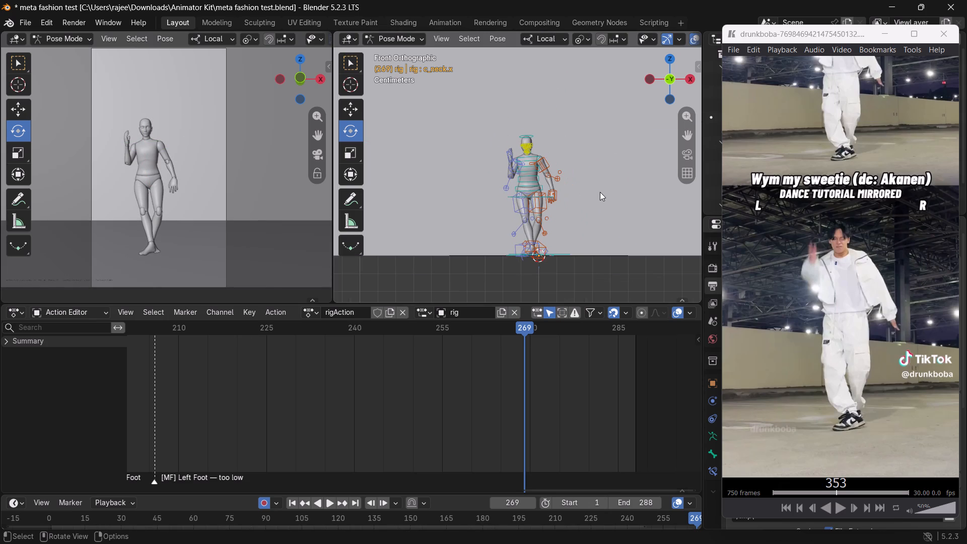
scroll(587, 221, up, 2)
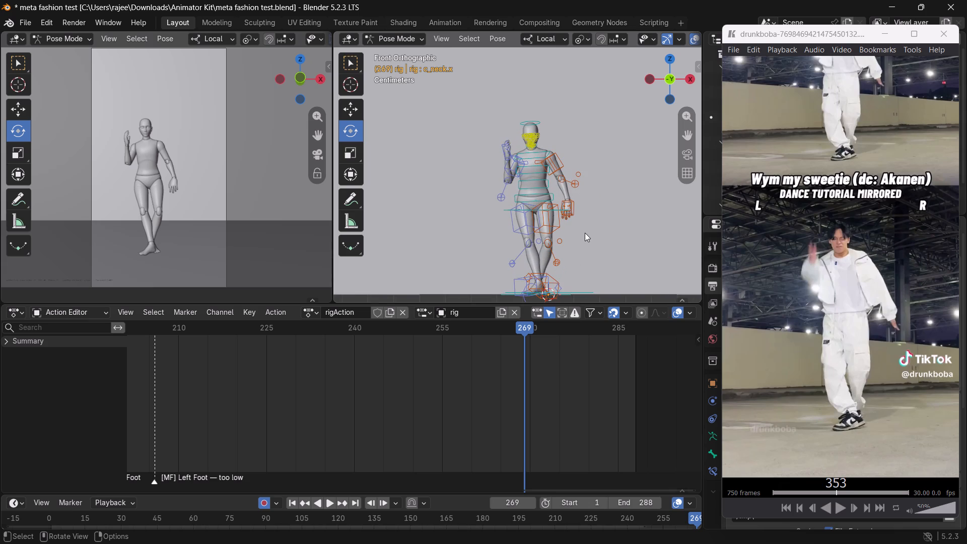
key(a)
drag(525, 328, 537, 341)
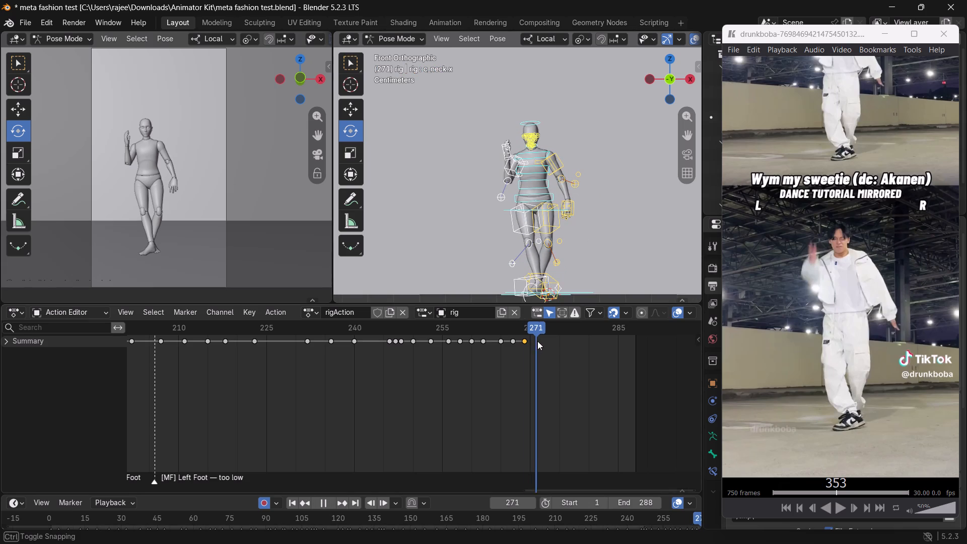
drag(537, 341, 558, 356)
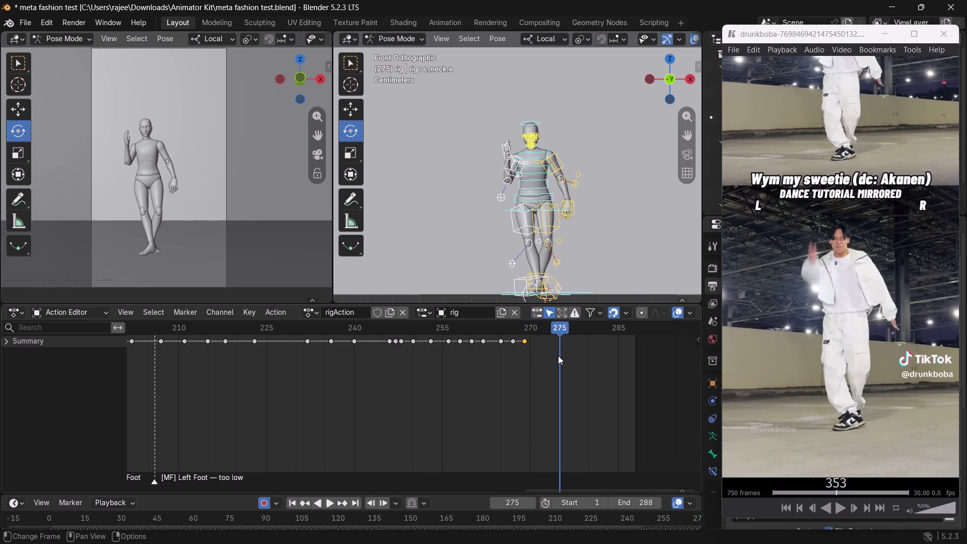
Step the dance reference video forward in the video player to the raised-arm kick pose at frame 369.
triple_click(855, 507)
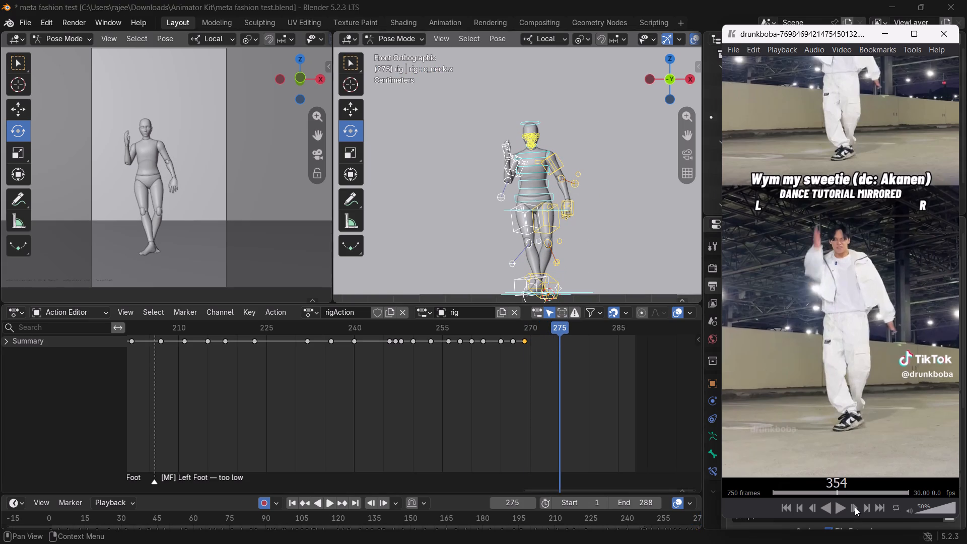
double_click(855, 507)
click(855, 507)
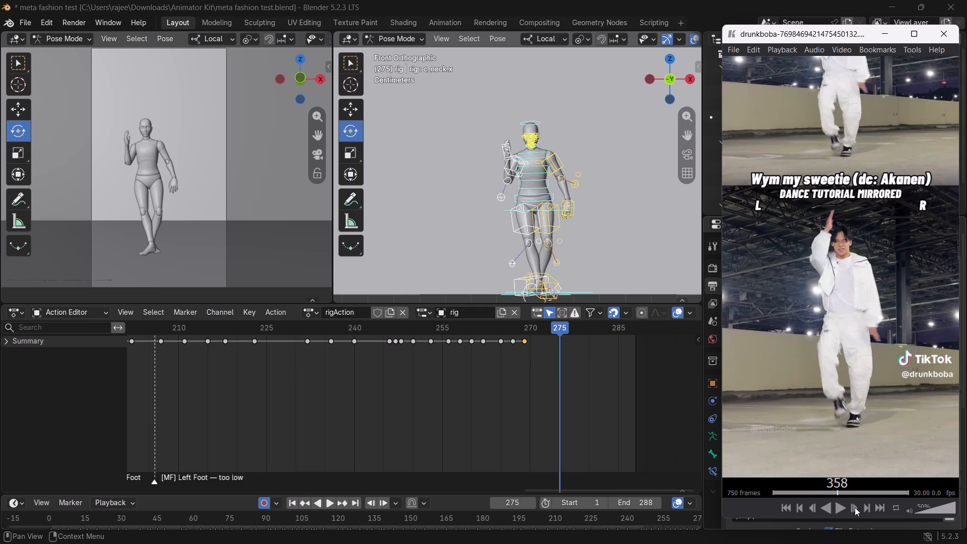
click(855, 507)
double_click(855, 507)
click(855, 507)
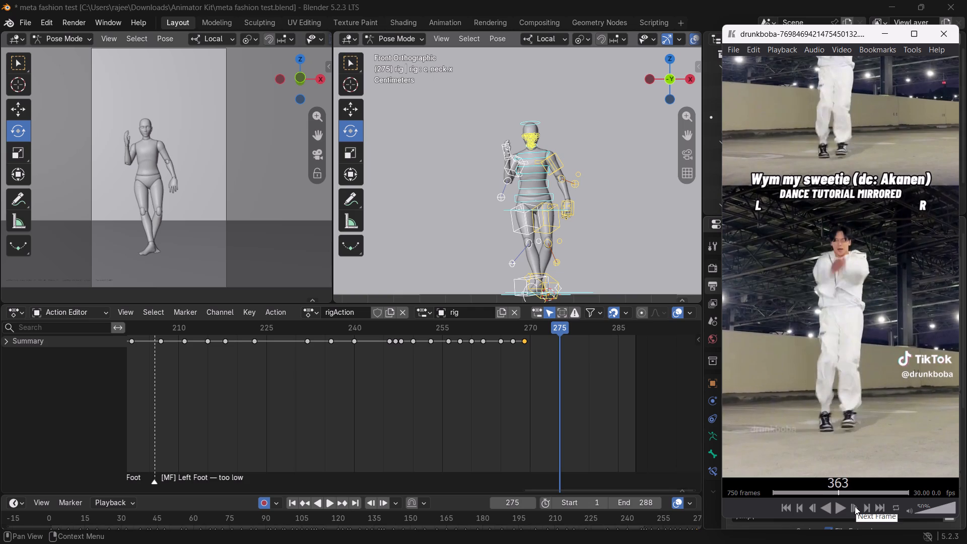
click(813, 507)
click(854, 507)
triple_click(854, 510)
double_click(854, 510)
click(854, 510)
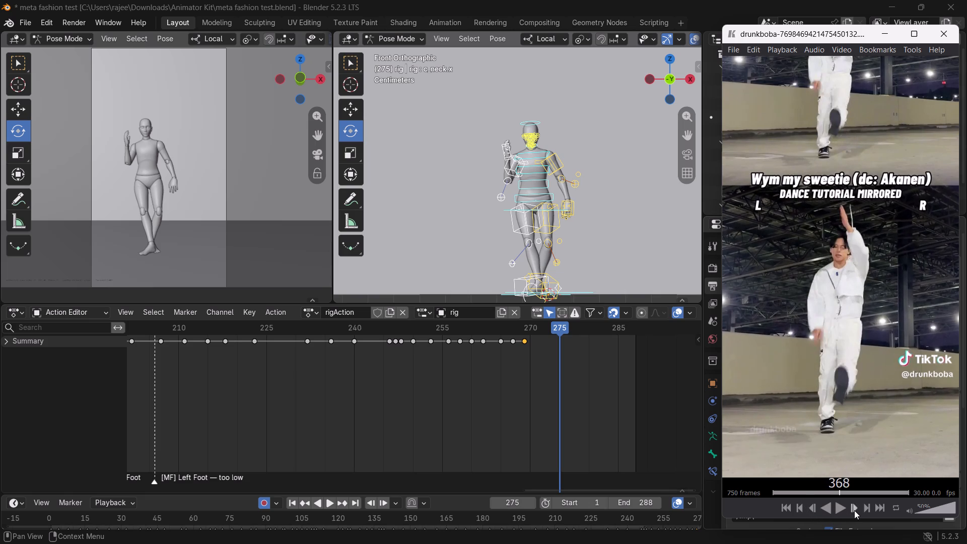
click(854, 508)
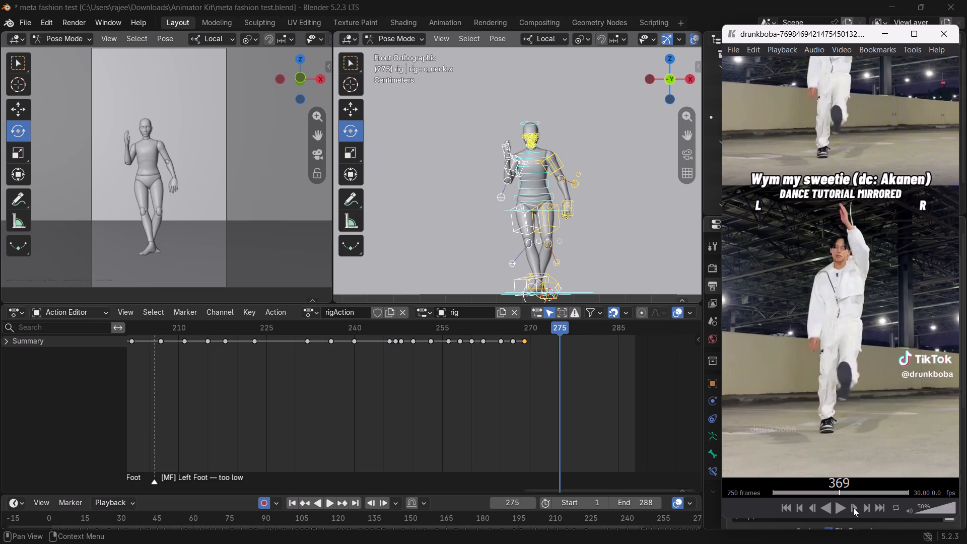
click(811, 504)
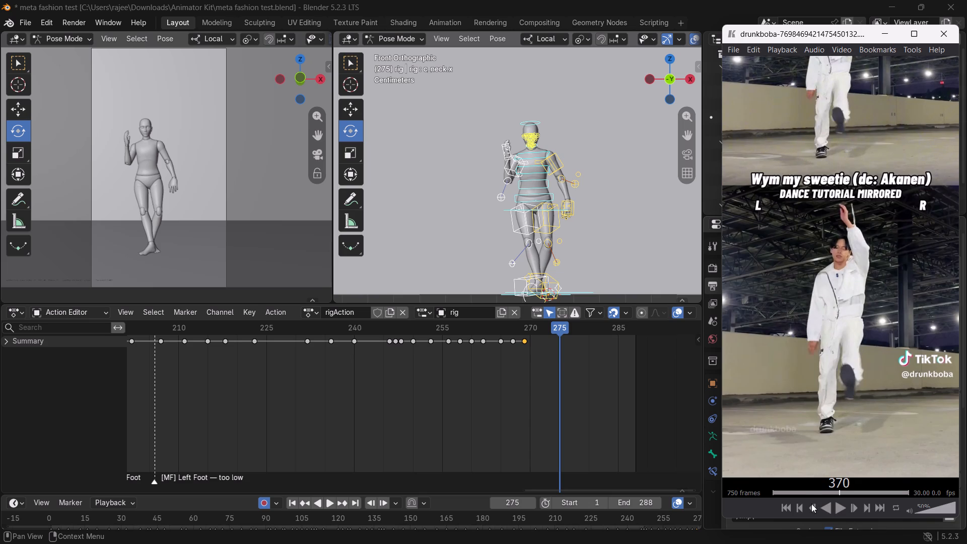
Switch back to Blender and move the current frame to 280 for the kick pose.
drag(561, 327, 561, 329)
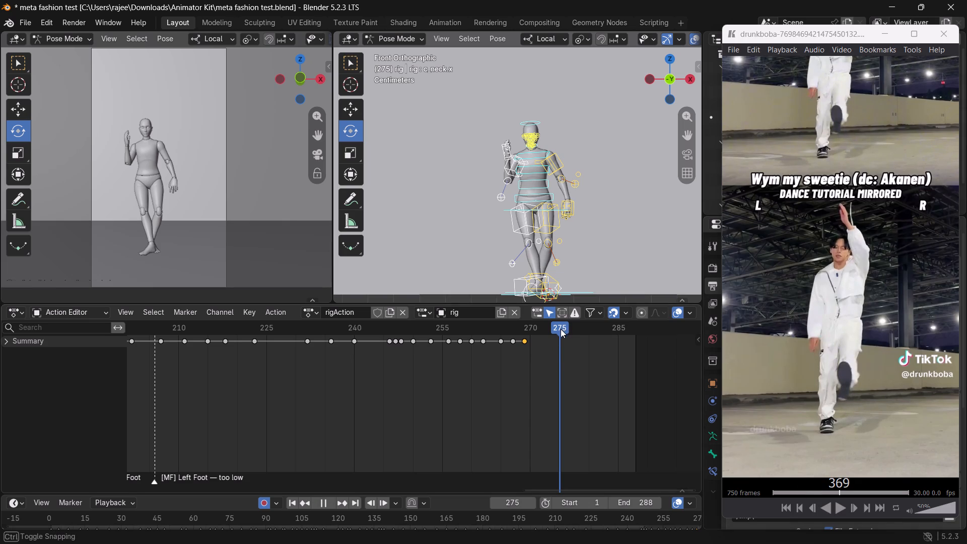
drag(561, 329, 588, 355)
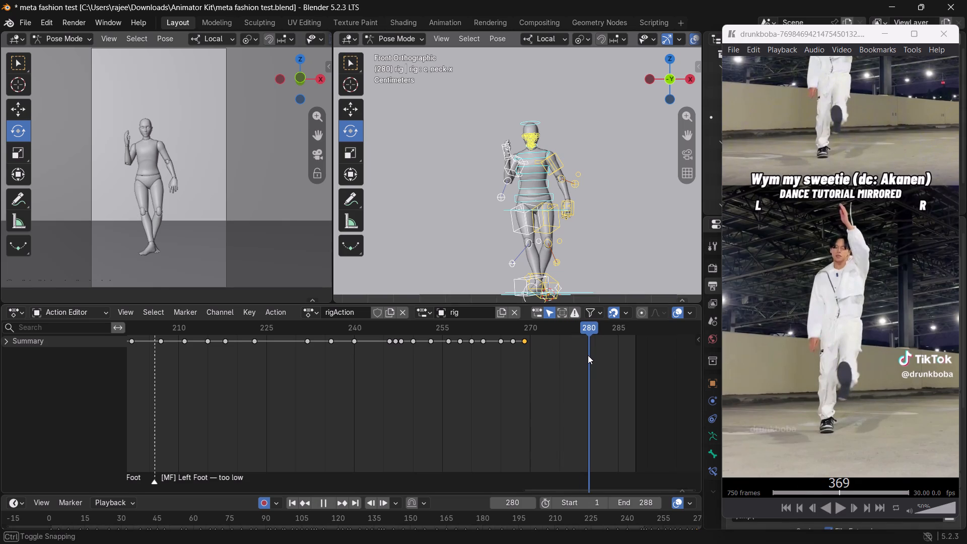
drag(588, 355, 587, 360)
drag(587, 360, 586, 360)
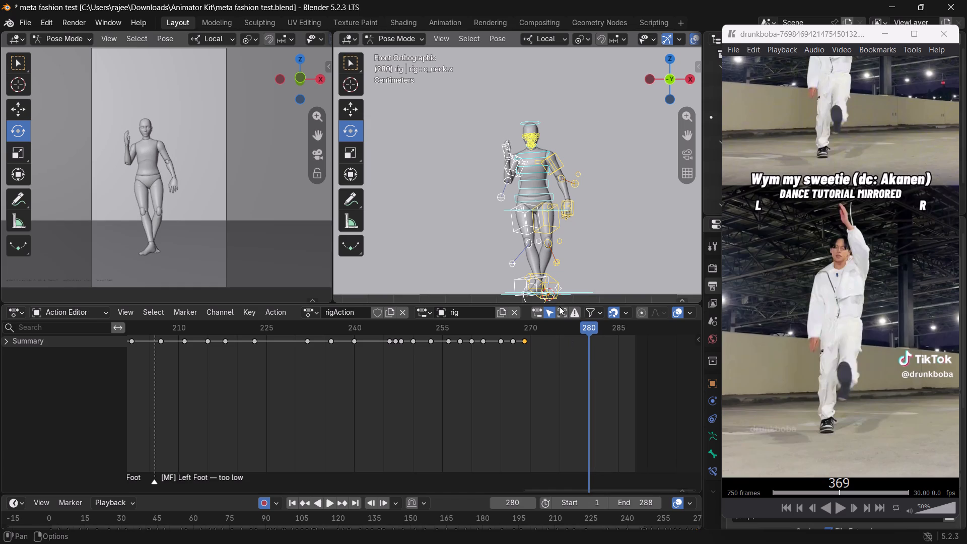
Rotate the right foot IK control about its local Z axis at frame 280 so the toes point forward.
shift+middle_click(632, 214)
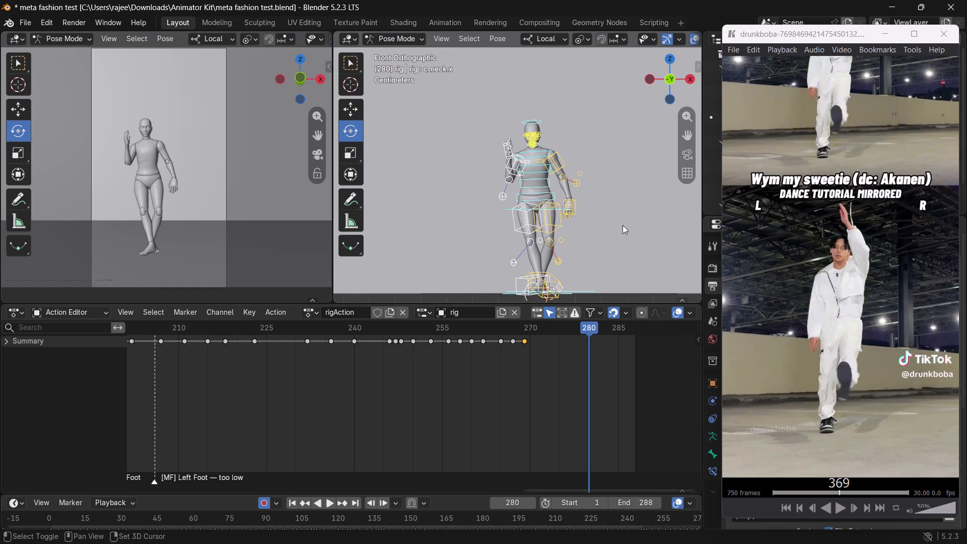
shift+middle_drag(610, 249, 625, 232)
shift+middle_drag(637, 221, 645, 216)
scroll(599, 249, up, 3)
shift+middle_drag(599, 259, 580, 196)
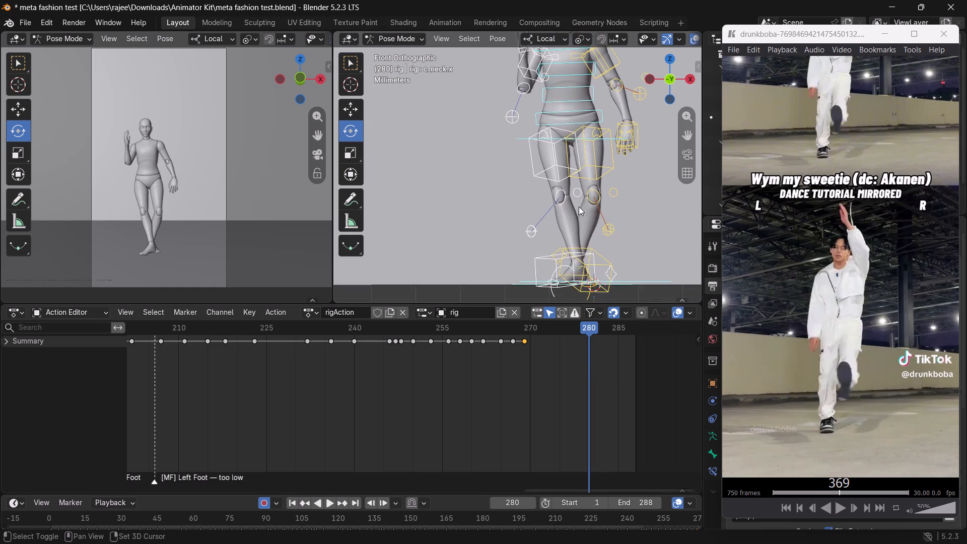
middle_drag(591, 215, 630, 257)
click(576, 248)
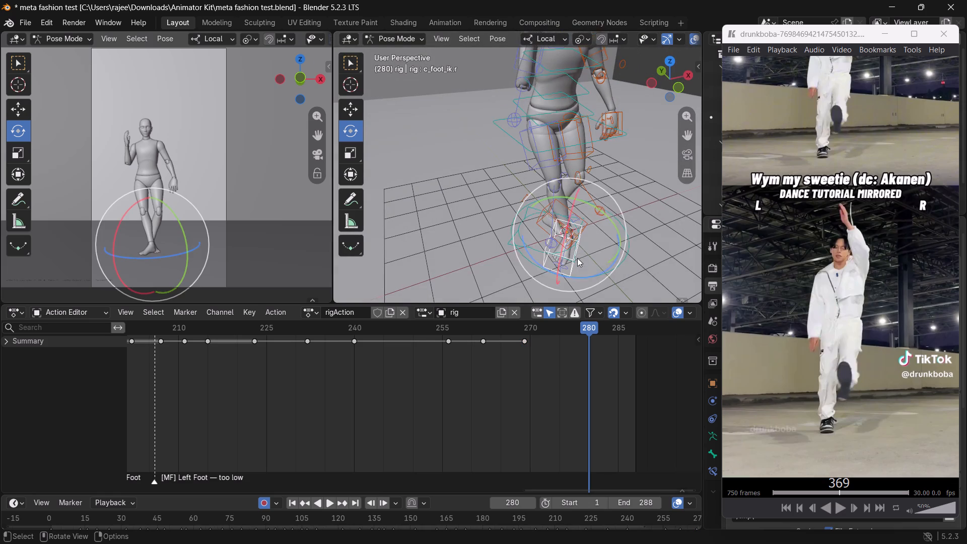
scroll(577, 258, up, 1)
shift+middle_drag(608, 264, 585, 210)
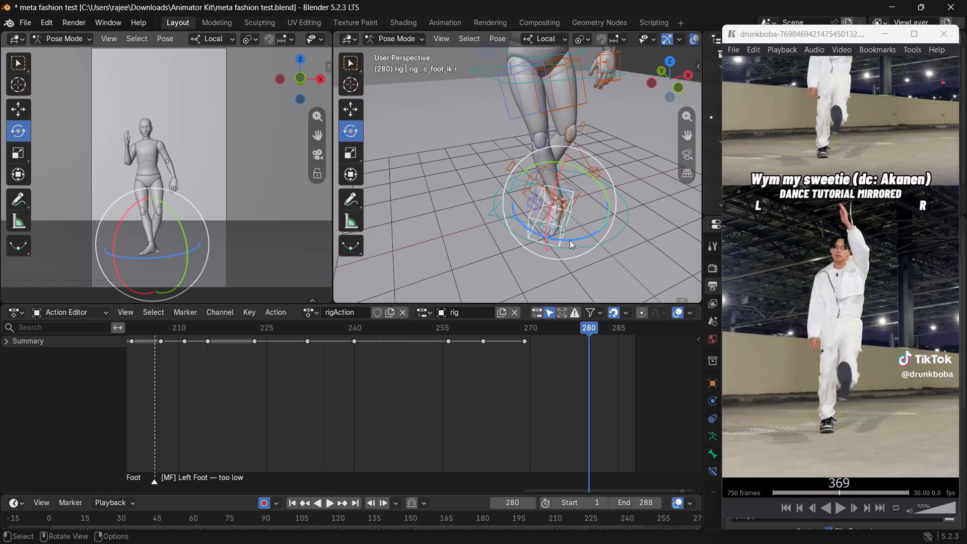
drag(564, 231, 567, 218)
key(ctrl+z)
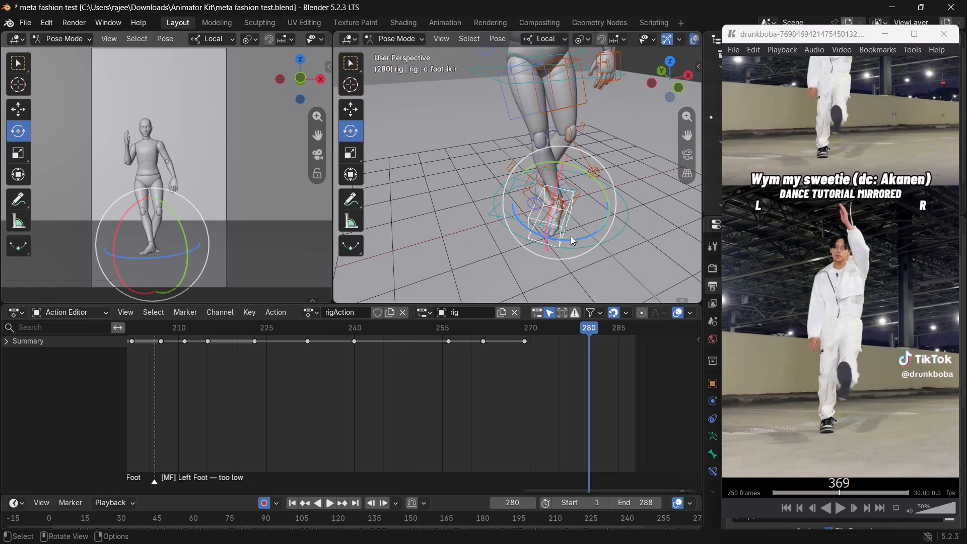
key(ctrl+z)
click(562, 232)
drag(565, 238, 585, 231)
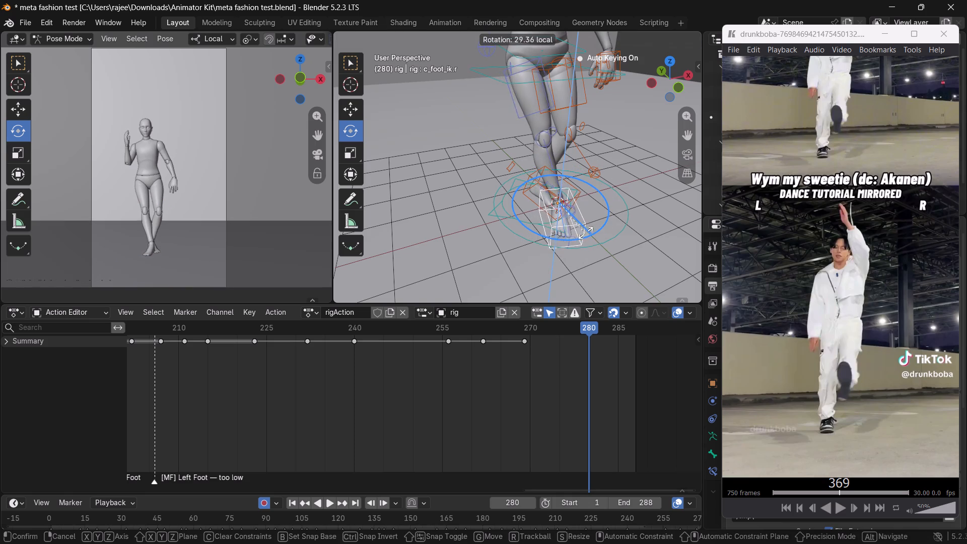
drag(585, 231, 583, 212)
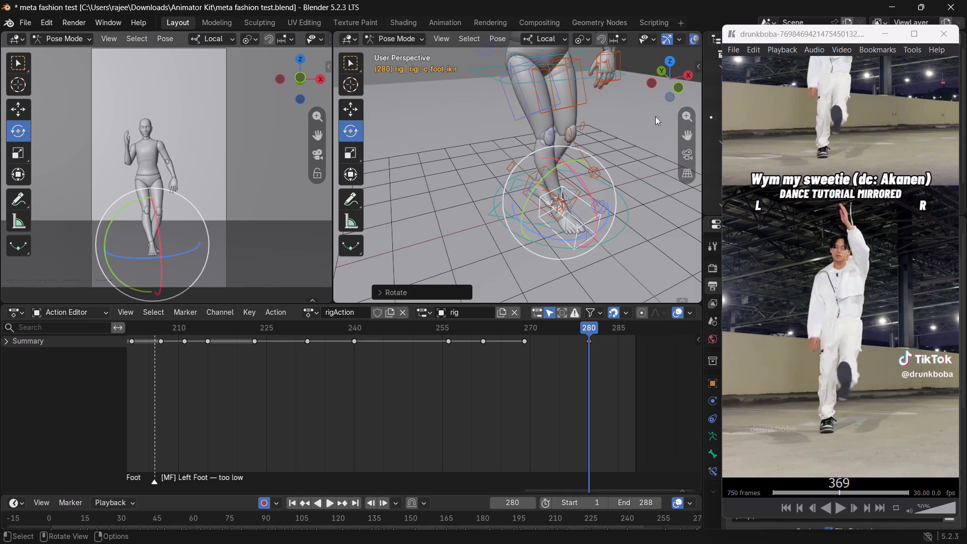
Move the right foot control outward by about 0.007 m and backward by about 0.01 m to set the supporting leg.
click(668, 91)
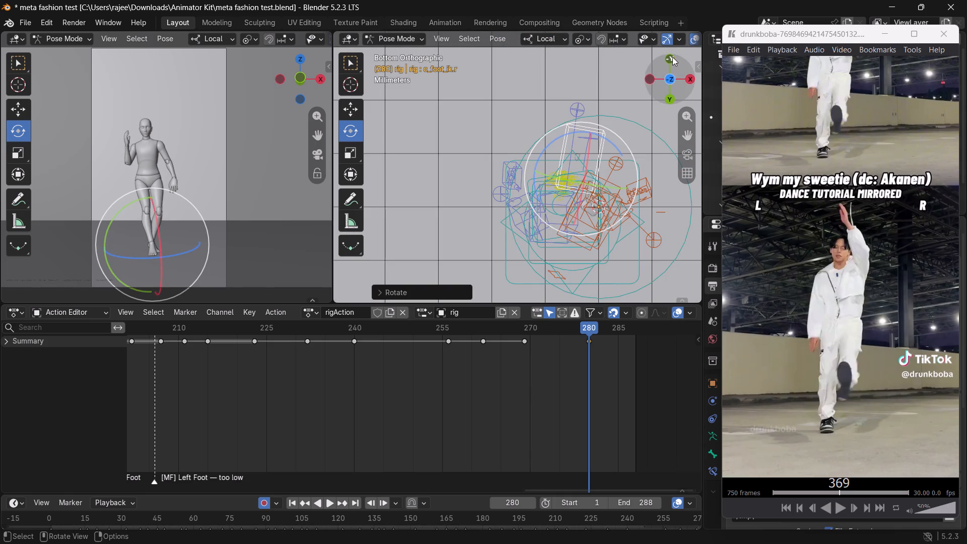
click(672, 57)
key(w)
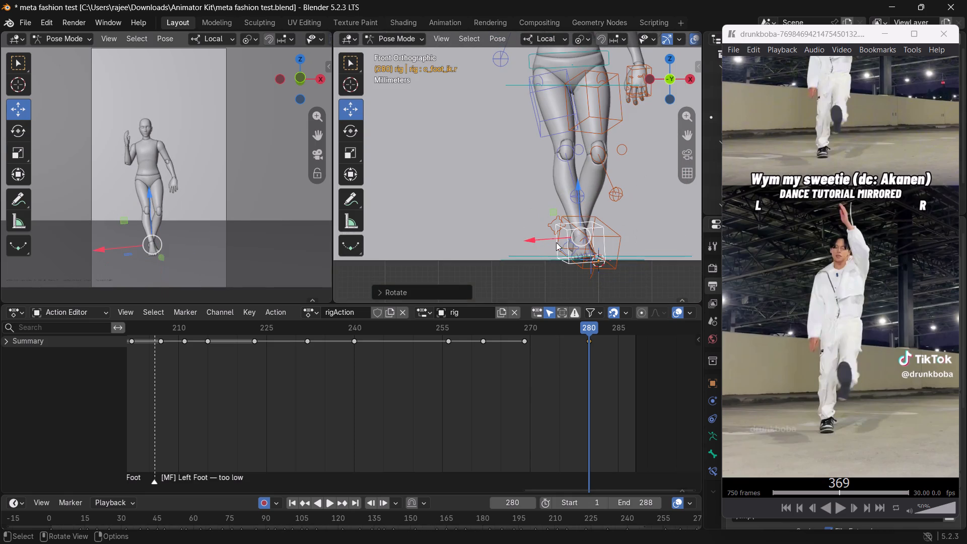
drag(540, 236, 500, 231)
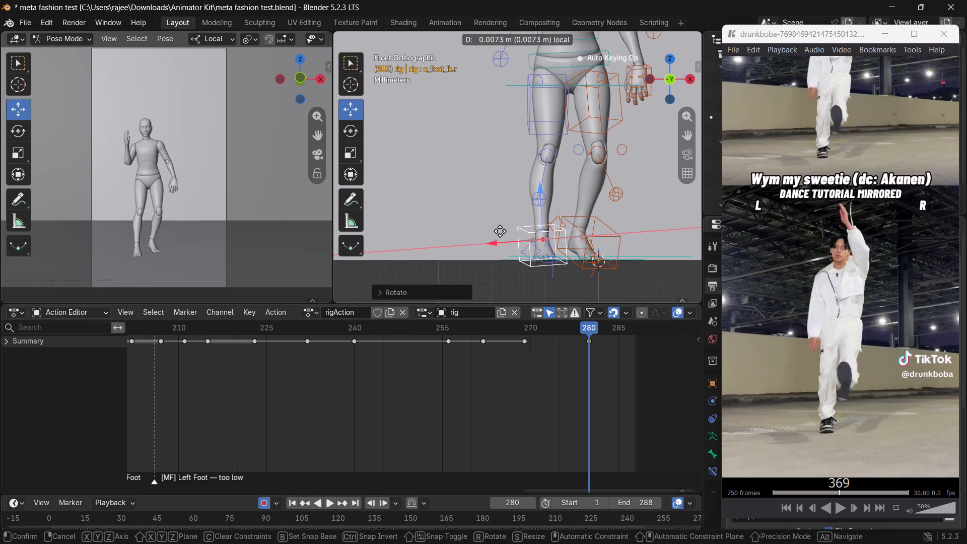
drag(500, 231, 504, 234)
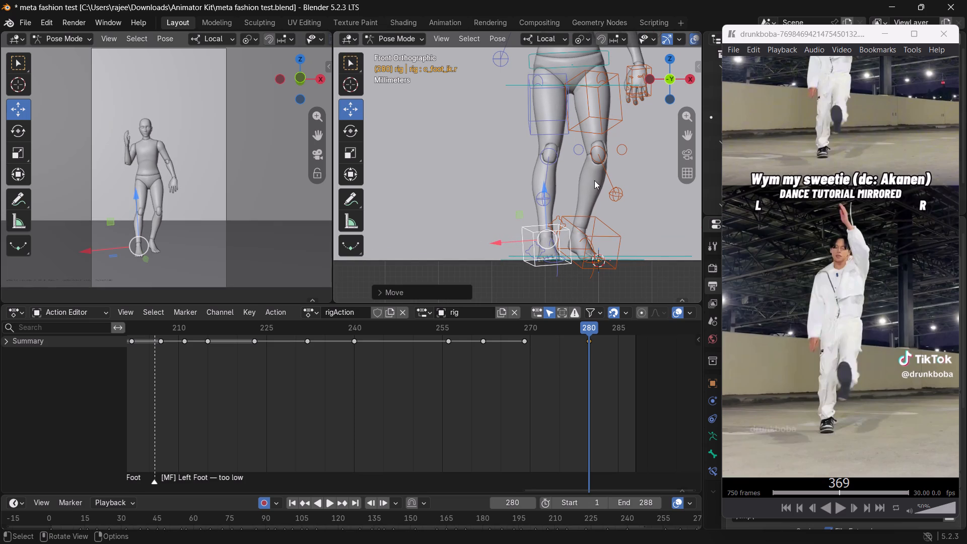
middle_drag(618, 208, 638, 223)
middle_click(645, 227)
middle_drag(648, 227, 649, 223)
click(647, 81)
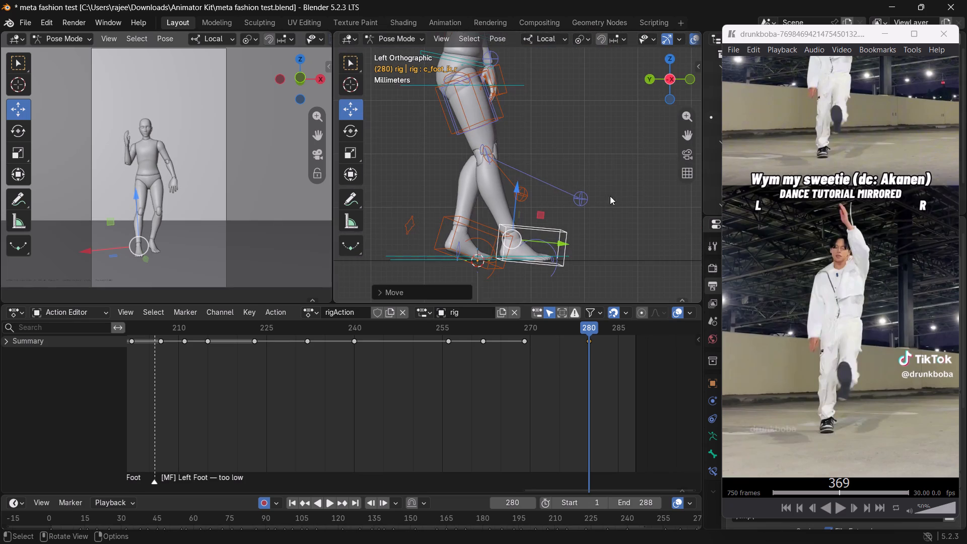
drag(556, 243, 499, 243)
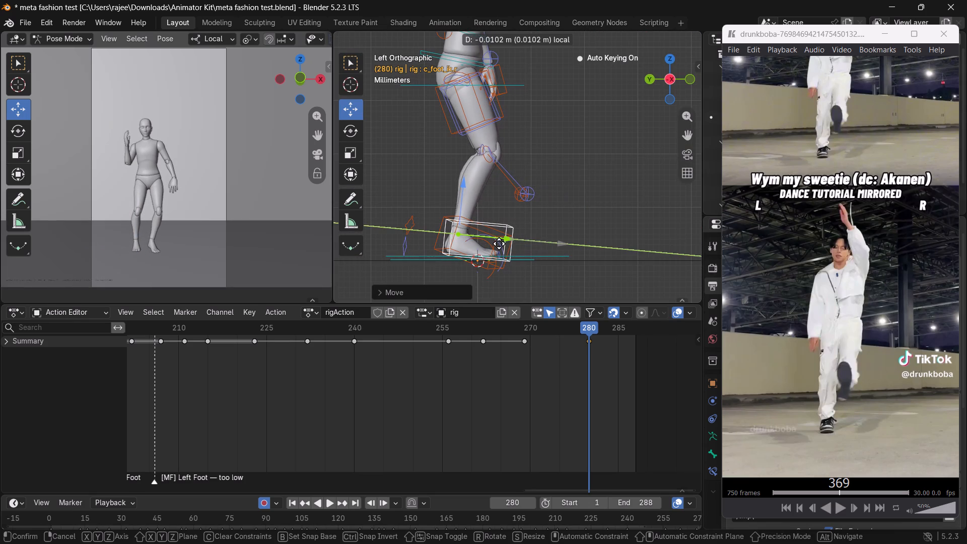
drag(499, 243, 499, 244)
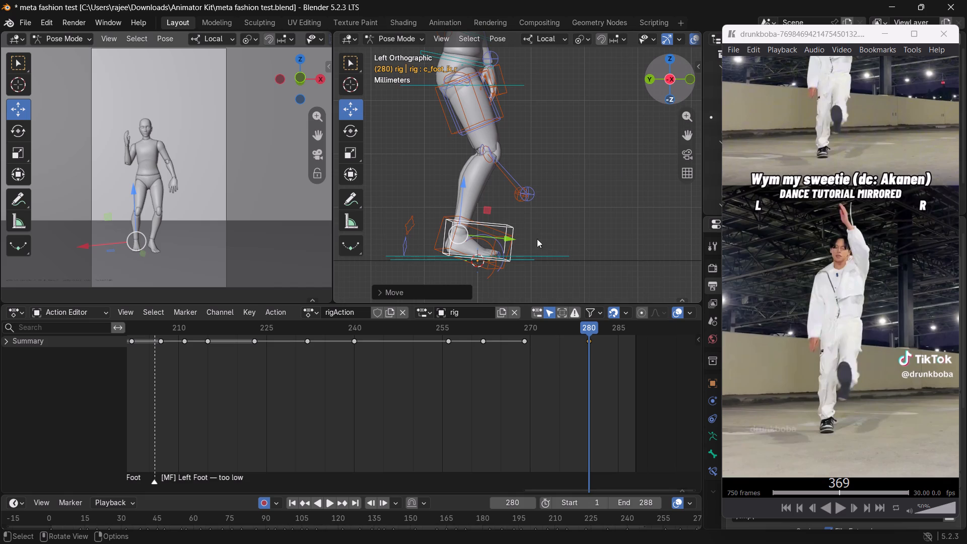
drag(506, 235, 500, 237)
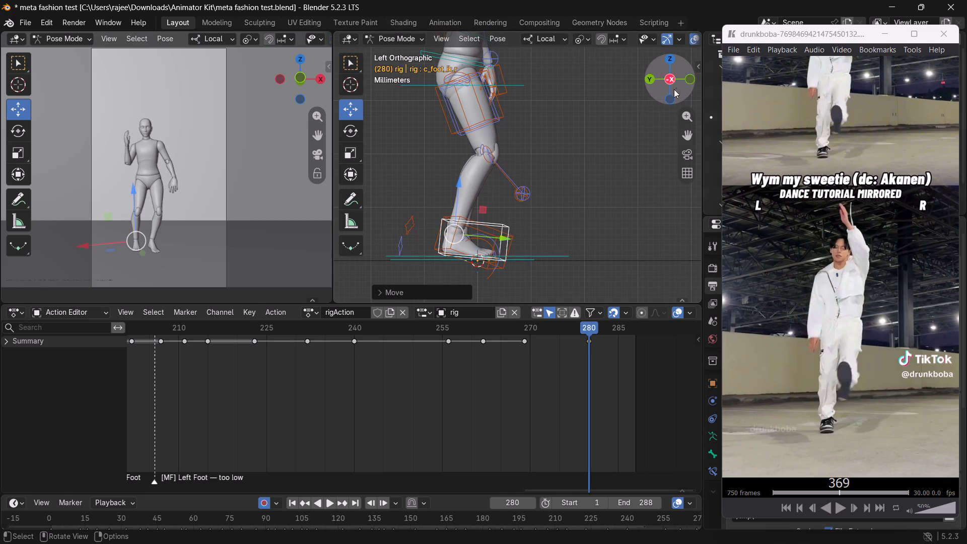
Rotate the left foot IK control about its local Z and Y axes so the foot faces forward.
click(692, 80)
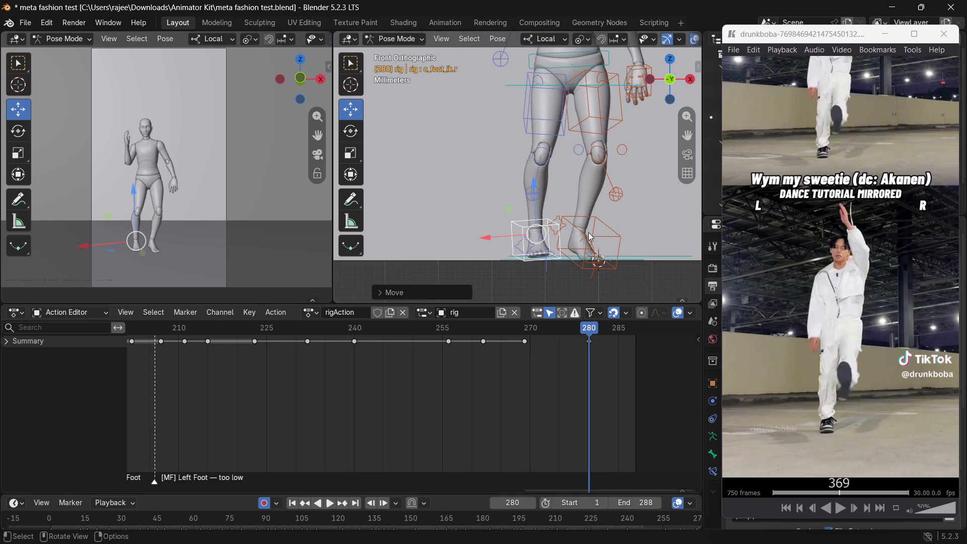
click(589, 232)
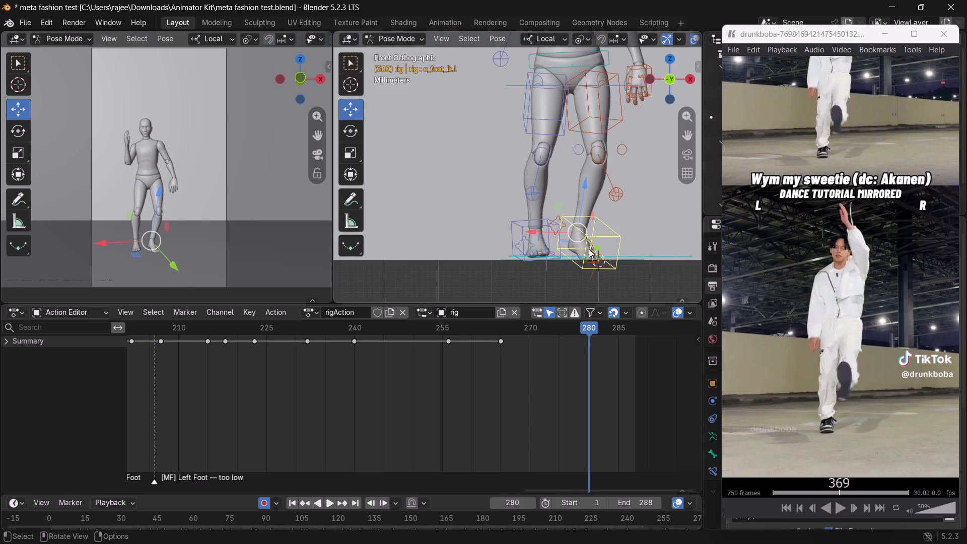
key(e)
drag(582, 243, 566, 235)
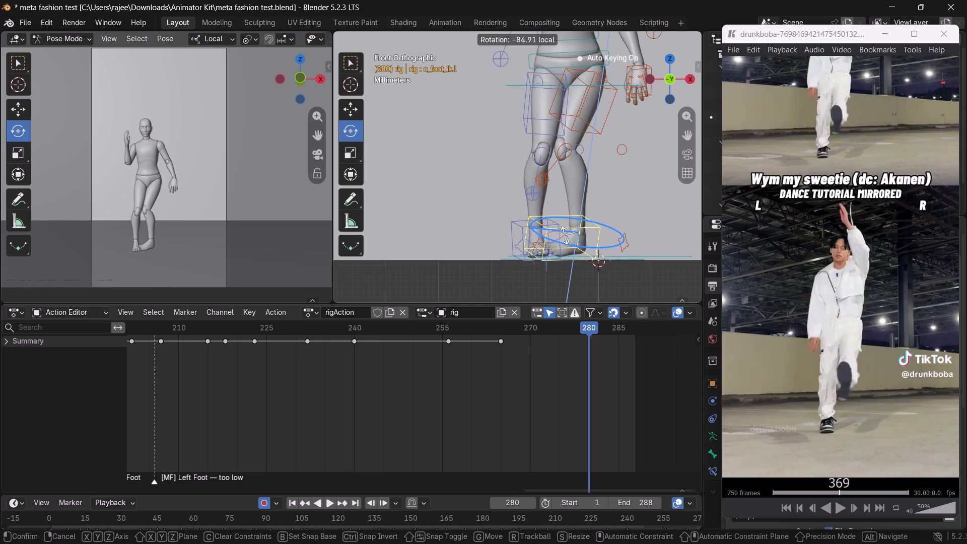
drag(566, 235, 575, 245)
drag(550, 193, 549, 193)
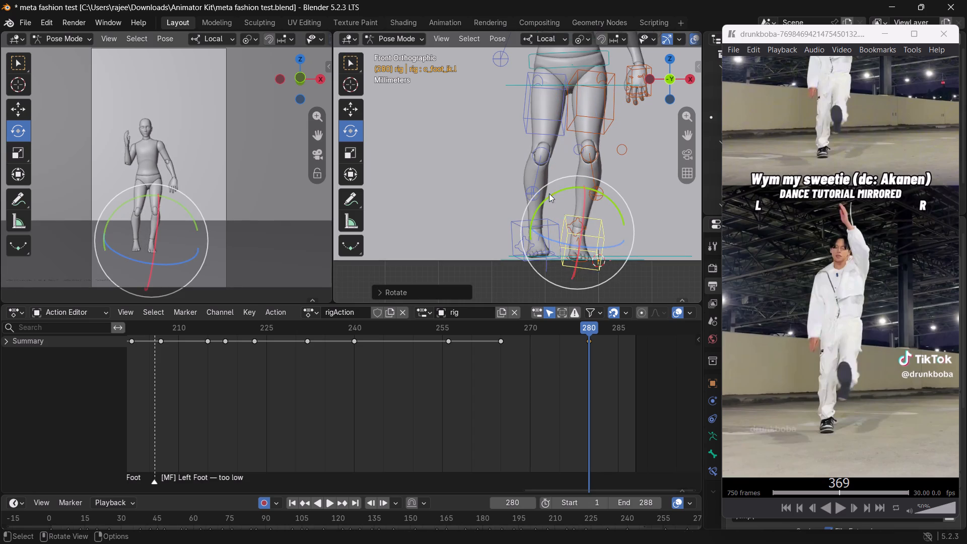
drag(549, 193, 542, 202)
Move the left foot control forward and up off the floor in the side view to extend the kicking leg.
key(w)
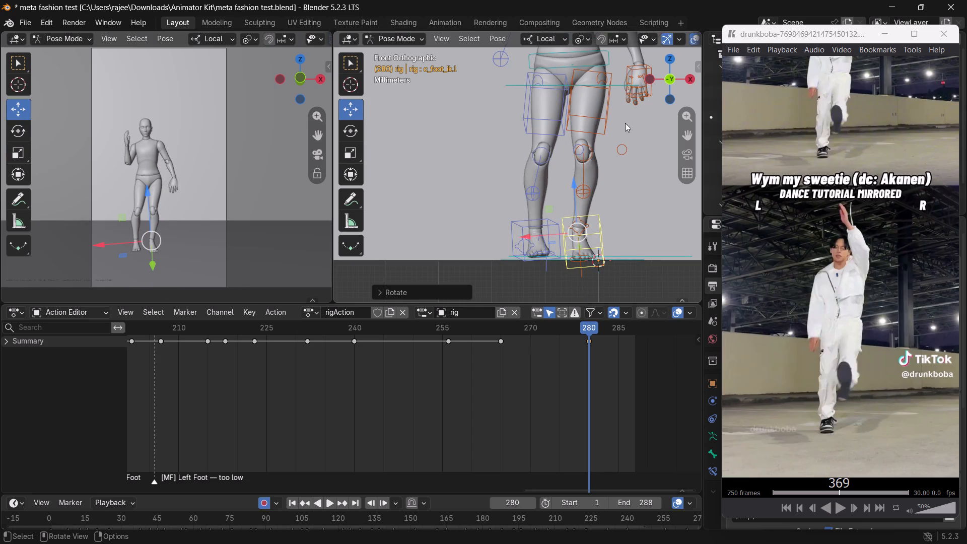
click(686, 79)
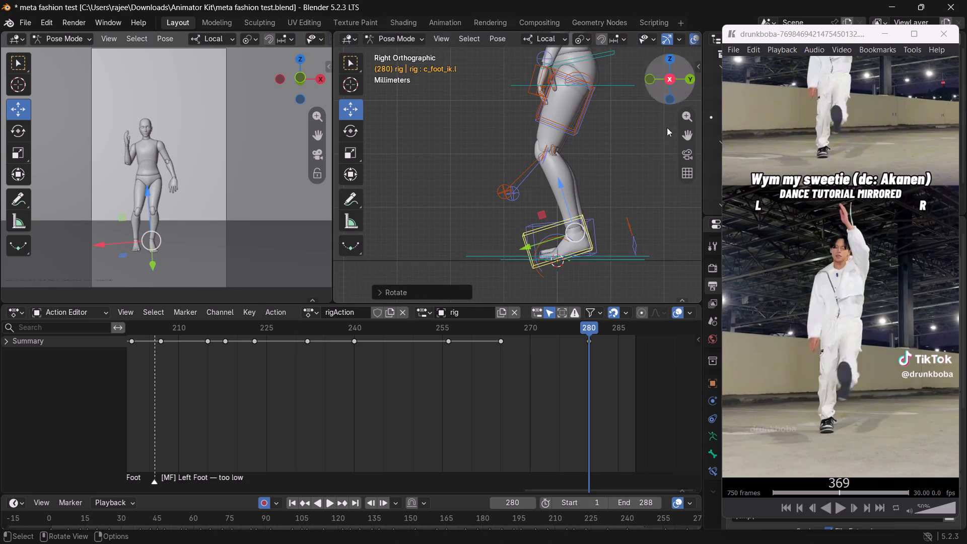
drag(544, 212, 514, 196)
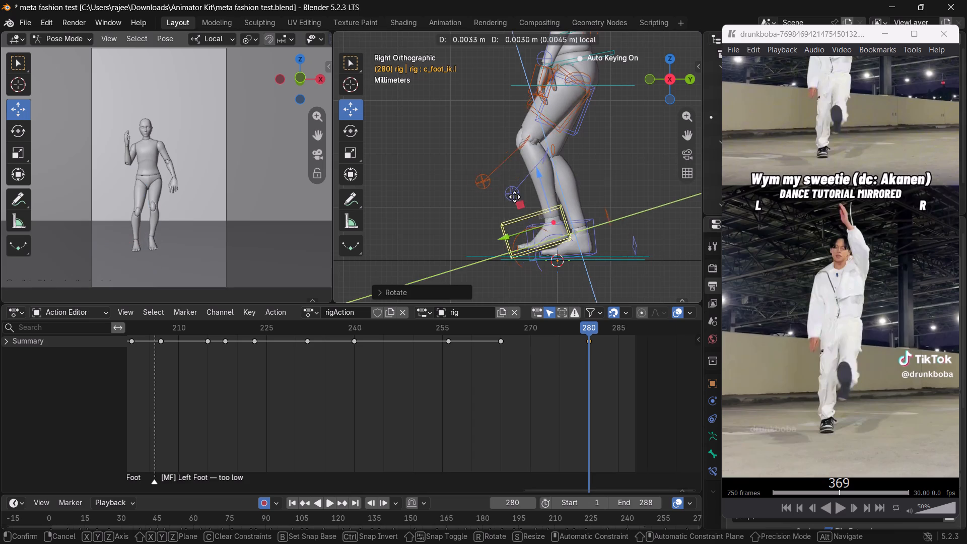
drag(514, 196, 447, 187)
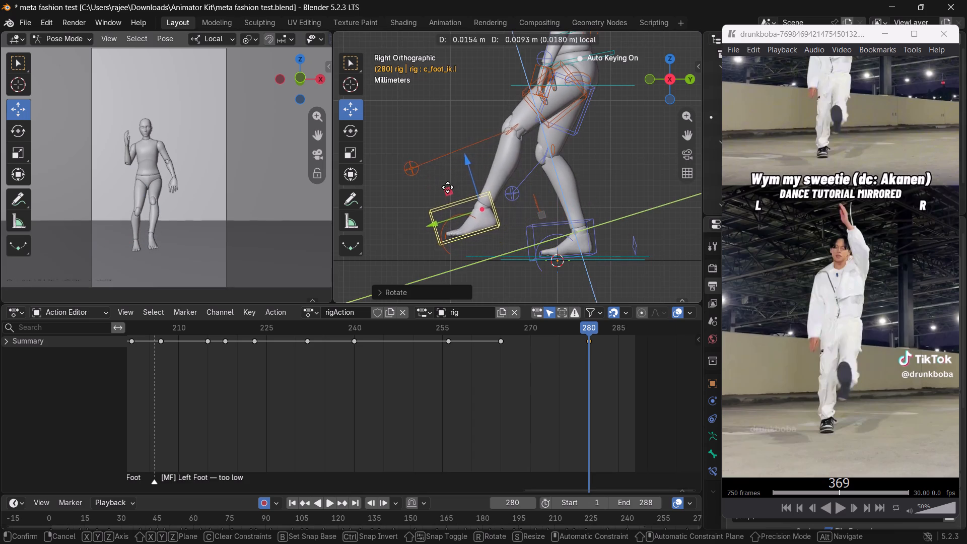
drag(447, 187, 424, 179)
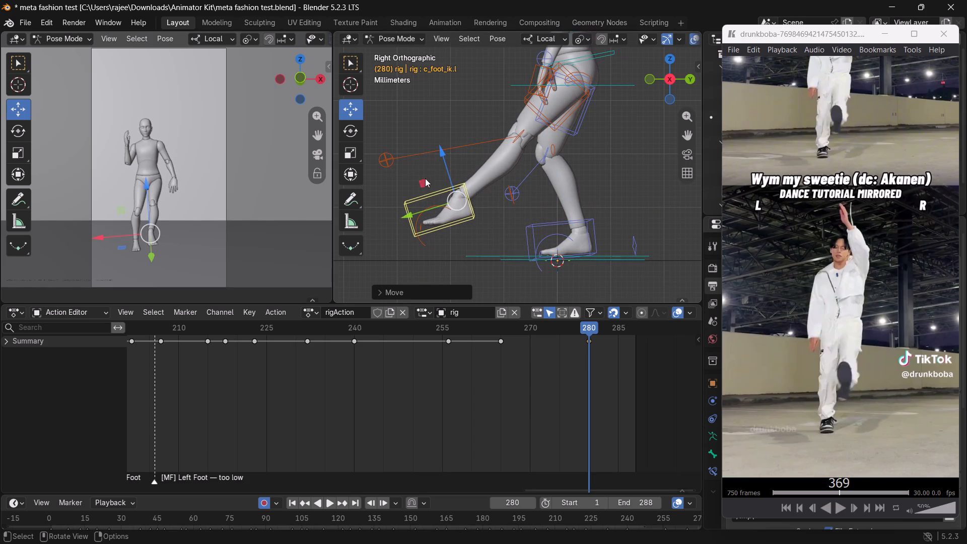
drag(423, 180, 434, 179)
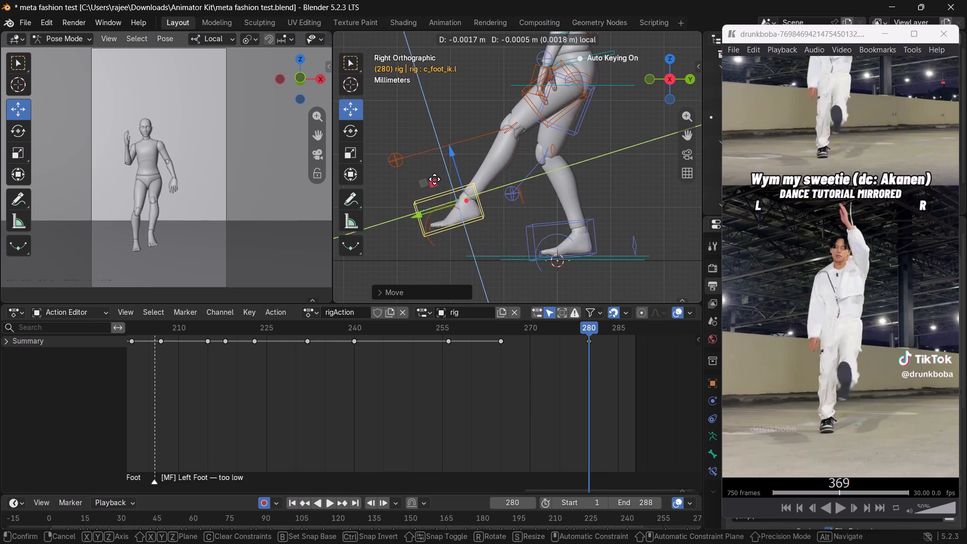
drag(434, 179, 436, 181)
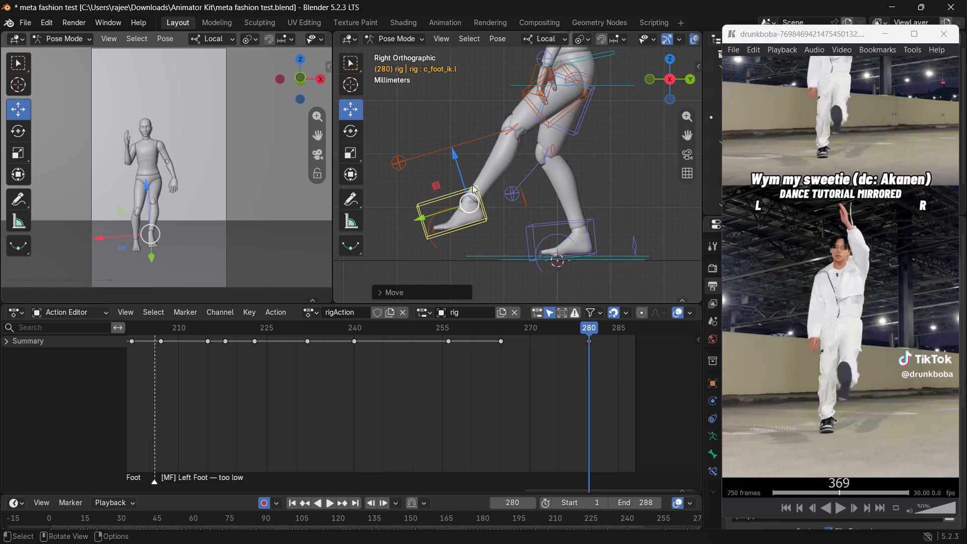
Rotate the left foot control about its local X axis by about 68° to lift the toes.
key(e)
drag(423, 215, 415, 184)
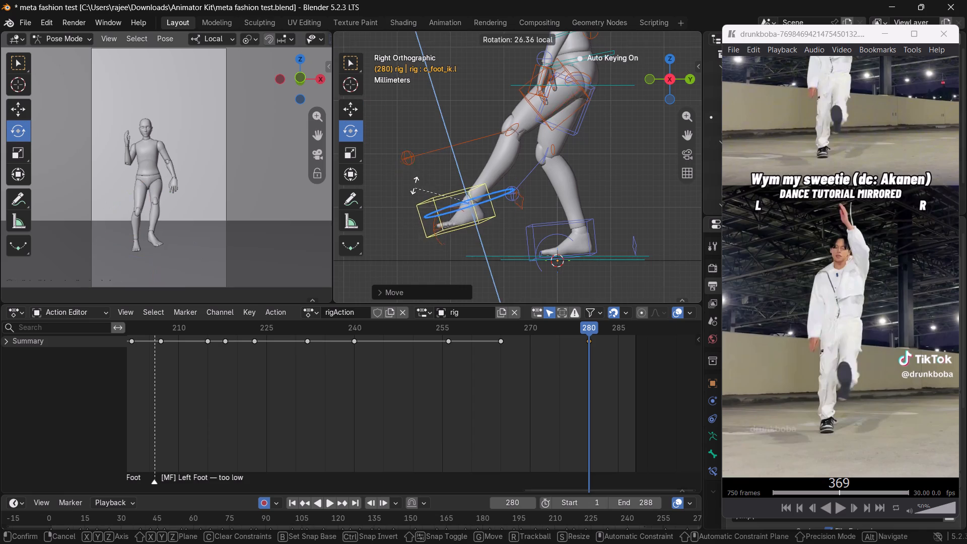
drag(415, 184, 415, 166)
key(ctrl+z)
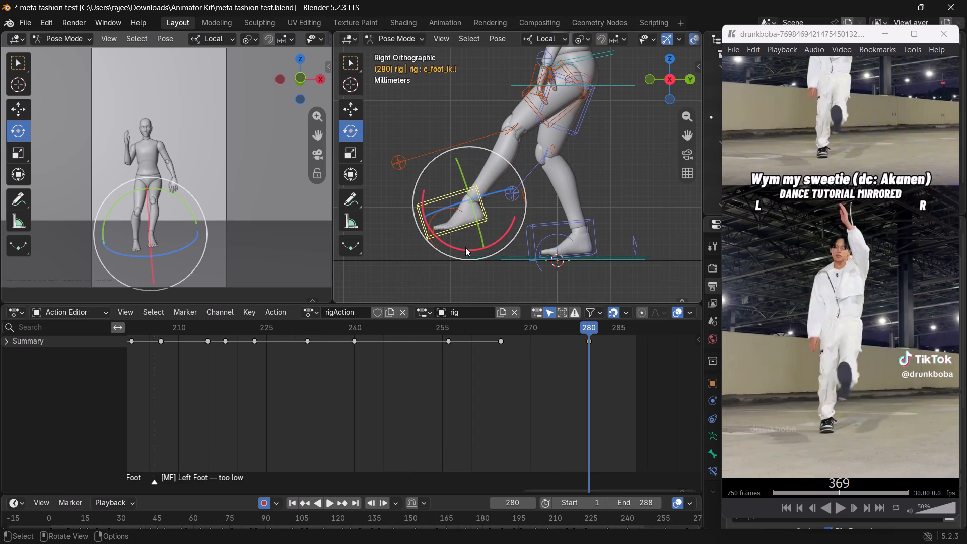
drag(464, 247, 424, 213)
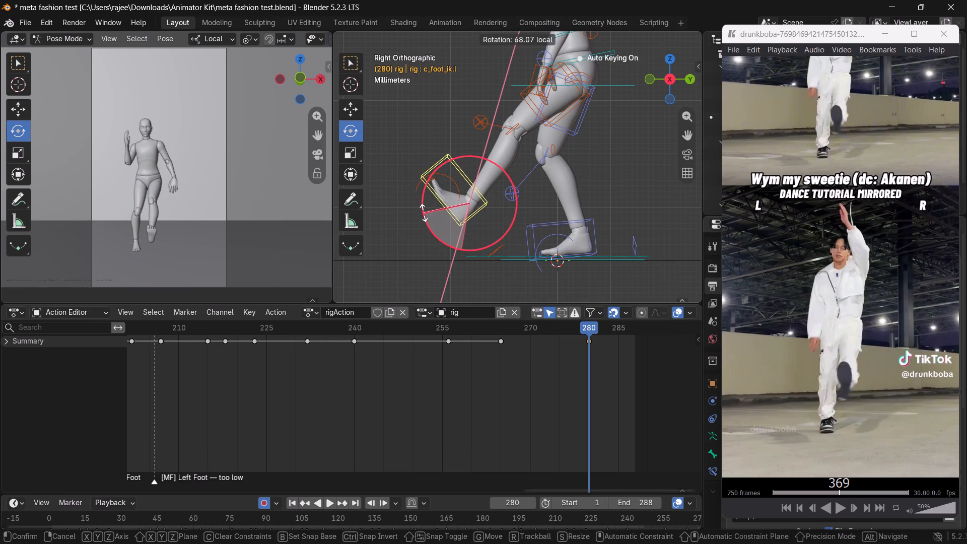
drag(424, 213, 425, 212)
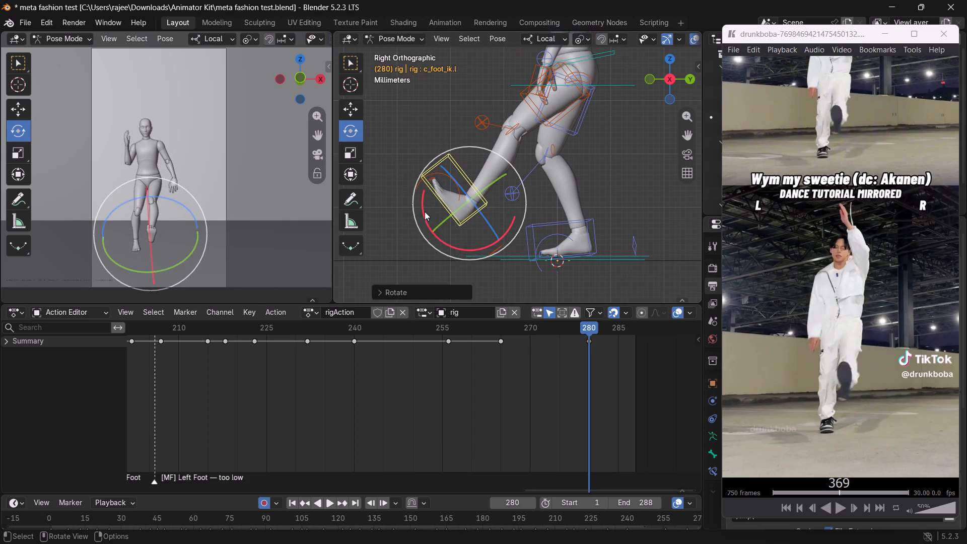
Raise the left foot control about 0.004 m higher in the side view to bend the lifted knee.
key(w)
drag(476, 166, 466, 147)
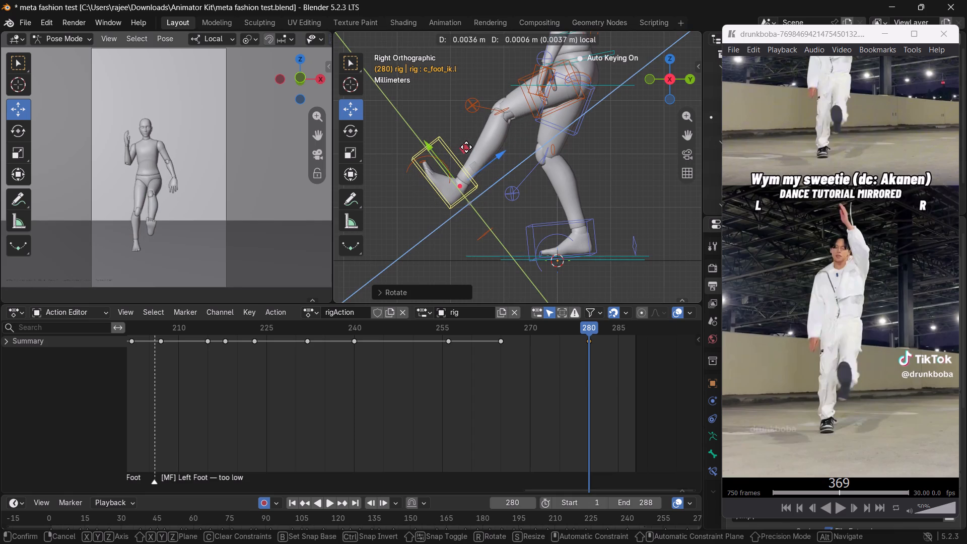
drag(466, 147, 463, 145)
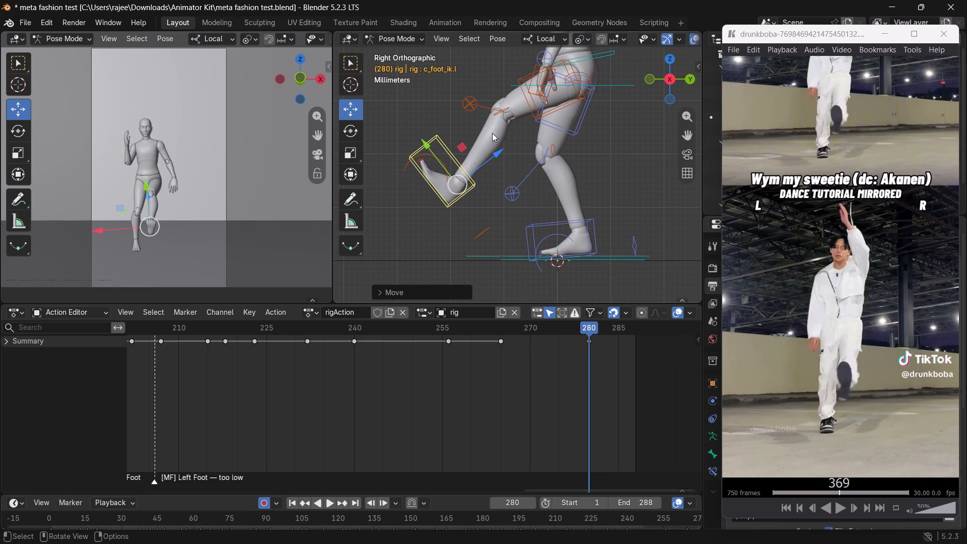
Move the left leg's knee pole control slightly outward in the front view.
click(648, 77)
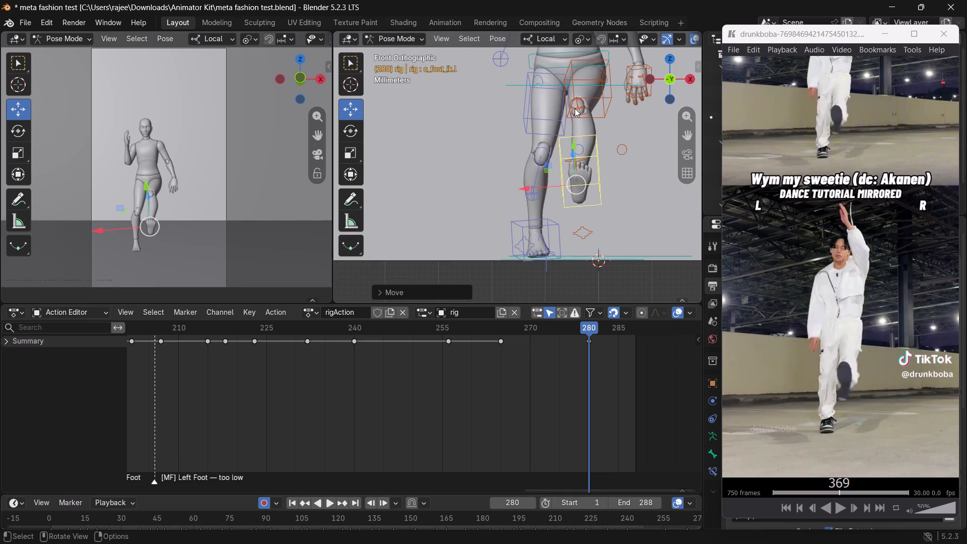
click(575, 108)
drag(609, 101, 625, 108)
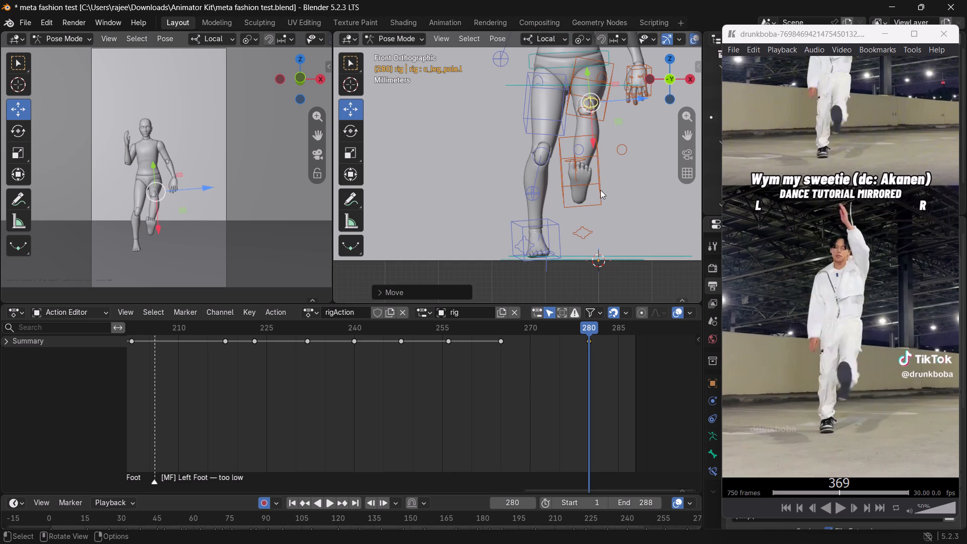
Lower the right foot control along the Global Z axis in the side view to bring the supporting foot down to the floor.
click(600, 188)
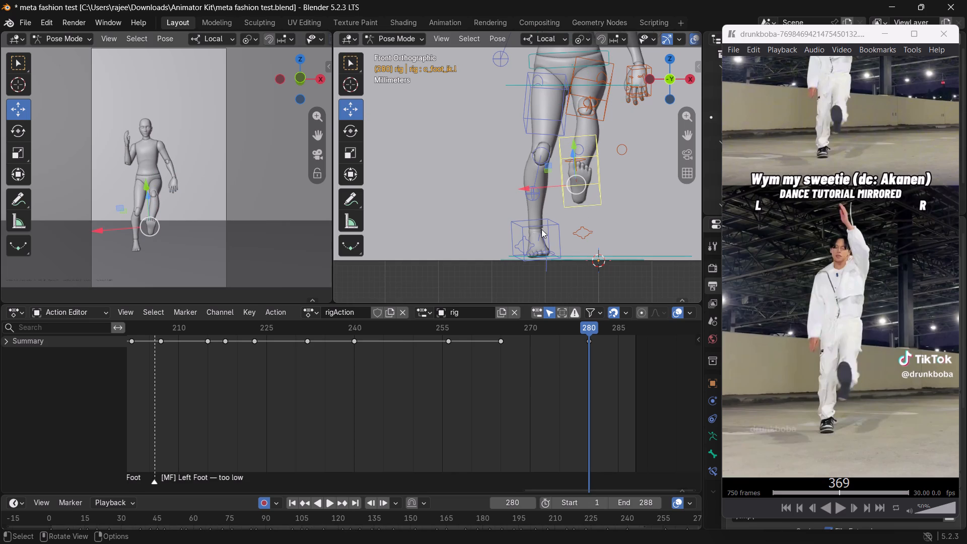
click(546, 227)
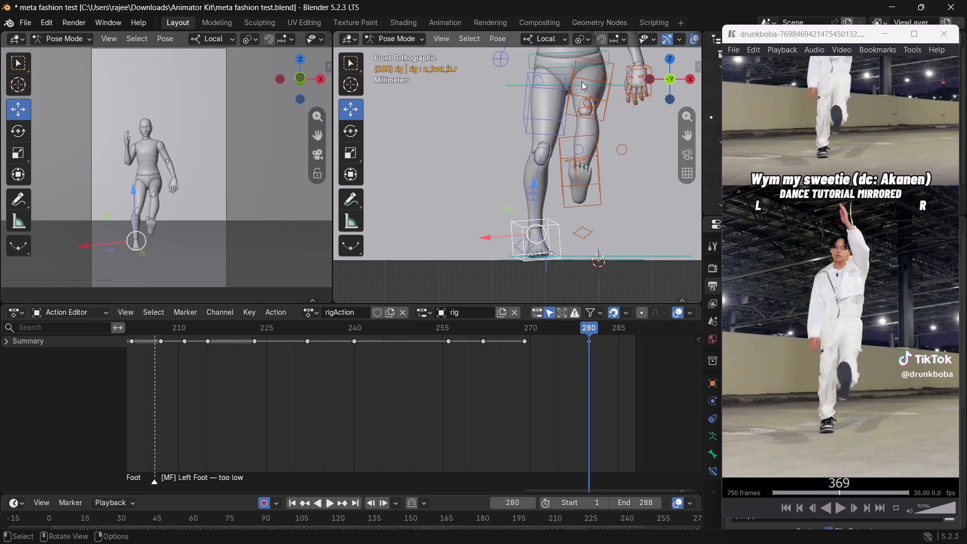
click(650, 81)
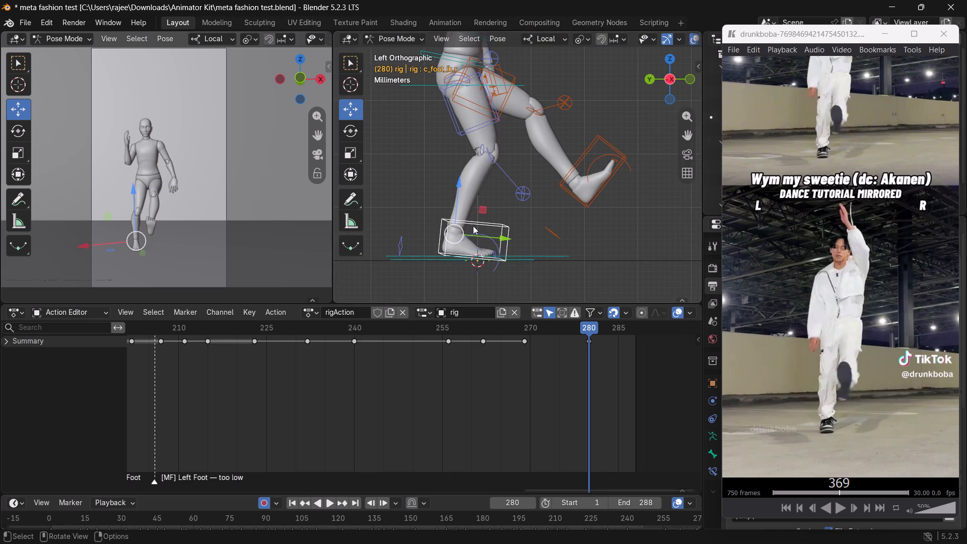
shift+middle_drag(499, 251, 562, 207)
scroll(556, 213, up, 3)
shift+middle_drag(558, 217, 558, 181)
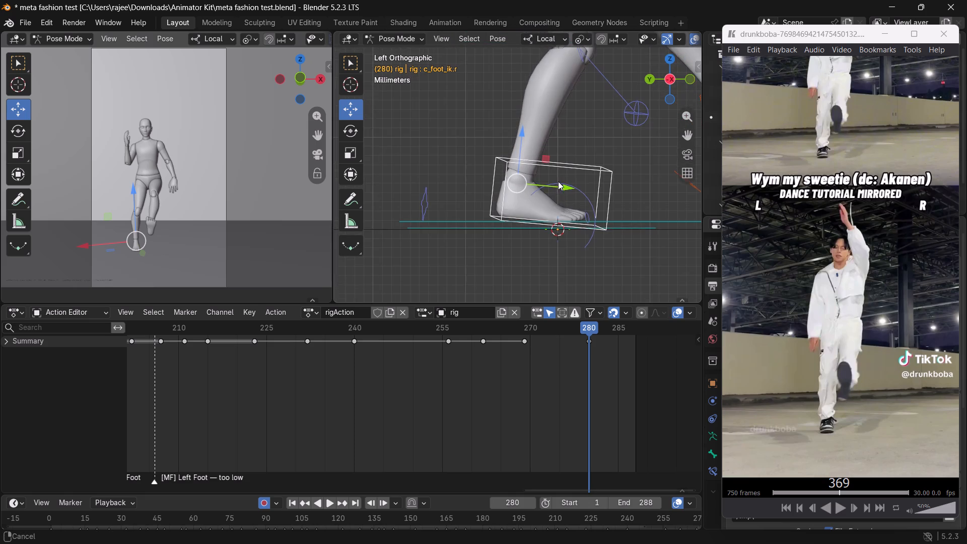
shift+middle_drag(558, 181, 559, 178)
scroll(559, 180, up, 2)
click(573, 129)
click(573, 138)
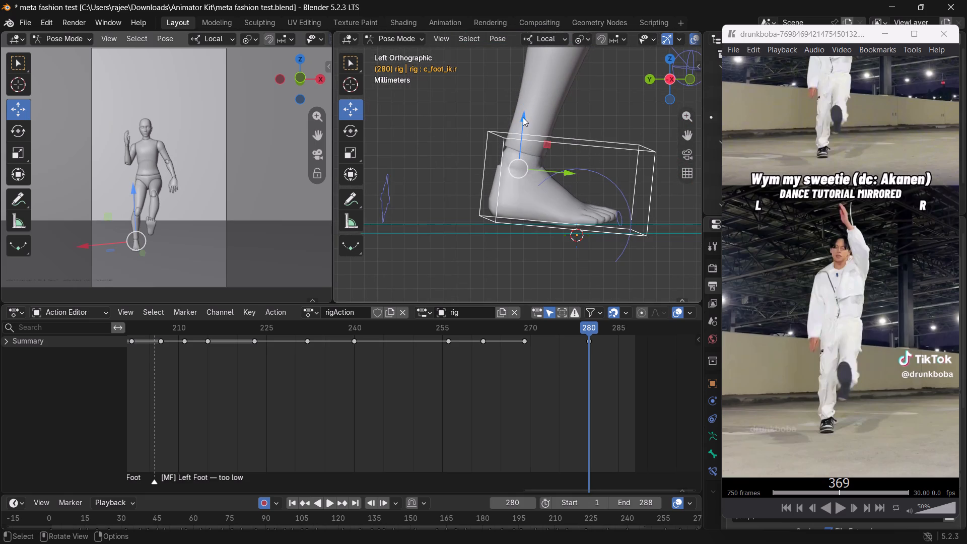
click(549, 40)
click(532, 74)
click(619, 101)
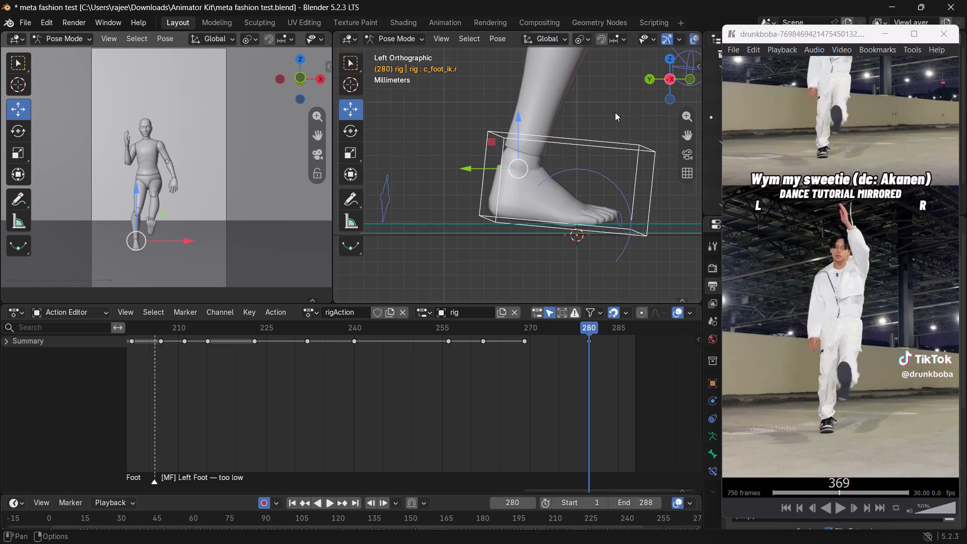
drag(517, 117, 517, 132)
Rotate the right foot control slightly about the Global X axis so the sole lies flat on the floor, and deselect it.
key(e)
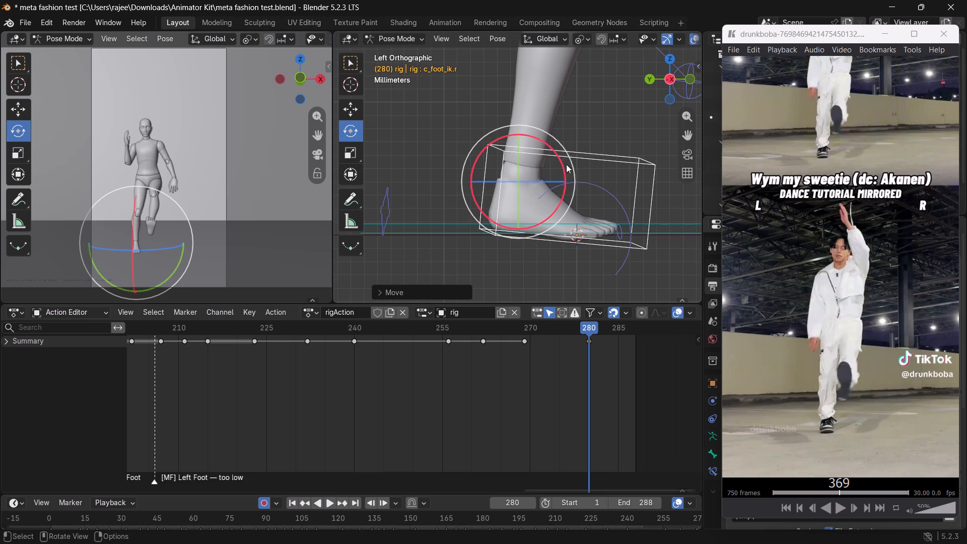
drag(564, 168, 562, 164)
click(587, 134)
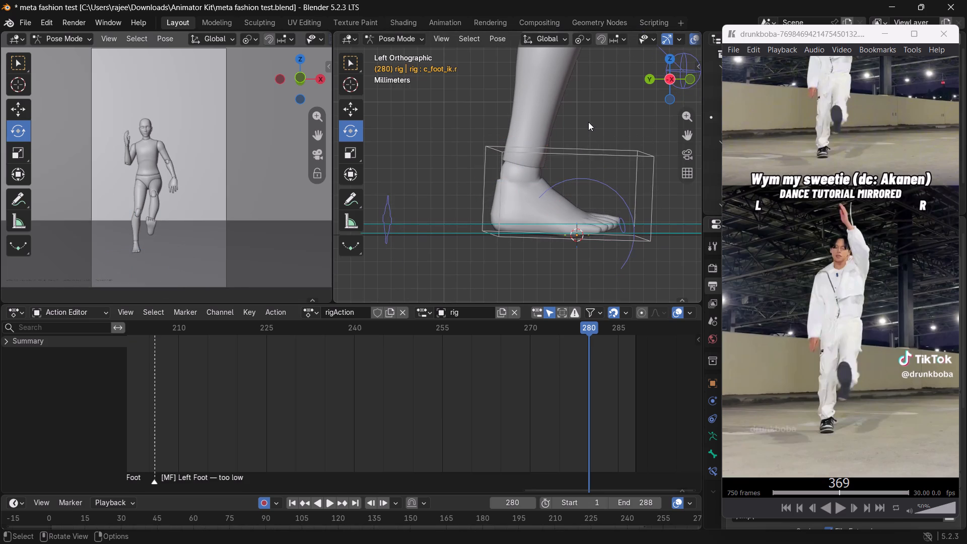
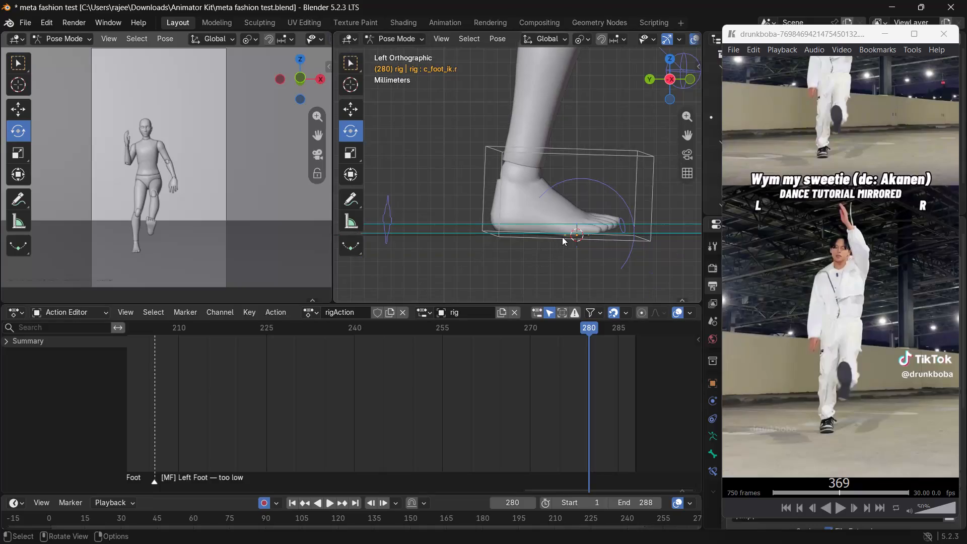
Rotate the right foot IK control about 8° around the Y axis at frame 280 so the foot tilts on the floor.
scroll(562, 237, down, 1)
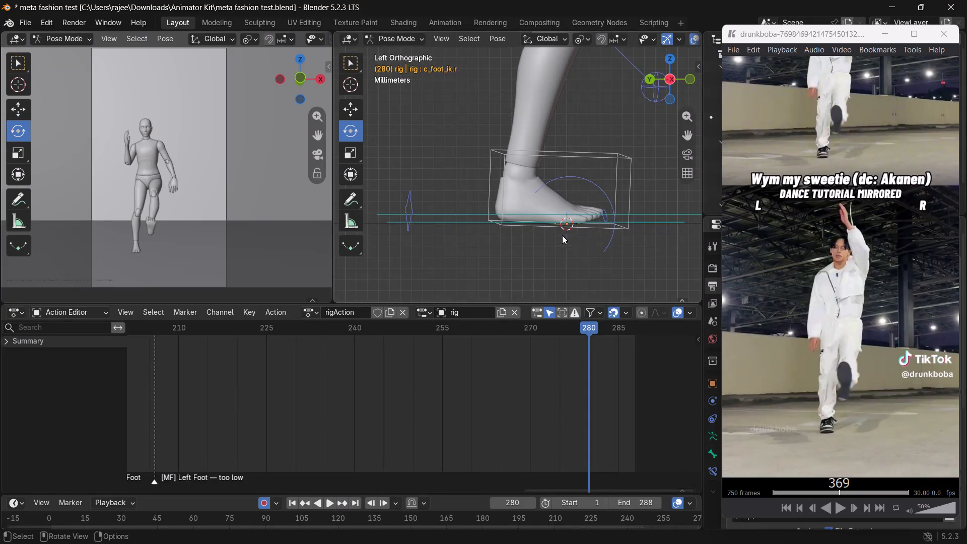
click(687, 83)
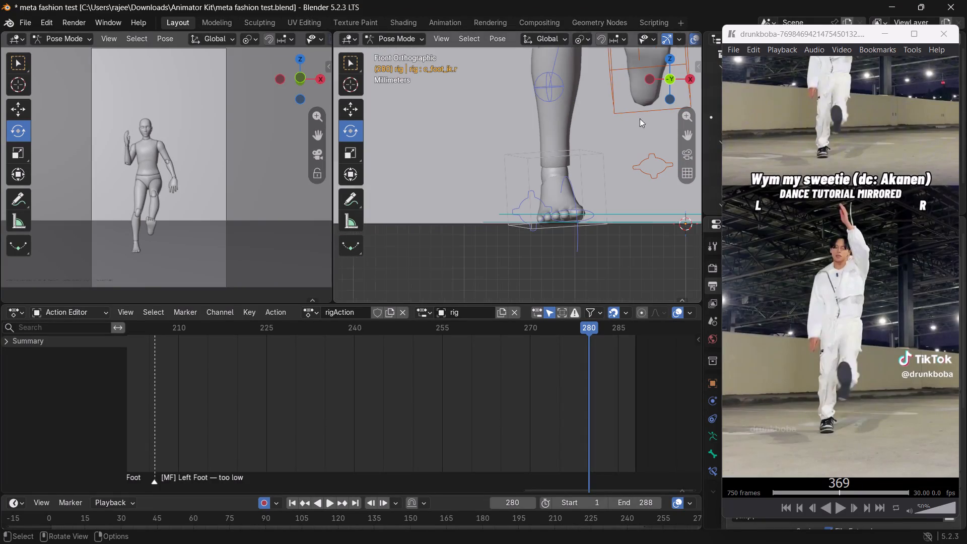
scroll(566, 190, up, 1)
click(589, 167)
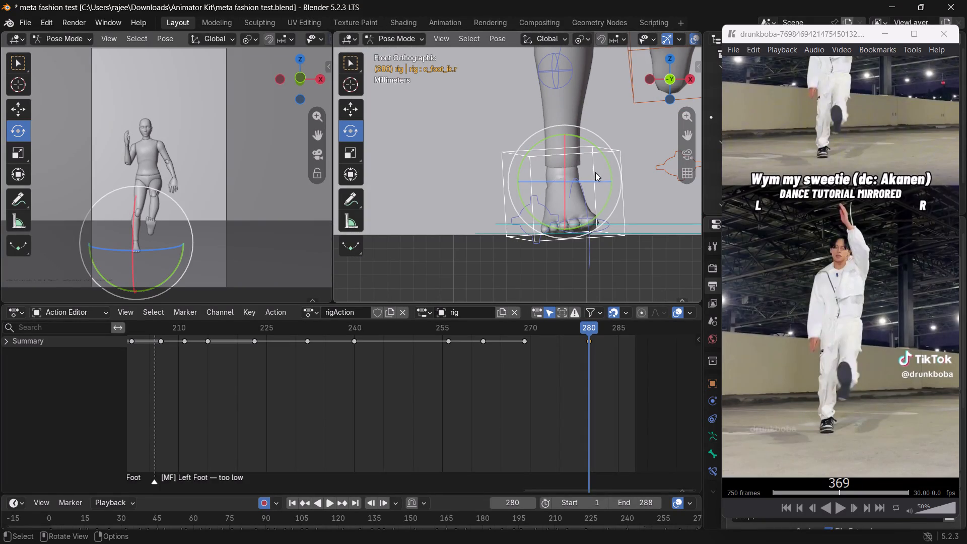
drag(609, 166, 610, 174)
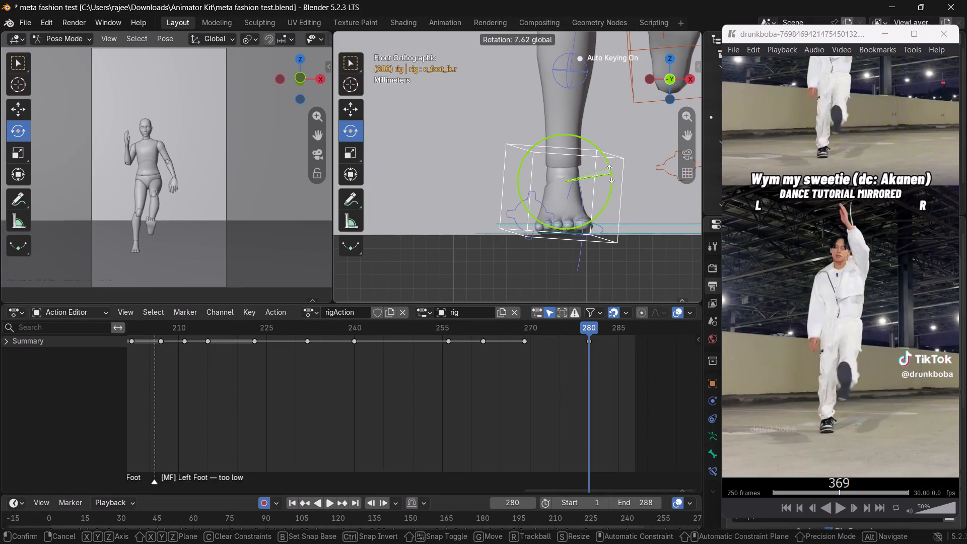
drag(610, 174, 610, 175)
Raise the left hand IK control above head height and bring it inward until the arm points straight up.
scroll(606, 172, down, 5)
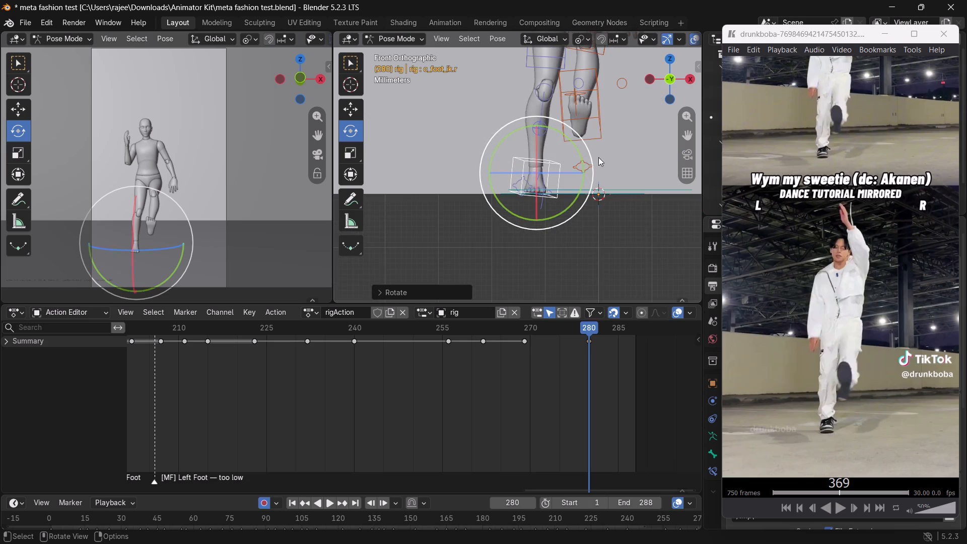
scroll(603, 117, down, 2)
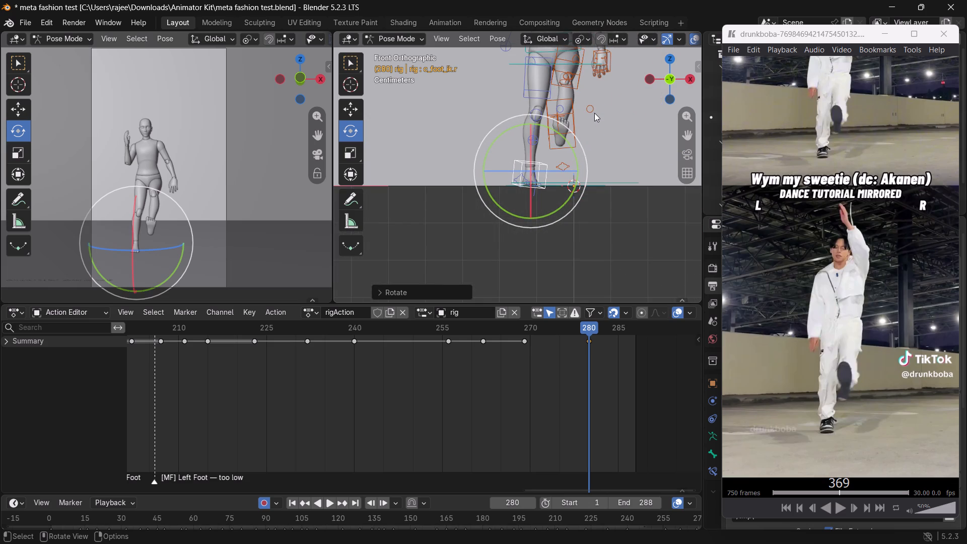
shift+middle_drag(591, 95, 556, 172)
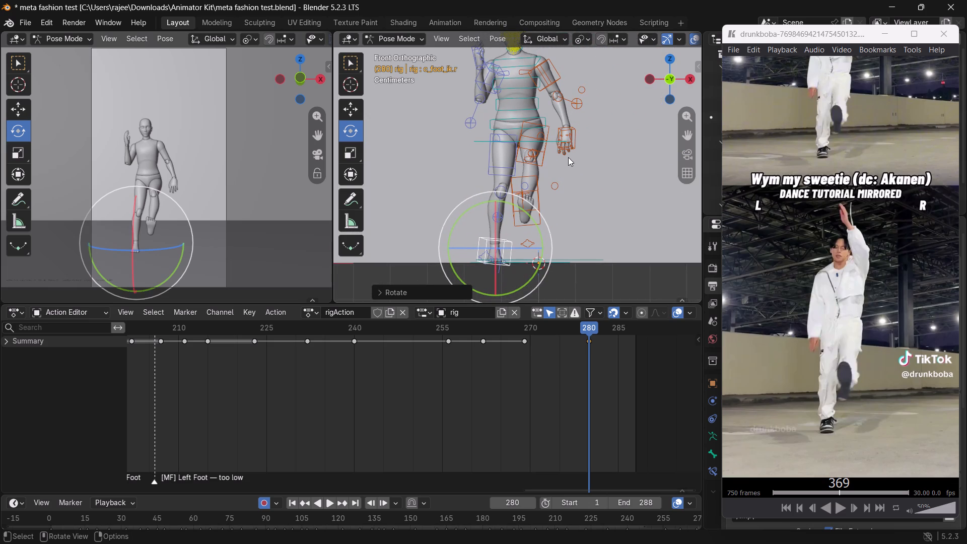
click(577, 127)
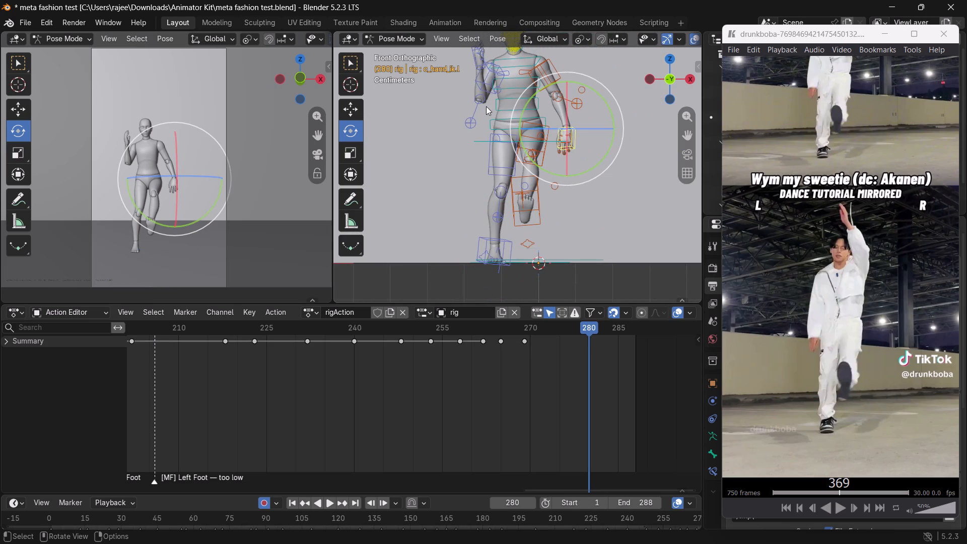
middle_drag(485, 116, 528, 146)
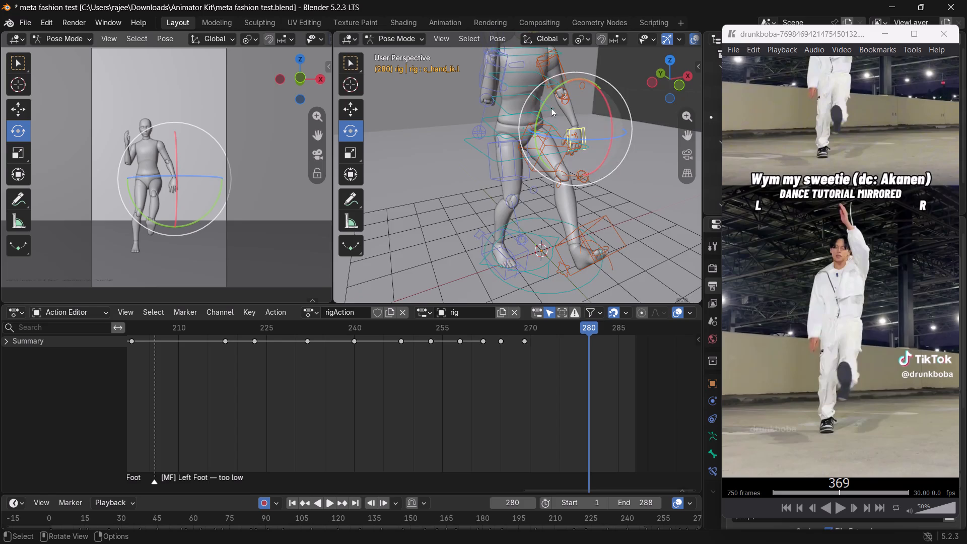
scroll(551, 108, down, 2)
click(682, 83)
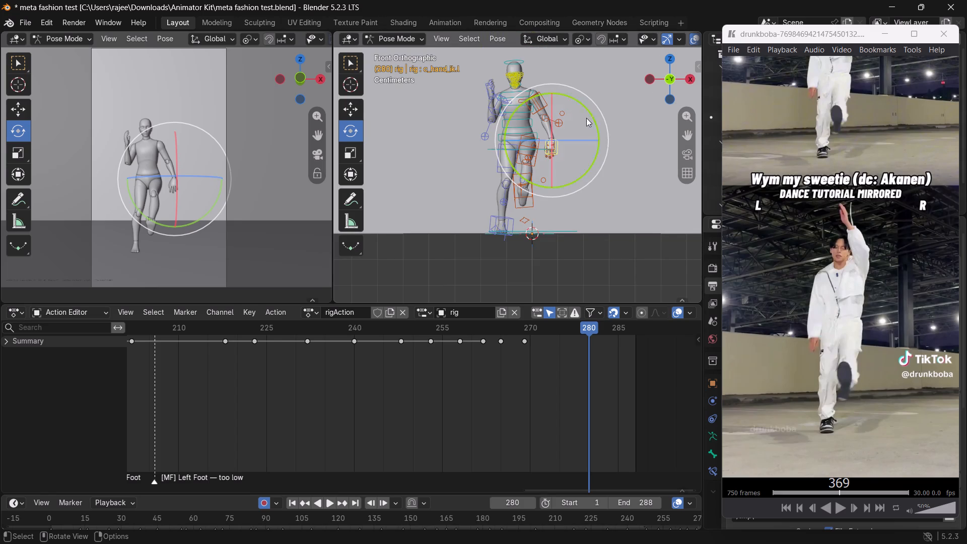
key(w)
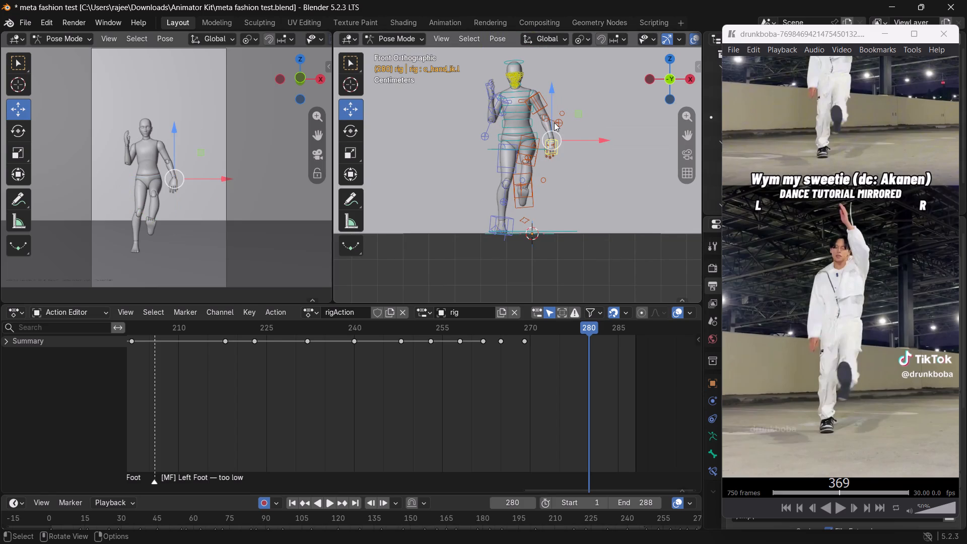
drag(554, 110, 527, 281)
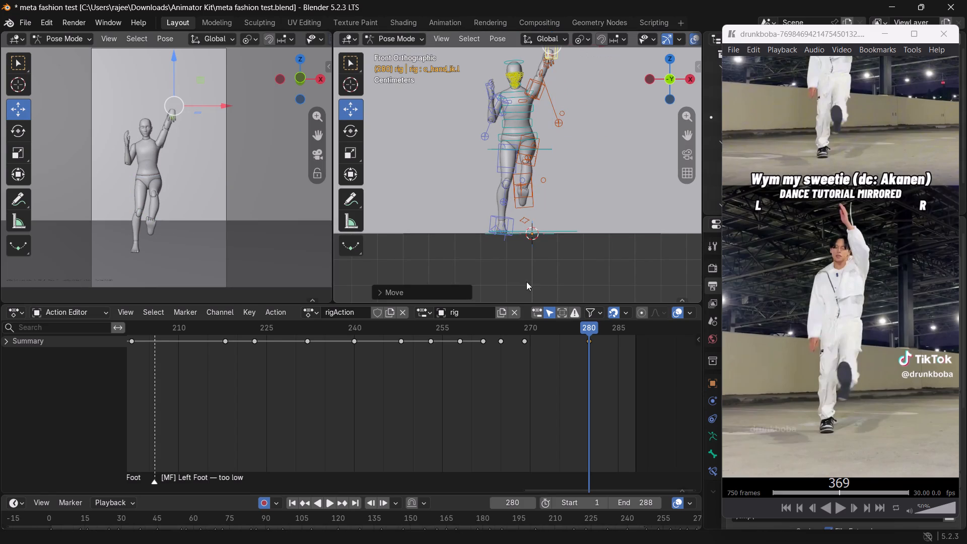
shift+middle_drag(554, 185, 557, 243)
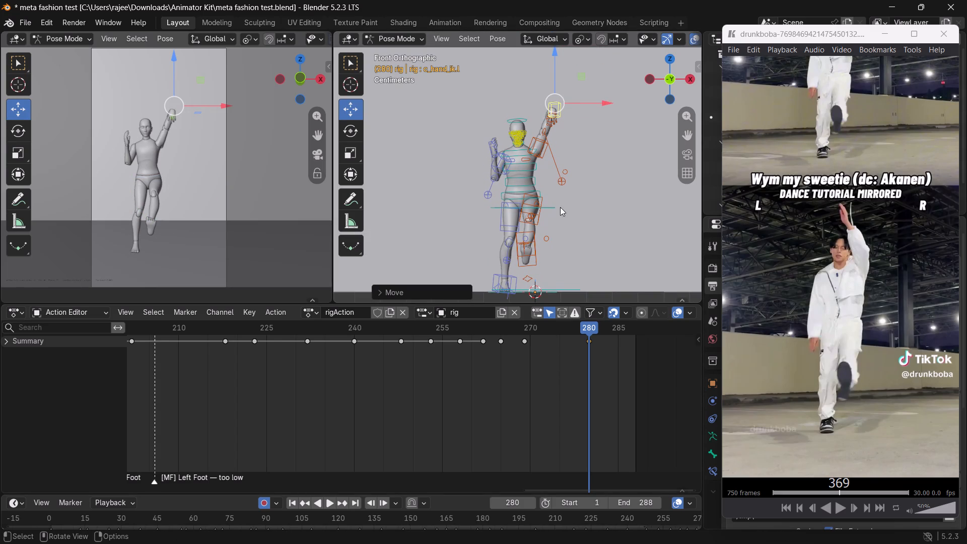
shift+middle_drag(562, 167, 557, 208)
scroll(557, 204, up, 2)
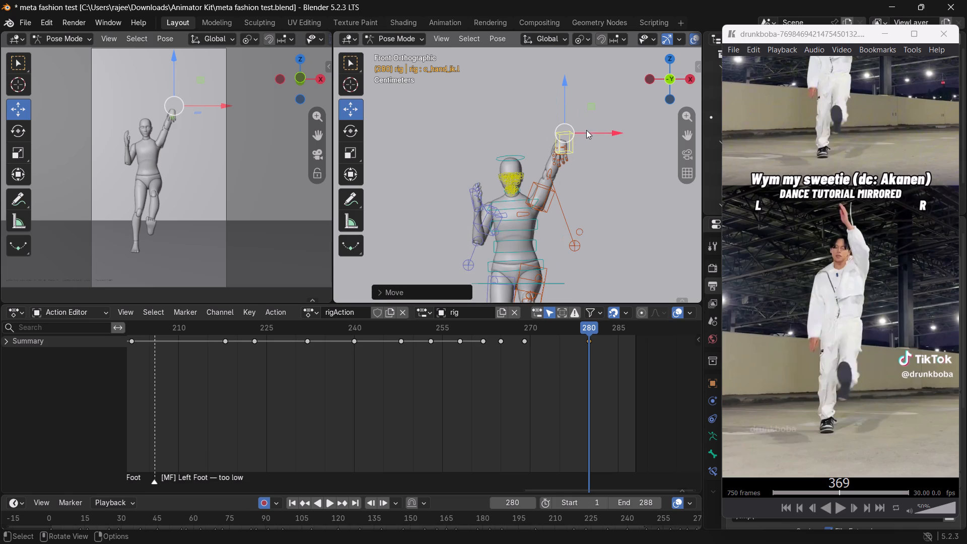
drag(587, 129, 554, 138)
Rotate the raised left hand IK control around the X axis so its fingers point upward.
scroll(543, 149, up, 5)
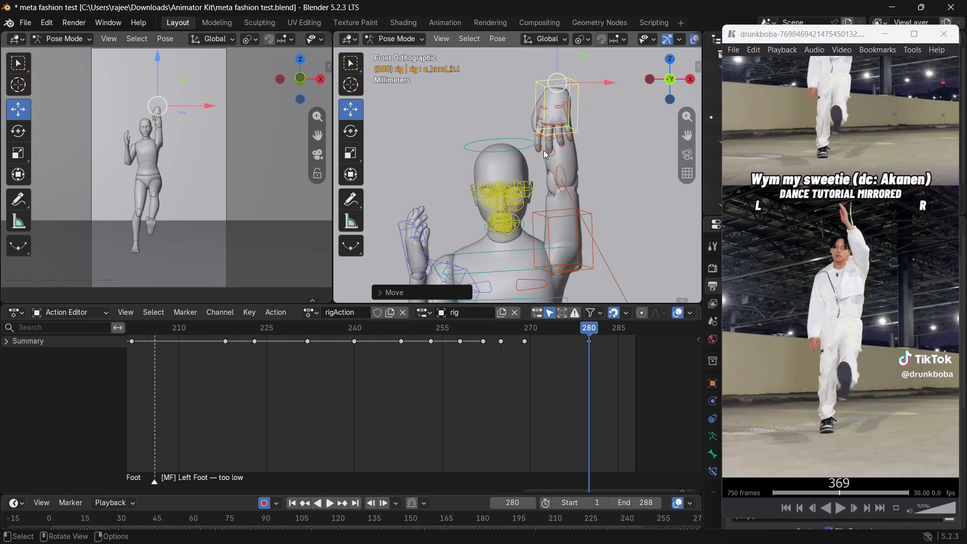
middle_drag(545, 134, 645, 176)
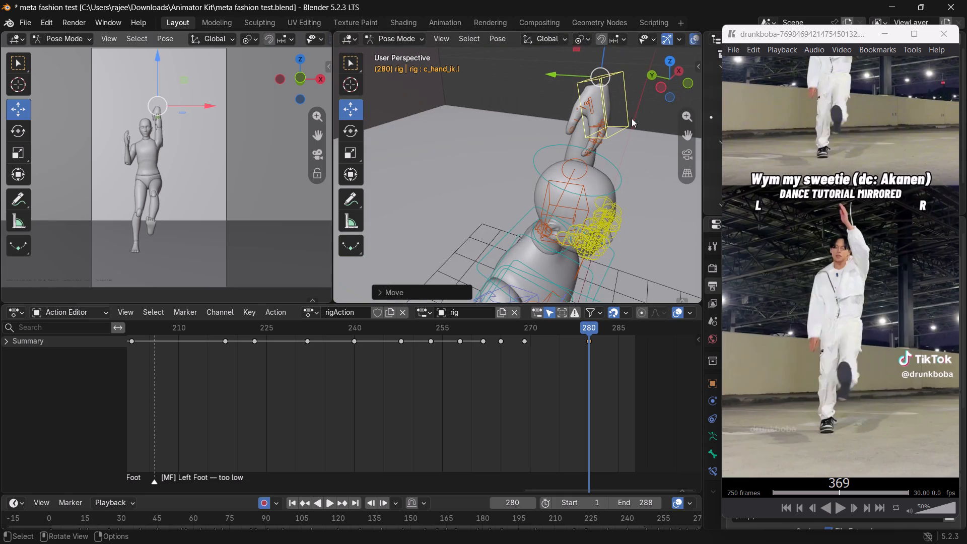
key(w)
key(e)
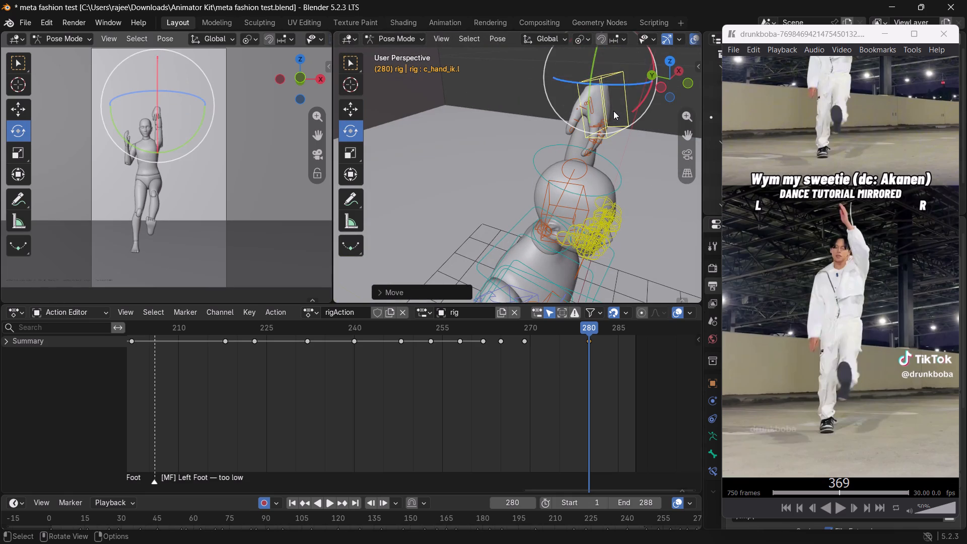
scroll(613, 111, down, 2)
drag(618, 89, 534, 64)
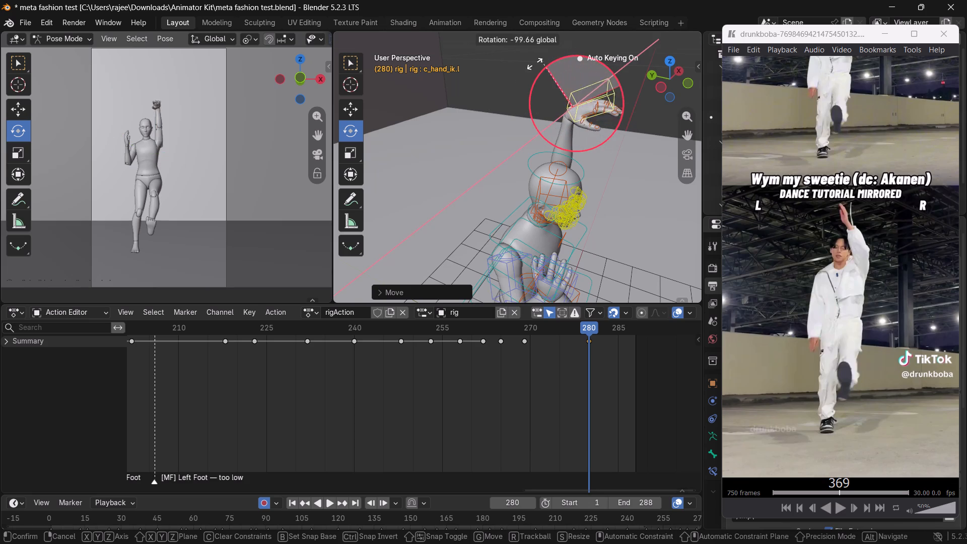
drag(534, 64, 490, 92)
Twist the raised left hand around its vertical axis and tilt its fingers inward over the head, matching the reference dancer.
click(682, 86)
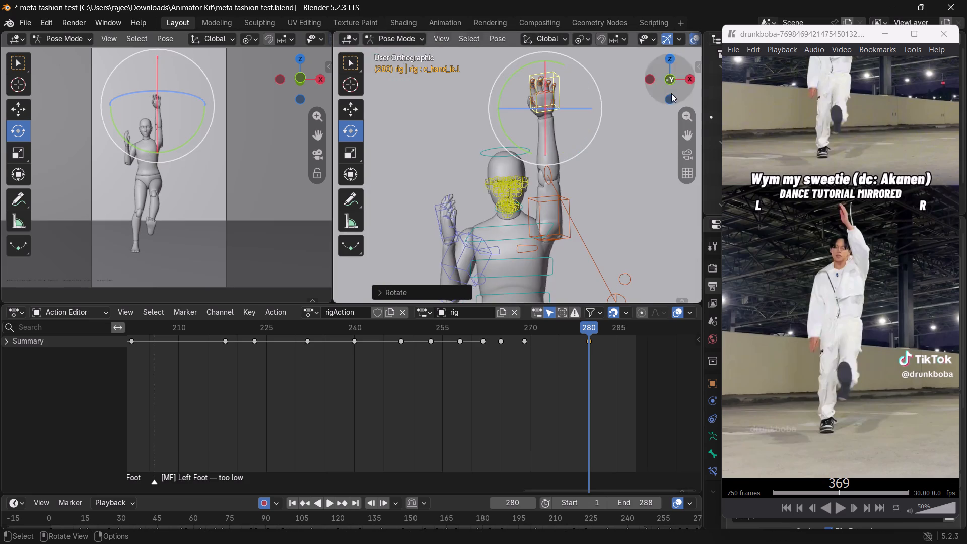
scroll(580, 126, up, 2)
drag(557, 101, 557, 89)
drag(556, 96, 560, 96)
drag(566, 79, 568, 57)
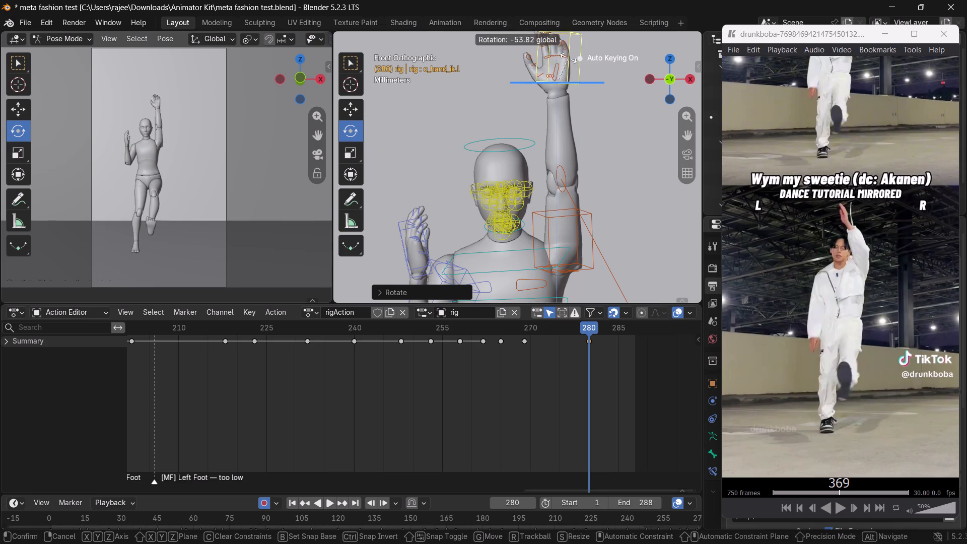
drag(568, 57, 566, 293)
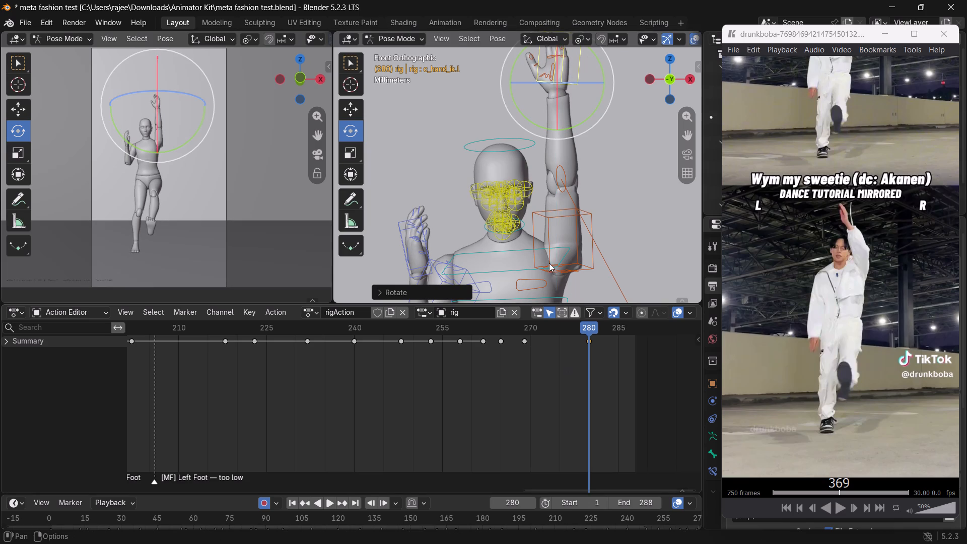
scroll(552, 181, up, 1)
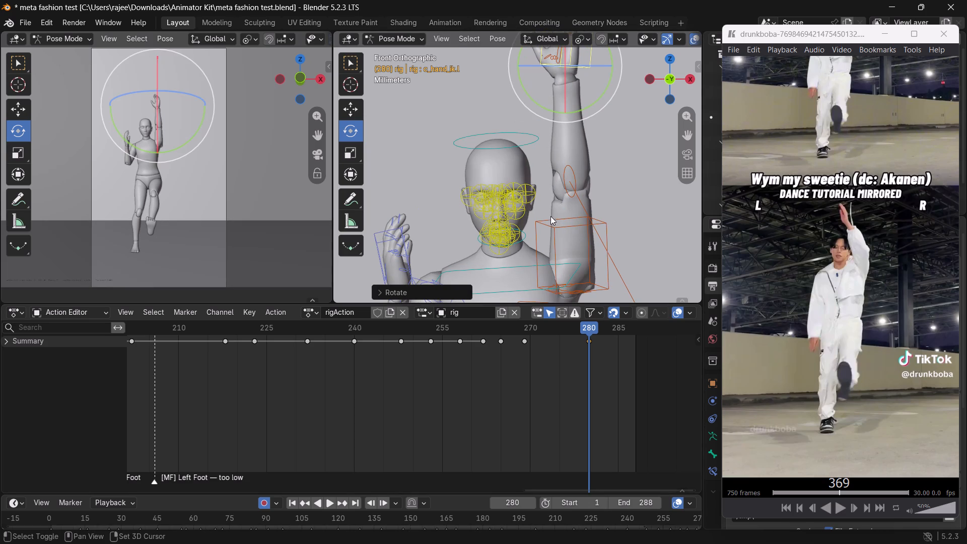
scroll(550, 183, down, 2)
shift+middle_drag(557, 174, 551, 209)
shift+scroll(551, 202, down, 1)
scroll(552, 201, down, 1)
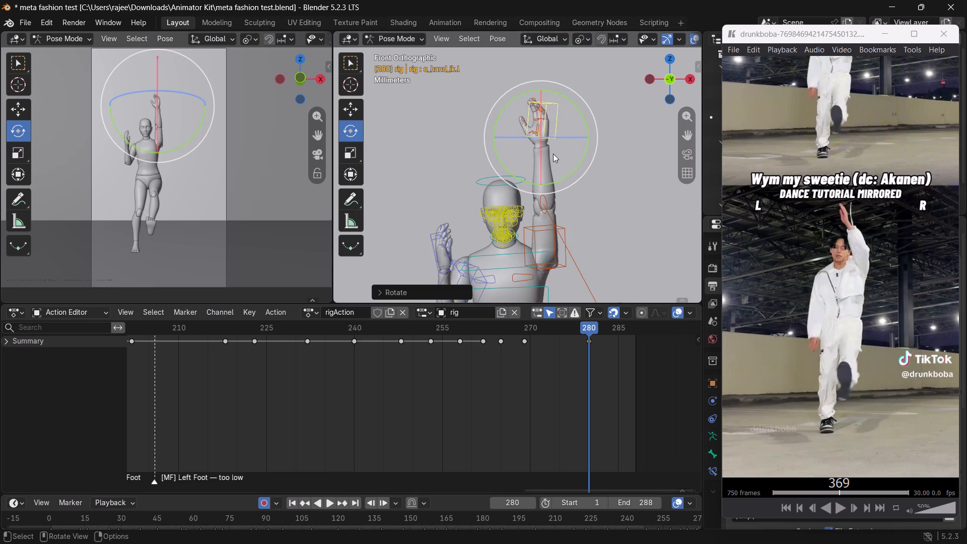
drag(548, 134, 549, 128)
drag(583, 114, 566, 102)
Move the left hand IK control inward and slightly down so the raised arm bends over the head.
key(w)
drag(563, 109, 547, 123)
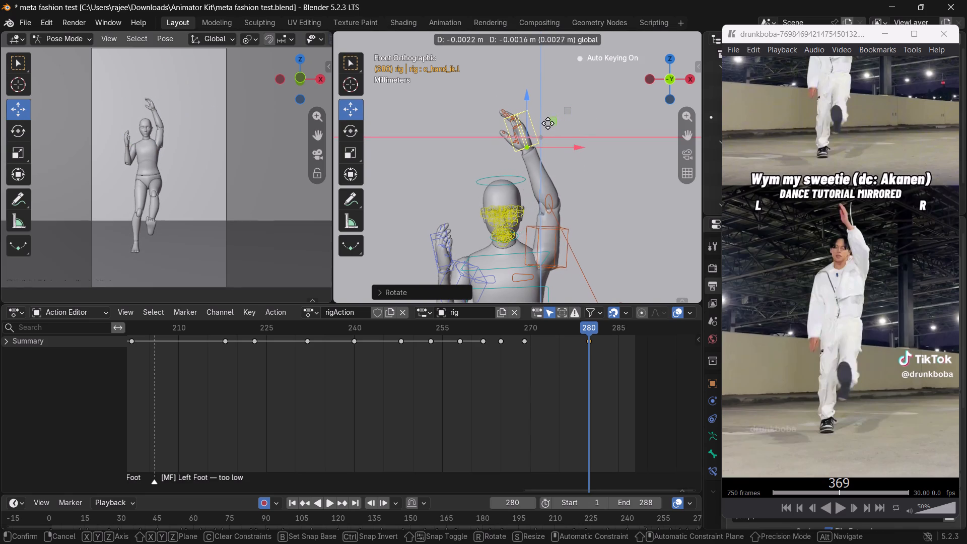
drag(547, 123, 544, 122)
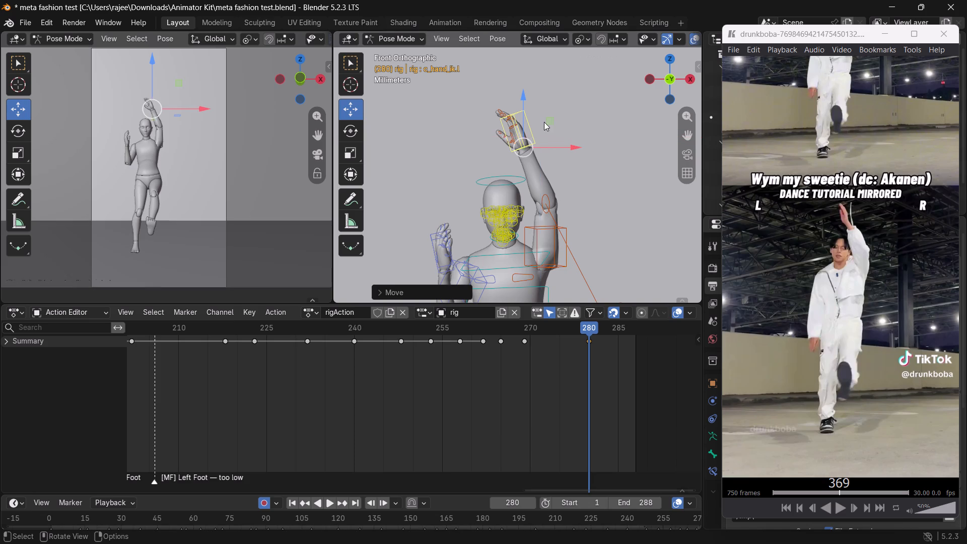
Shift the raised left hand IK control slightly forward along the Y axis.
scroll(543, 161, down, 2)
middle_drag(566, 206, 530, 220)
scroll(529, 219, down, 3)
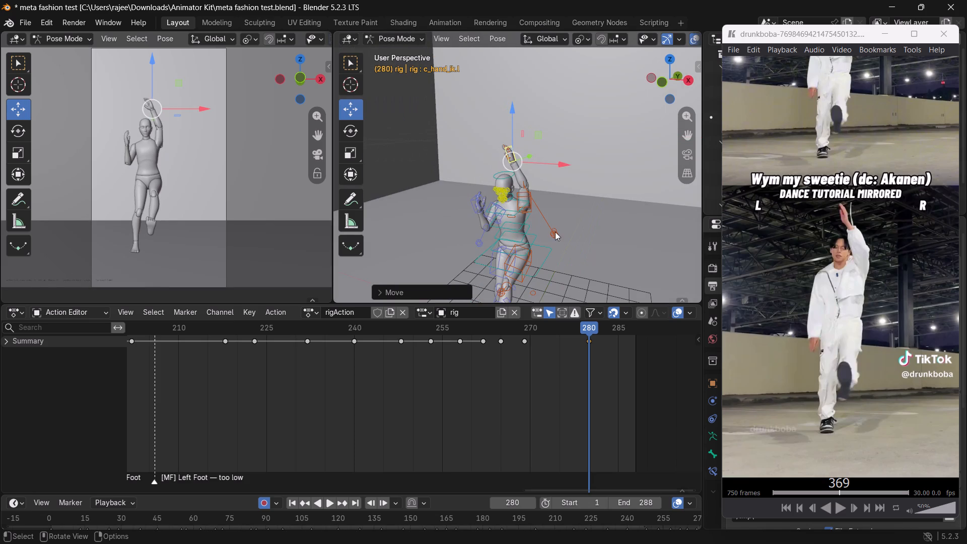
click(555, 231)
middle_drag(576, 156, 498, 177)
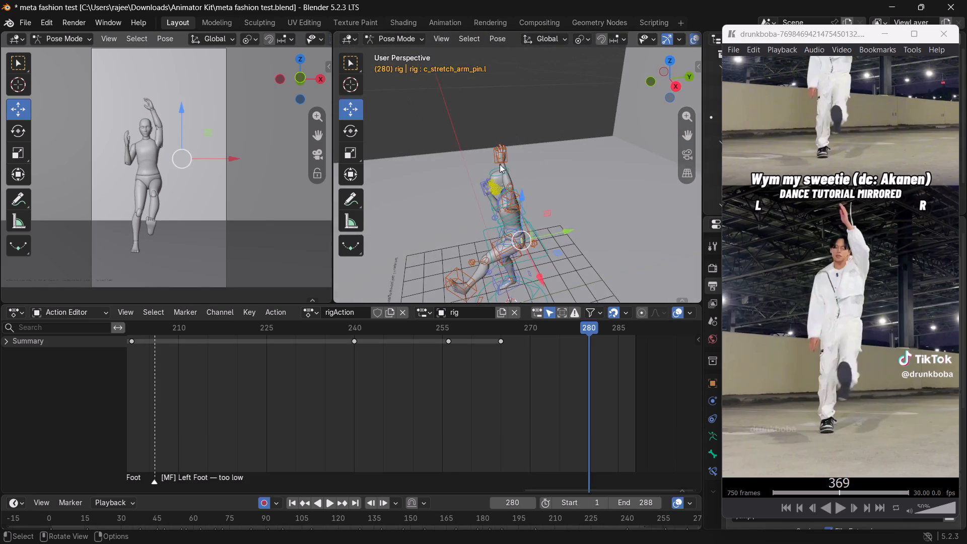
scroll(500, 164, up, 1)
click(491, 153)
drag(525, 160, 512, 162)
Reposition the left arm's elbow pole by raising it beside the head, bringing it forward, and moving it outward.
click(535, 258)
click(653, 85)
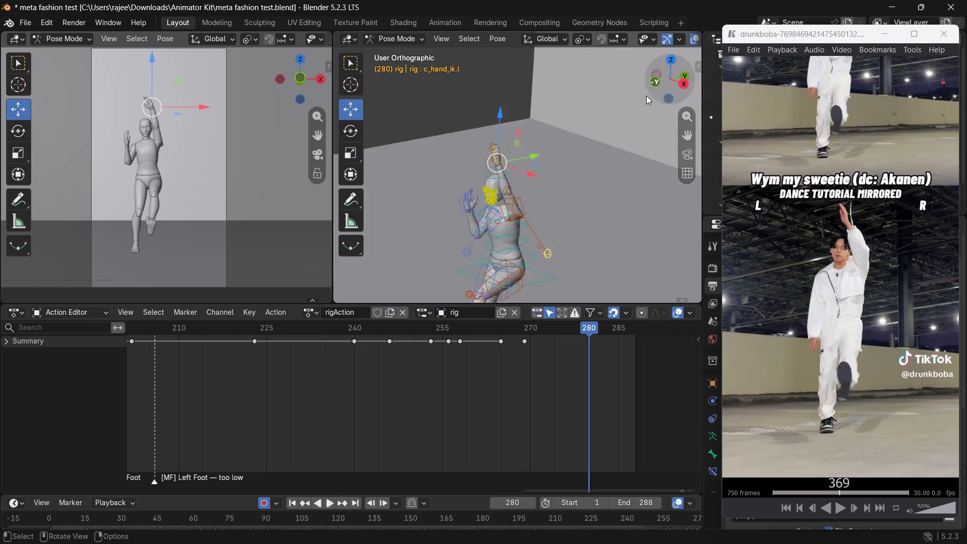
key(w)
click(563, 252)
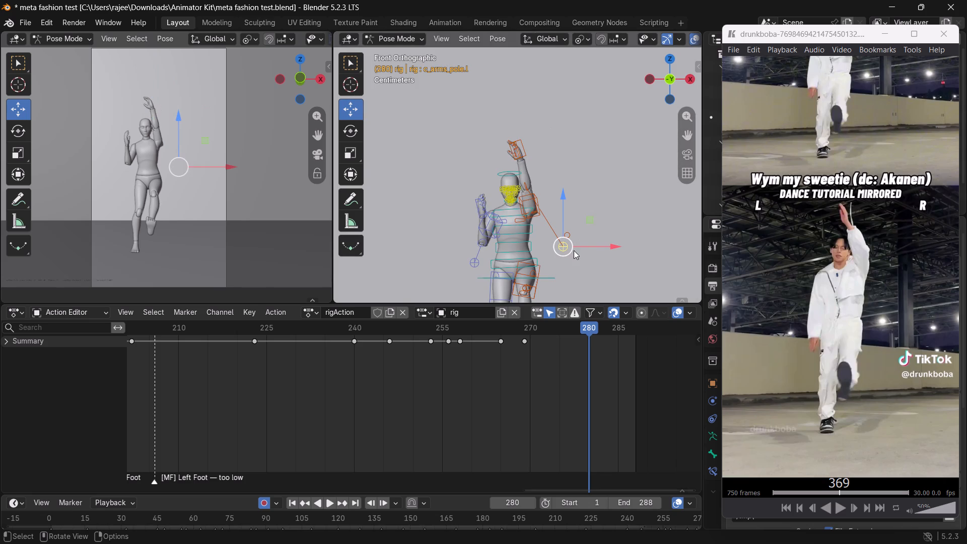
key(w)
drag(587, 216, 573, 145)
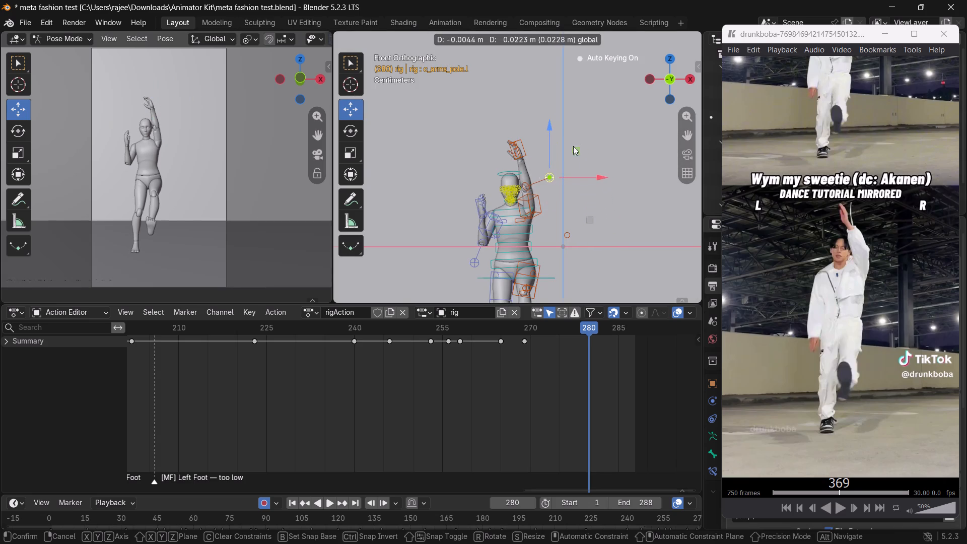
scroll(572, 184, up, 3)
middle_drag(575, 191, 520, 207)
middle_drag(571, 202, 544, 213)
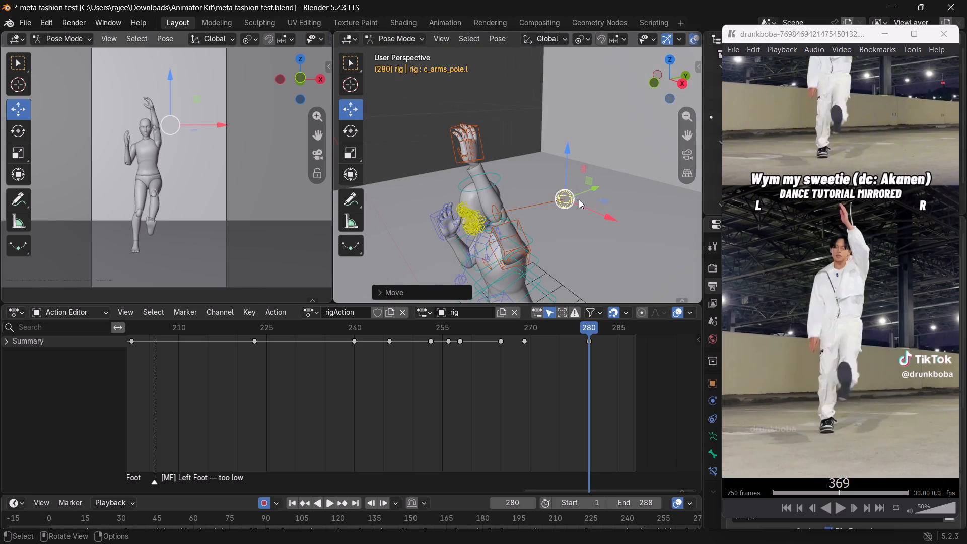
drag(590, 190, 541, 221)
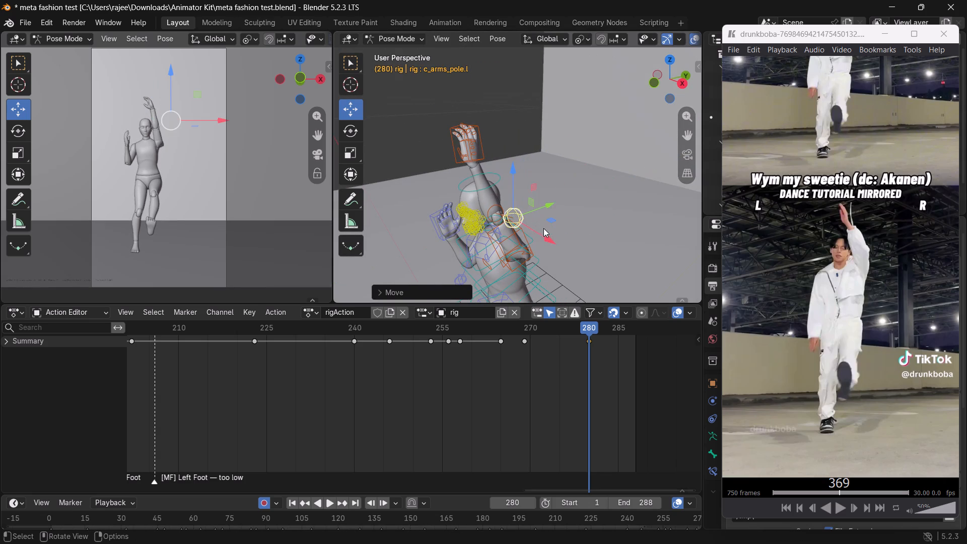
drag(547, 236, 577, 251)
Examine the raised left arm, shoulder and elbow deformation from behind, the side and the front.
middle_drag(571, 221, 537, 137)
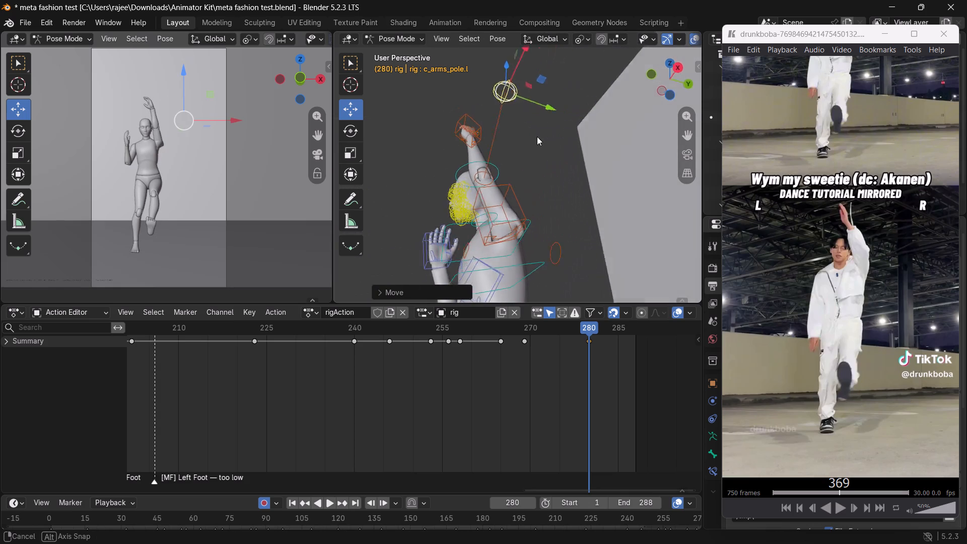
middle_drag(537, 137, 521, 140)
scroll(539, 224, up, 2)
shift+middle_click(545, 142)
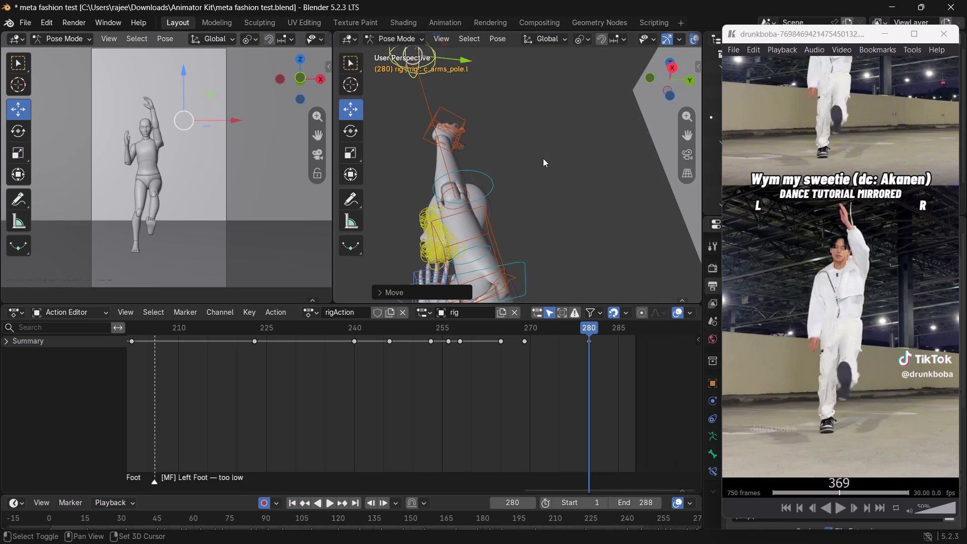
scroll(543, 158, down, 2)
shift+middle_drag(531, 217, 538, 166)
scroll(538, 173, up, 2)
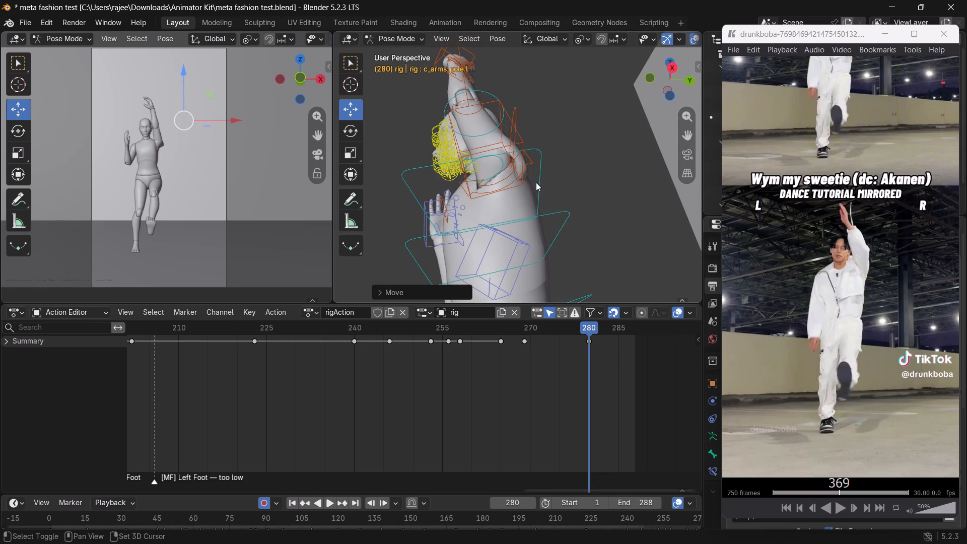
shift+middle_drag(546, 185, 567, 192)
shift+middle_drag(590, 197, 608, 203)
shift+middle_click(609, 203)
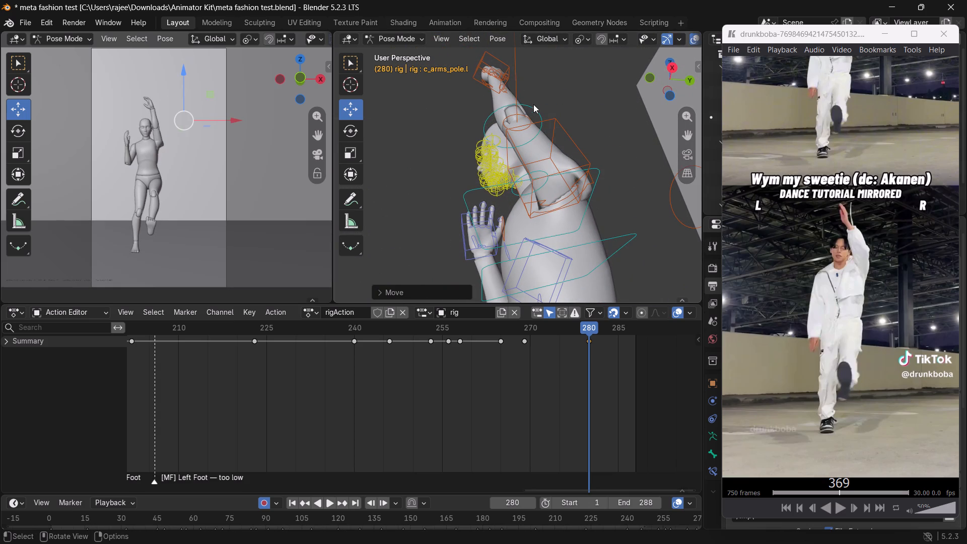
middle_drag(529, 97, 613, 107)
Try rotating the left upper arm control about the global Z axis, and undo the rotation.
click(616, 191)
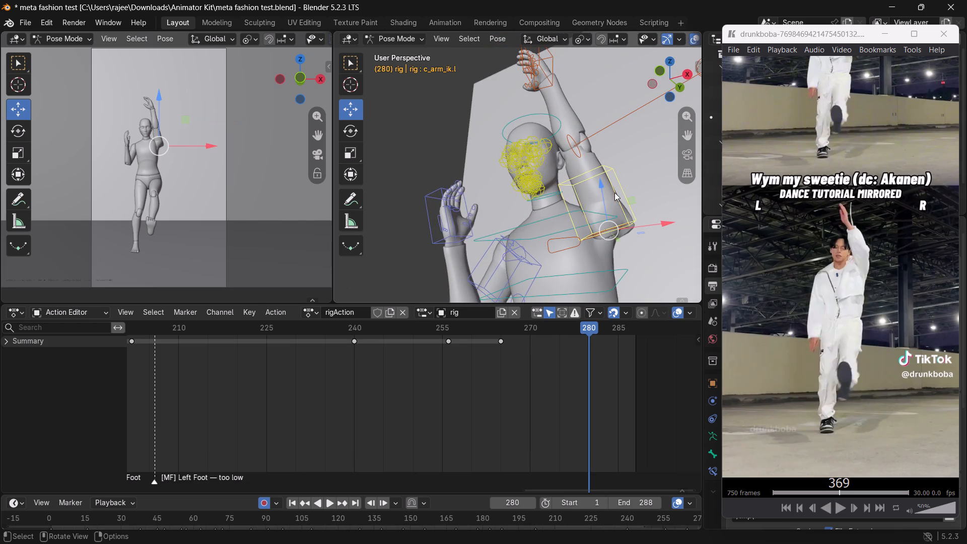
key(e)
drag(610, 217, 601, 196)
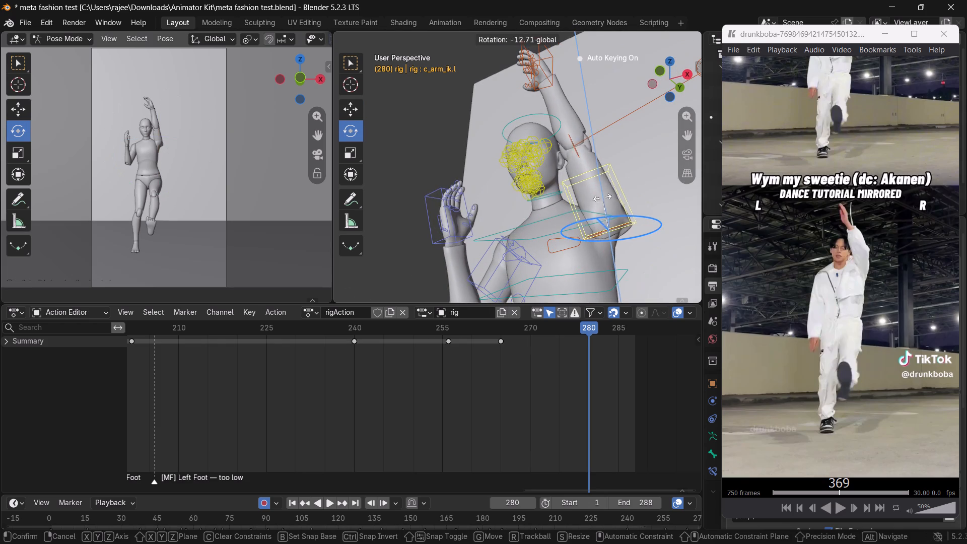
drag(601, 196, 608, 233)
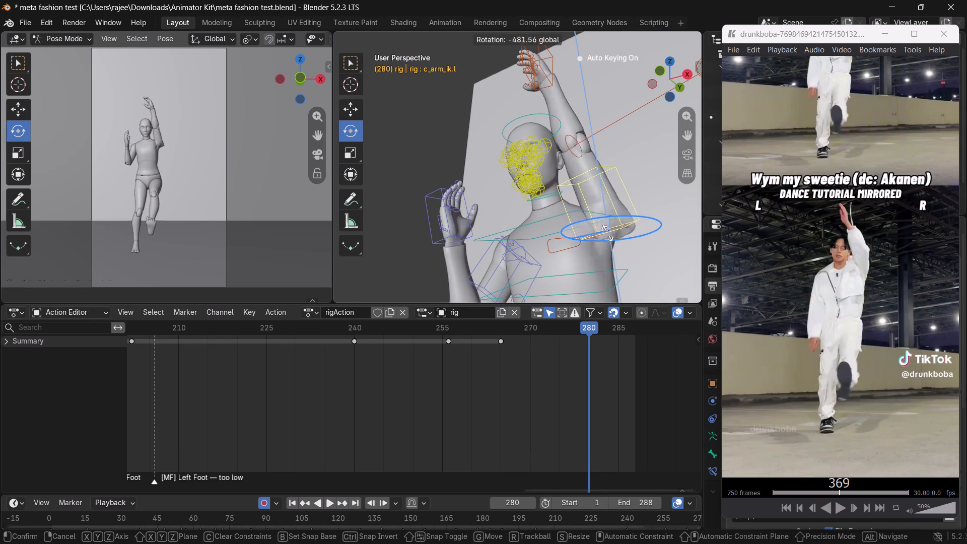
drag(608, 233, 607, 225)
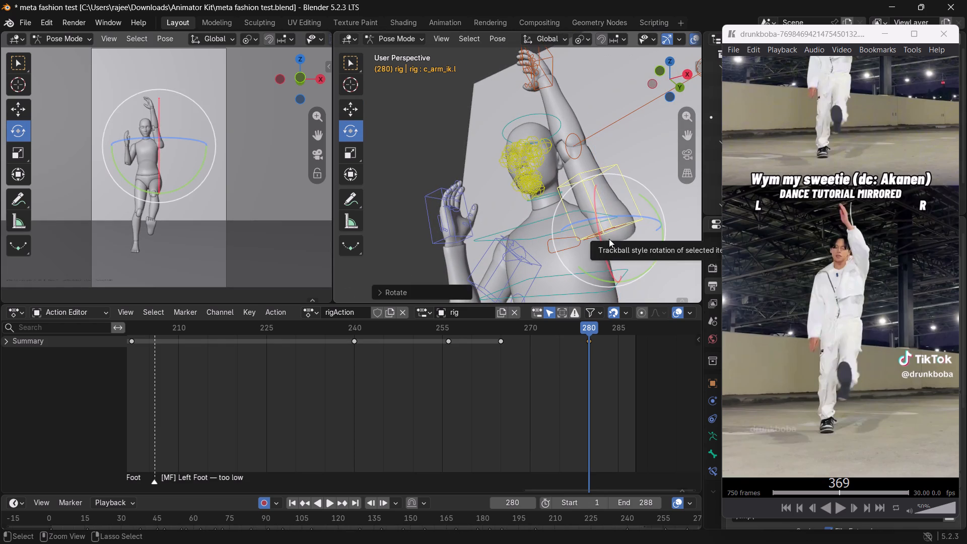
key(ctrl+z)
From the front, move the raised left hand IK control slightly outward and down, keeping it above the head.
scroll(611, 156, down, 2)
middle_drag(588, 154, 629, 177)
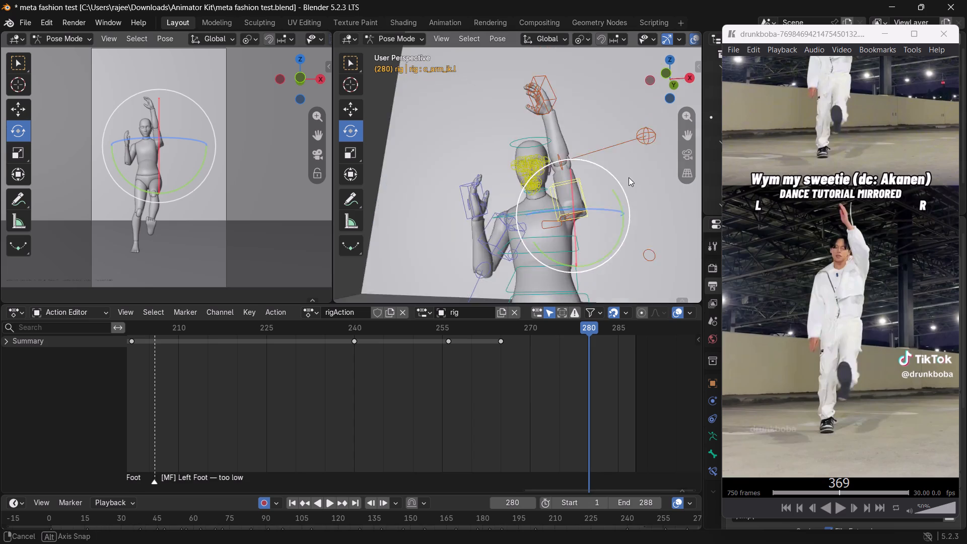
middle_drag(629, 177, 646, 194)
scroll(612, 211, down, 2)
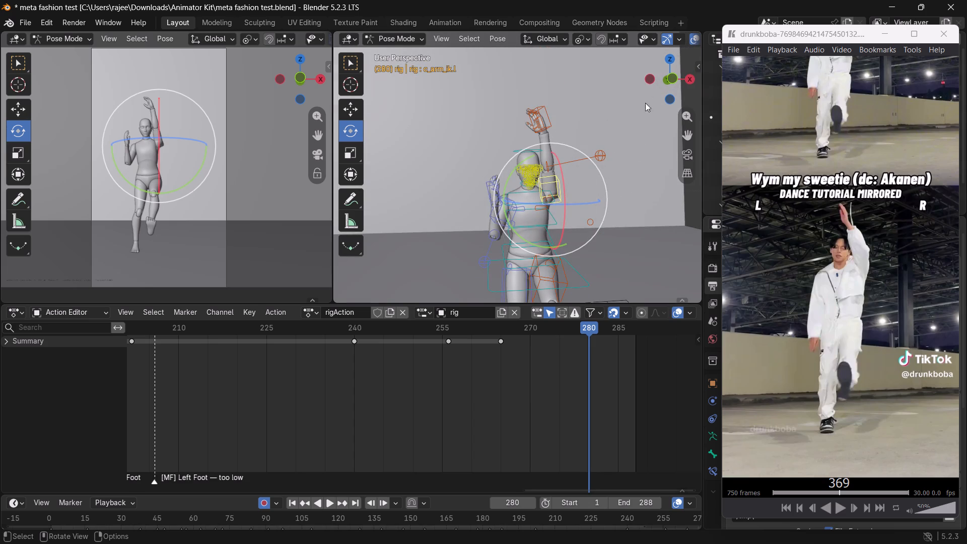
click(670, 75)
shift+middle_drag(626, 180, 613, 153)
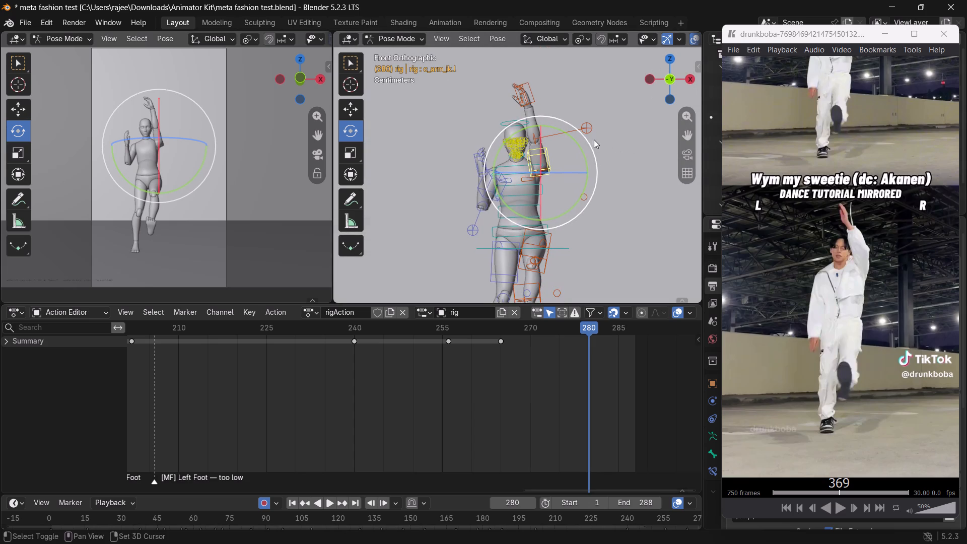
click(535, 93)
key(w)
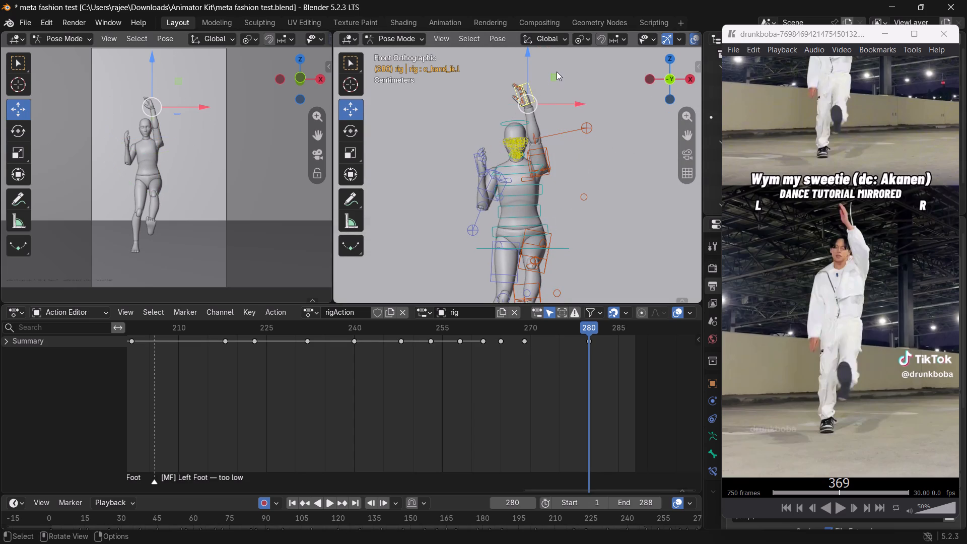
drag(557, 72, 602, 217)
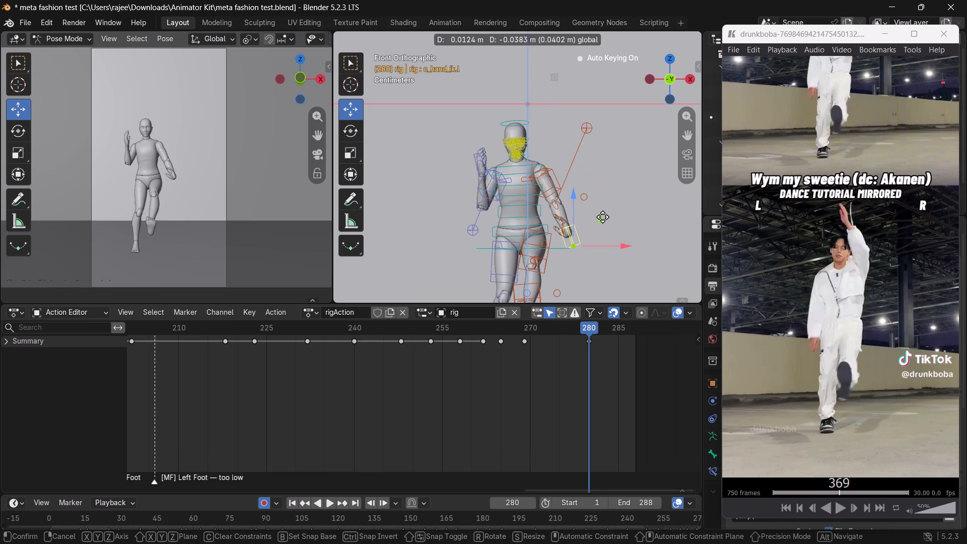
drag(602, 217, 559, 110)
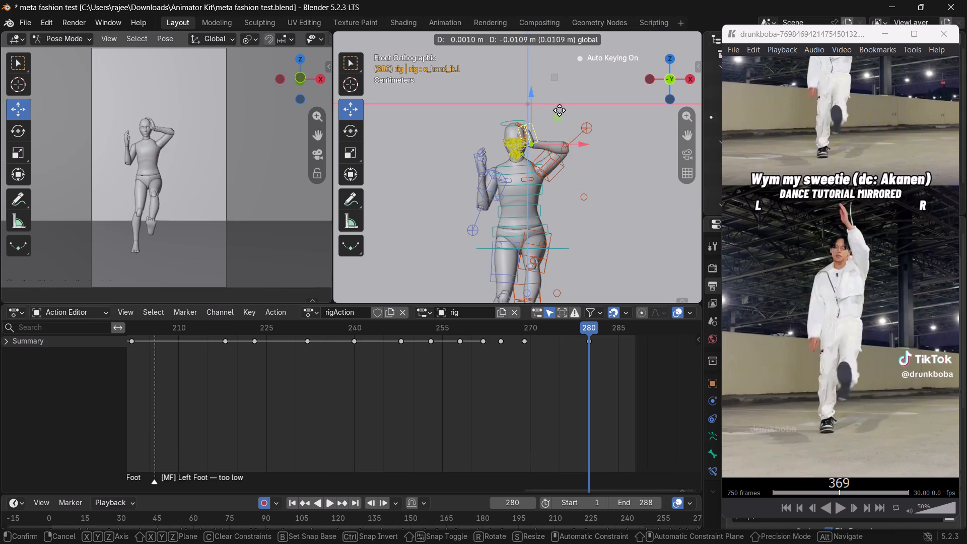
drag(559, 110, 574, 146)
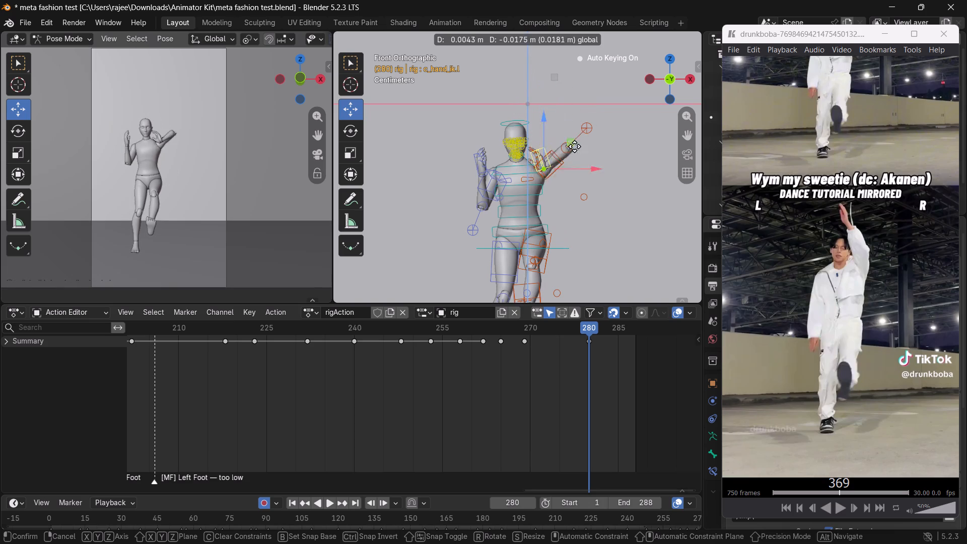
drag(574, 146, 556, 137)
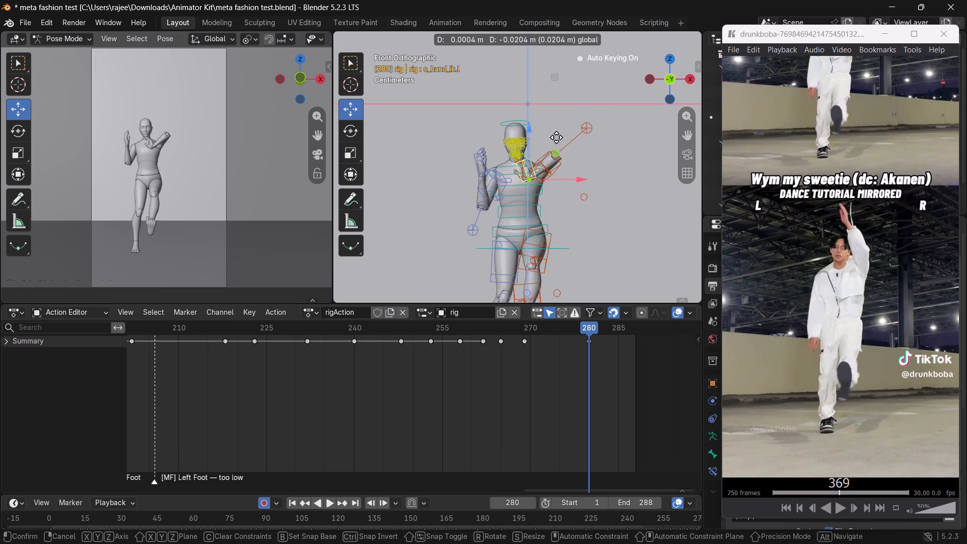
drag(556, 137, 564, 79)
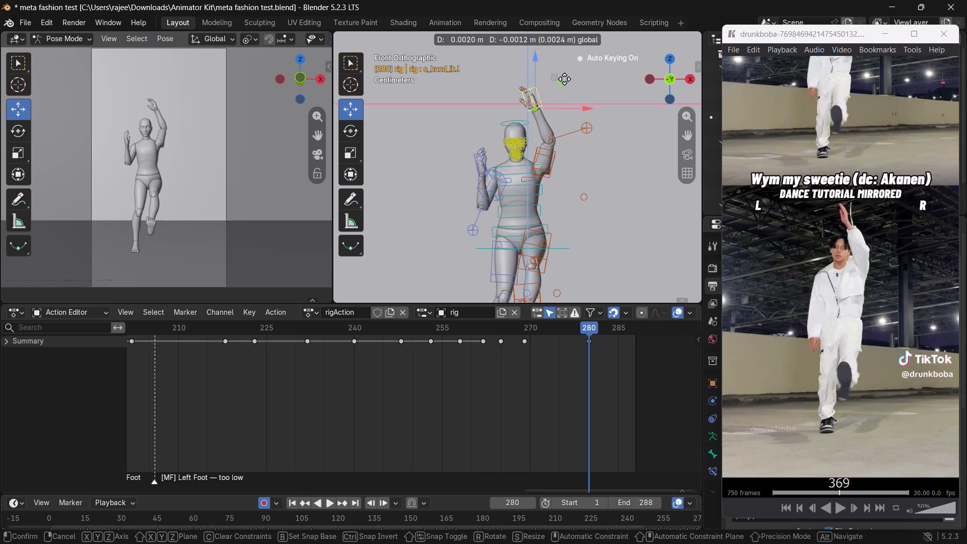
drag(564, 79, 558, 79)
Lower the right hand IK control from beside the shoulder to beside the right hip.
click(476, 163)
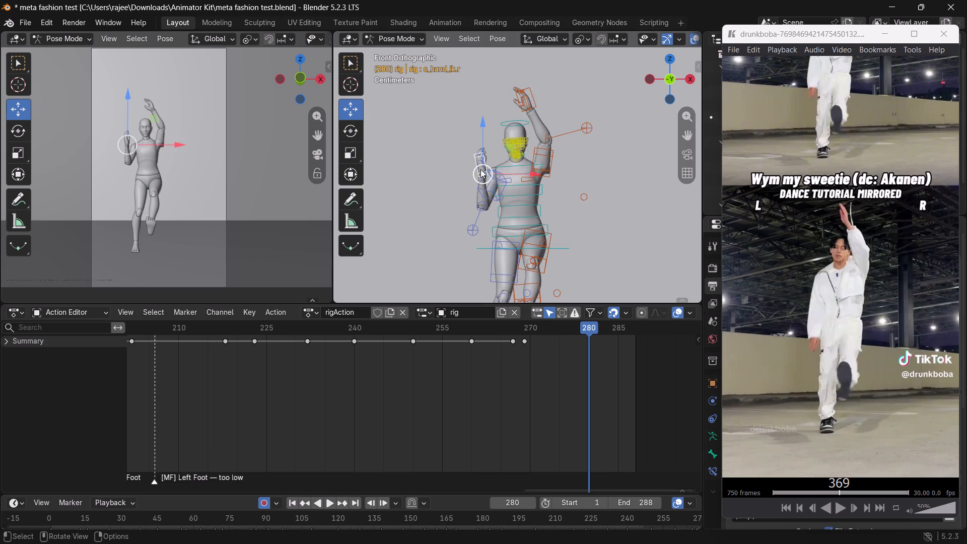
drag(511, 150, 512, 174)
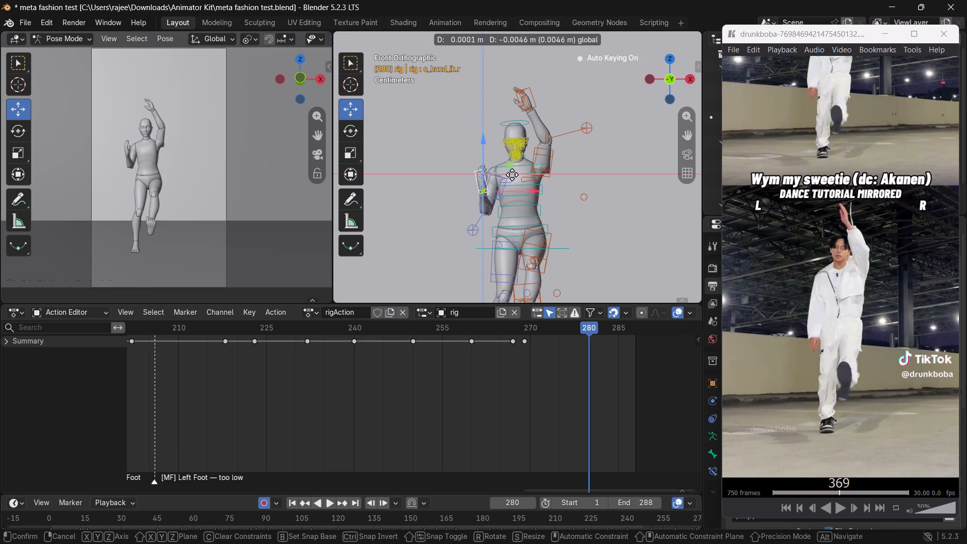
drag(512, 174, 513, 226)
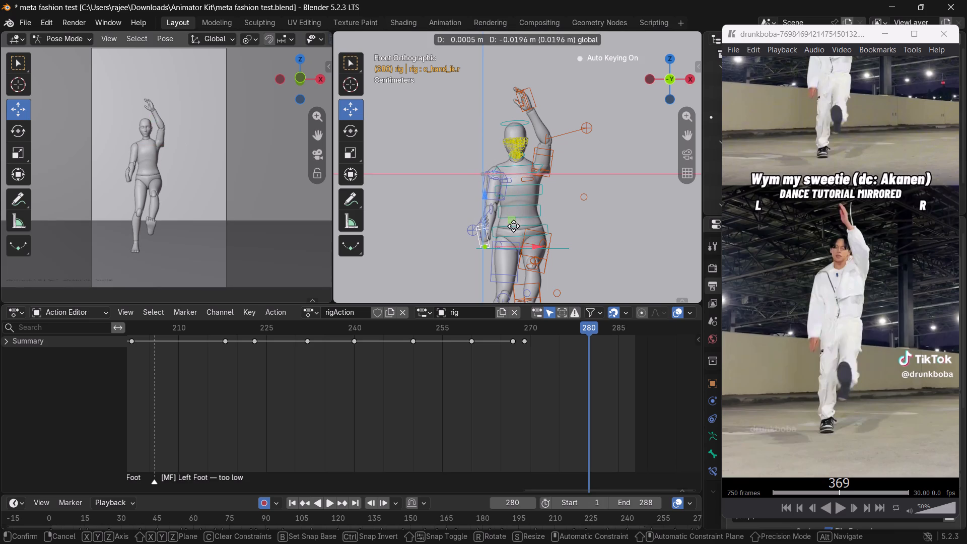
drag(513, 226, 514, 219)
Rotate the right hand IK control about the global X axis so its fingers point down beside the thigh.
shift+middle_drag(527, 233, 573, 125)
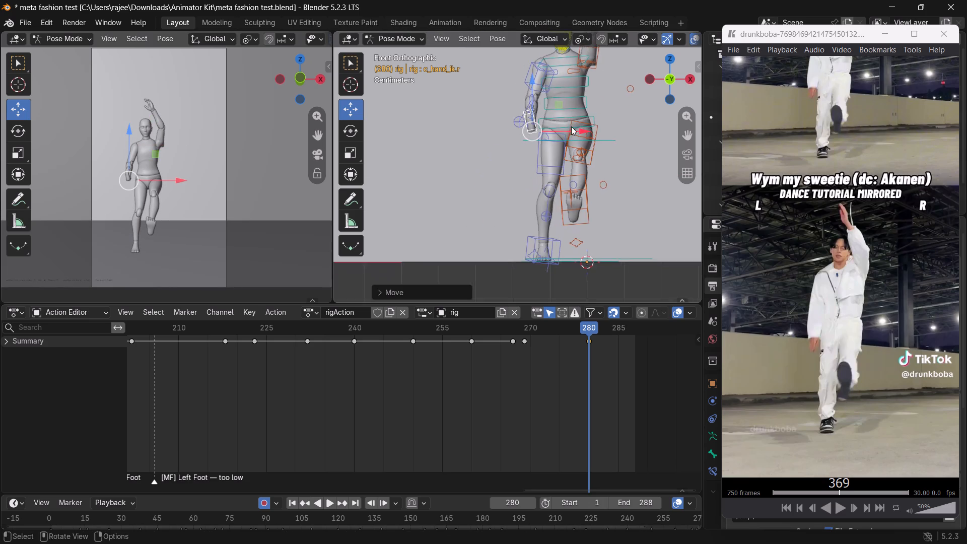
middle_drag(569, 127, 577, 197)
scroll(551, 180, up, 3)
middle_drag(551, 180, 635, 167)
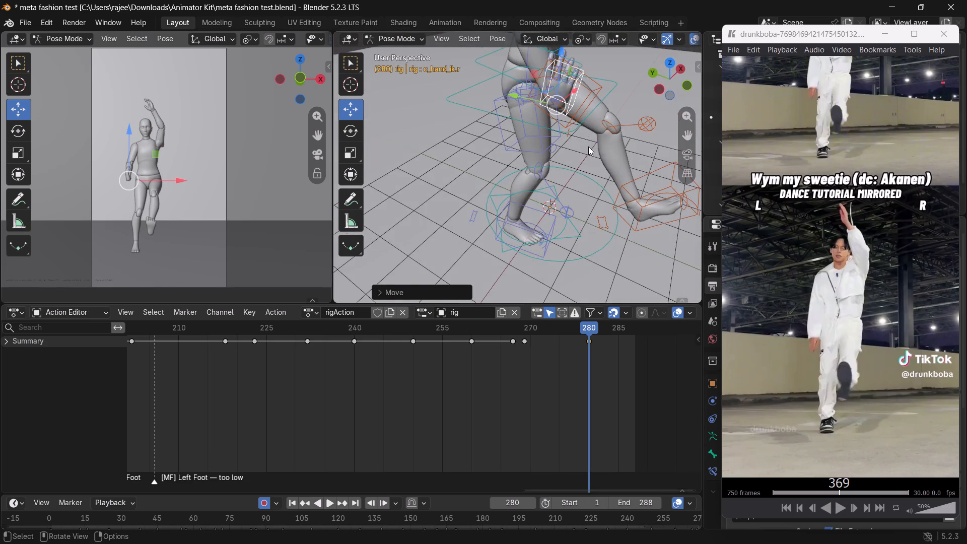
scroll(588, 147, up, 1)
key(e)
drag(608, 62, 612, 75)
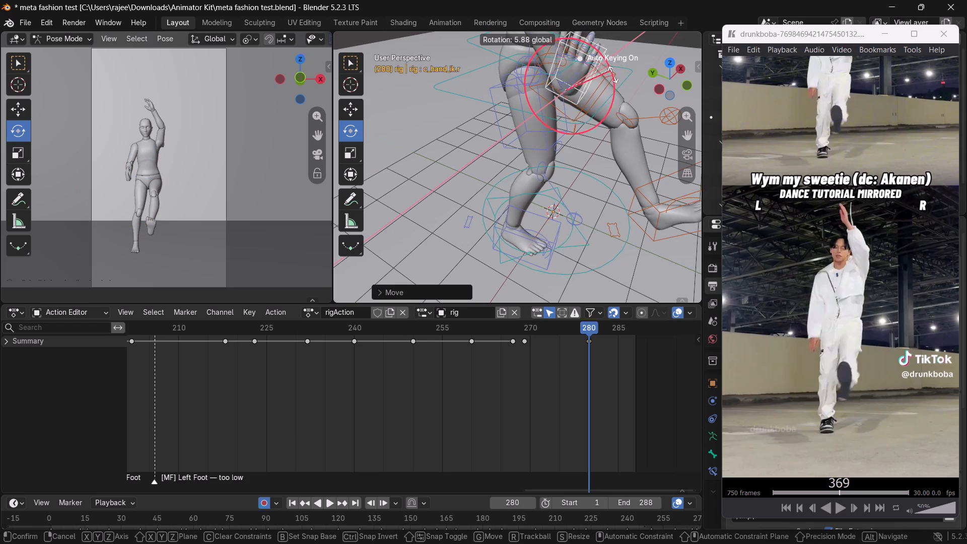
drag(612, 75, 514, 233)
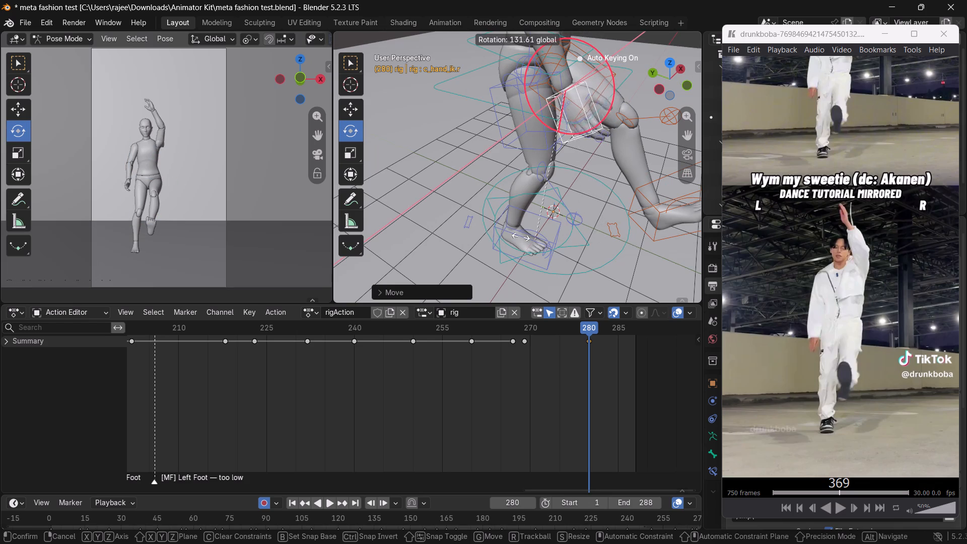
drag(514, 233, 497, 222)
From the side, shift the right hand IK control backward along the Y axis, closer to the hip.
click(691, 84)
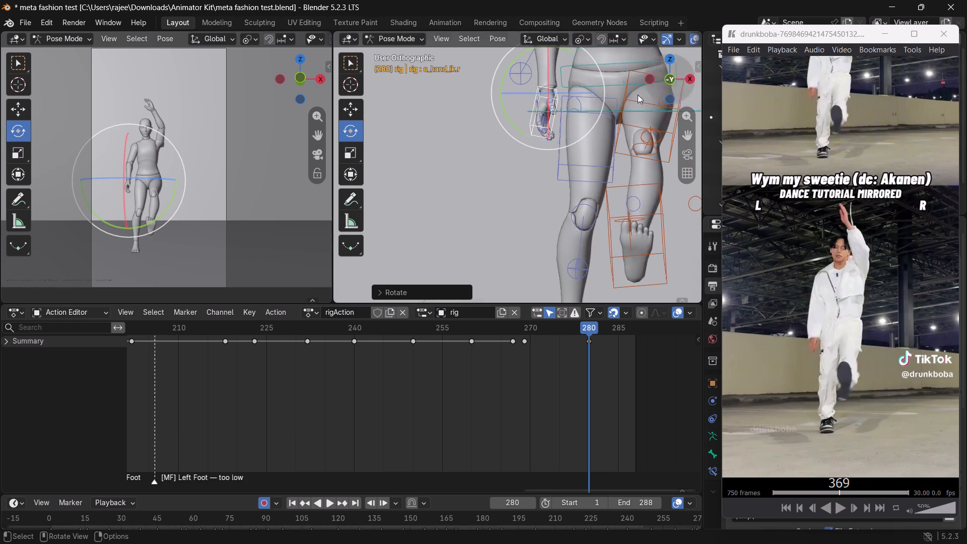
shift+middle_drag(601, 99, 581, 200)
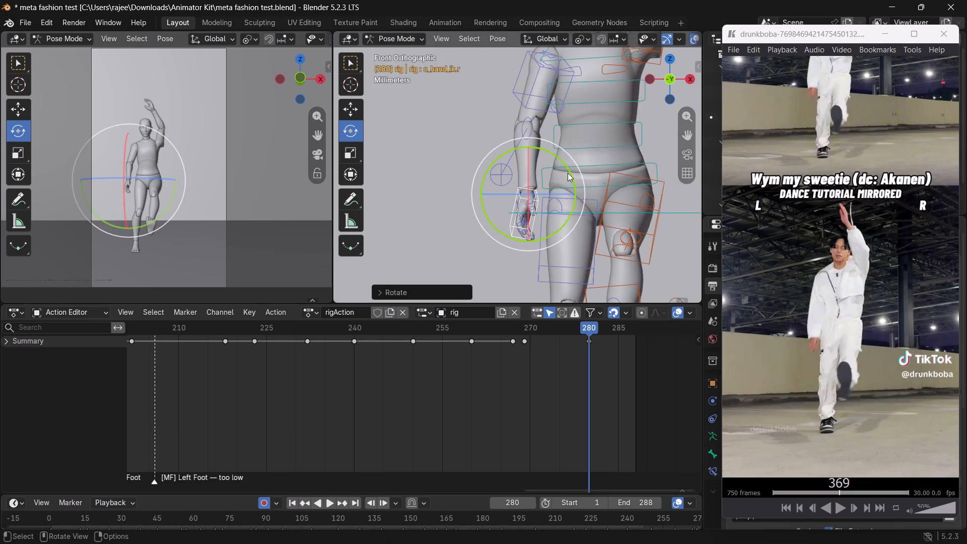
scroll(568, 173, down, 1)
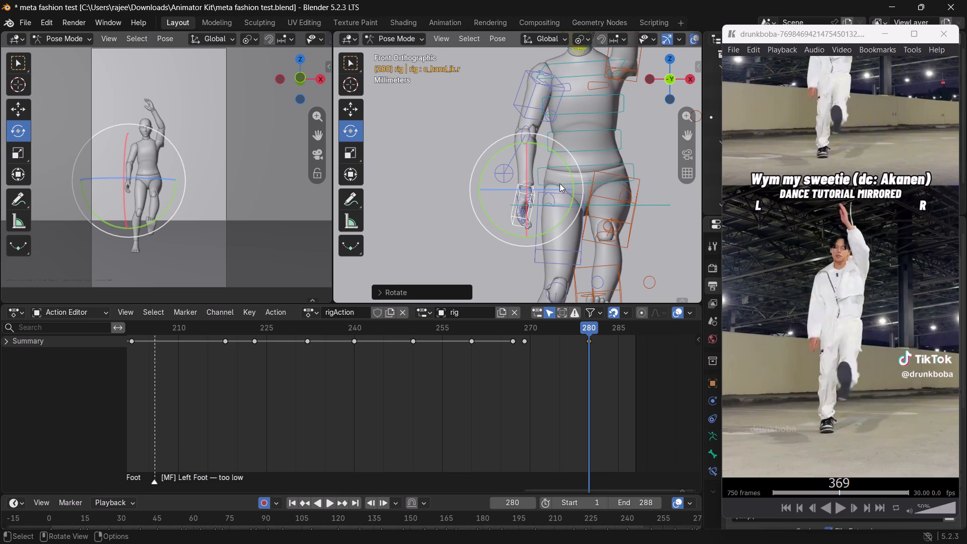
key(w)
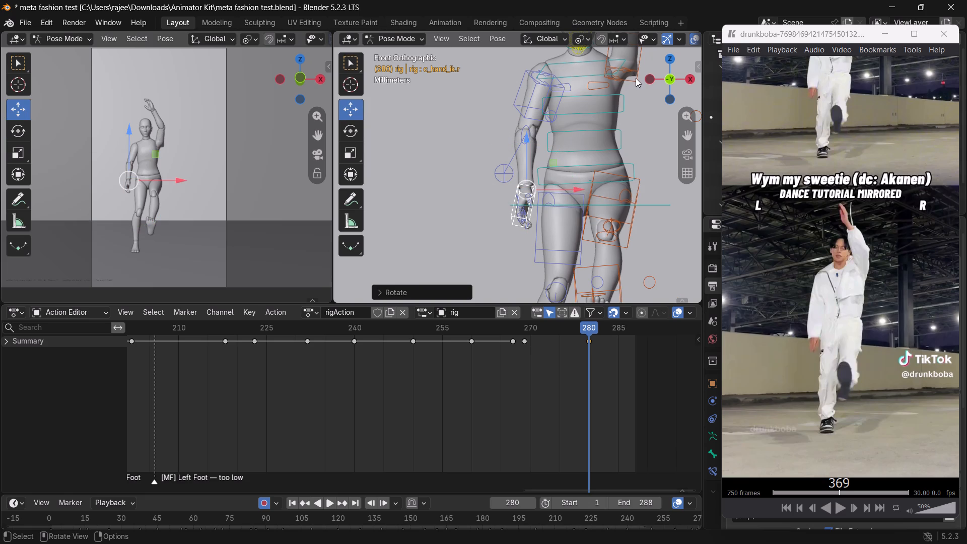
click(649, 78)
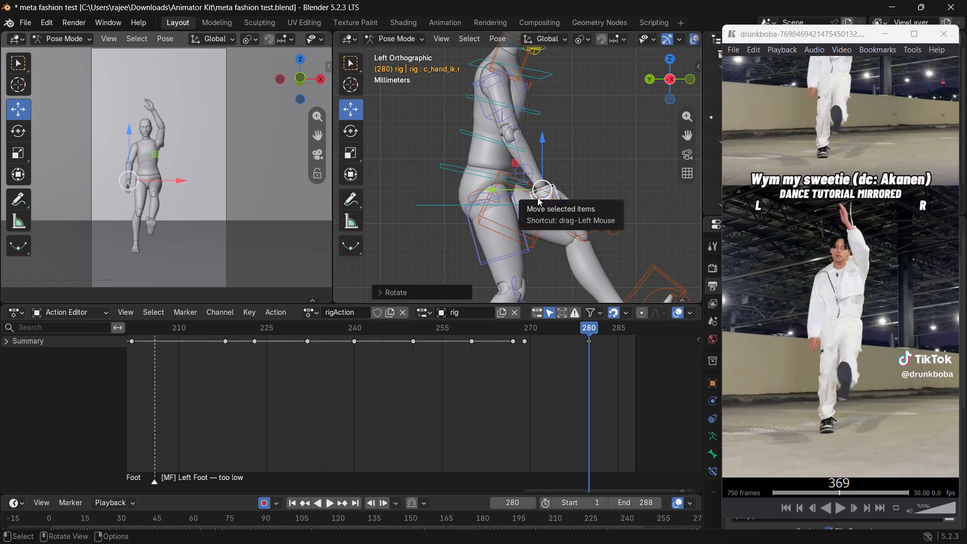
scroll(537, 197, down, 4)
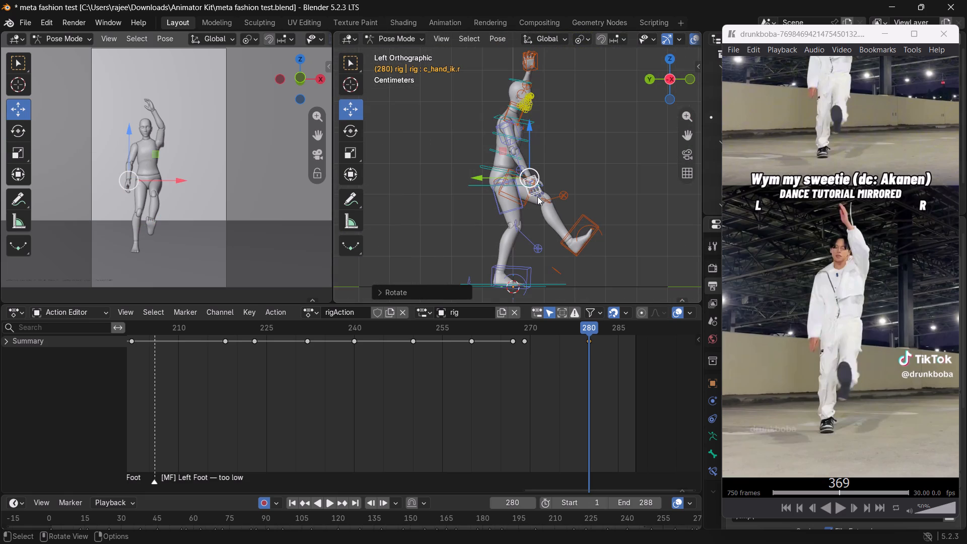
scroll(537, 196, up, 3)
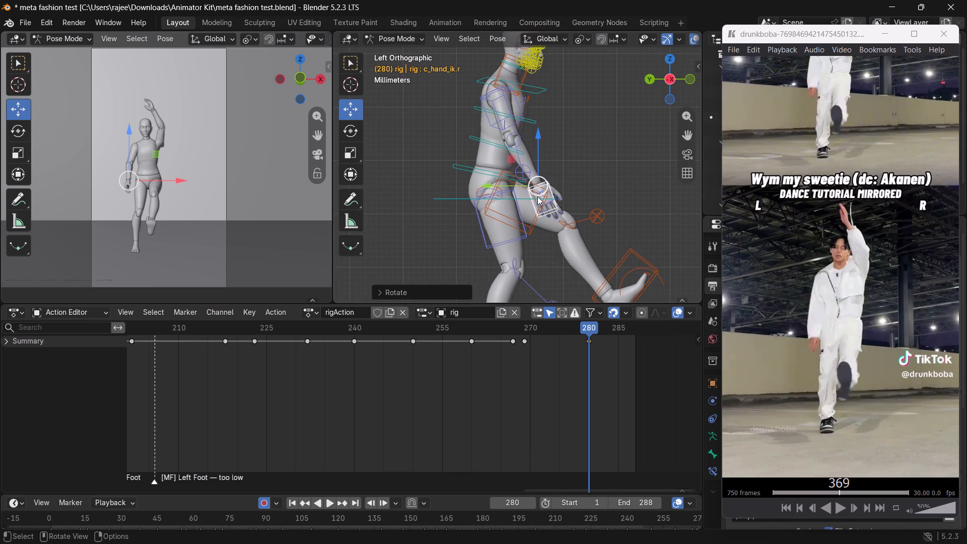
drag(494, 186, 474, 187)
Raise the right arm's elbow pole control to elbow height and move it backward along the Y axis, behind the body.
middle_drag(507, 134, 471, 183)
scroll(494, 157, up, 2)
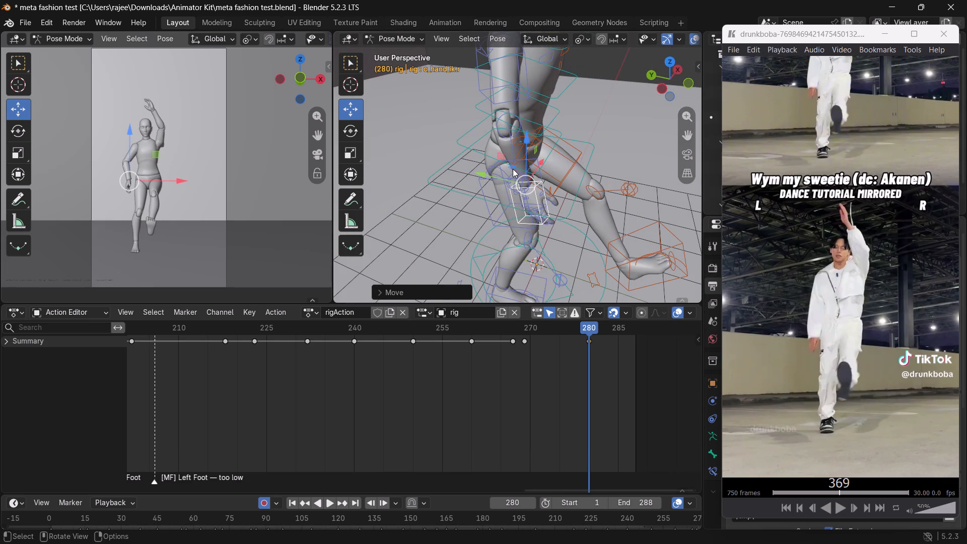
click(511, 180)
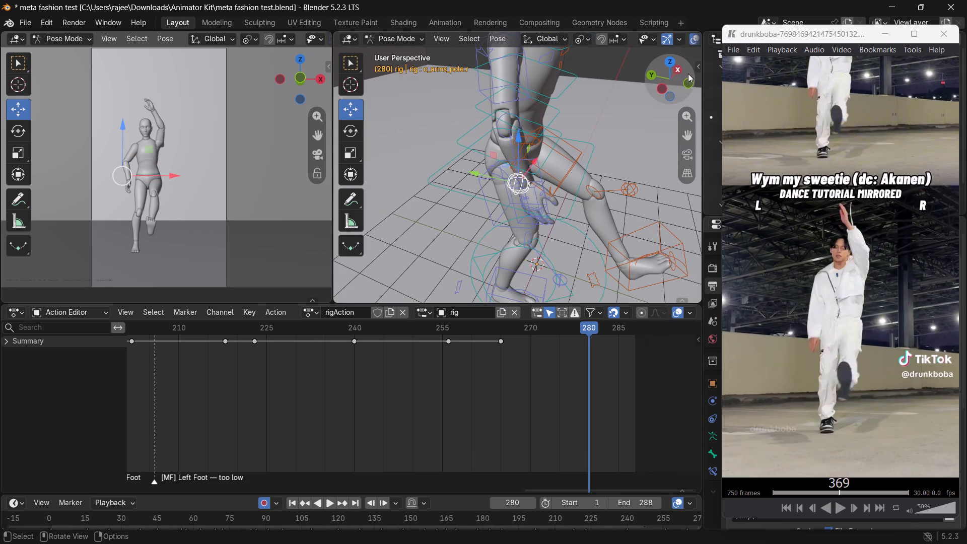
click(687, 79)
drag(523, 146, 505, 113)
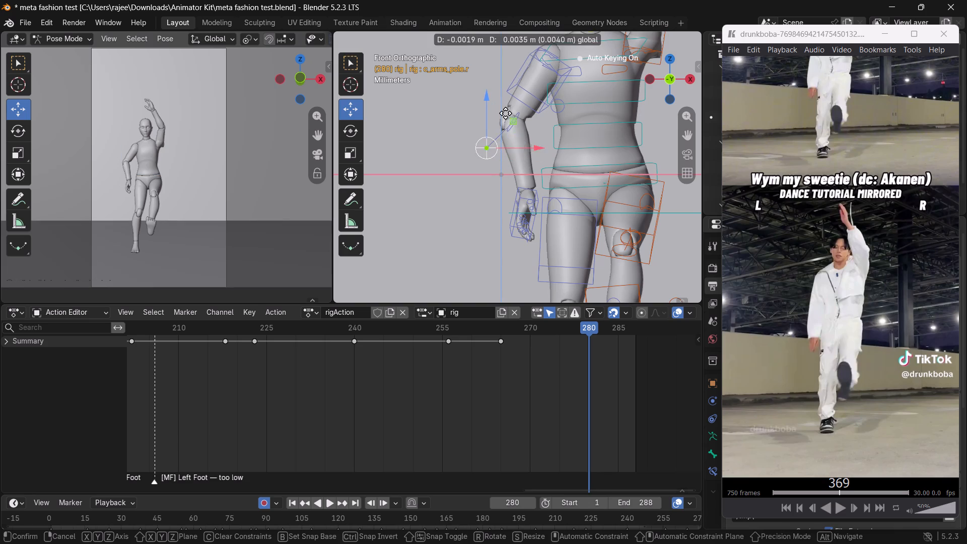
drag(505, 113, 504, 86)
click(651, 75)
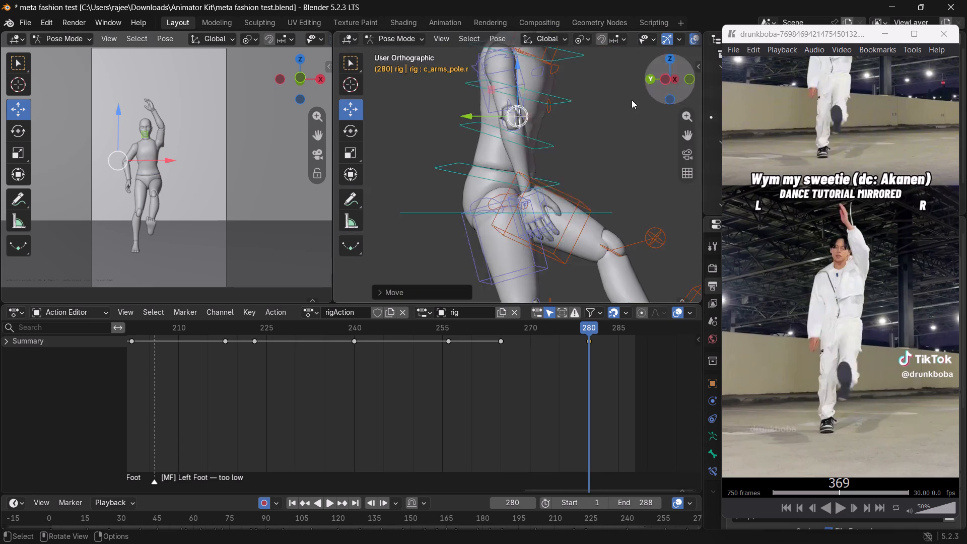
drag(486, 117, 395, 122)
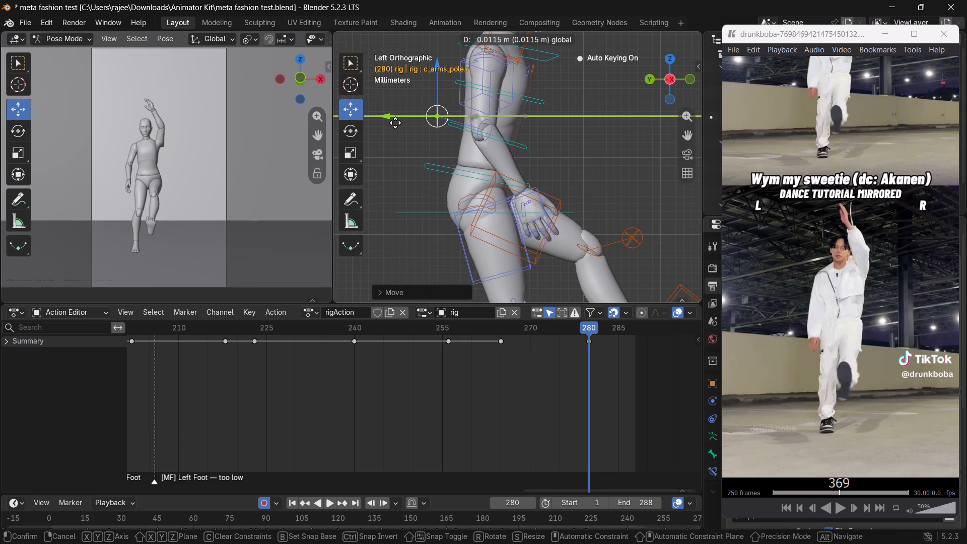
drag(395, 122, 342, 138)
Shift the right arm's elbow pole control inward along the X axis, closer to the body.
scroll(434, 139, down, 2)
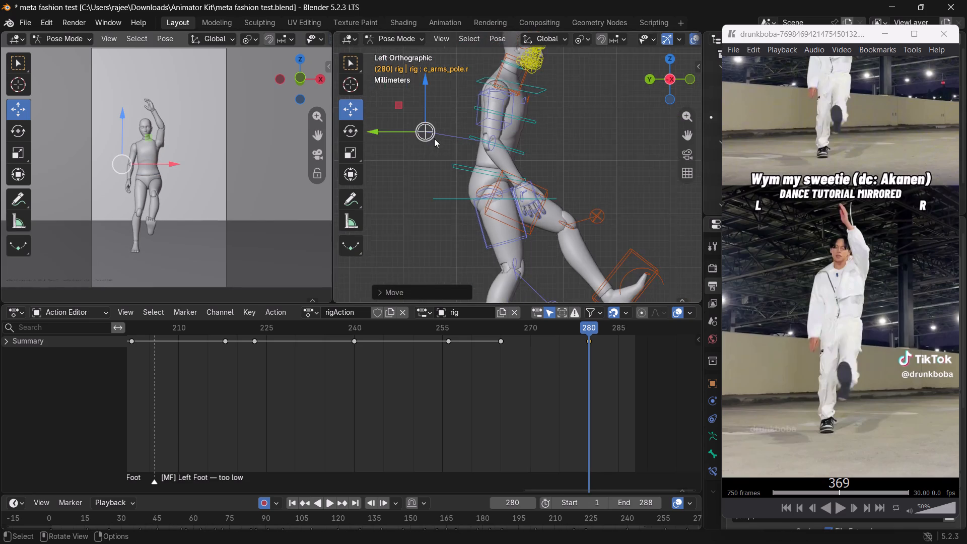
middle_drag(435, 139, 565, 190)
drag(509, 201, 500, 200)
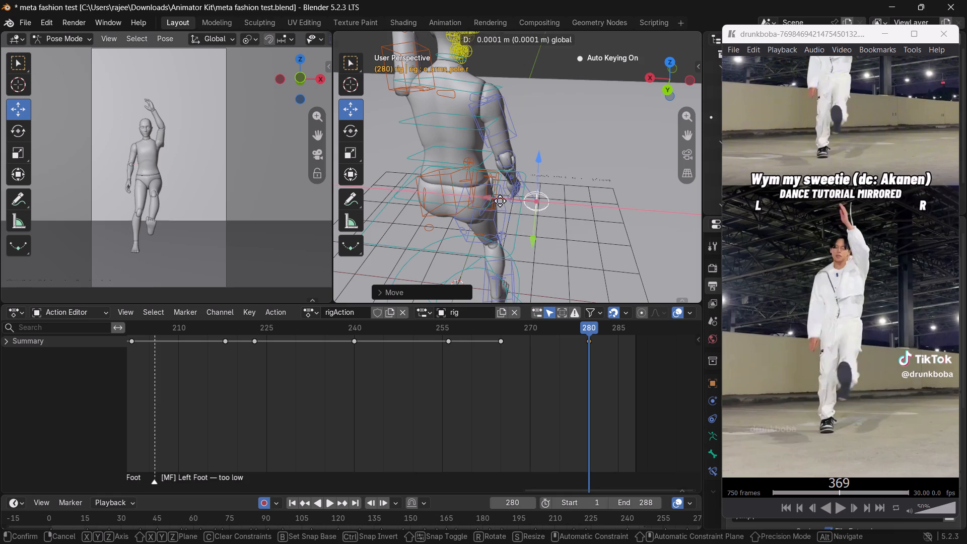
drag(500, 200, 500, 205)
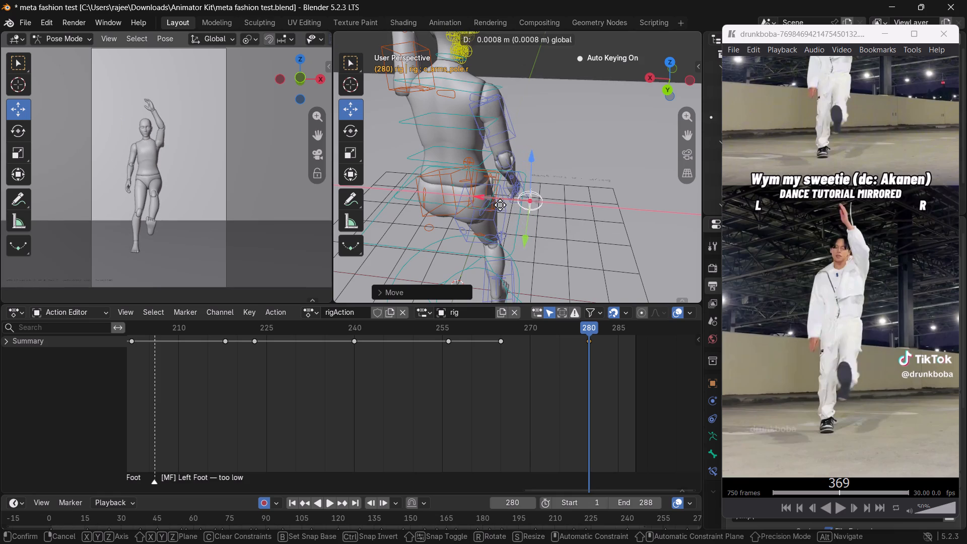
drag(500, 205, 465, 205)
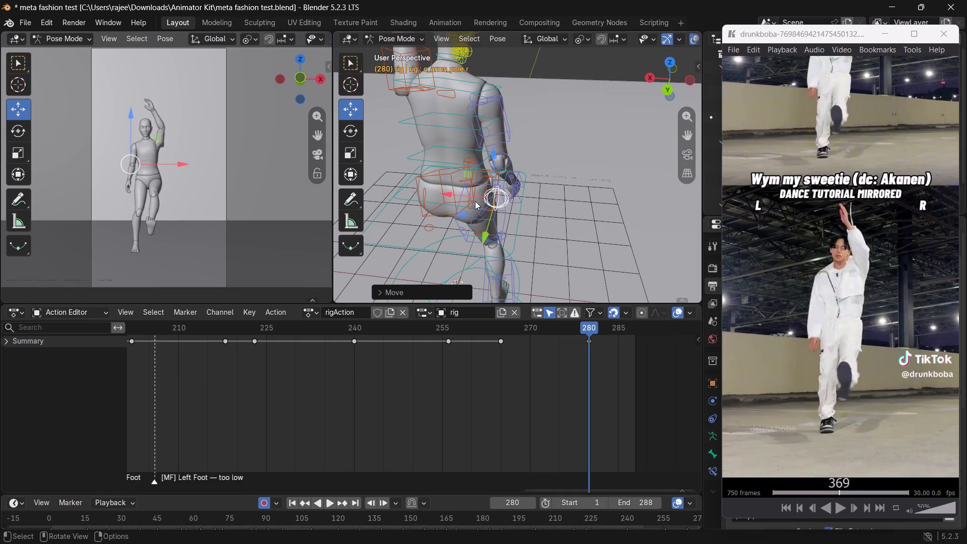
click(672, 72)
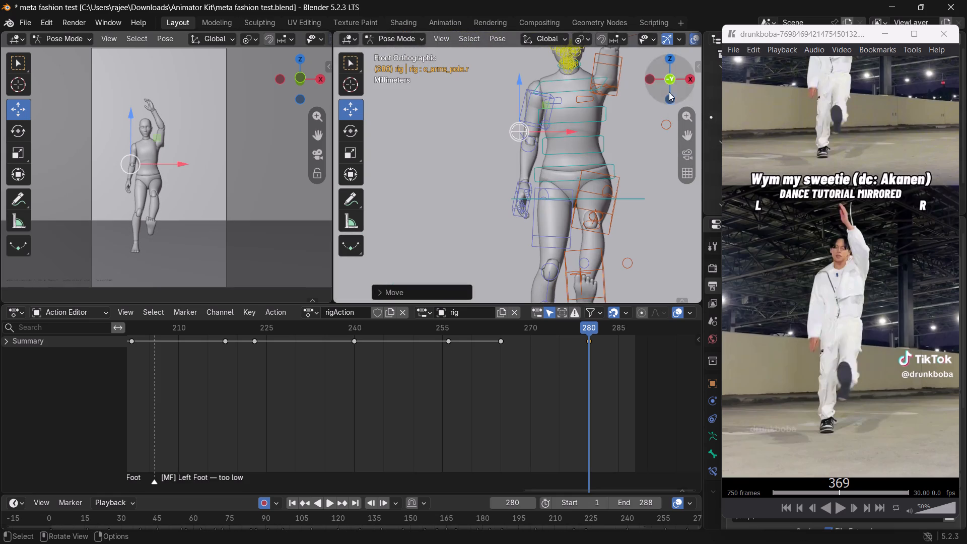
Select the raised left arm's elbow pole control and move it along the Y axis to well in front of the body.
scroll(531, 191, down, 2)
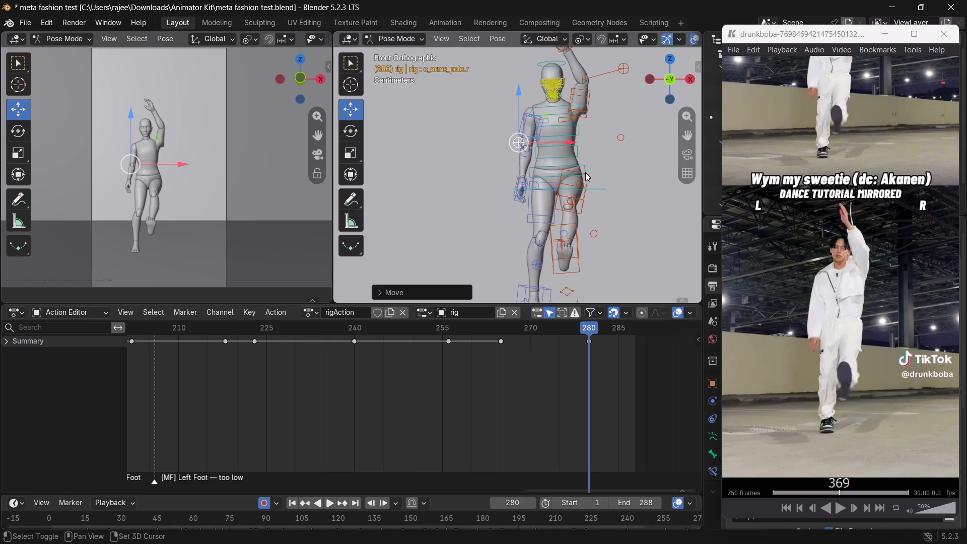
shift+middle_drag(590, 164, 506, 217)
click(542, 118)
middle_drag(568, 128, 437, 190)
drag(559, 139, 579, 138)
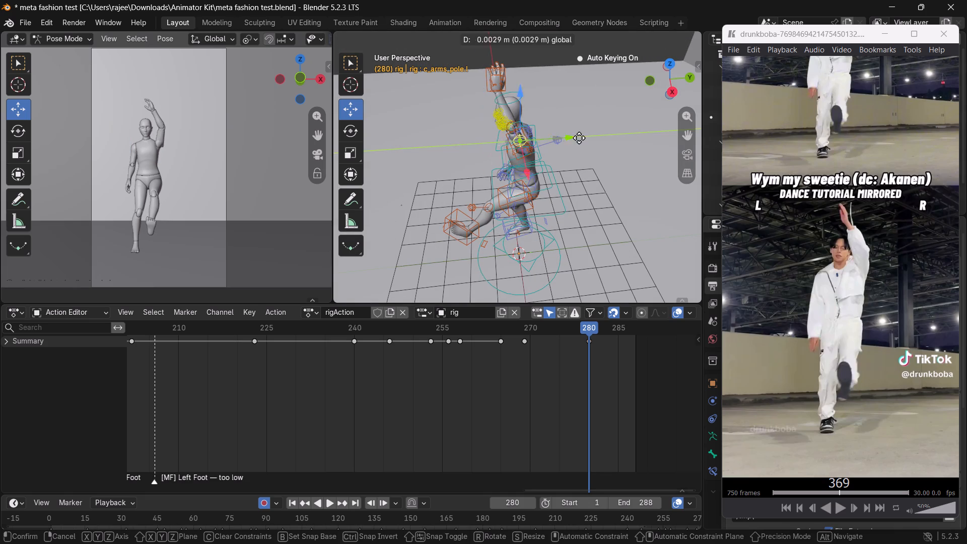
drag(579, 138, 597, 130)
click(656, 73)
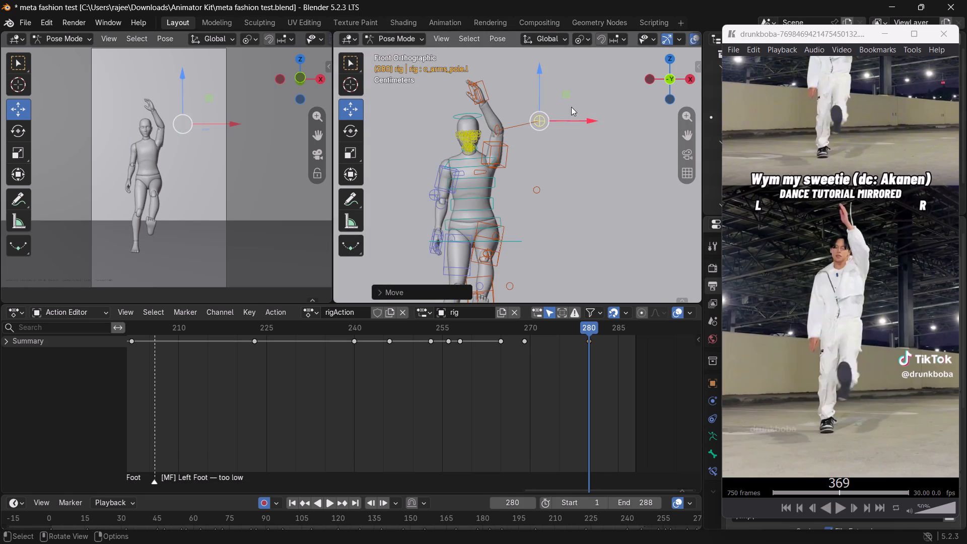
middle_drag(570, 115, 524, 171)
drag(561, 109, 546, 129)
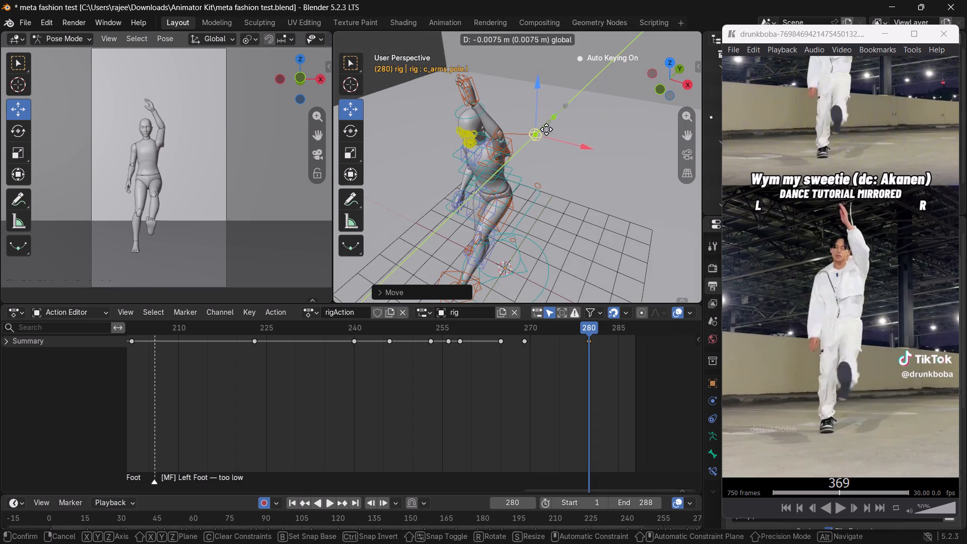
drag(546, 129, 545, 130)
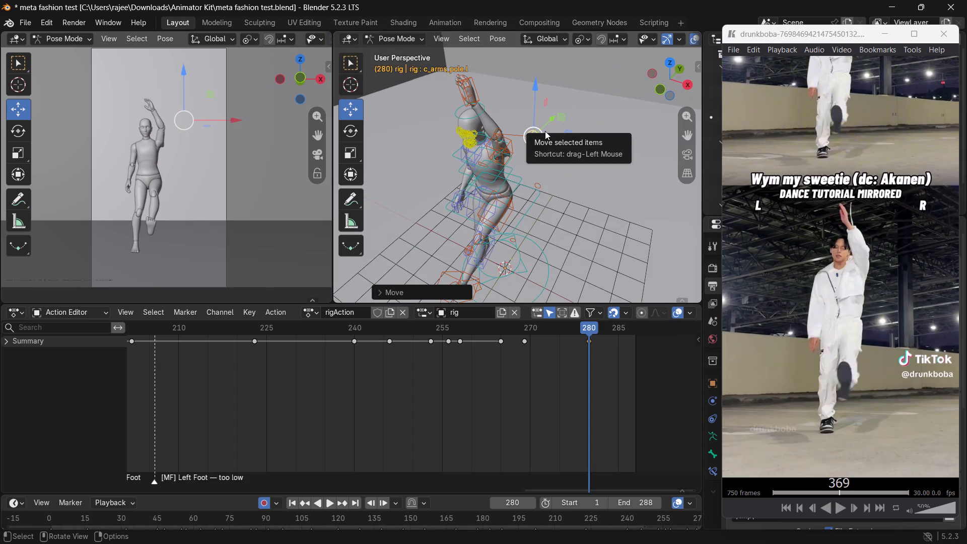
drag(545, 128, 532, 147)
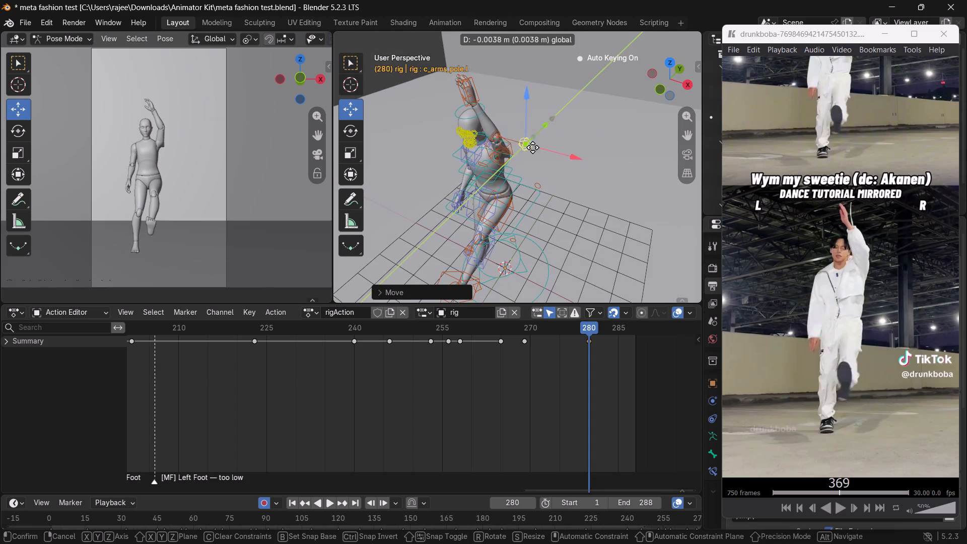
drag(532, 147, 430, 153)
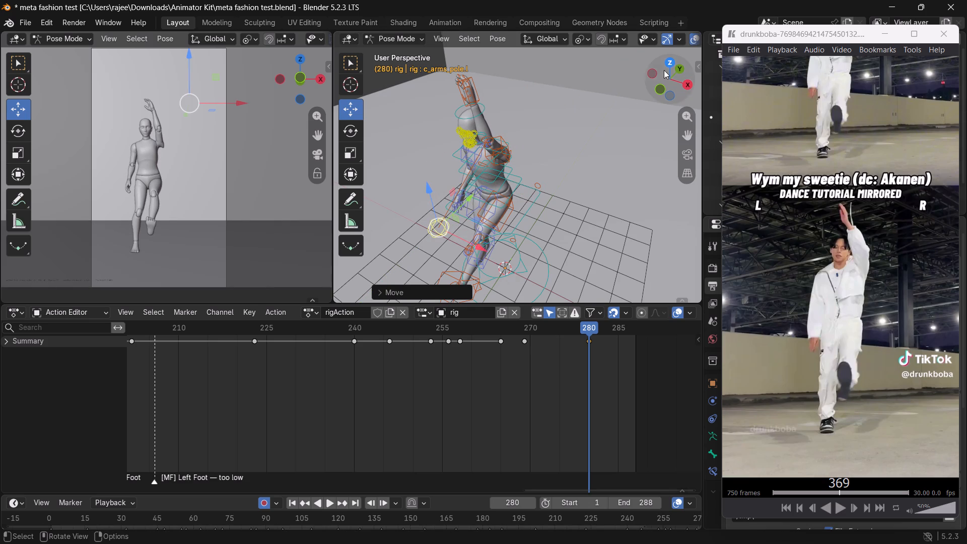
From the front, lower the left arm's elbow pole control to elbow height and move it farther outward along the X axis.
click(655, 73)
click(686, 78)
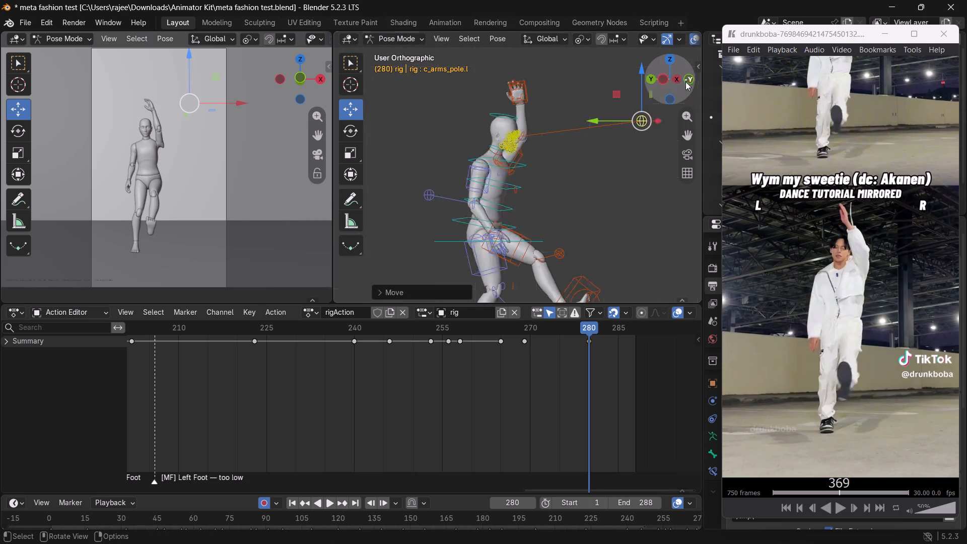
drag(574, 120, 576, 133)
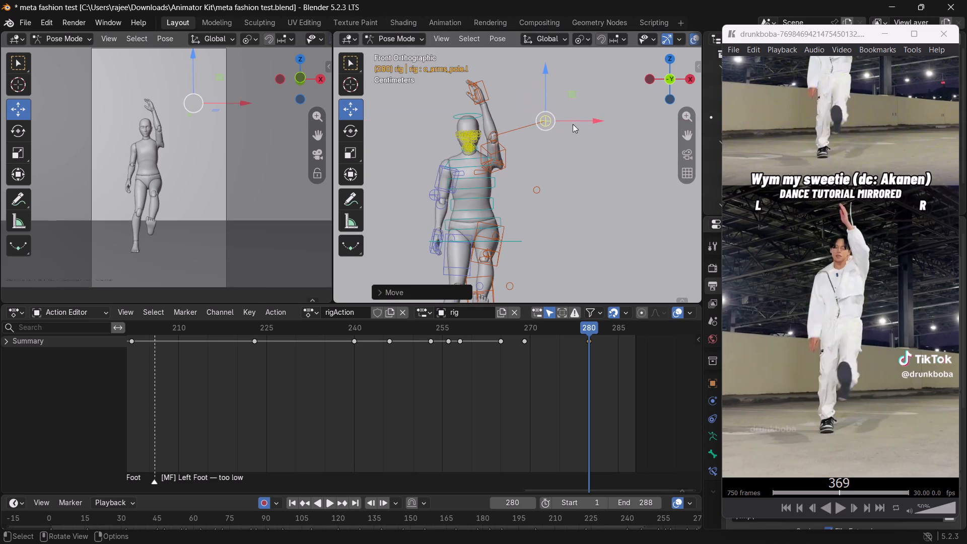
drag(544, 88, 552, 106)
drag(583, 135, 583, 135)
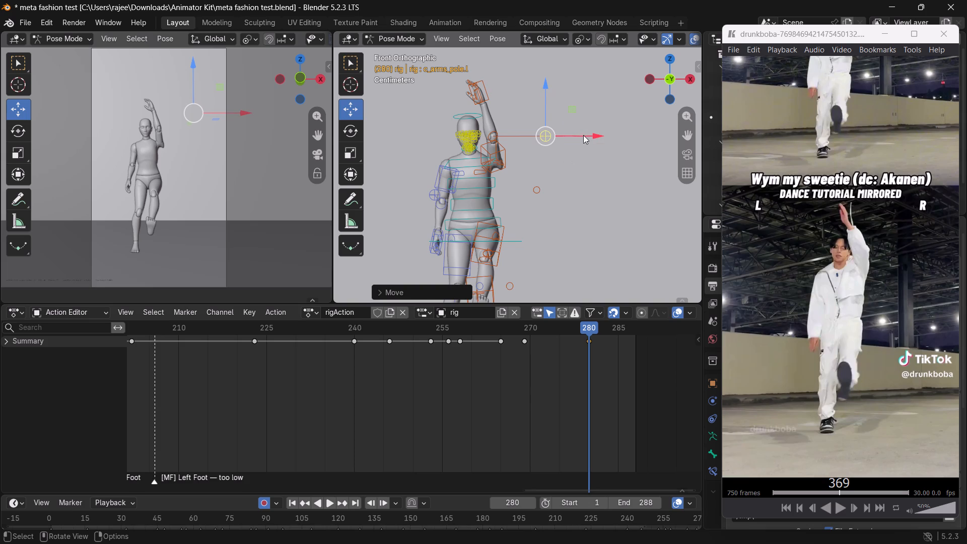
drag(583, 135, 627, 135)
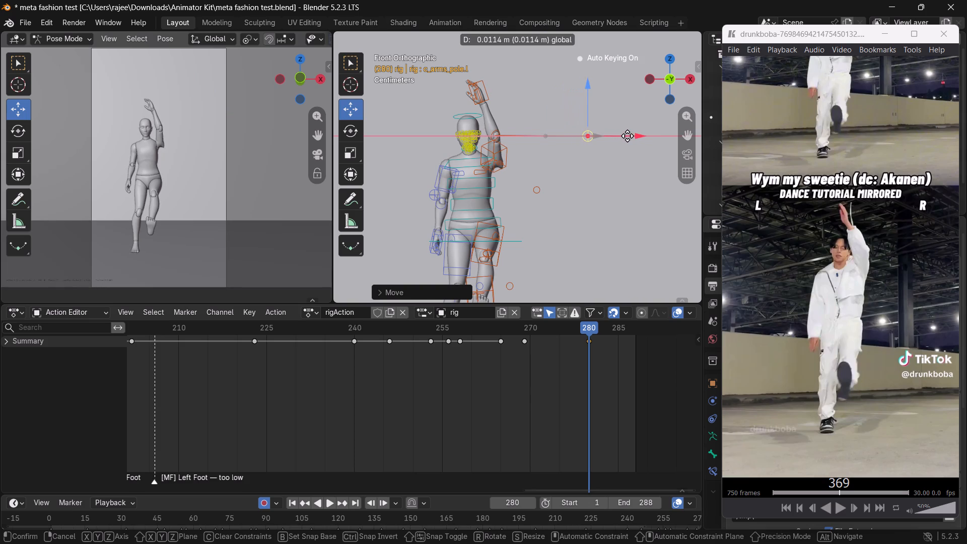
drag(627, 135, 627, 135)
Scrub the timeline back from frame 280 to around frames 273–275 to examine the in-between motion into the raised-arm pose.
scroll(540, 196, down, 5)
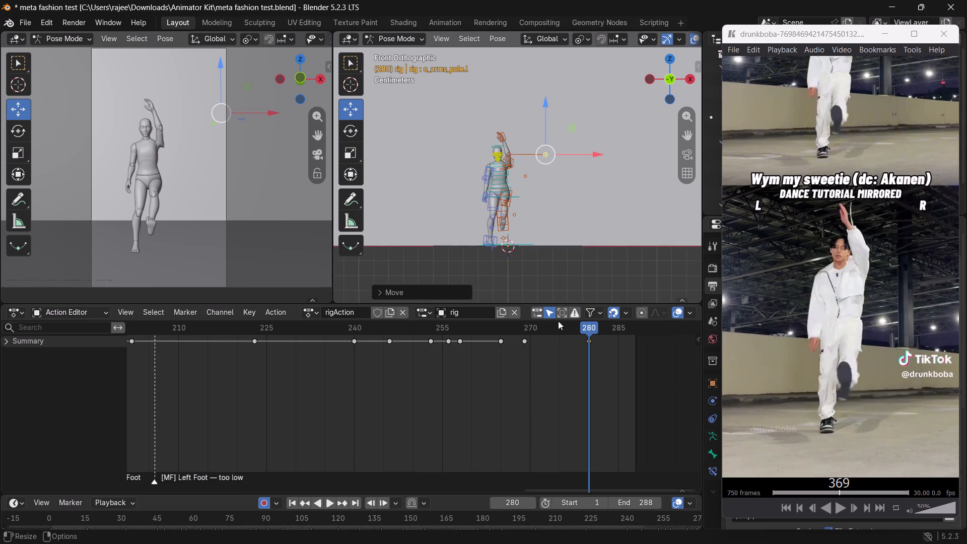
scroll(572, 362, down, 3)
scroll(558, 357, up, 6)
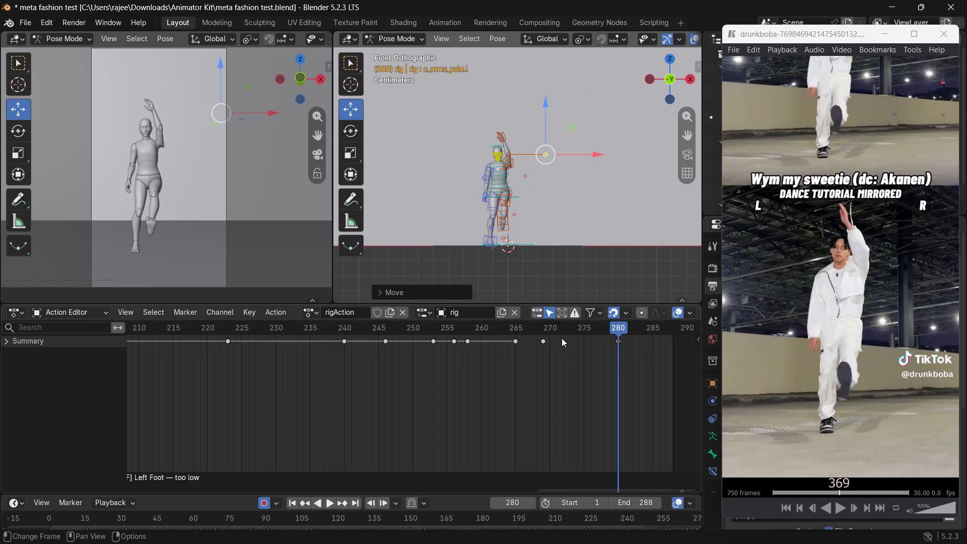
drag(635, 327, 587, 338)
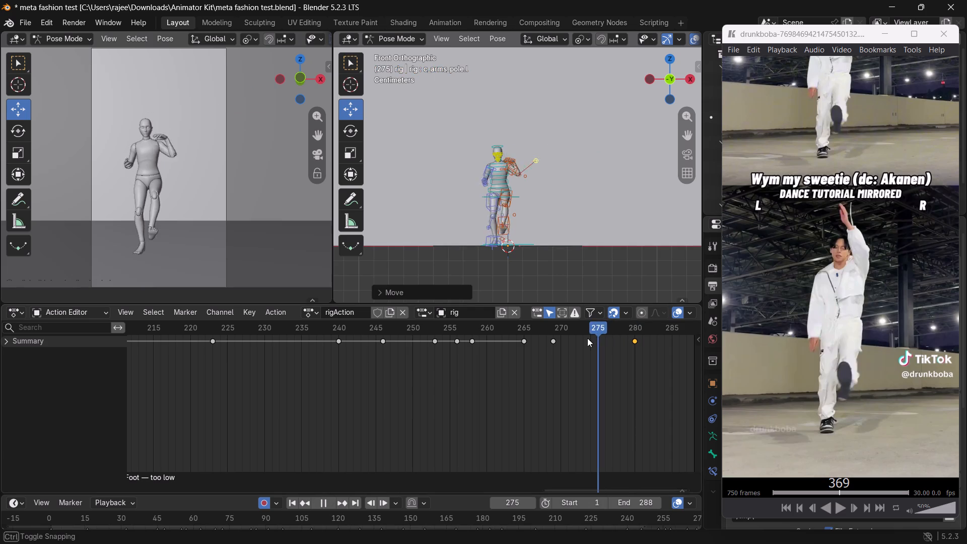
drag(587, 338, 585, 354)
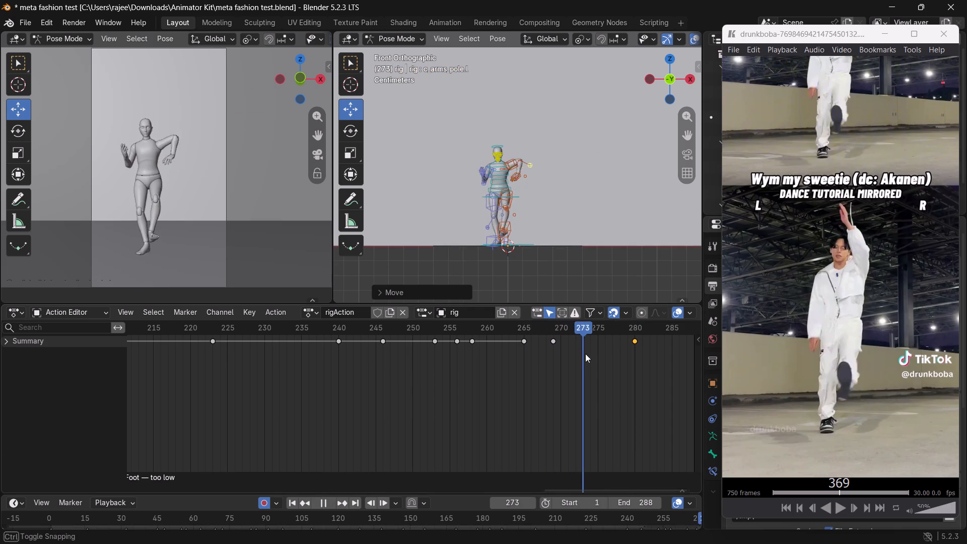
drag(585, 354, 594, 360)
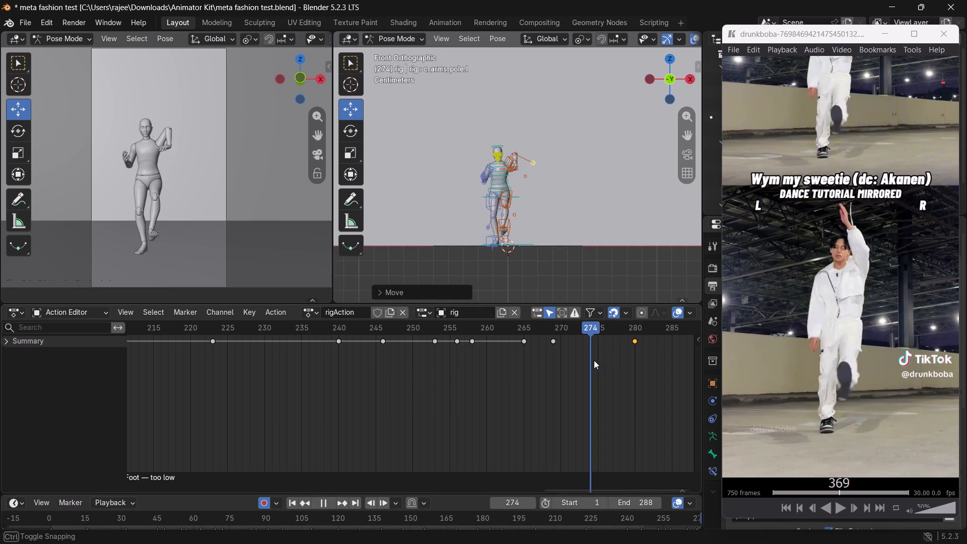
drag(594, 360, 593, 361)
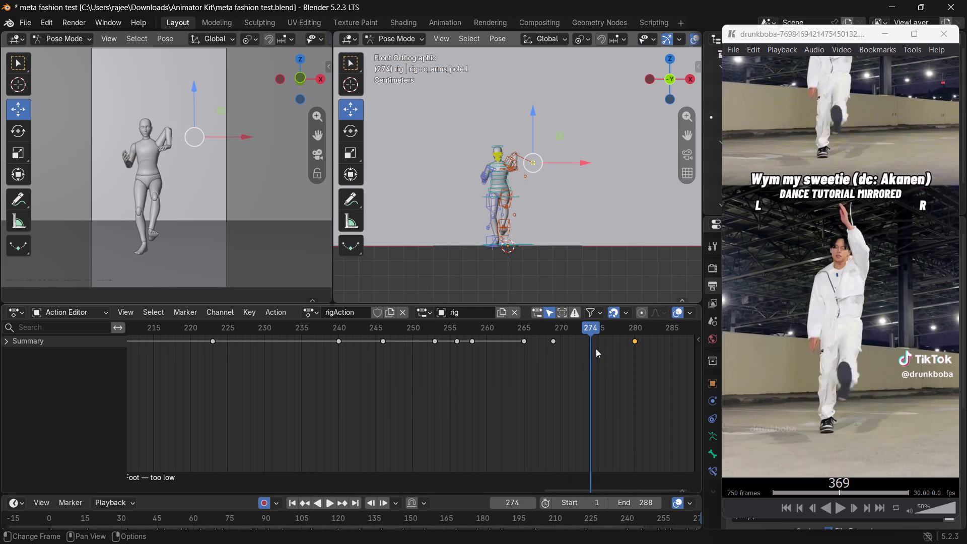
Step the reference video back to frame 356 and forward to frame 363, comparing the arm and leg movement with the rig at frame 269.
triple_click(812, 510)
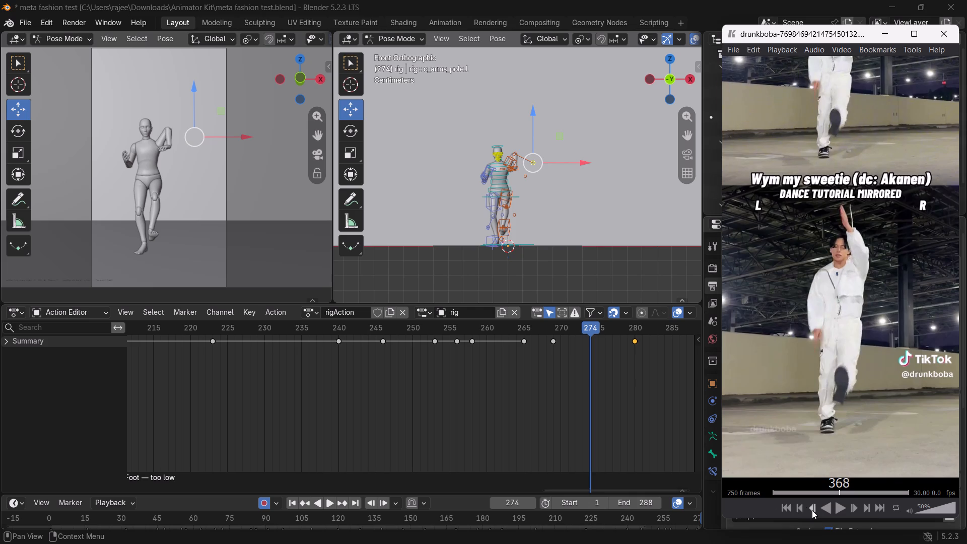
triple_click(812, 510)
click(812, 509)
triple_click(812, 508)
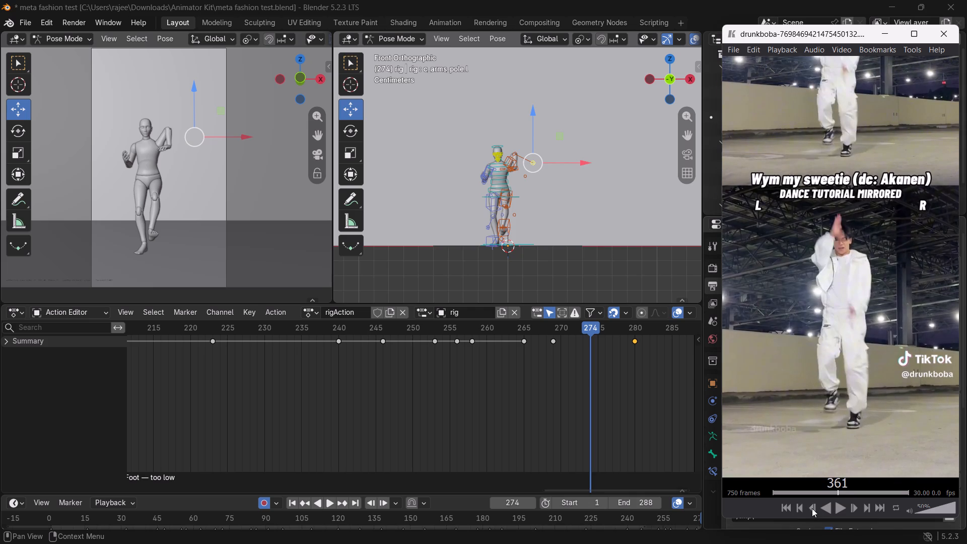
drag(591, 333, 552, 333)
triple_click(810, 509)
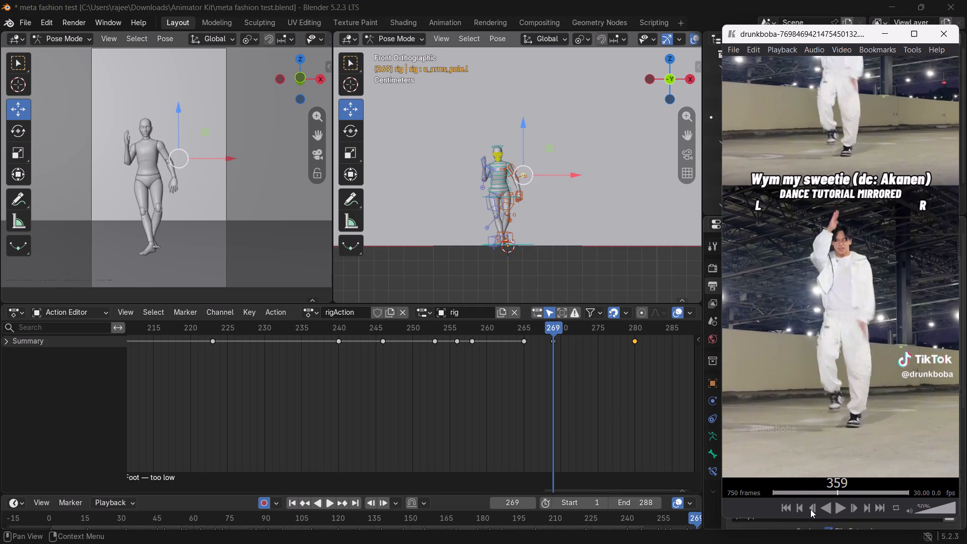
click(810, 509)
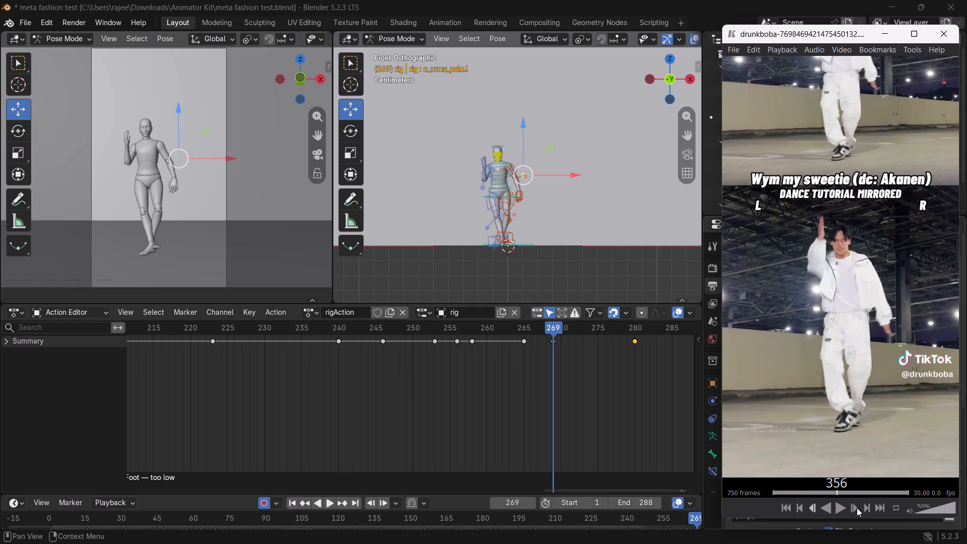
triple_click(857, 508)
click(856, 508)
double_click(856, 508)
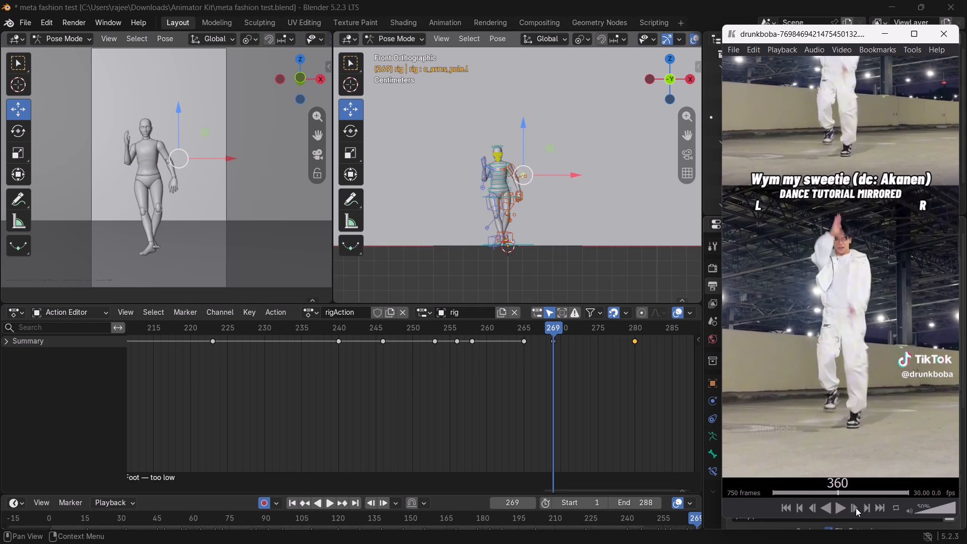
click(856, 508)
click(856, 508)
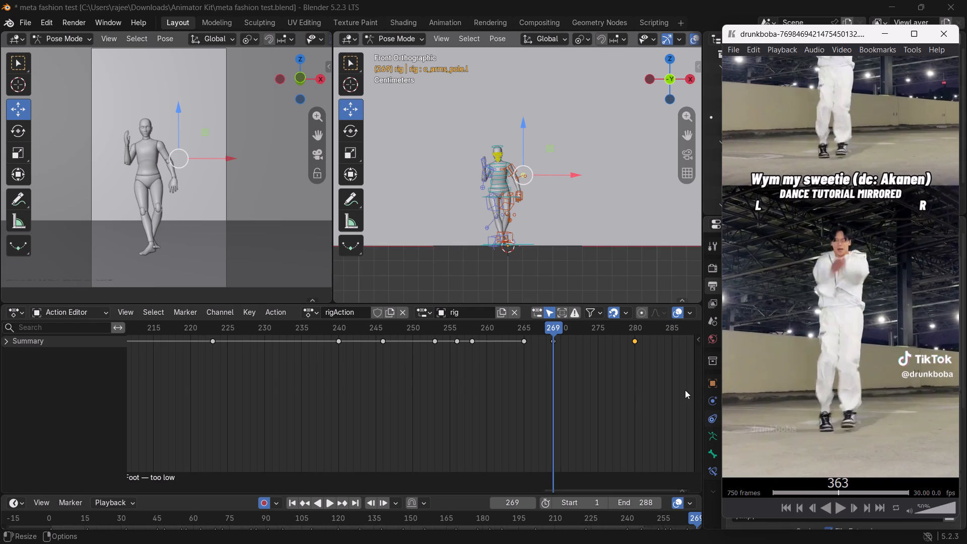
Move the rig's timeline to frame 275 and advance the reference video to frame 366.
drag(556, 329, 583, 354)
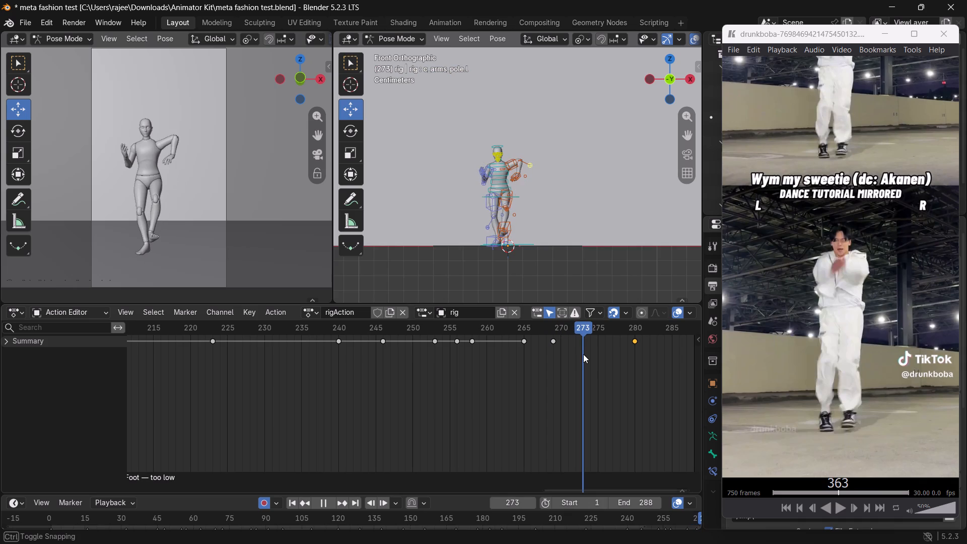
drag(583, 354, 596, 364)
triple_click(855, 509)
click(855, 509)
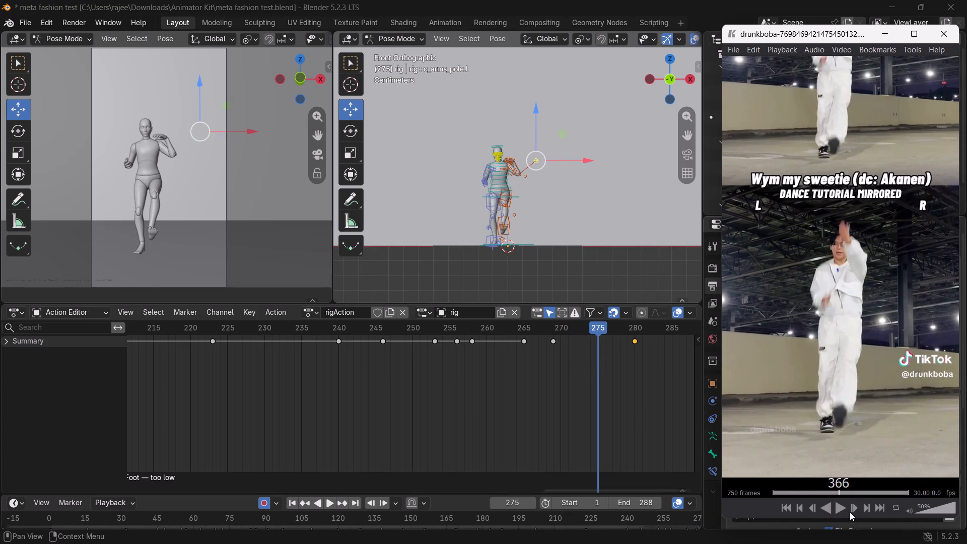
Step the reference video back to frame 362 and forward to frame 364, examining the arm and foot movement.
triple_click(811, 507)
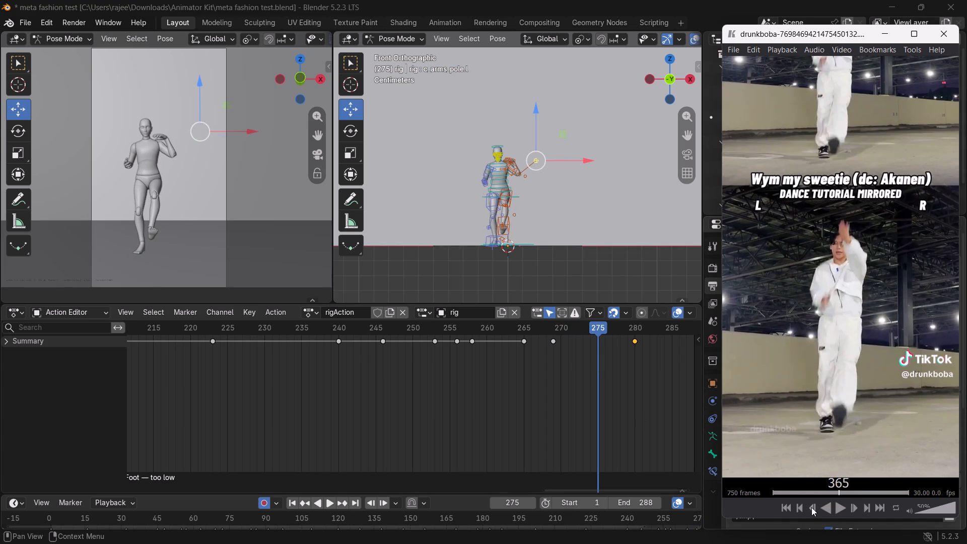
double_click(812, 507)
click(812, 507)
double_click(853, 510)
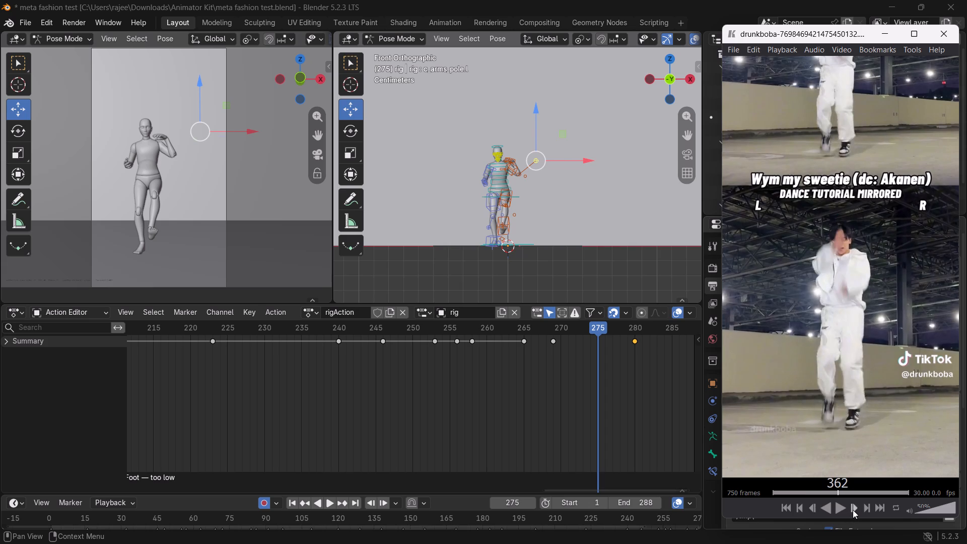
click(853, 509)
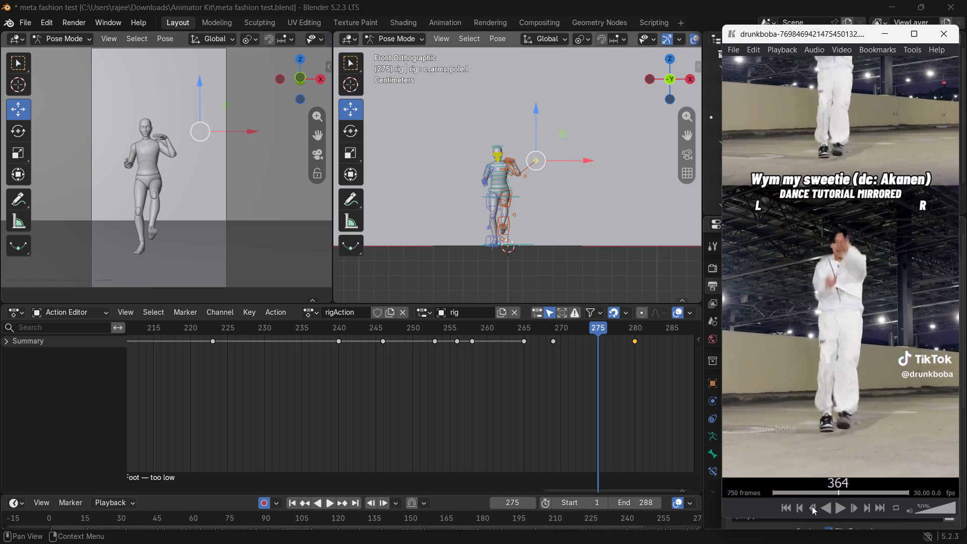
click(851, 509)
click(810, 505)
Scrub the rig's timeline back to frame 269 and forward again to frame 274.
drag(596, 331, 595, 342)
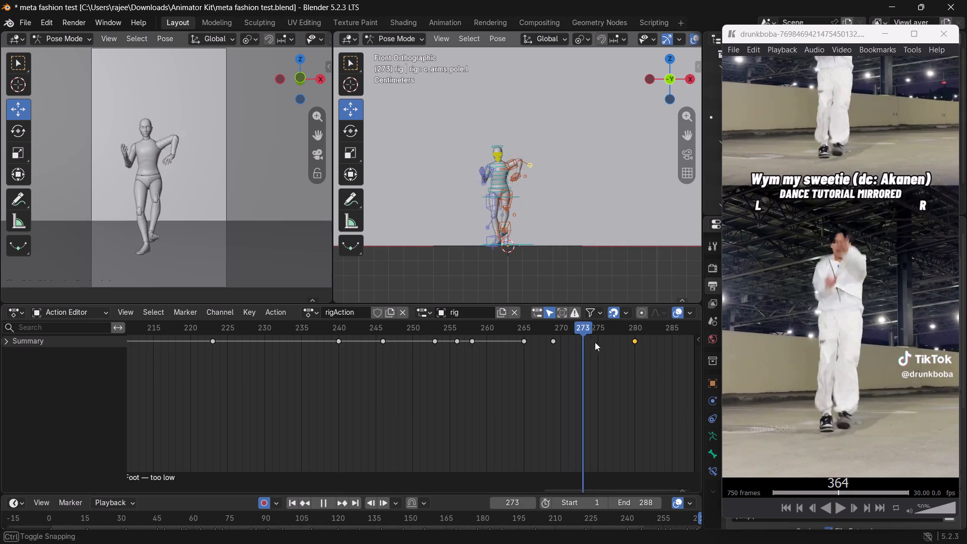
drag(595, 342, 567, 336)
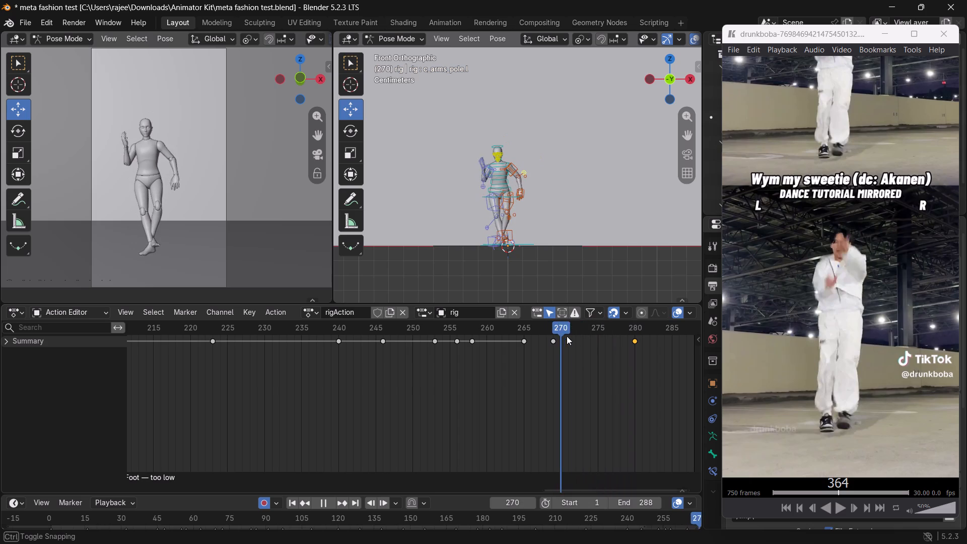
drag(567, 336, 550, 342)
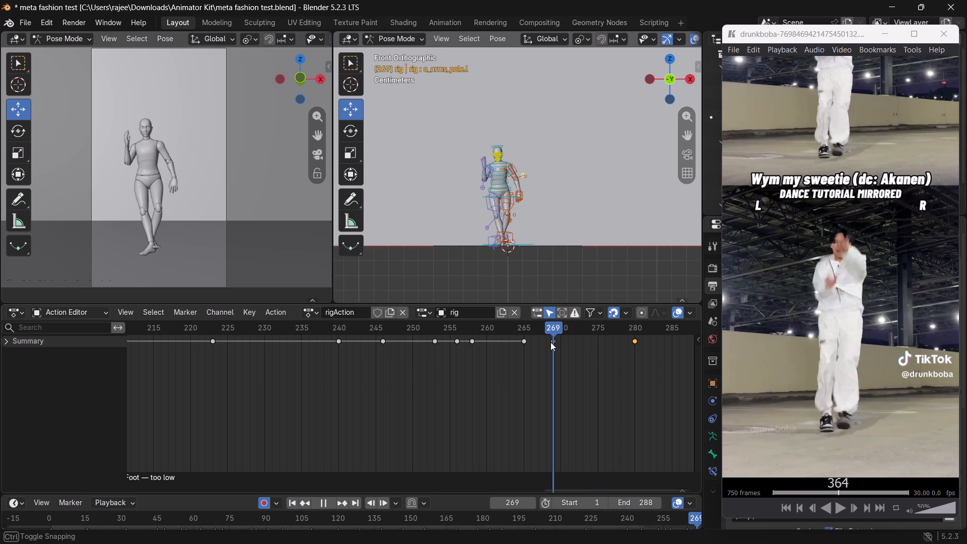
drag(550, 342, 588, 360)
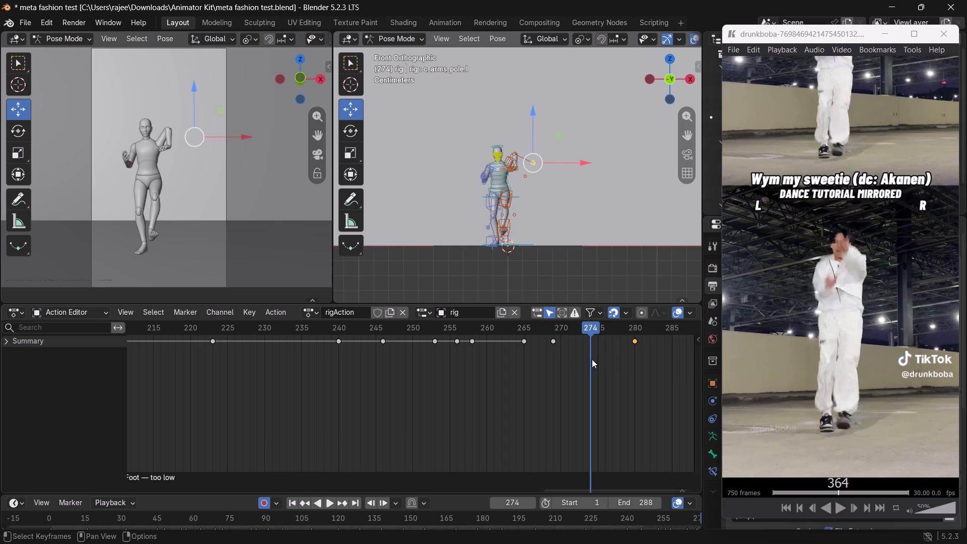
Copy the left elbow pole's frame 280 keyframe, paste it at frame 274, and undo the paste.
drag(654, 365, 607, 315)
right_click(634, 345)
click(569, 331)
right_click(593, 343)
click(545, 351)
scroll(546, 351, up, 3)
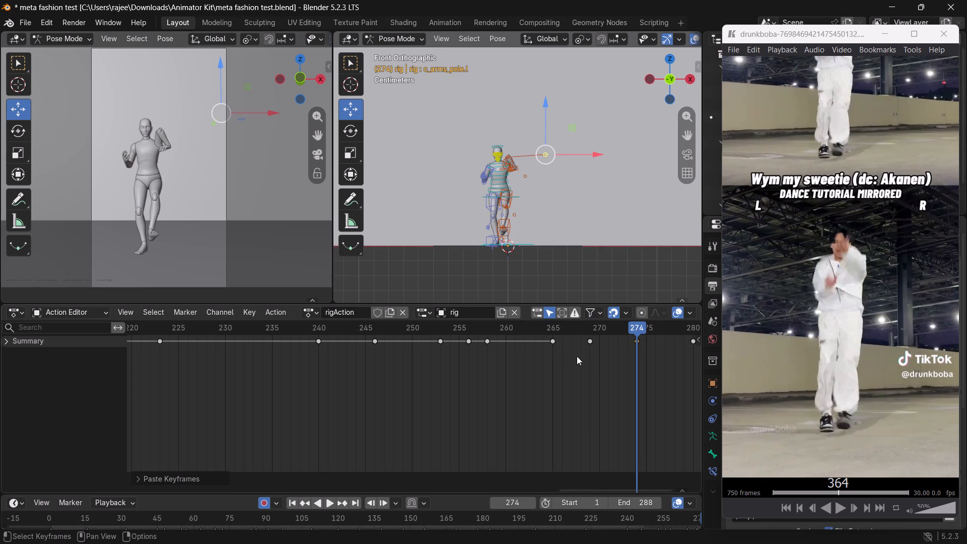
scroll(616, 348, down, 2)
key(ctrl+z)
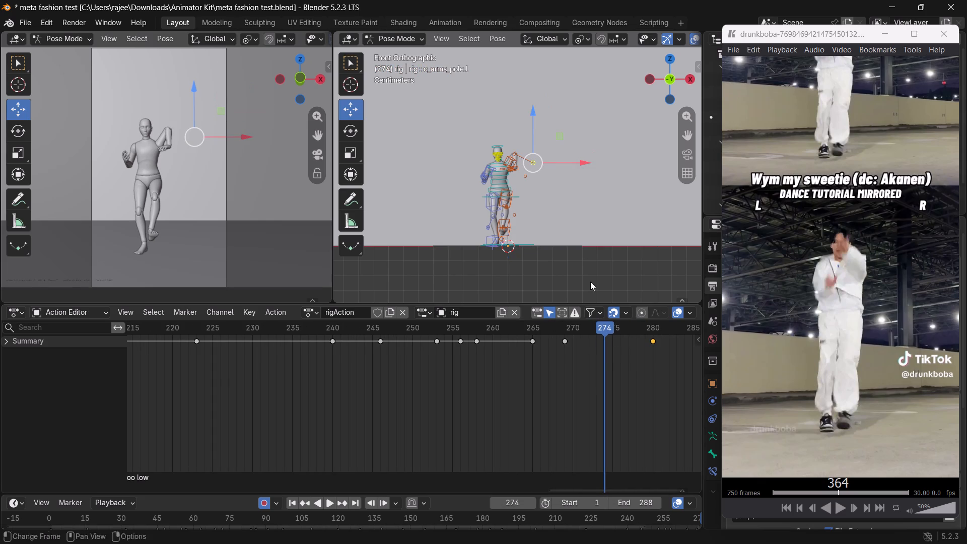
With all bones selected, copy the frame 280 keyframes and paste the full pose at frame 274.
key(a)
drag(676, 391, 634, 313)
right_click(654, 349)
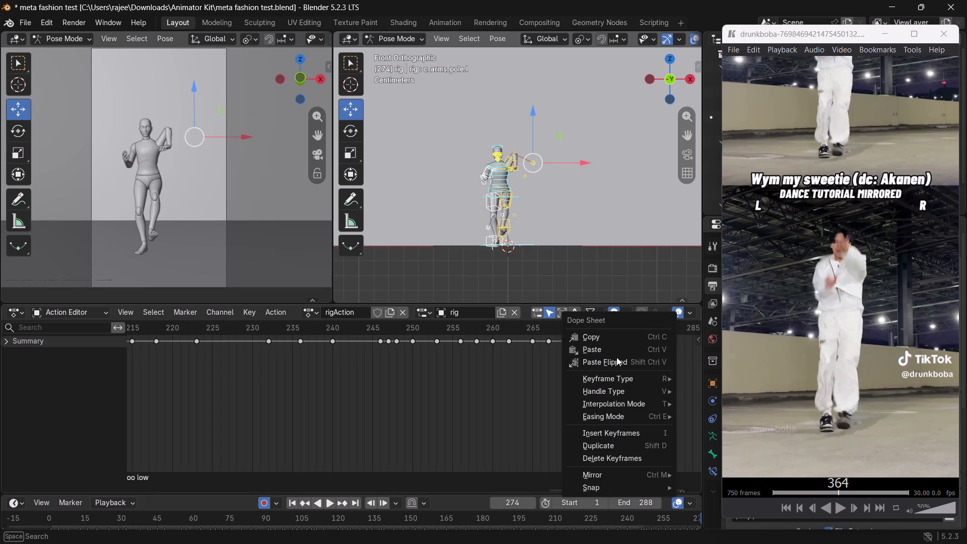
click(584, 336)
right_click(589, 345)
click(562, 357)
From the side, move the raised left foot control down and back toward the body by about 0.008 m each way at frame 274.
scroll(603, 348, up, 2)
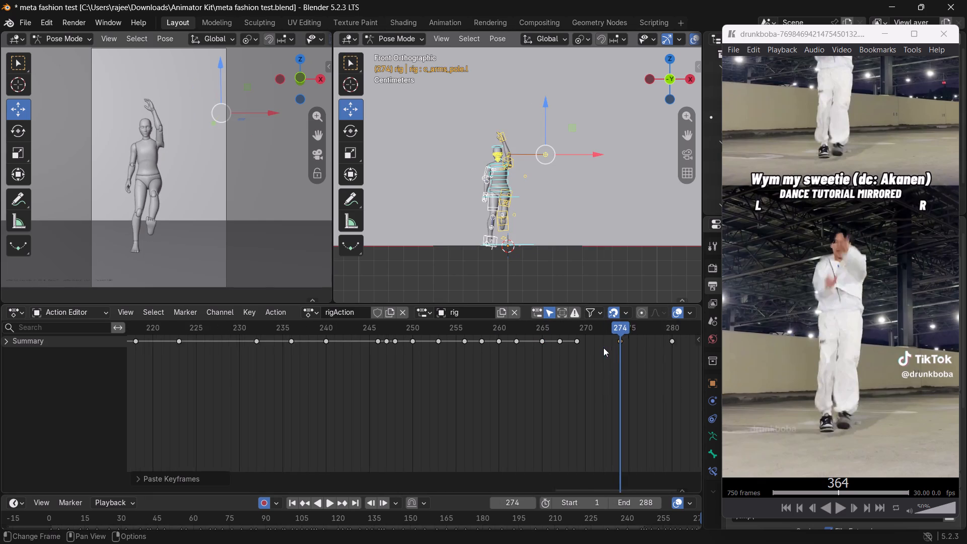
scroll(603, 348, up, 1)
shift+scroll(593, 237, up, 1)
scroll(525, 210, up, 3)
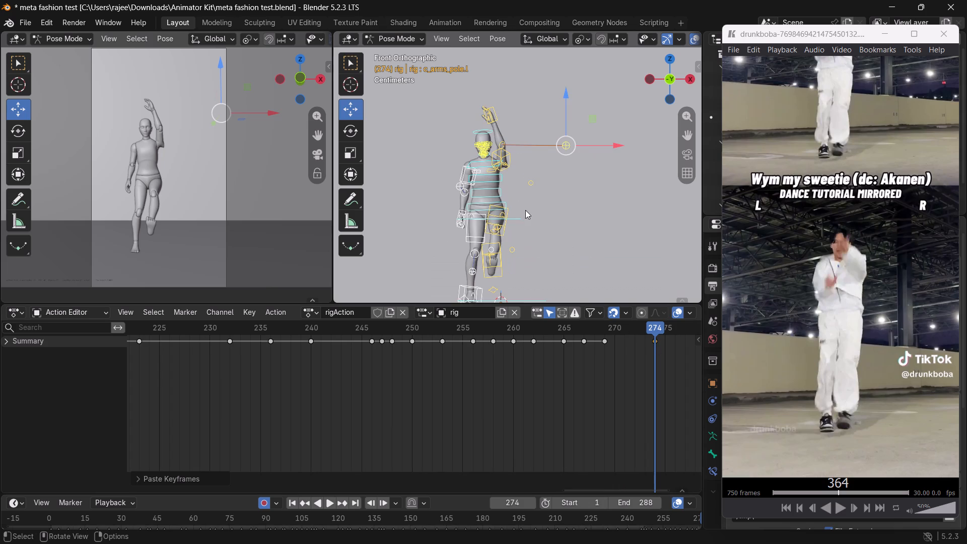
scroll(564, 234, down, 2)
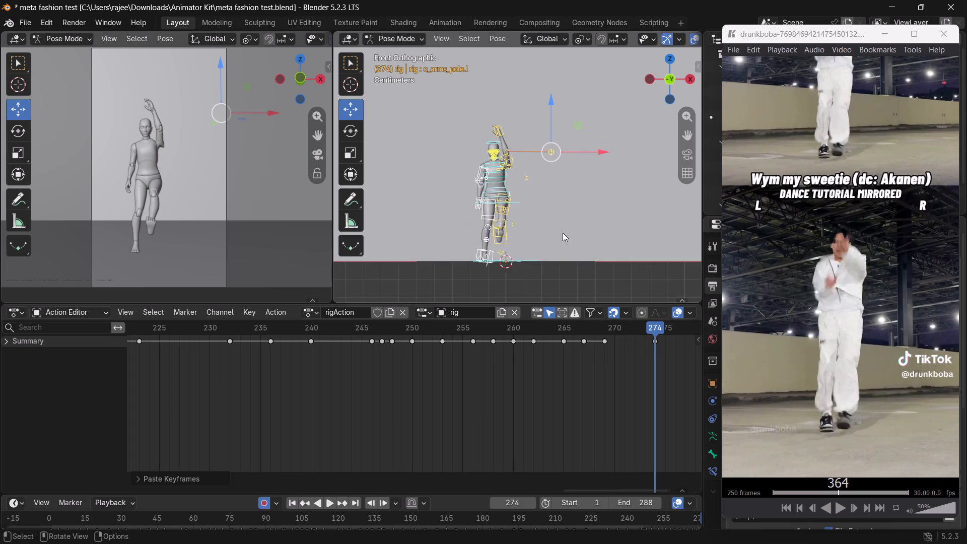
shift+middle_drag(544, 237, 592, 195)
scroll(583, 201, up, 6)
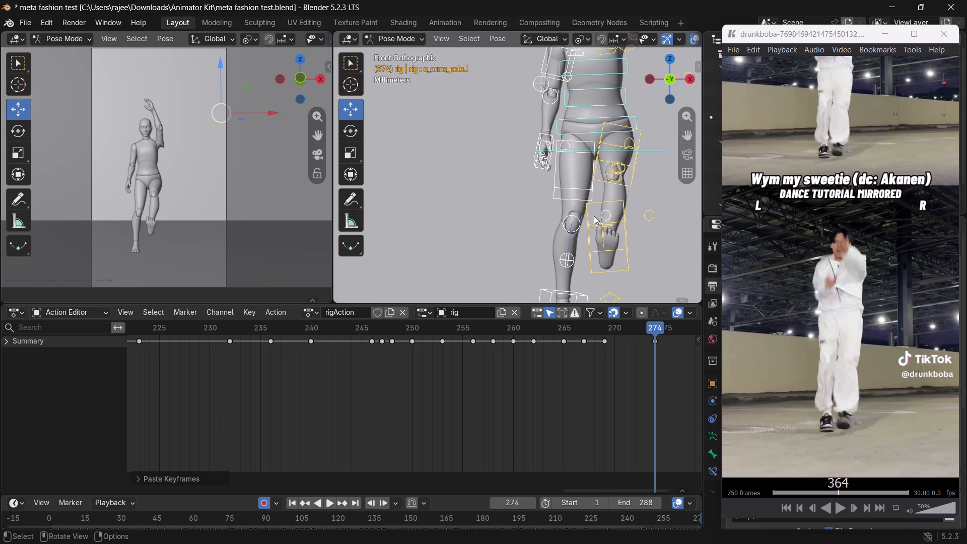
scroll(593, 210, down, 2)
click(587, 217)
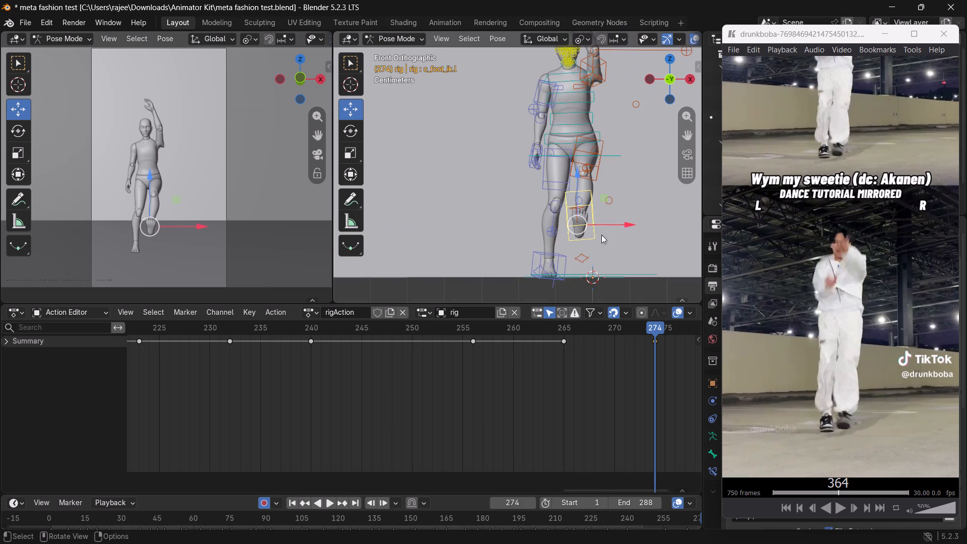
click(692, 75)
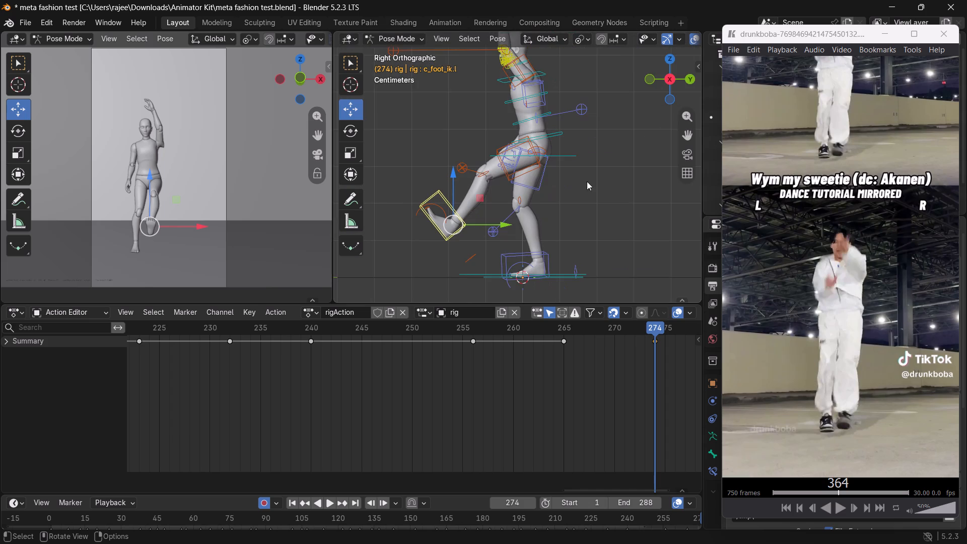
drag(481, 200, 512, 230)
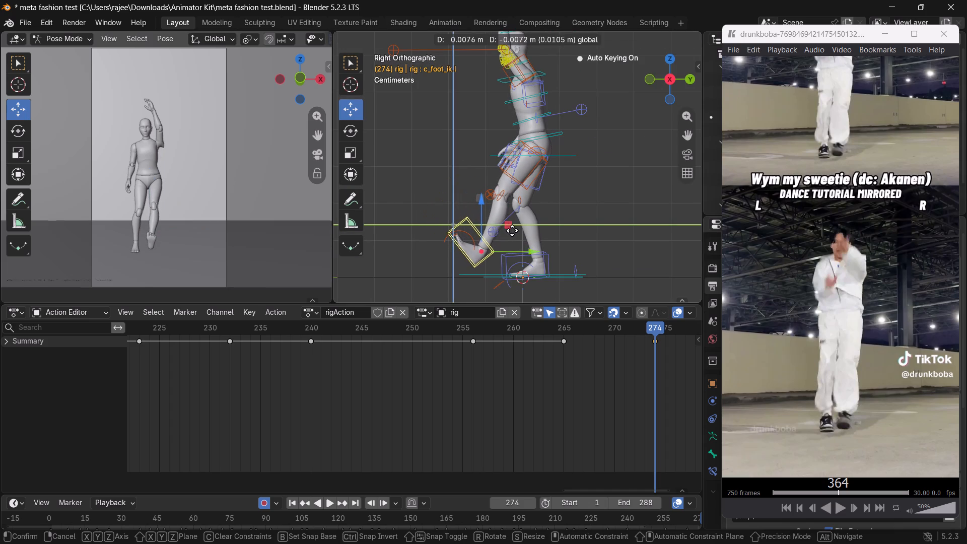
drag(512, 230, 514, 232)
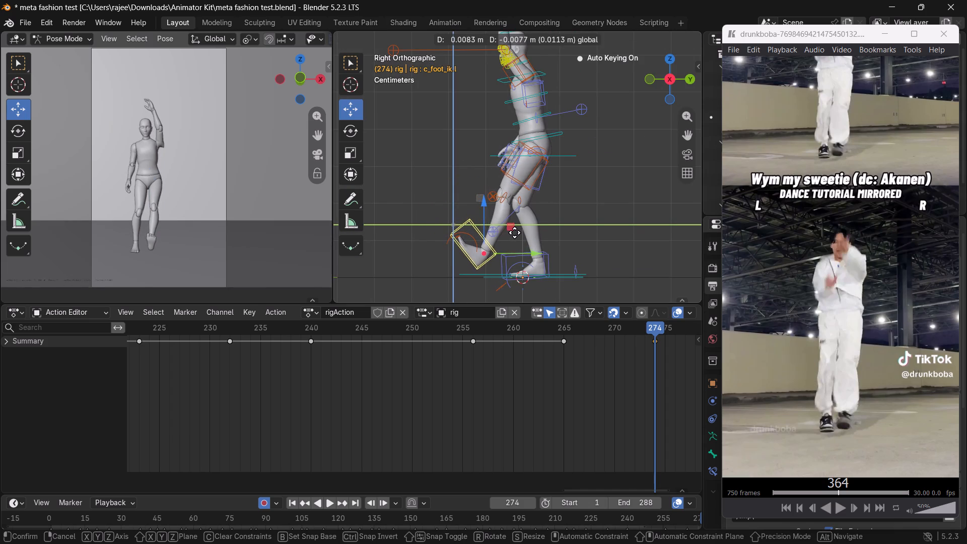
drag(514, 232, 517, 234)
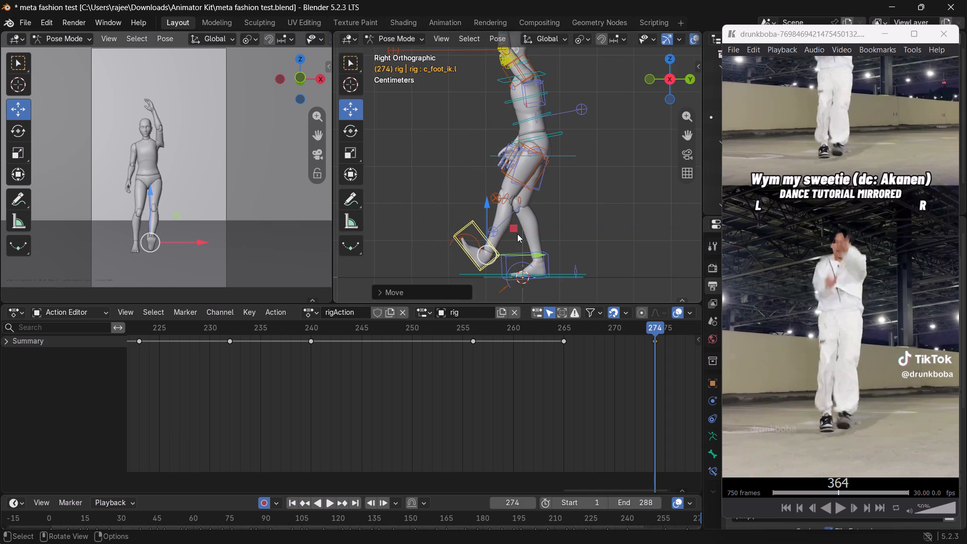
Rotate the left foot control so the sole tilts closer to the floor with the toes slightly raised.
key(e)
drag(520, 224, 486, 185)
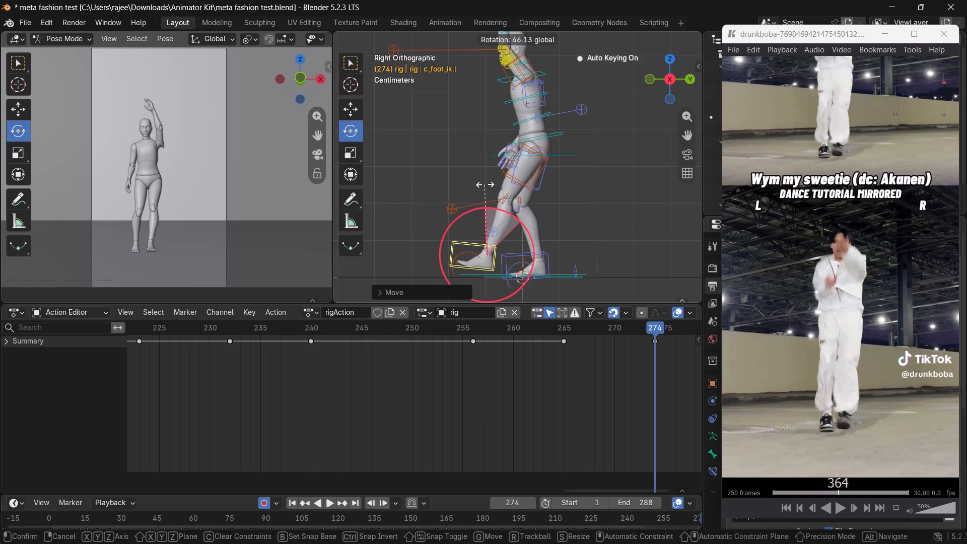
drag(486, 185, 501, 203)
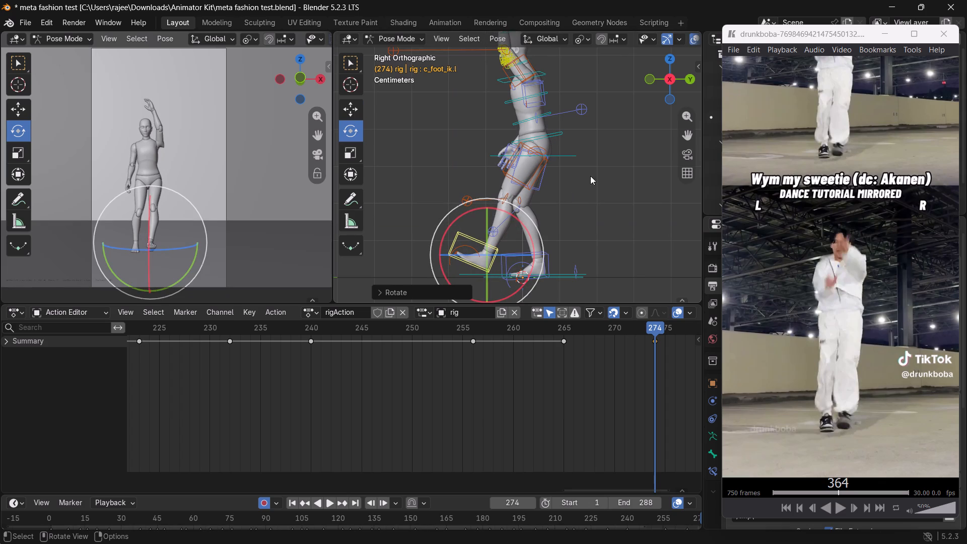
From the front, scrub between frames 265 and 274 to examine the motion into the new pose, ending on frame 274.
click(652, 83)
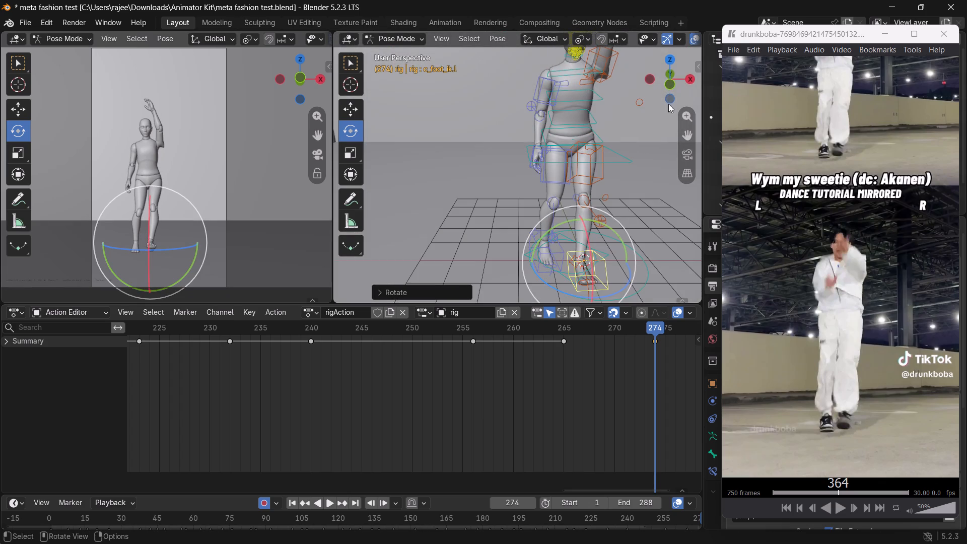
click(669, 88)
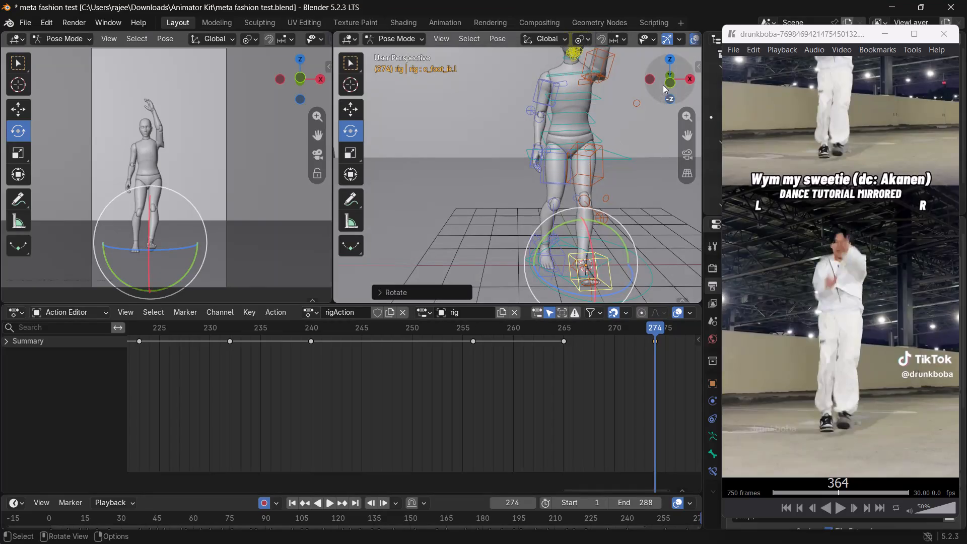
click(663, 85)
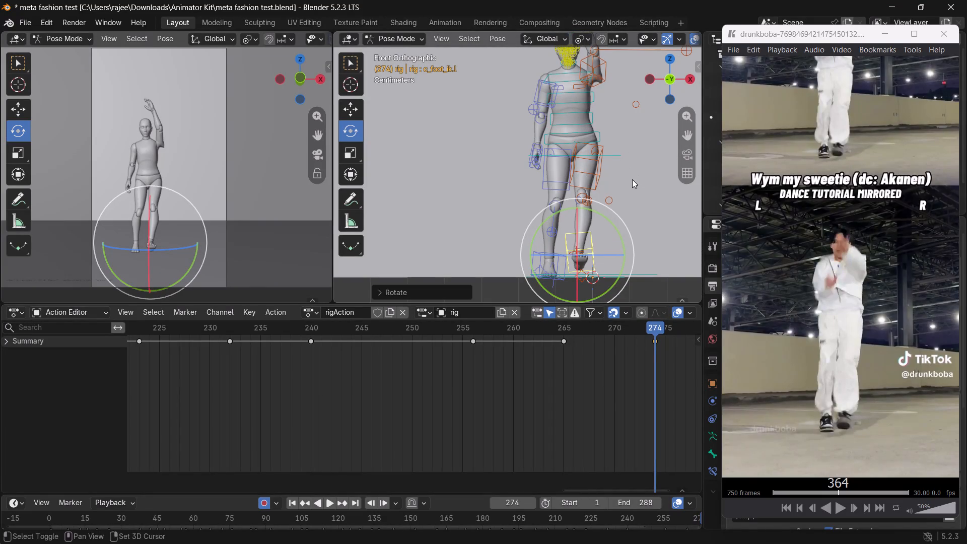
shift+middle_drag(632, 179, 591, 206)
drag(655, 332, 567, 317)
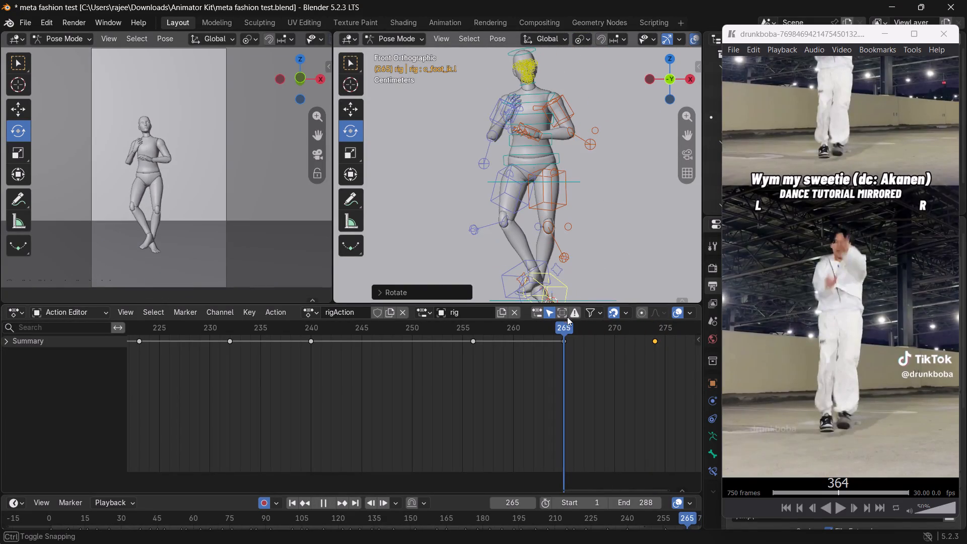
drag(567, 317, 655, 364)
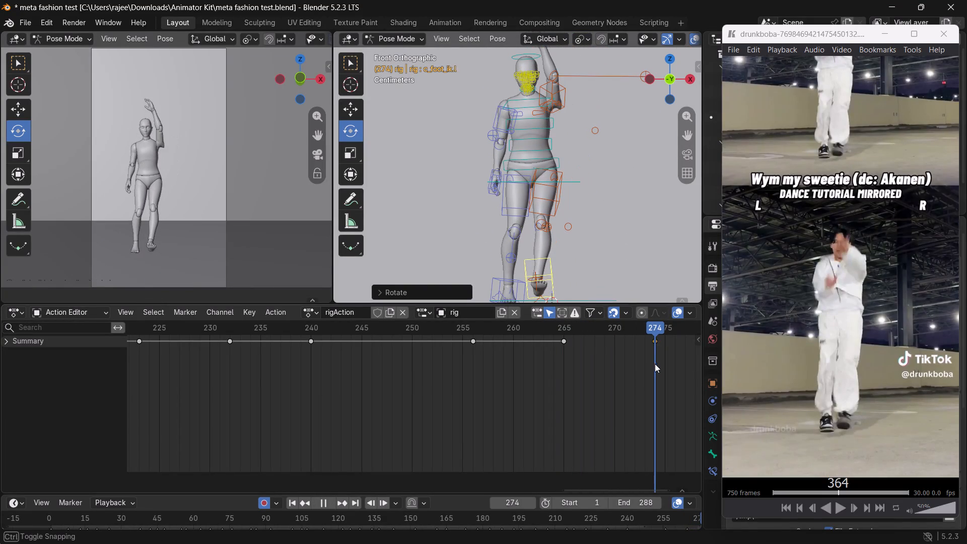
drag(655, 364, 608, 345)
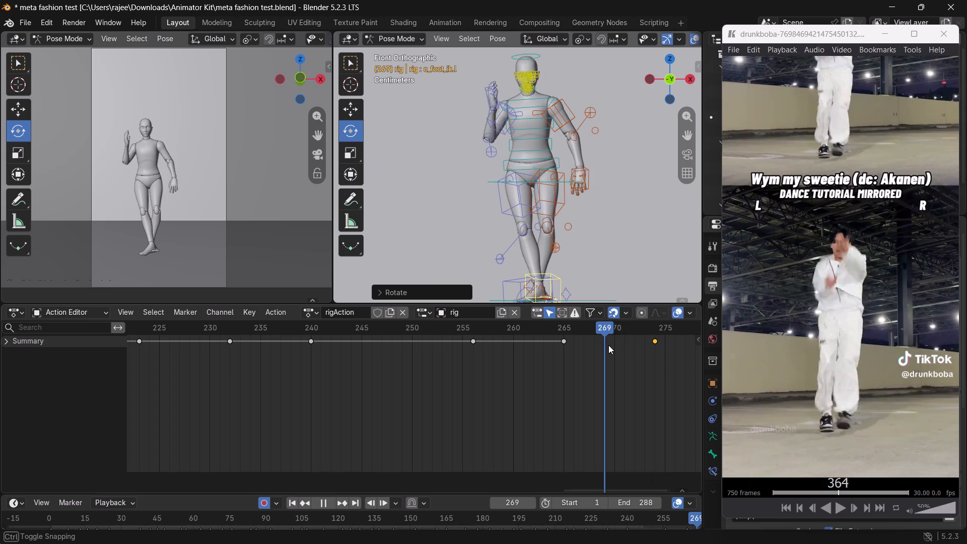
drag(608, 345, 609, 346)
key(a)
drag(612, 326, 652, 349)
Delete the right hand control's keyframe at frame 274.
scroll(652, 349, down, 7)
scroll(559, 336, up, 4)
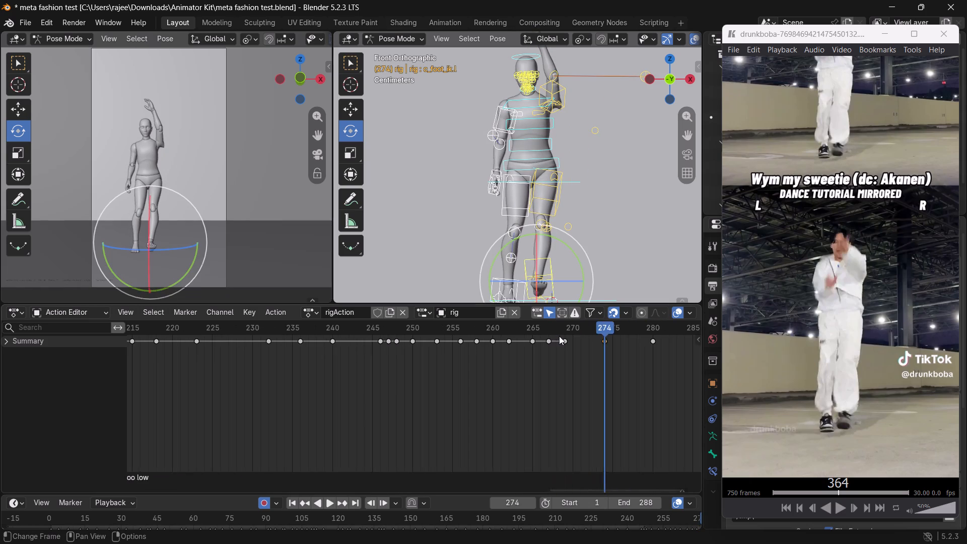
scroll(581, 327, up, 3)
shift+middle_drag(602, 372, 480, 369)
scroll(495, 362, up, 3)
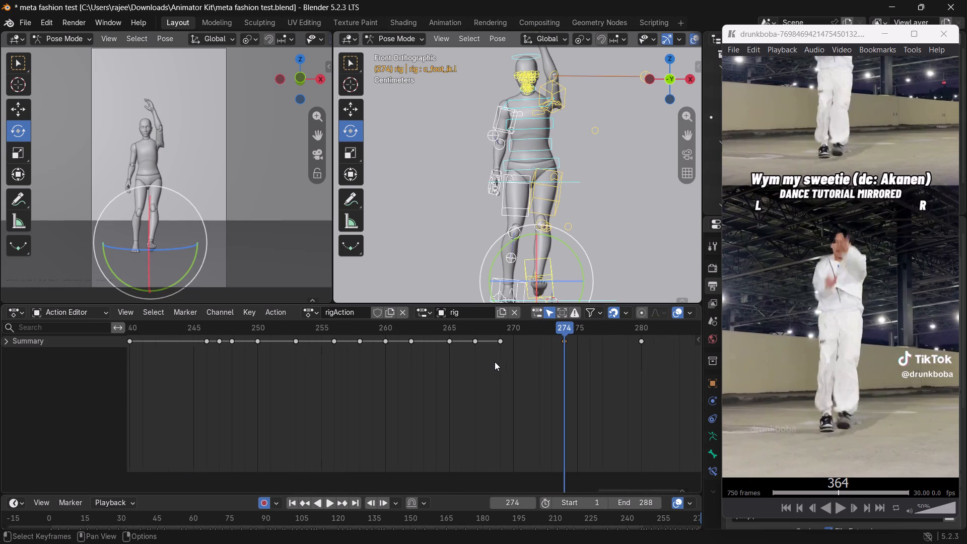
scroll(578, 212, up, 2)
click(630, 214)
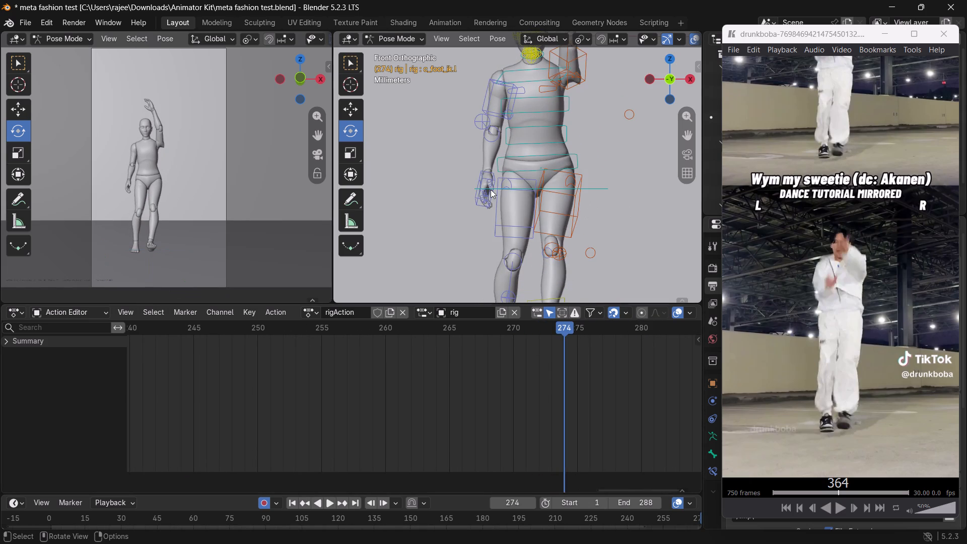
click(489, 173)
drag(571, 355, 552, 323)
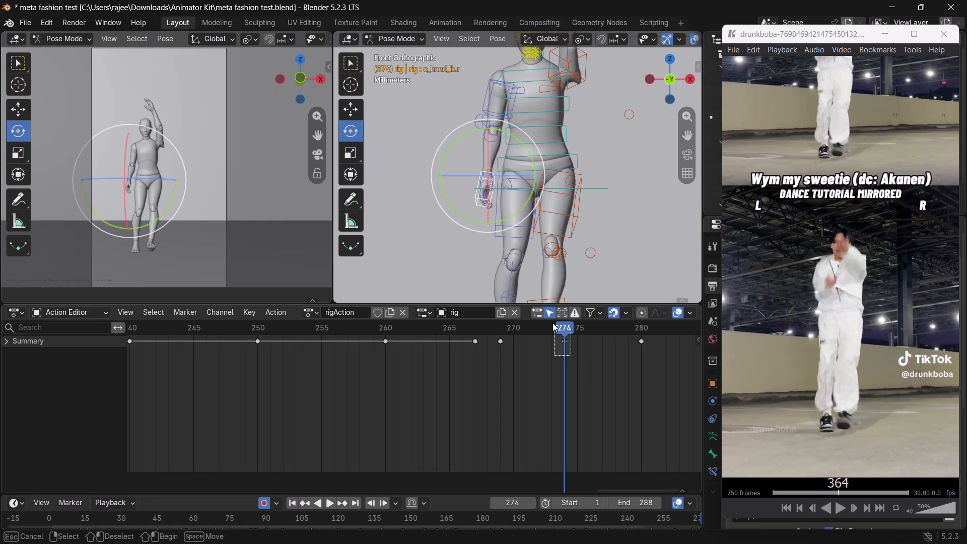
drag(552, 323, 552, 322)
key(Delete)
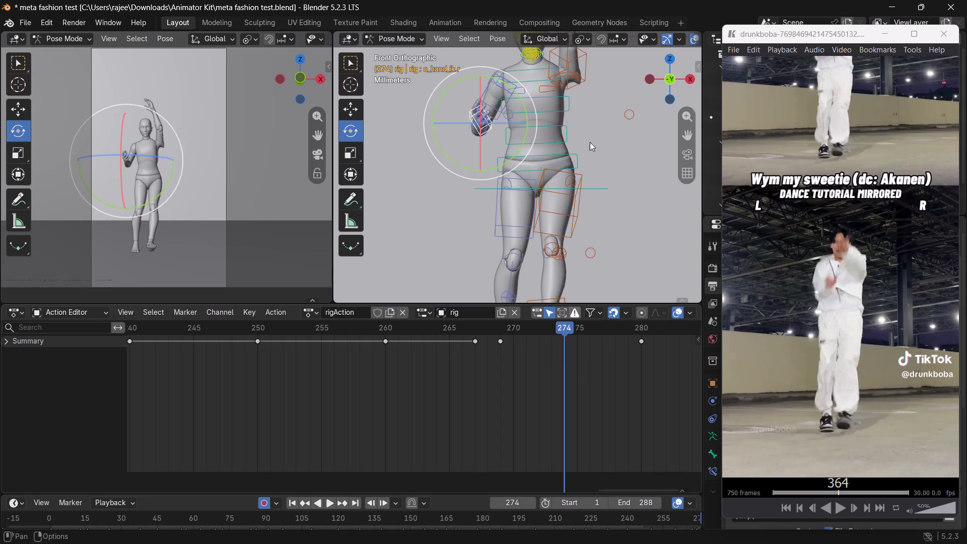
Delete the left hand control's keyframe at frame 274.
scroll(585, 117, down, 4)
click(538, 72)
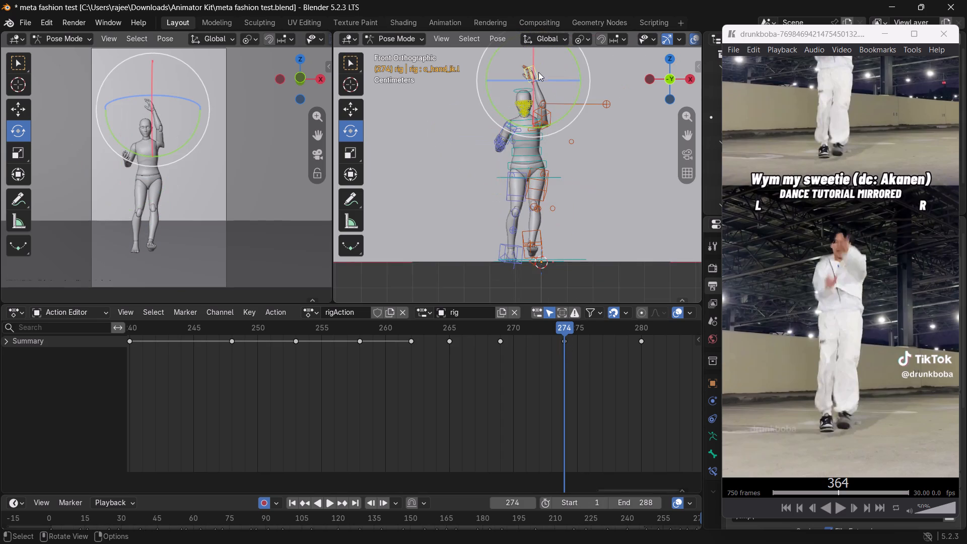
drag(577, 370, 541, 313)
key(Delete)
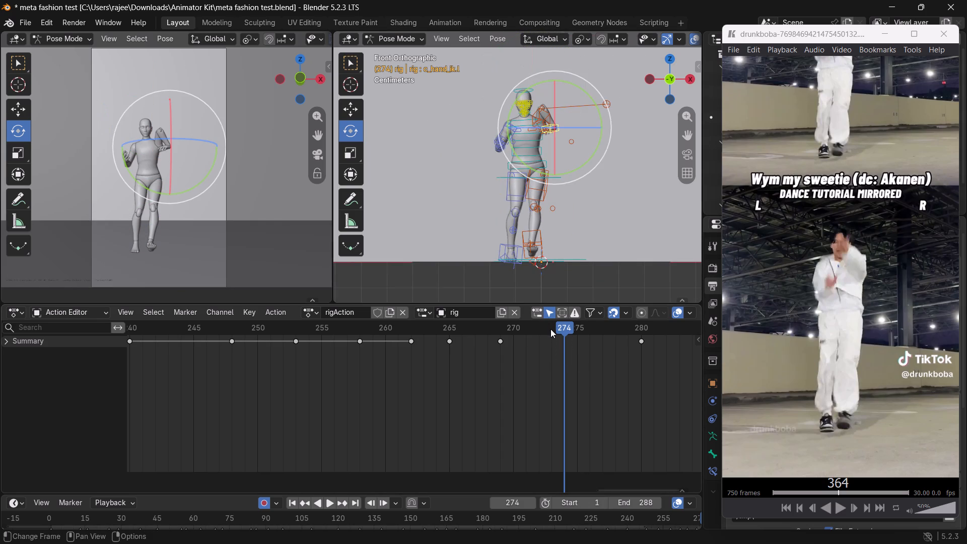
Move the right hand control inward in front of the chest and up about 0.002 m at frame 274.
scroll(544, 202, up, 2)
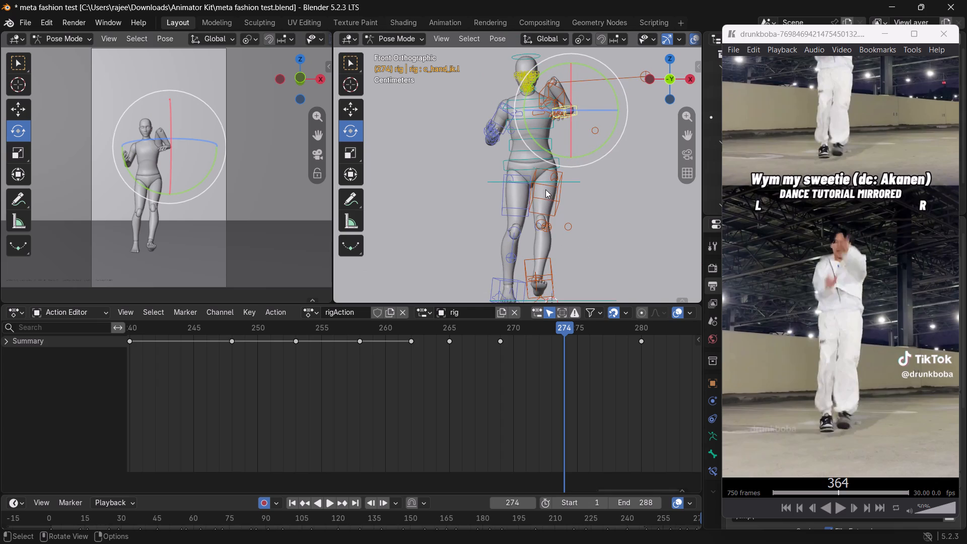
shift+middle_drag(542, 188, 559, 224)
scroll(522, 189, up, 4)
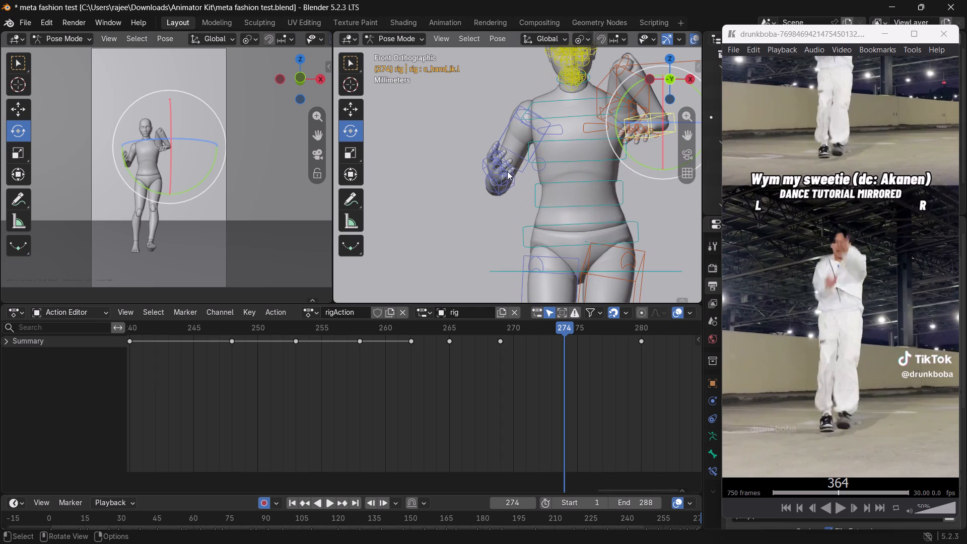
click(513, 167)
key(w)
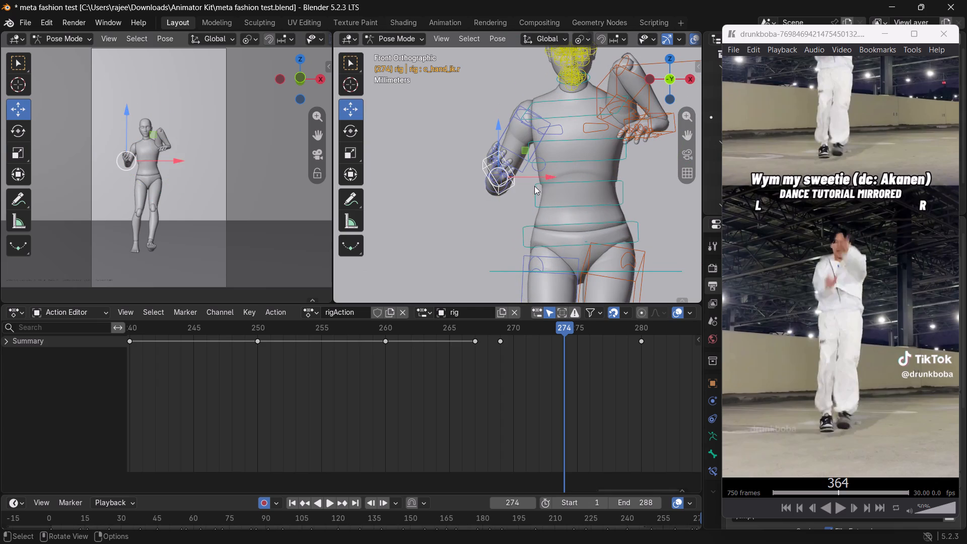
drag(548, 177, 599, 187)
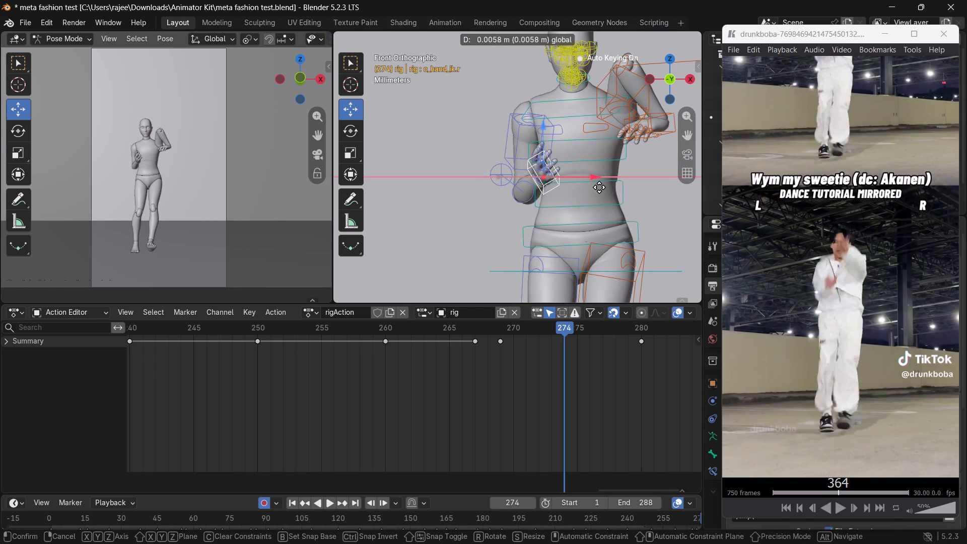
drag(599, 187, 604, 183)
drag(553, 132, 552, 109)
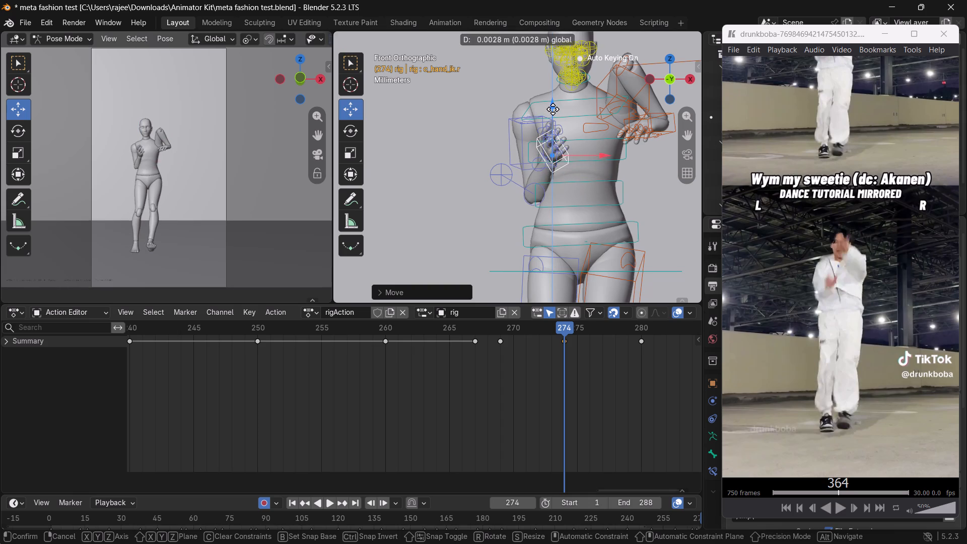
drag(552, 109, 552, 116)
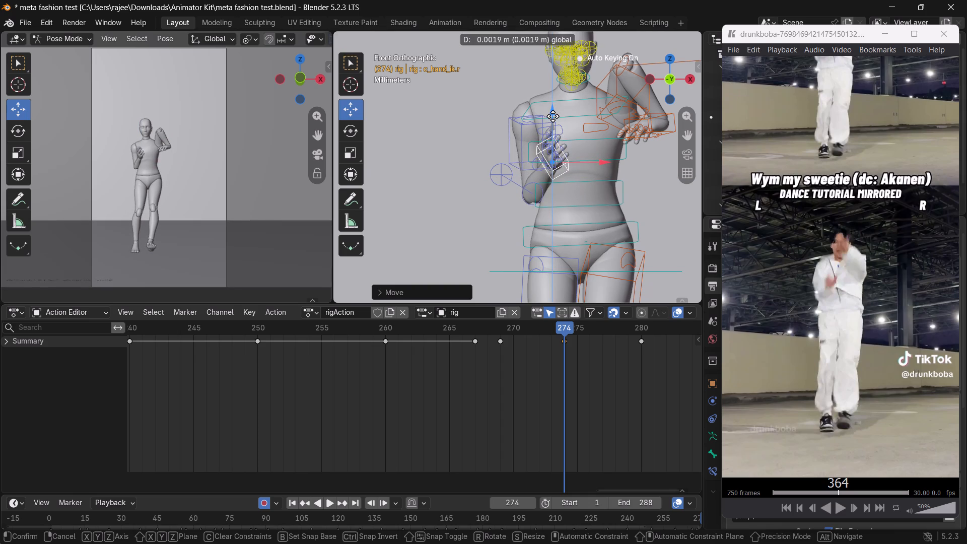
drag(552, 116, 552, 117)
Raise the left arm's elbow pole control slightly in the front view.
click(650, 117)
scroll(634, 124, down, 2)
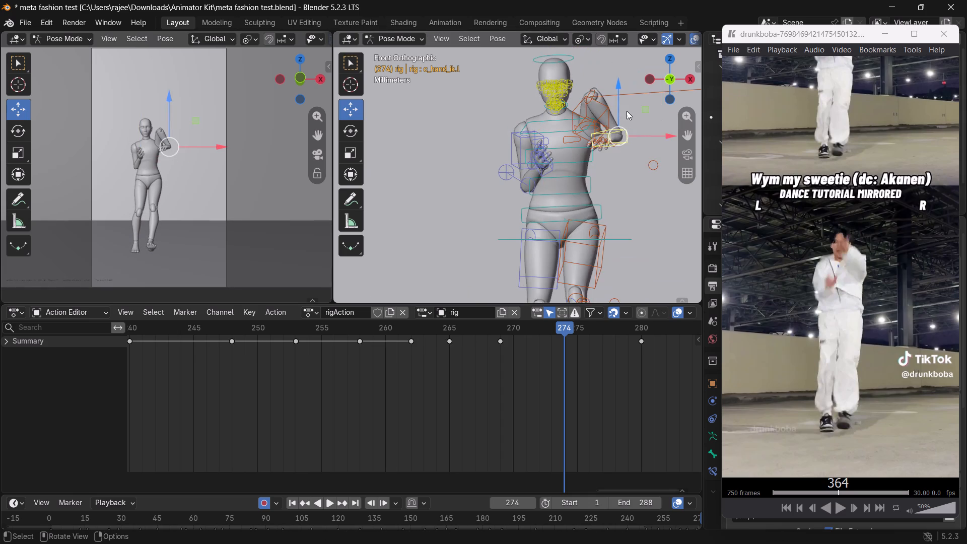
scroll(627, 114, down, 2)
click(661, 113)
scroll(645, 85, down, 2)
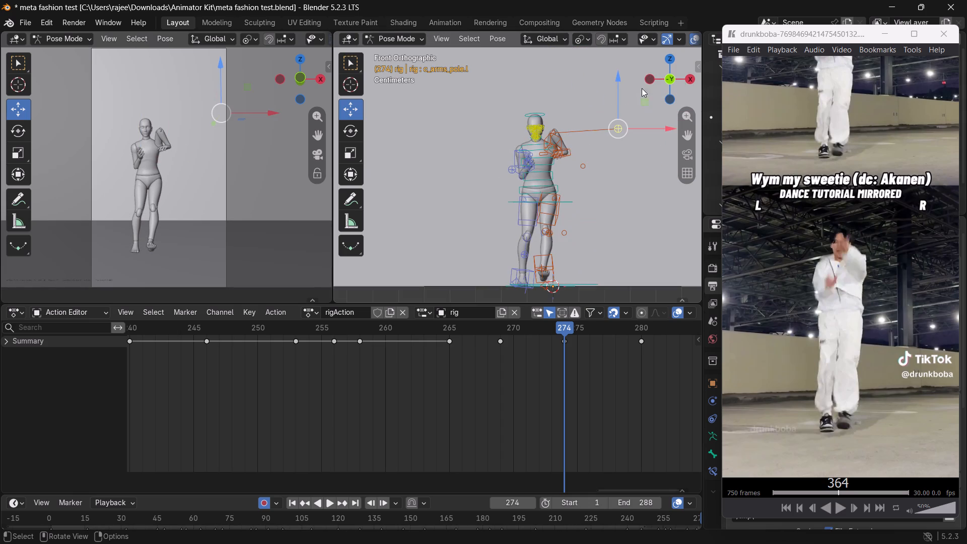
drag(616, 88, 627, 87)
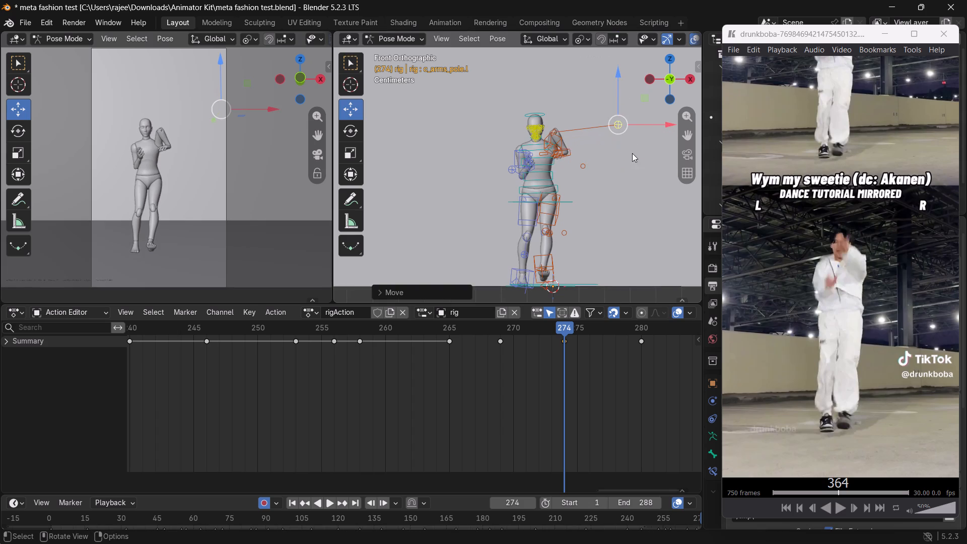
Move the left elbow pole back behind the body and down to hip height, then bring it inward from the front.
scroll(632, 154, down, 1)
middle_drag(631, 158, 522, 203)
scroll(525, 202, up, 2)
click(537, 182)
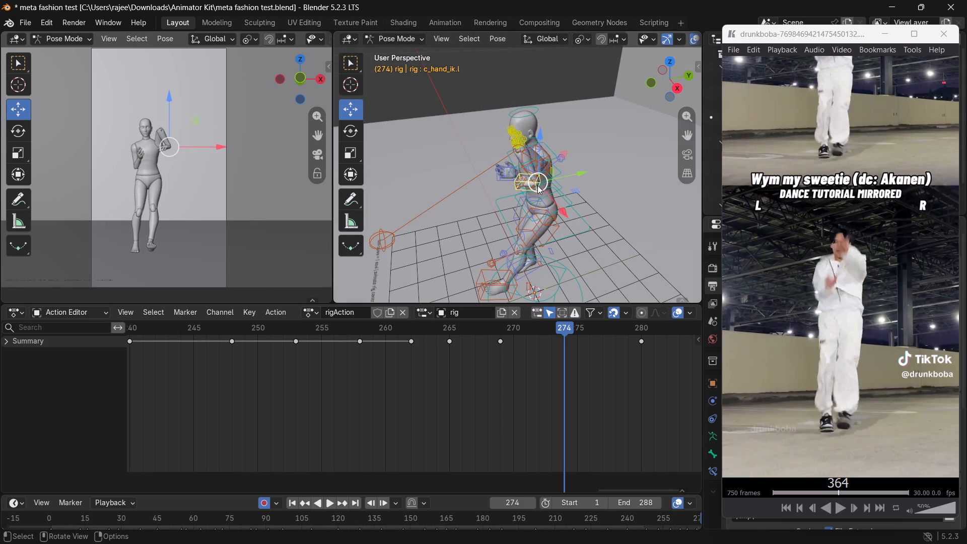
click(380, 243)
drag(436, 225, 562, 210)
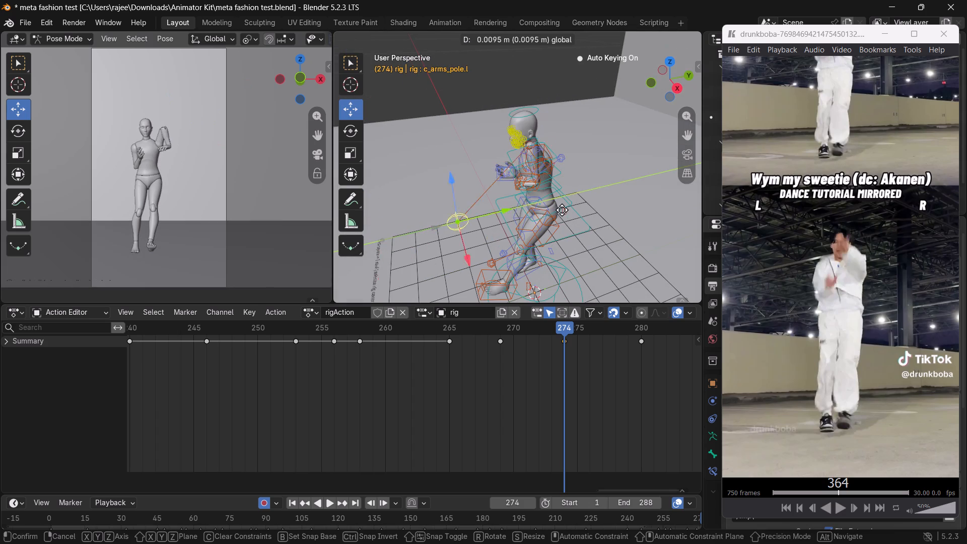
drag(562, 210, 635, 197)
drag(570, 163, 576, 219)
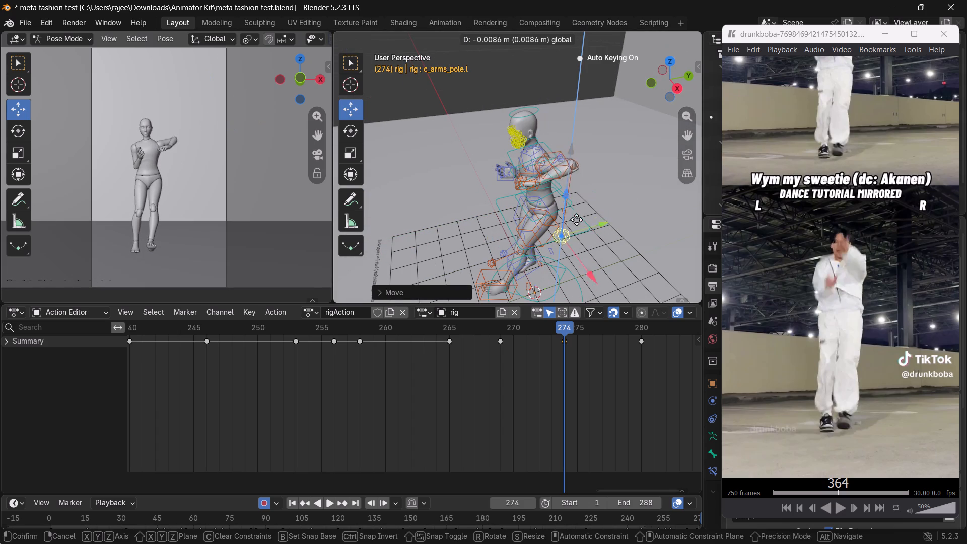
drag(576, 219, 587, 270)
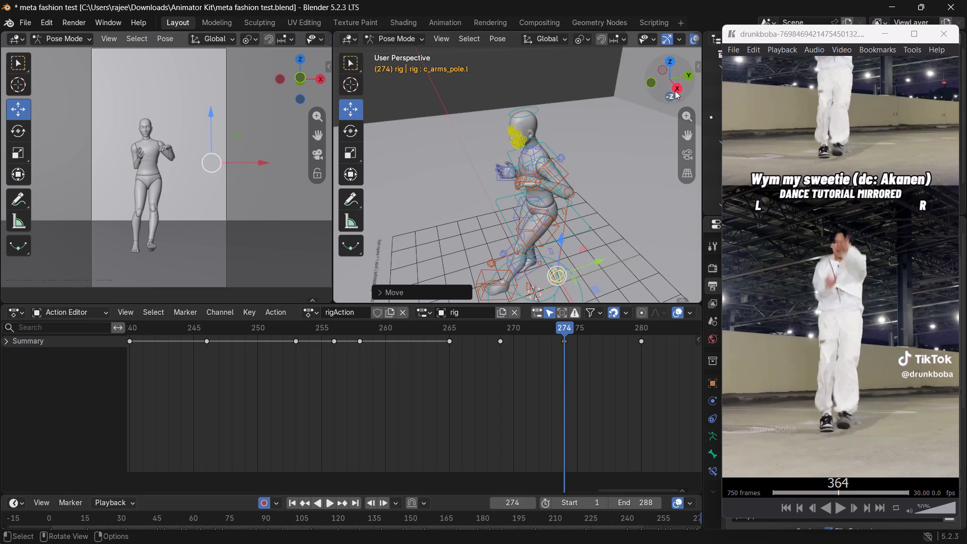
click(649, 84)
scroll(589, 174, down, 1)
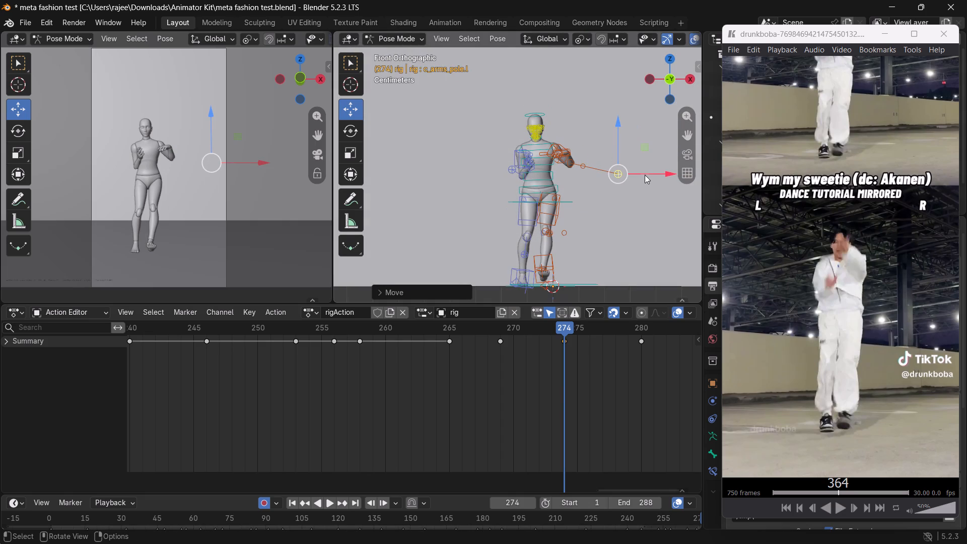
drag(646, 176, 620, 187)
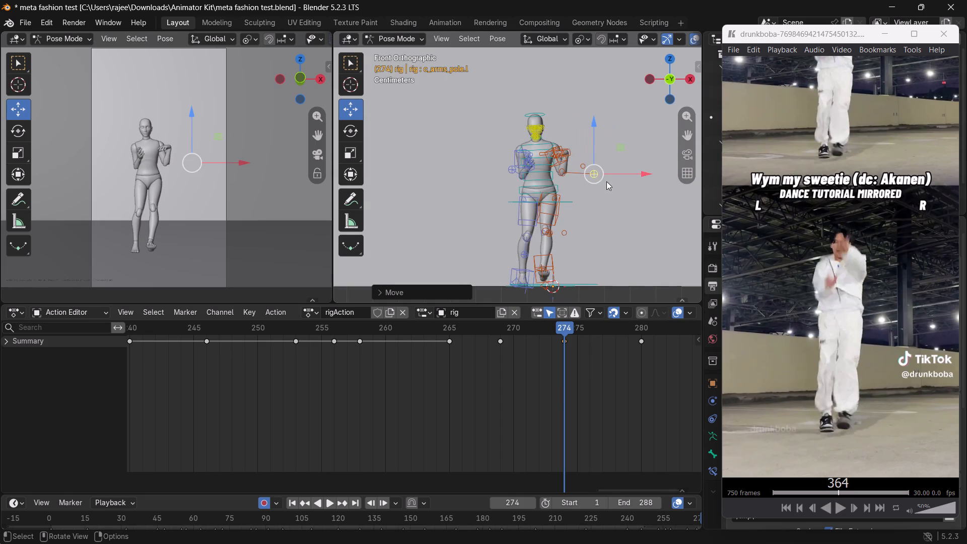
Move the left hand control inward and up so the hand sits in front of the mouth.
scroll(601, 177, up, 3)
click(603, 149)
drag(622, 116, 612, 111)
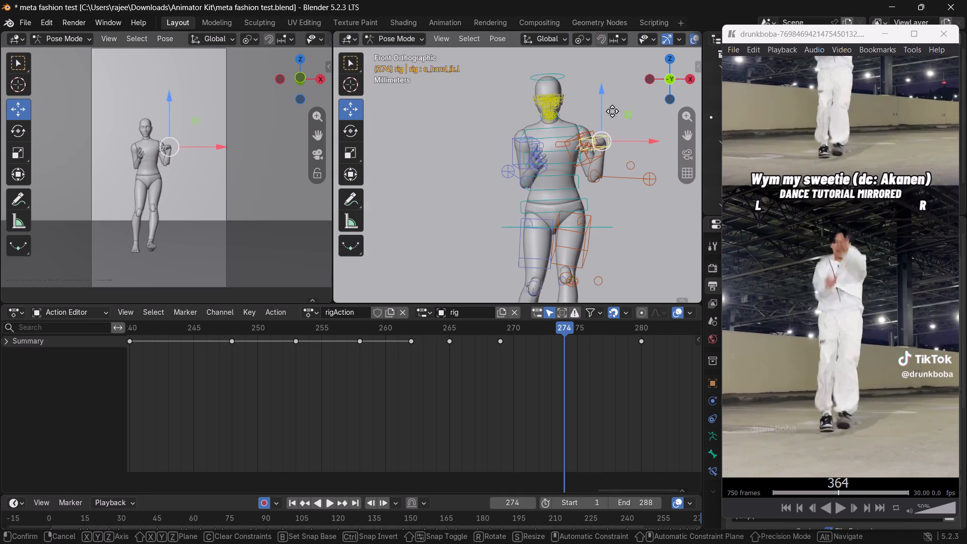
drag(612, 111, 589, 97)
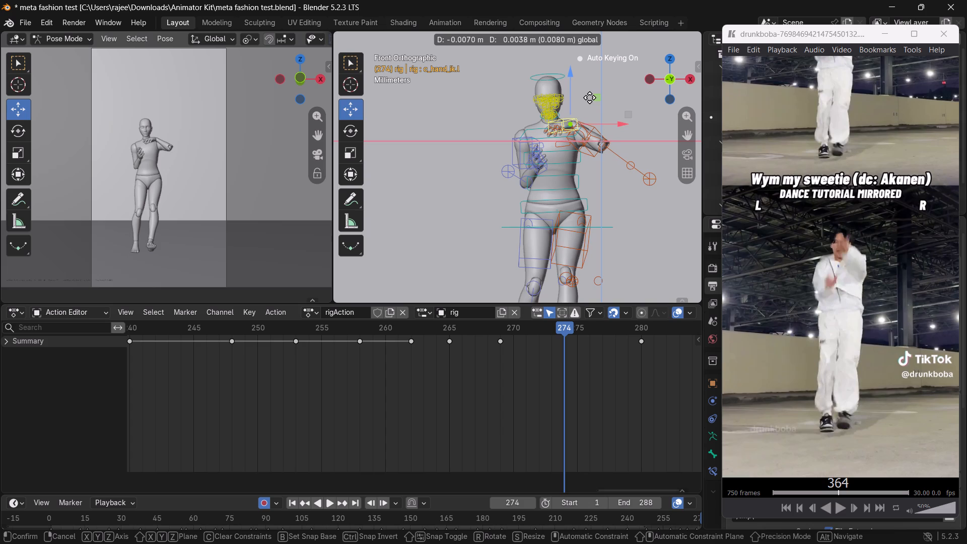
drag(589, 97, 587, 80)
Move the left elbow pole inward along X so the elbow tucks closer to the body.
click(653, 175)
drag(667, 178, 627, 197)
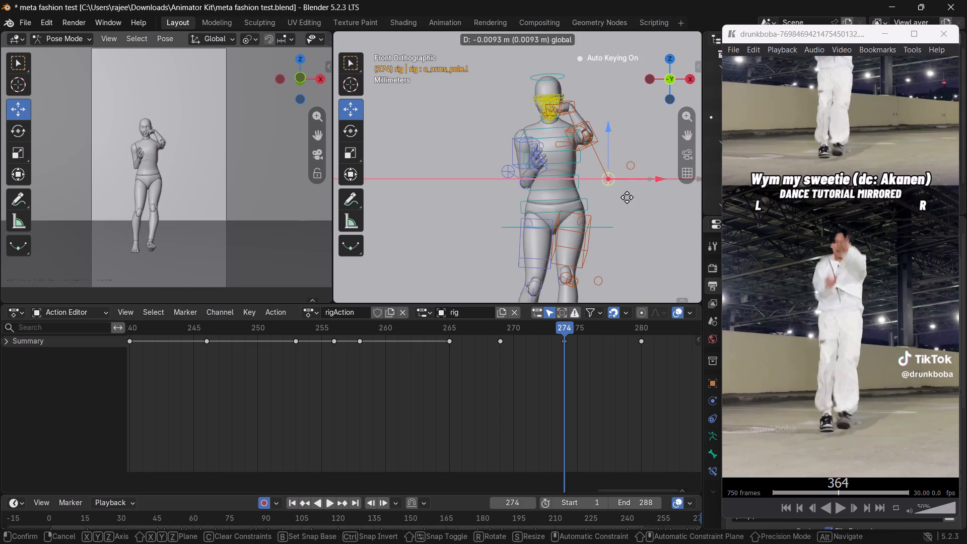
drag(627, 197, 634, 201)
Switch the transform orientation to Local and rotate the left hand control about its X axis until the fingers point upward.
shift+middle_drag(586, 165, 590, 208)
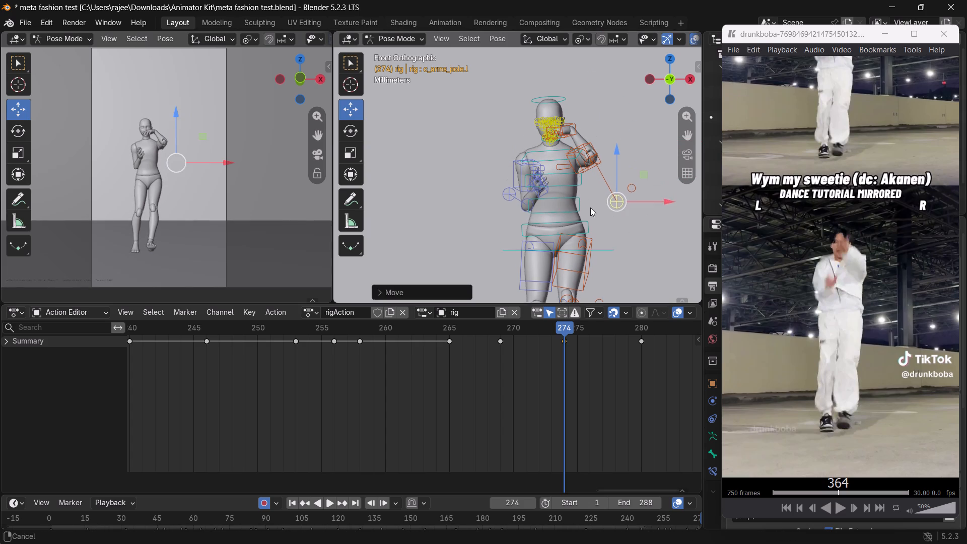
shift+middle_drag(590, 208, 591, 213)
scroll(577, 190, up, 4)
click(632, 132)
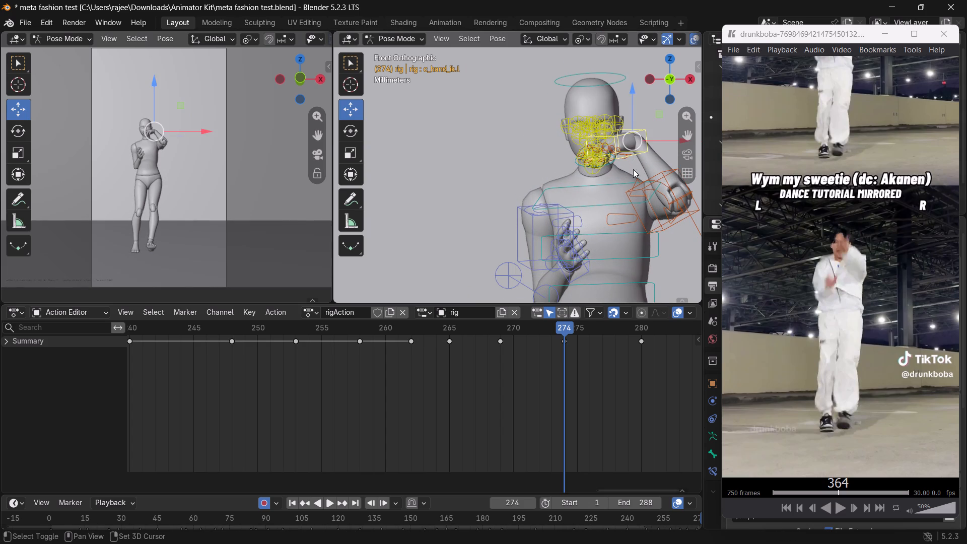
shift+middle_drag(594, 195, 529, 216)
key(e)
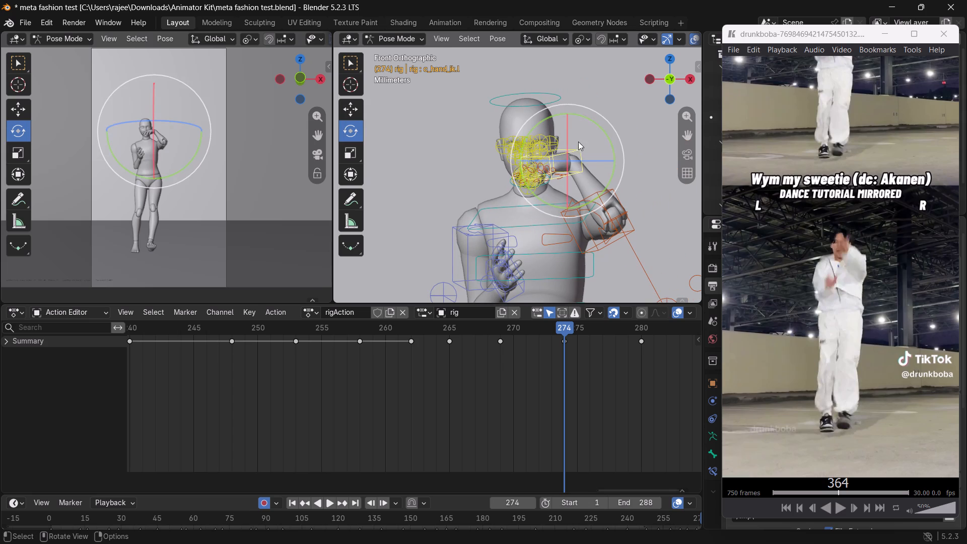
click(539, 31)
click(541, 34)
click(542, 93)
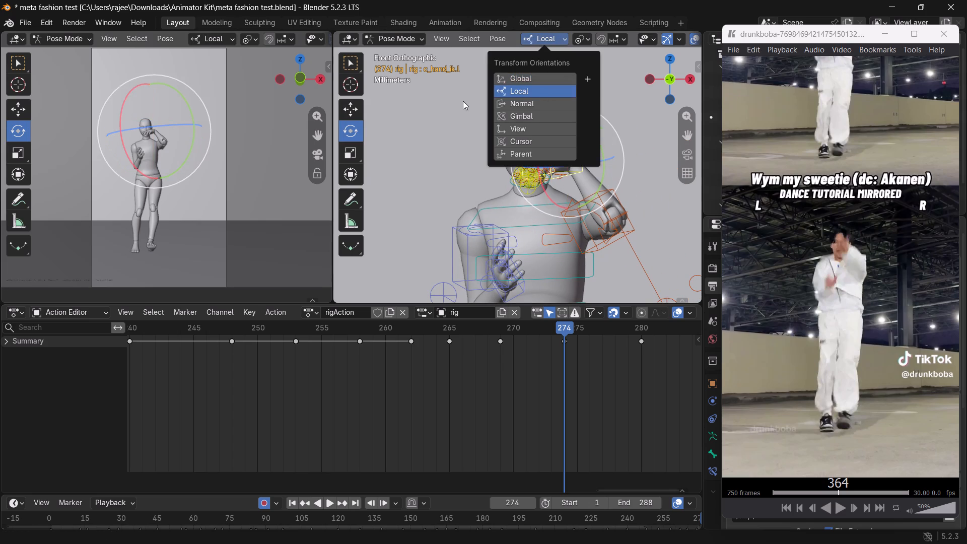
click(463, 101)
drag(544, 128, 561, 88)
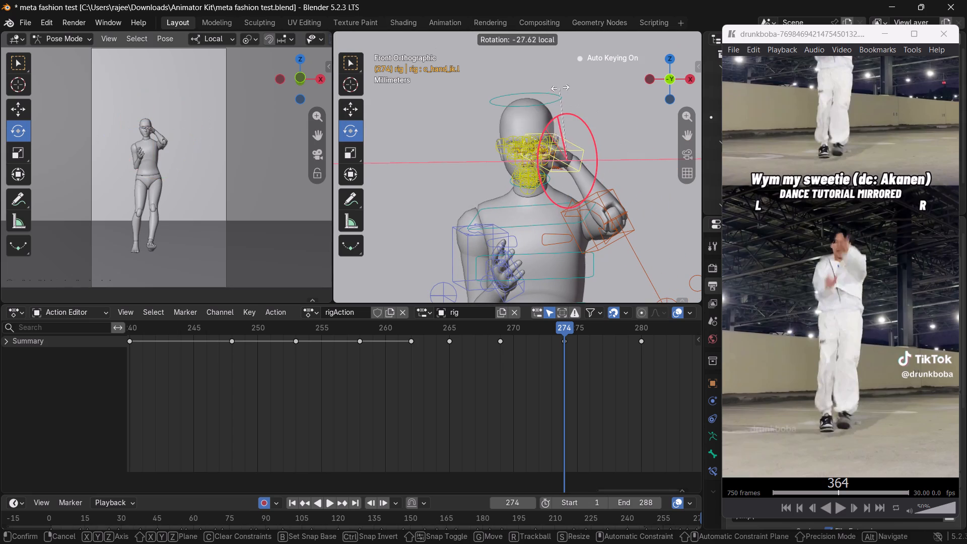
drag(561, 88, 611, 78)
Using Global orientation from the side, move the left hand control forward away from the face and down about 0.003 m.
key(w)
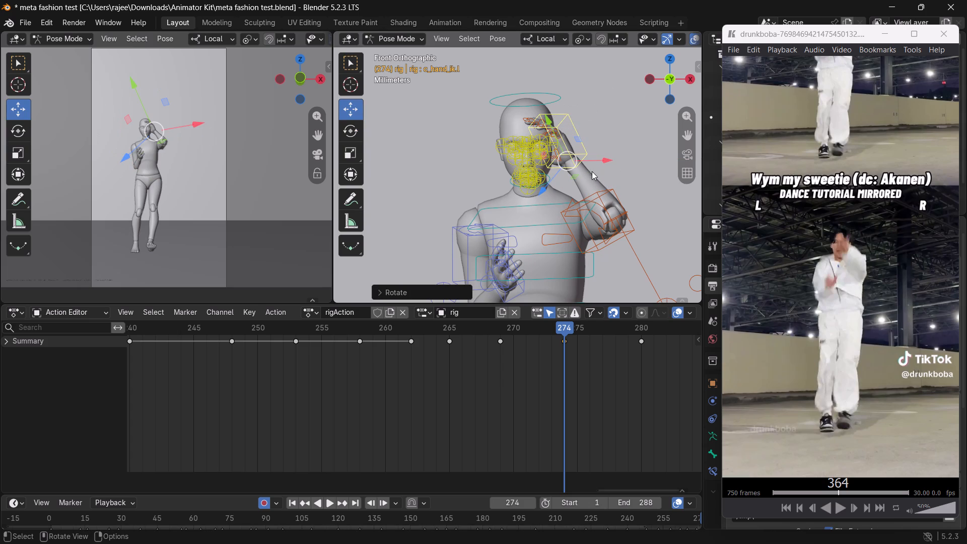
click(693, 78)
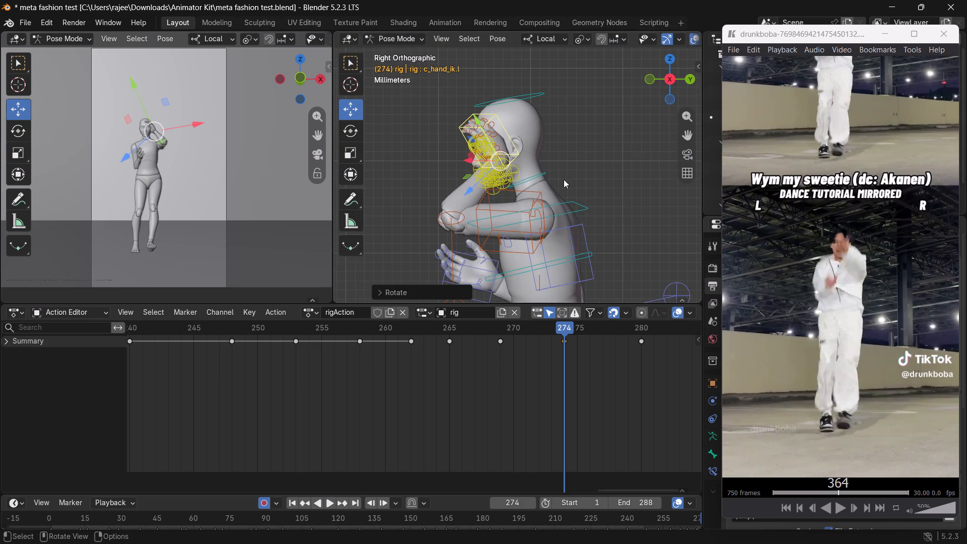
click(554, 42)
click(537, 79)
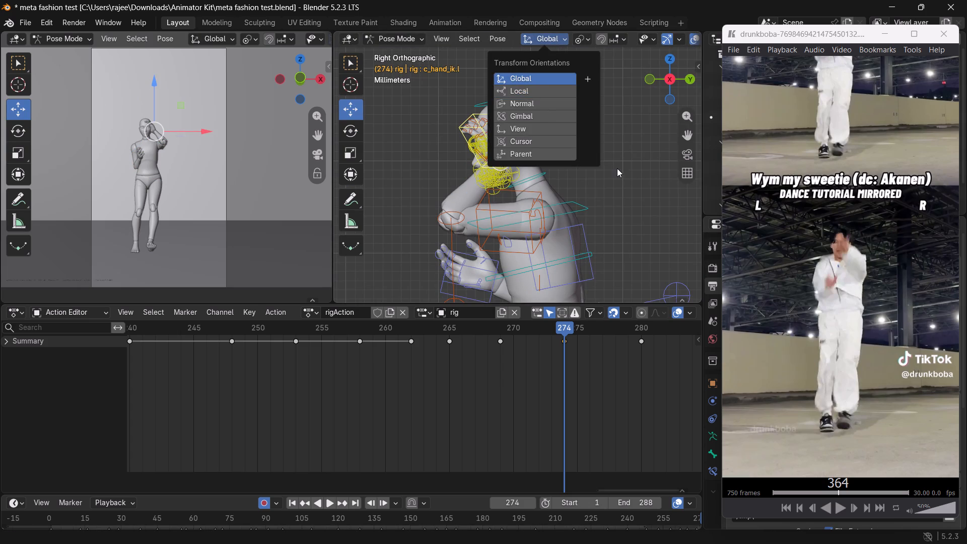
click(617, 168)
drag(547, 162, 500, 158)
drag(455, 110, 463, 140)
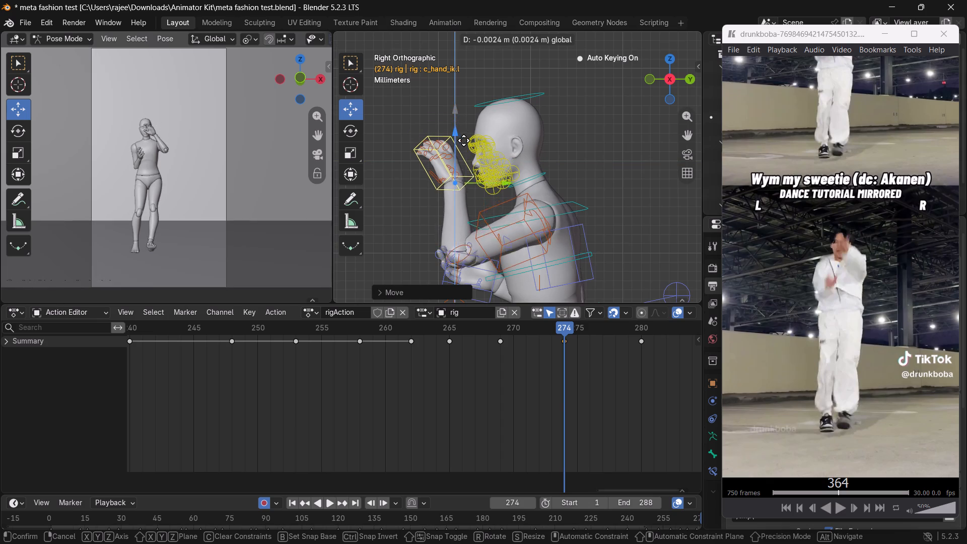
drag(463, 140, 468, 150)
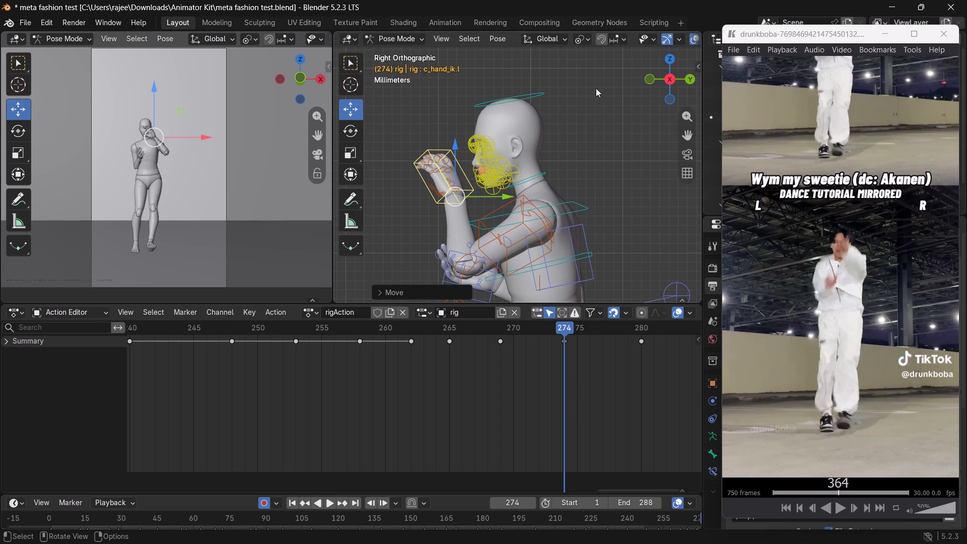
click(647, 79)
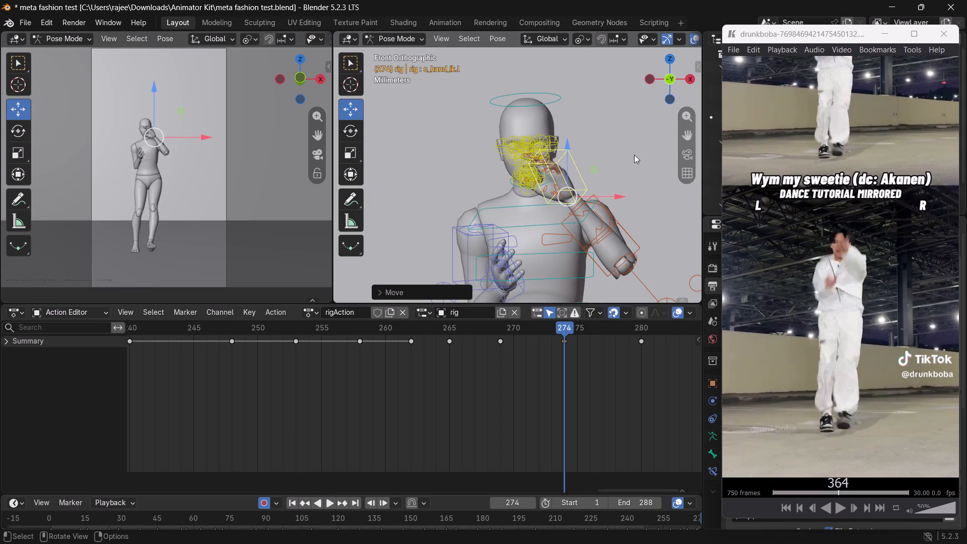
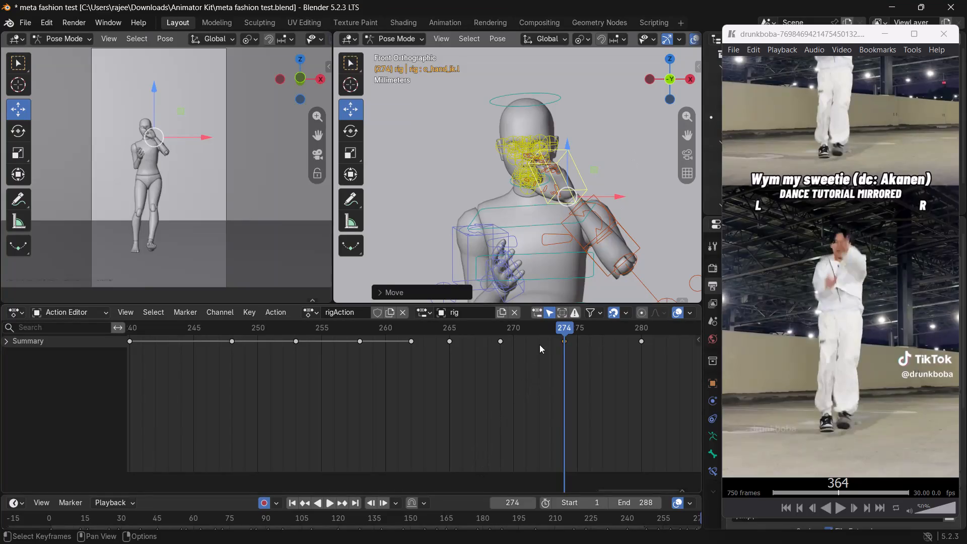
Scrub the animation between frames 268 and 279 and compare the arm raise with the reference video up to frame 371.
drag(568, 326, 578, 365)
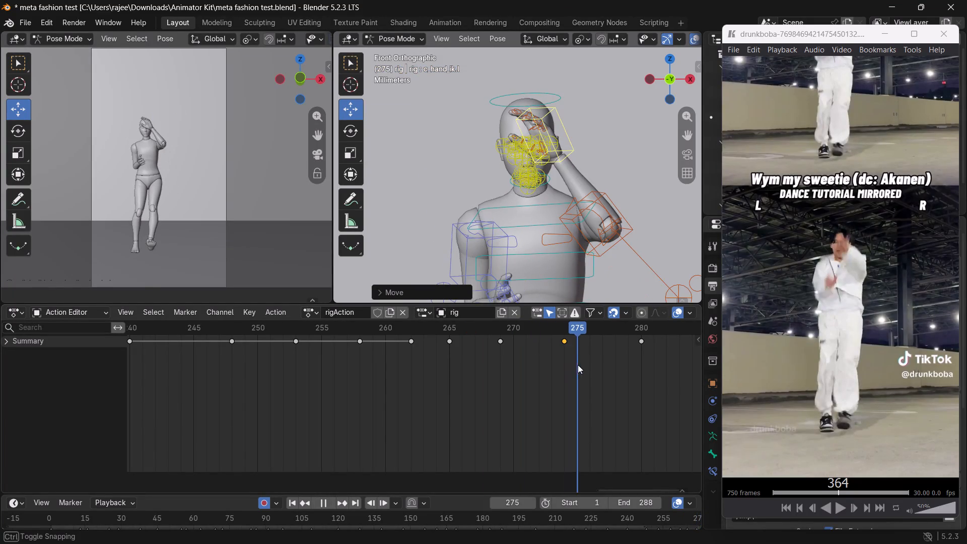
drag(578, 365, 495, 348)
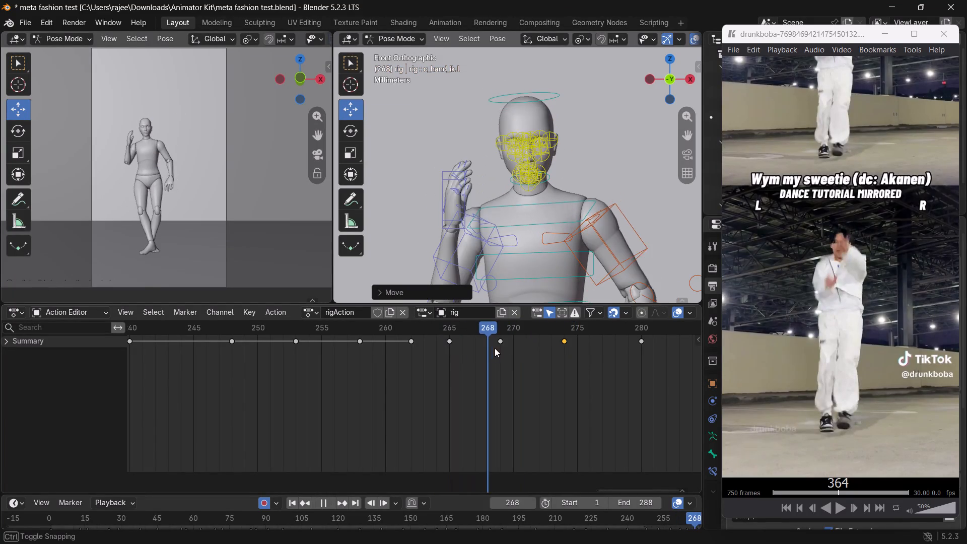
drag(495, 348, 549, 363)
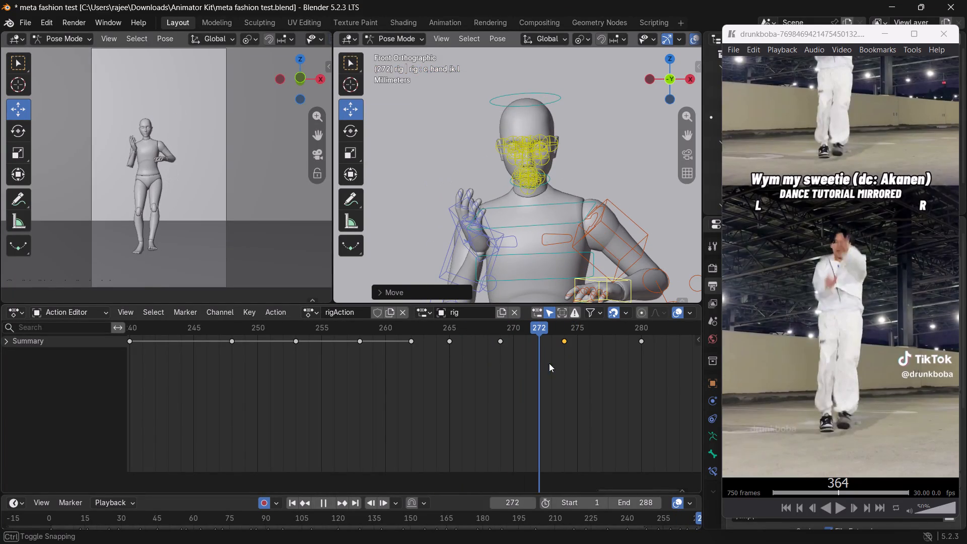
drag(549, 363, 605, 366)
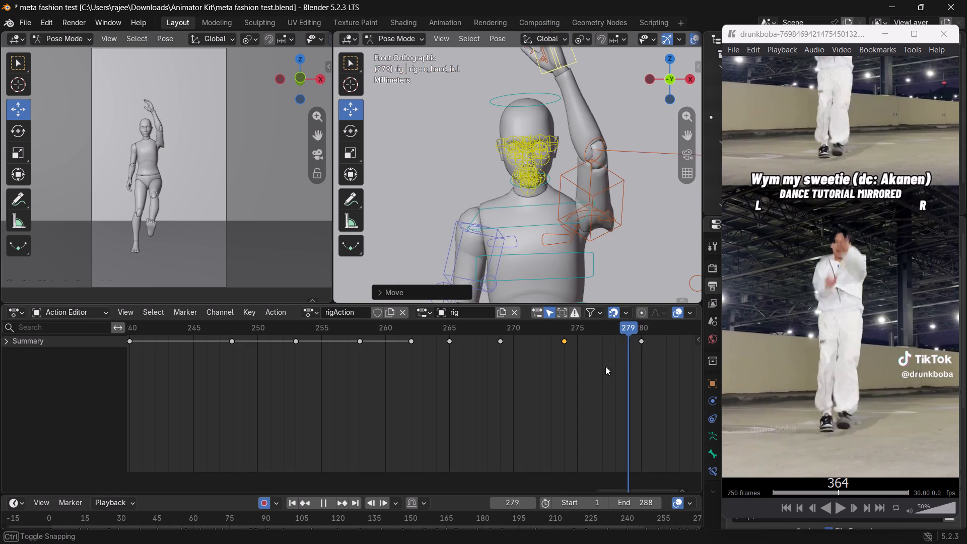
drag(605, 366, 567, 350)
triple_click(855, 508)
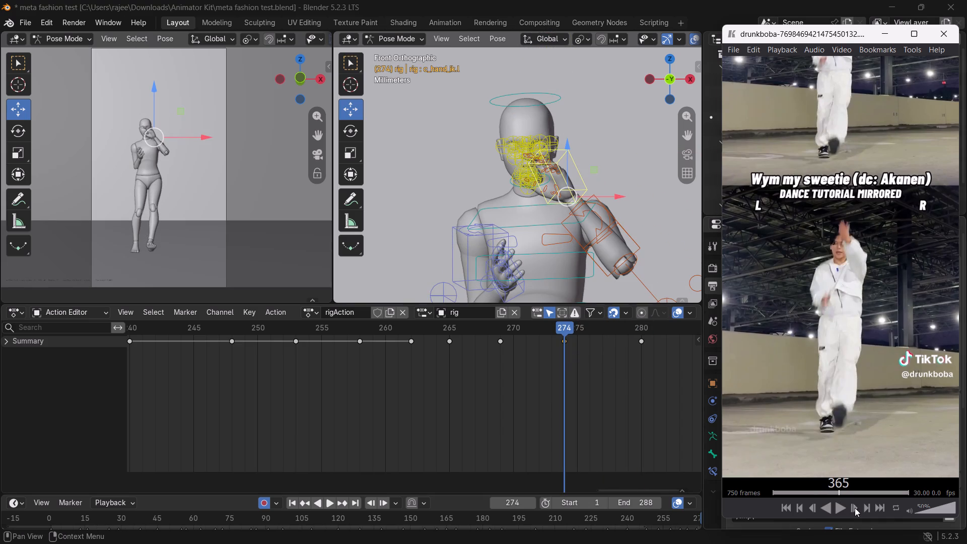
double_click(855, 508)
double_click(855, 508)
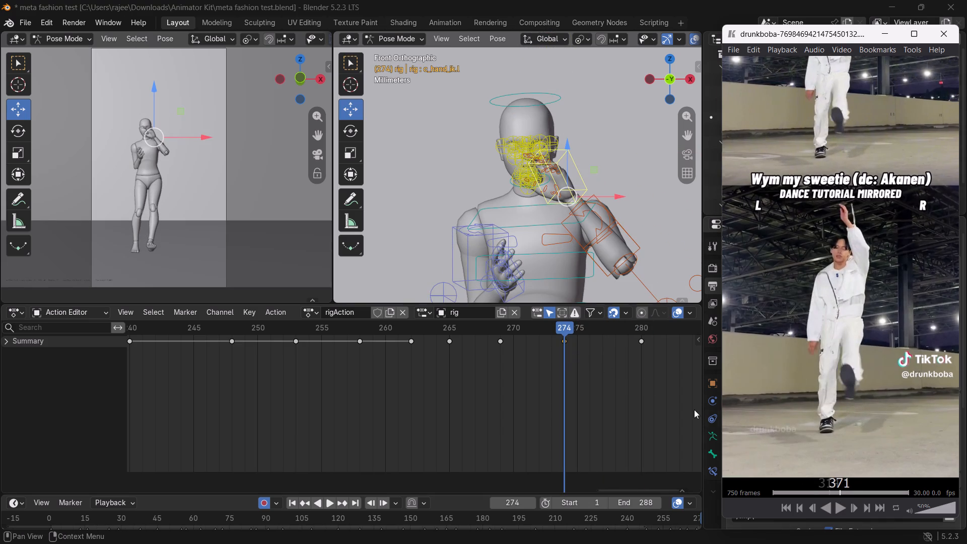
drag(564, 330, 561, 341)
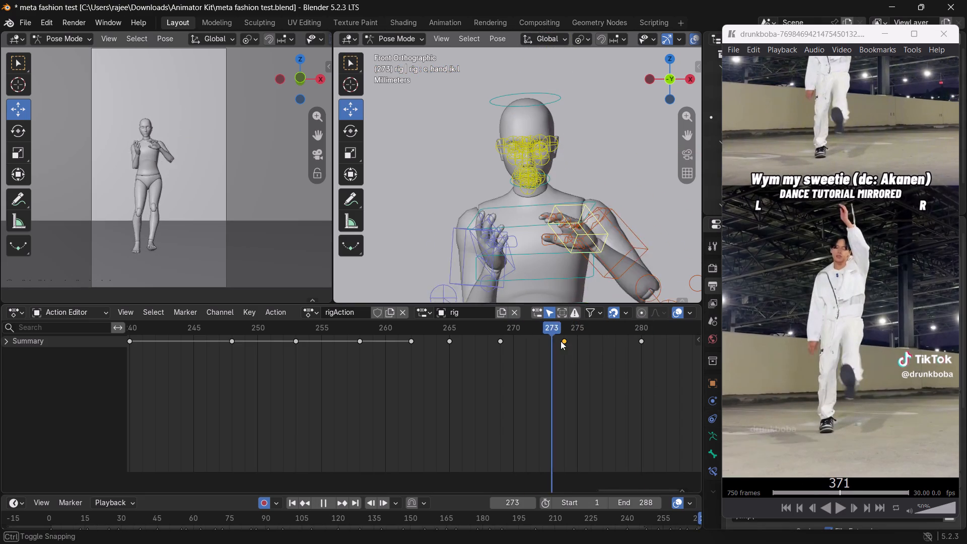
drag(561, 341, 607, 362)
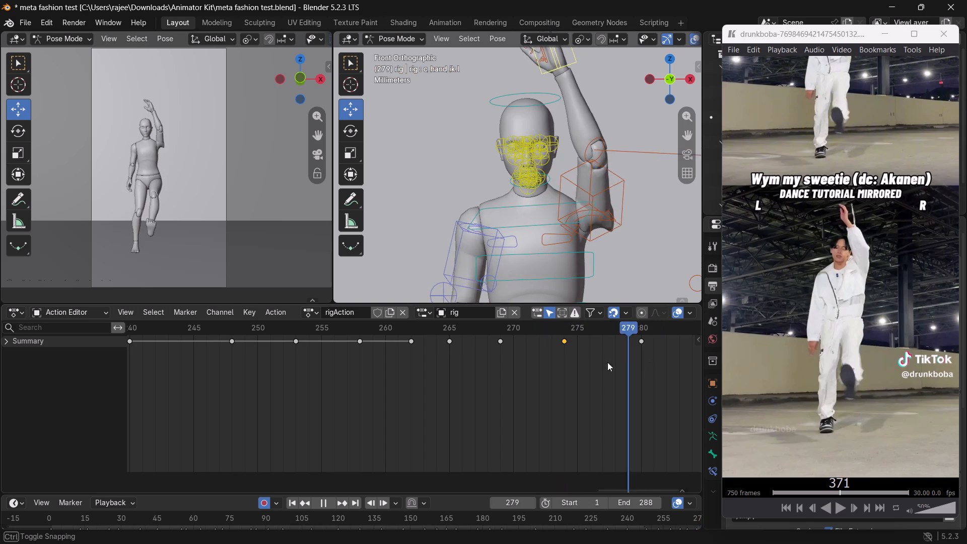
drag(607, 362, 545, 364)
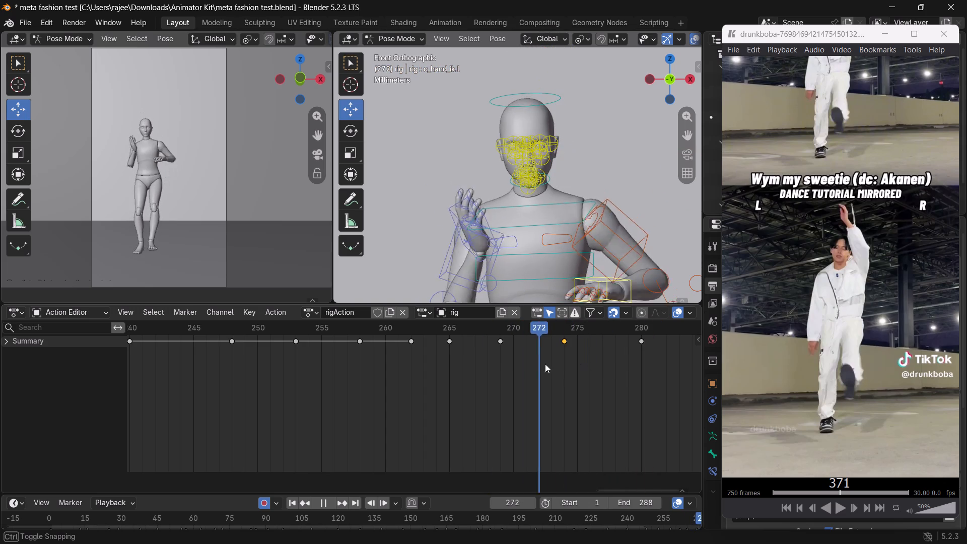
drag(545, 364, 556, 364)
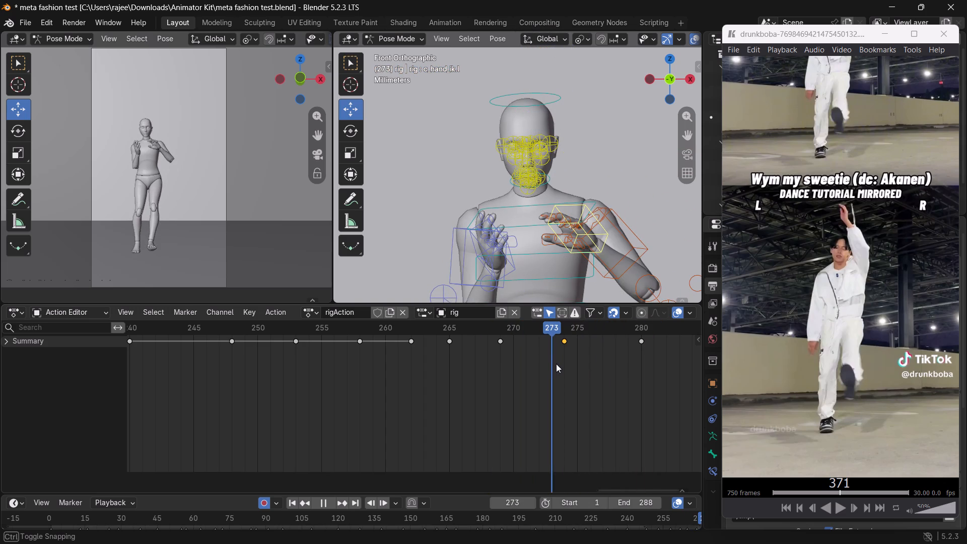
drag(556, 364, 560, 365)
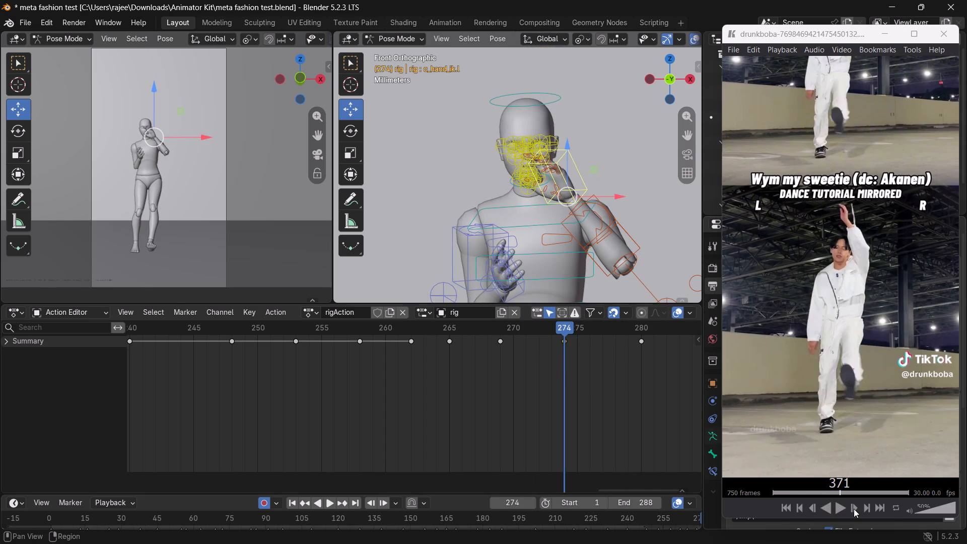
Step the reference video forward to frame 375, and back to frame 356, to examine the arm and leg poses.
click(854, 509)
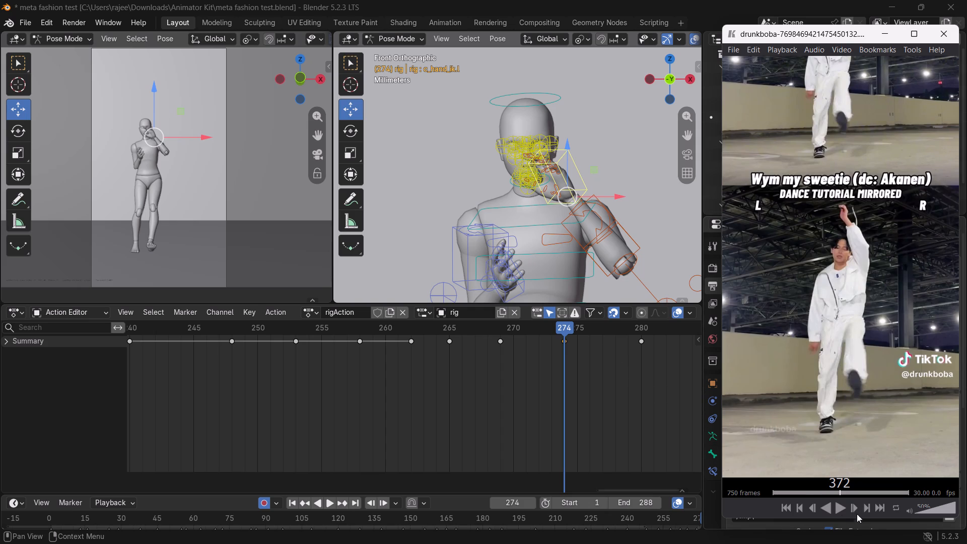
triple_click(856, 508)
click(856, 508)
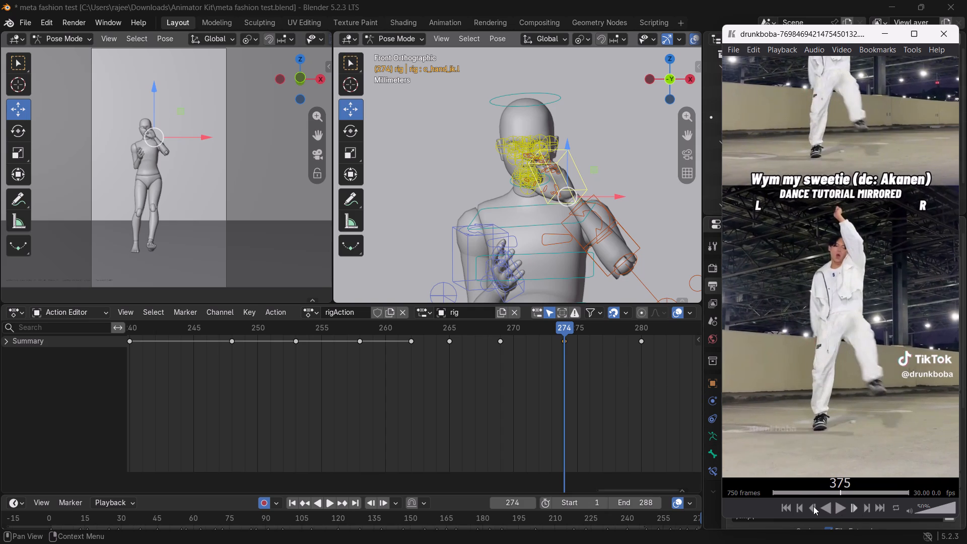
triple_click(813, 506)
triple_click(813, 506)
triple_click(813, 506)
triple_click(813, 506)
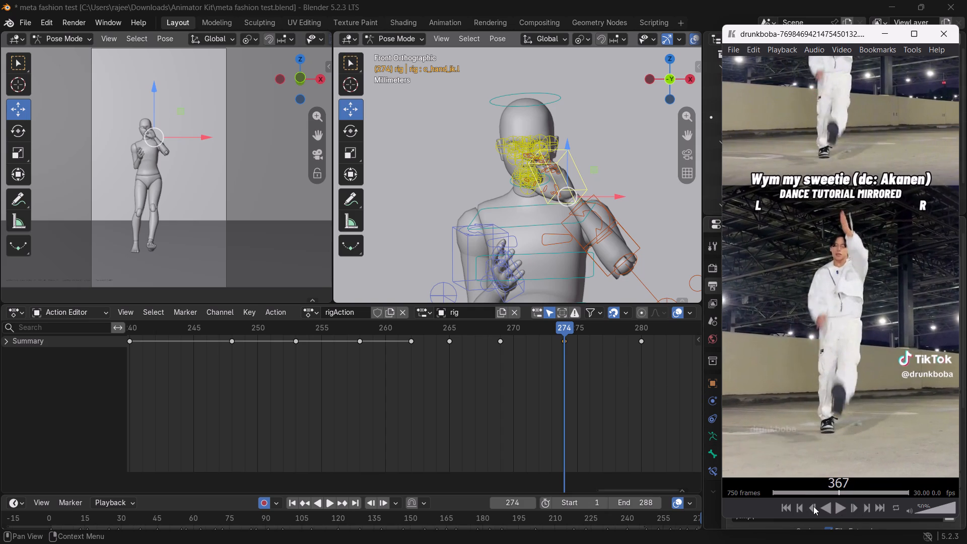
triple_click(813, 506)
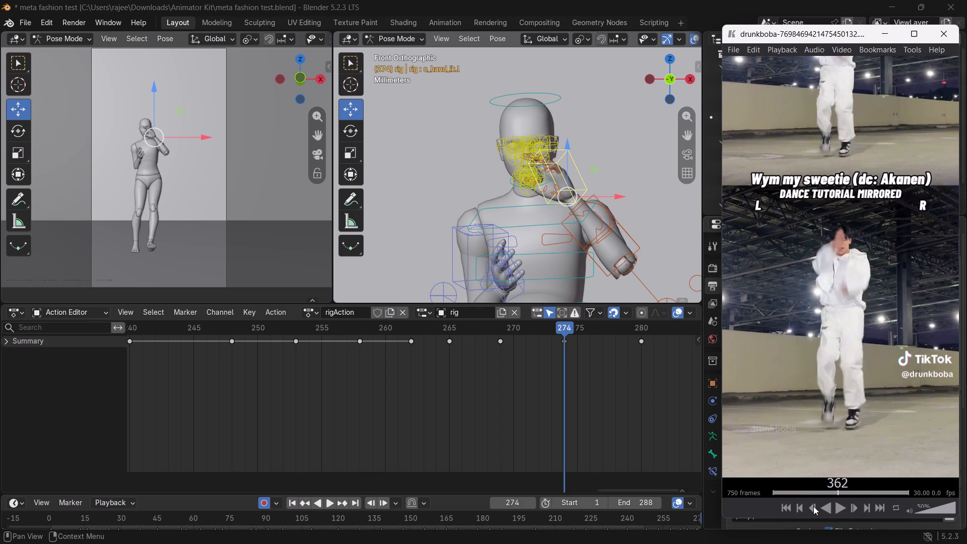
triple_click(814, 507)
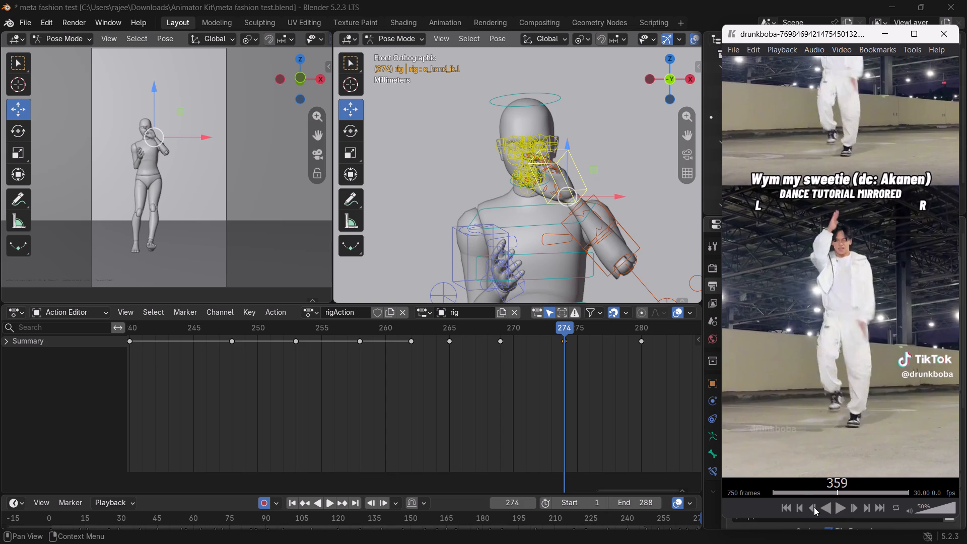
double_click(814, 507)
At frame 272, raise the right foot control along Z so the foot lifts off the floor.
drag(563, 331, 546, 338)
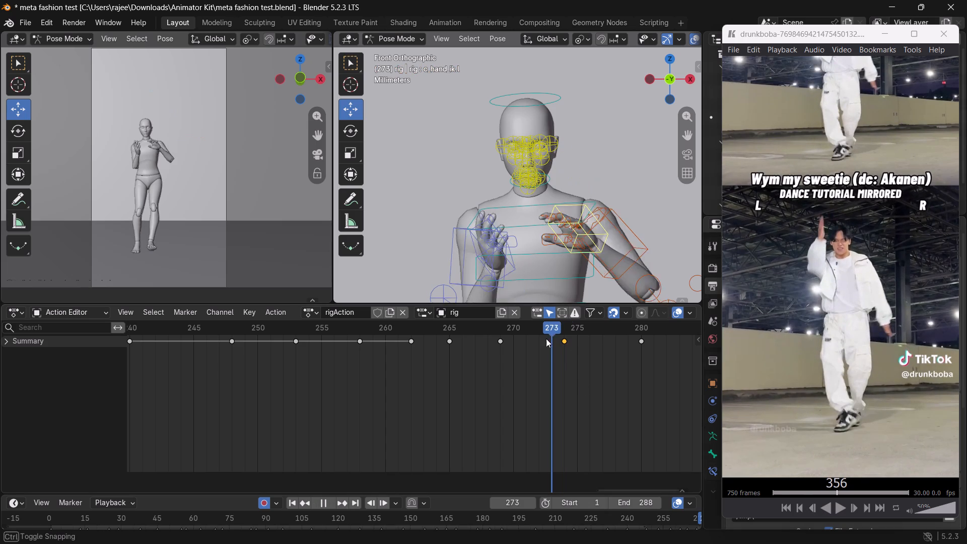
drag(546, 338, 529, 363)
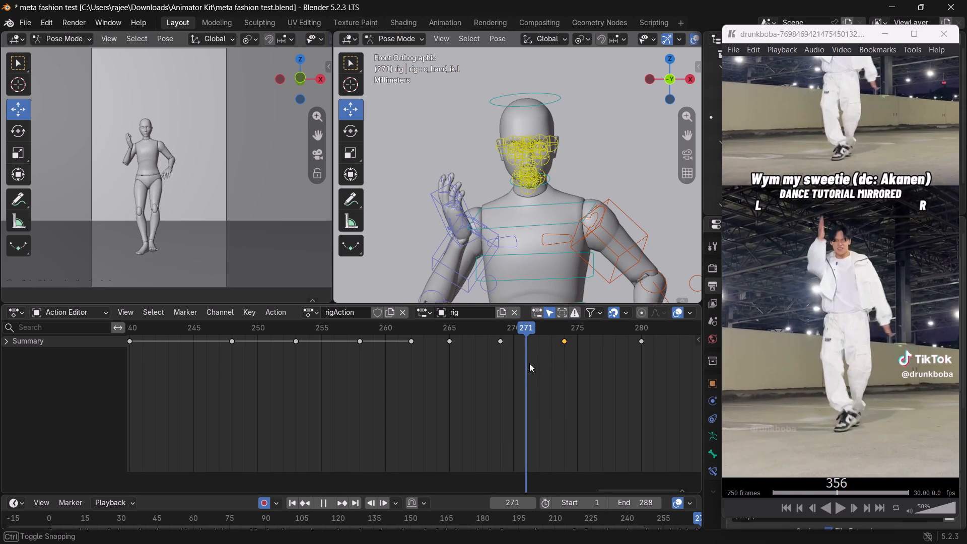
drag(529, 363, 531, 365)
drag(528, 324, 528, 326)
drag(528, 326, 535, 332)
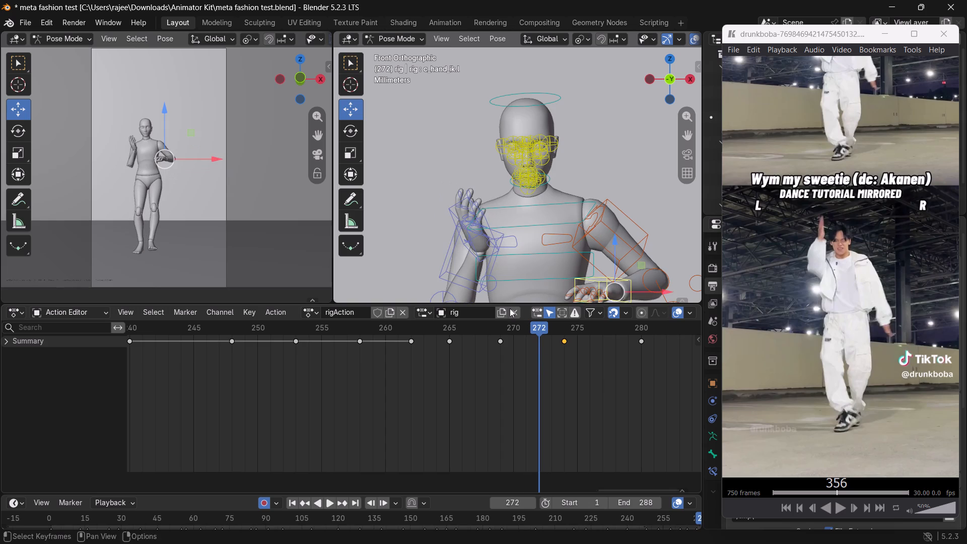
scroll(508, 275, down, 2)
shift+middle_drag(521, 275, 527, 162)
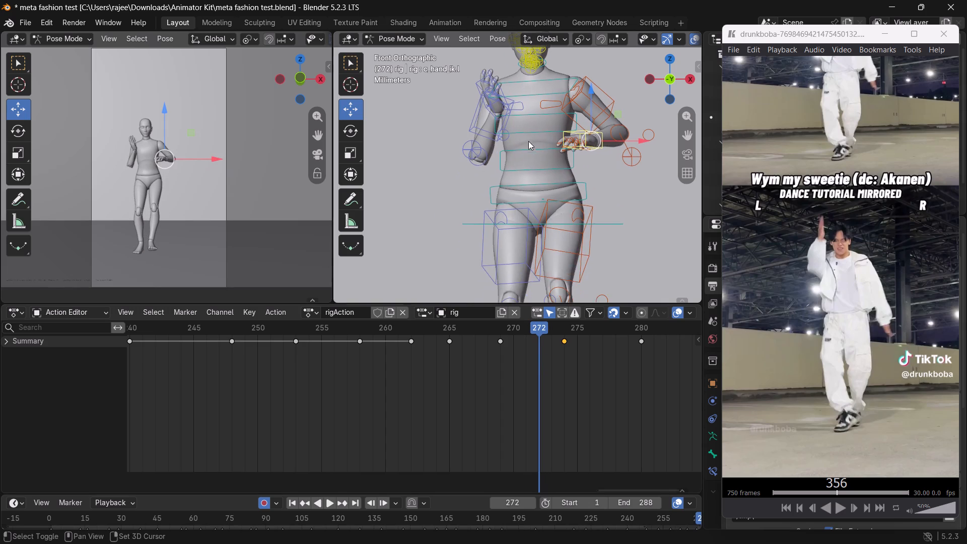
scroll(528, 158, down, 3)
shift+scroll(525, 196, down, 1)
shift+middle_drag(525, 196, 526, 98)
scroll(522, 174, up, 2)
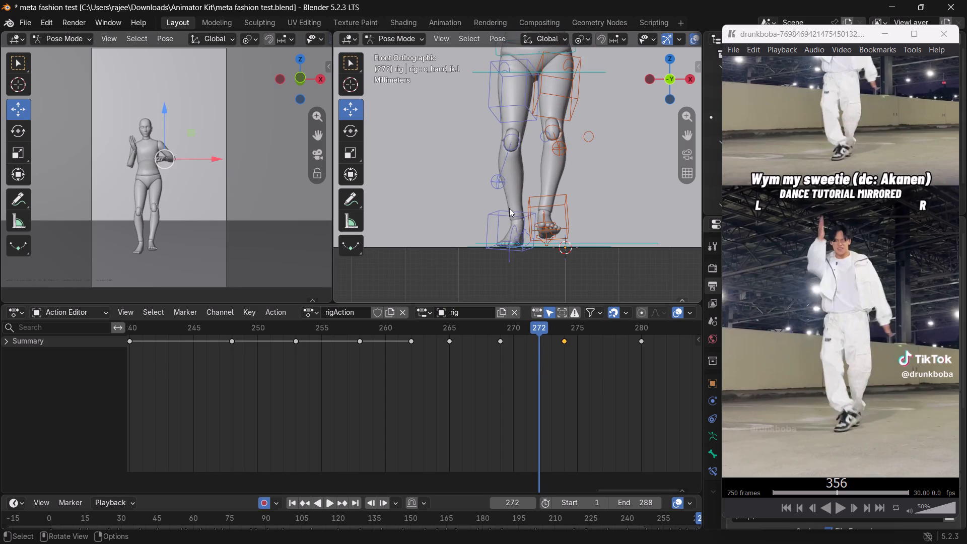
click(509, 208)
drag(520, 189, 518, 160)
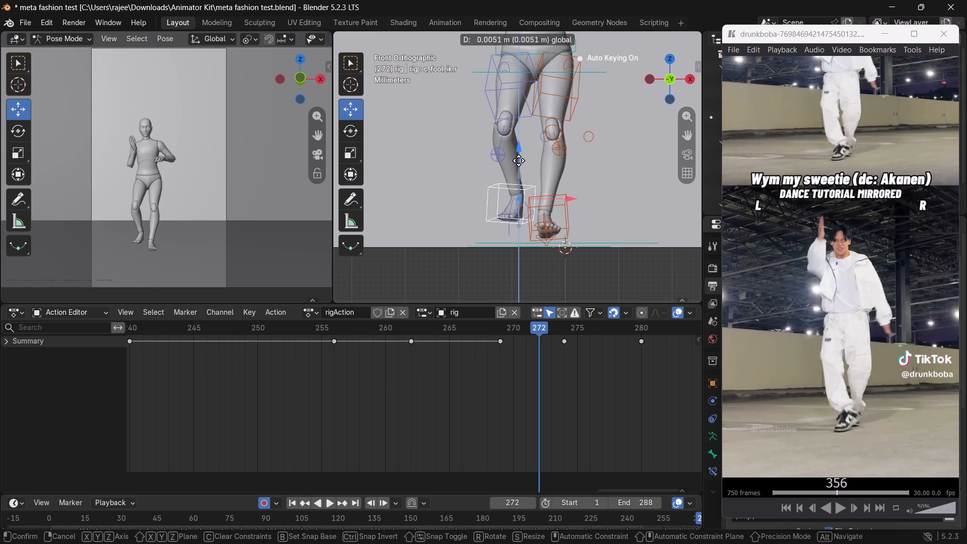
drag(518, 160, 518, 167)
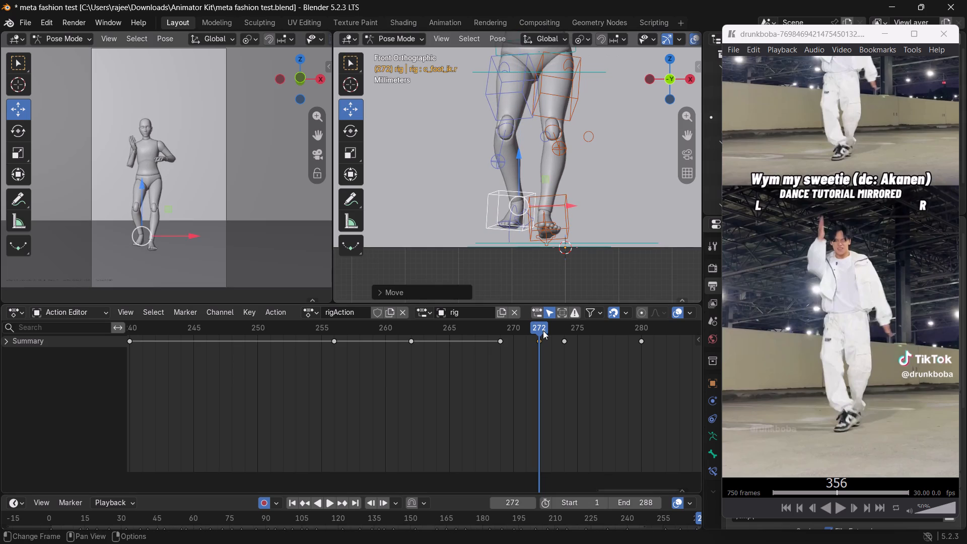
At frame 274, move the right foot control inward along X by about 0.0021 m, toward the left foot.
drag(543, 330, 578, 359)
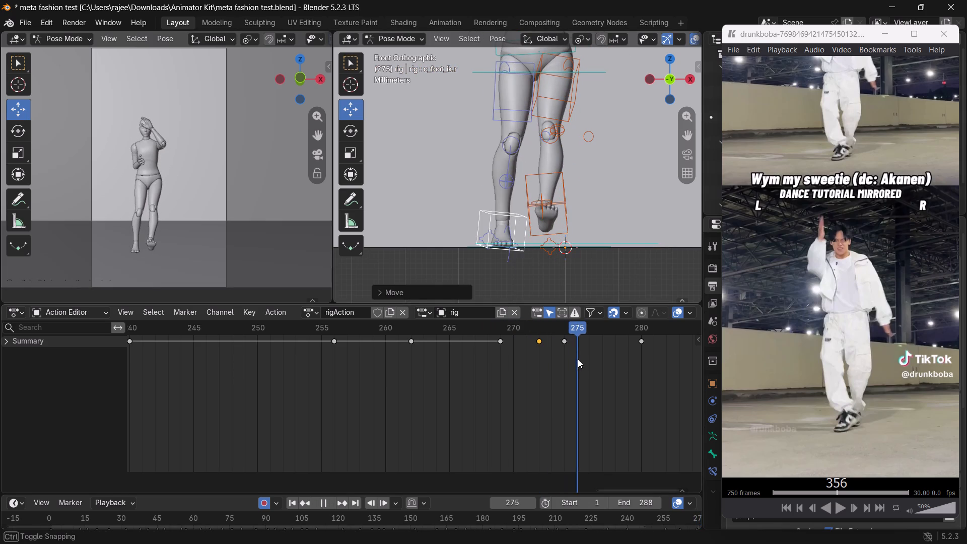
drag(578, 359, 563, 359)
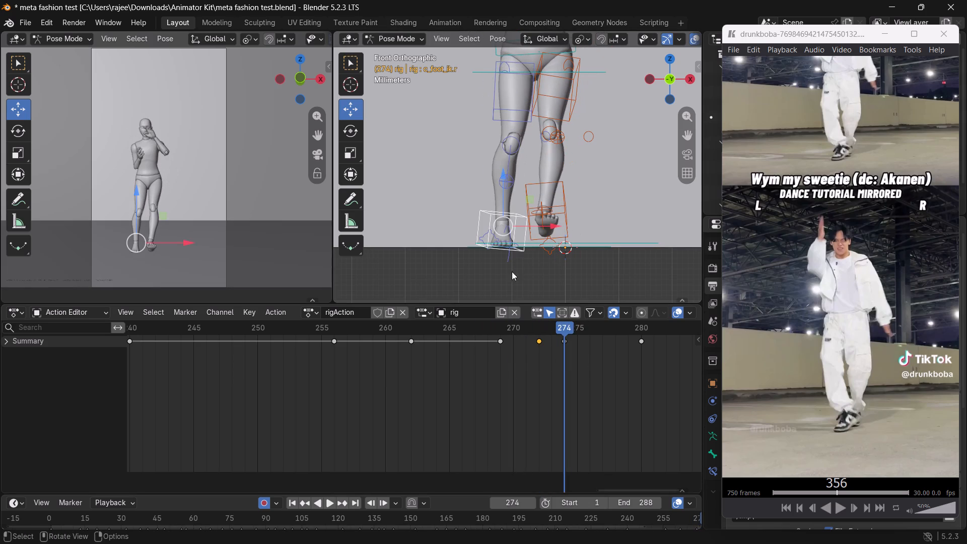
drag(535, 227, 548, 231)
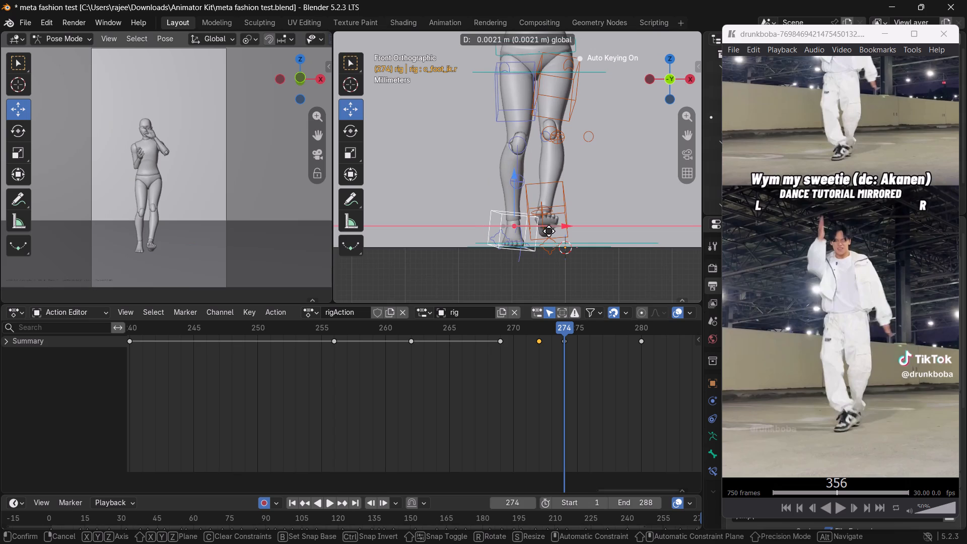
drag(548, 231, 549, 231)
At frame 272, move the right knee pole outward along X so the knee points away from the other leg.
drag(566, 331, 536, 331)
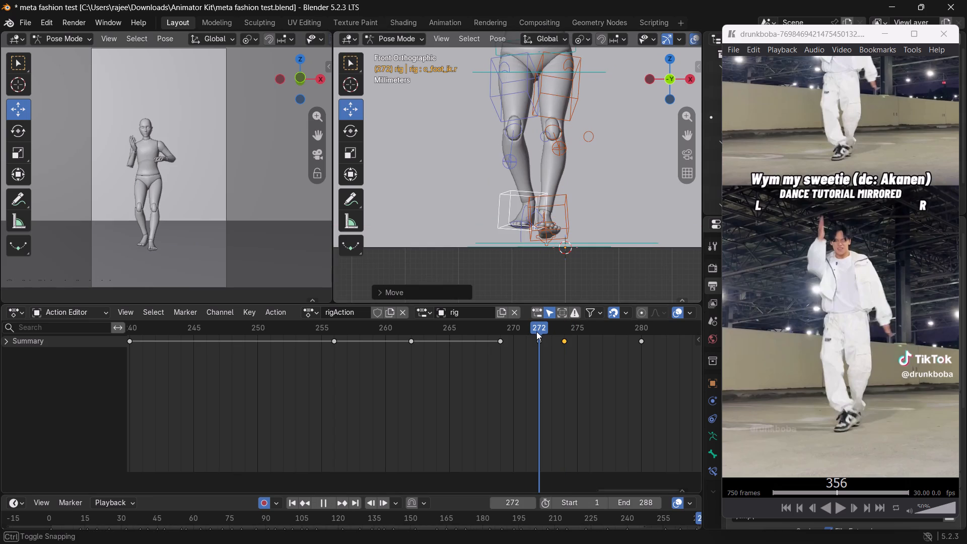
drag(536, 331, 536, 330)
click(510, 163)
middle_drag(504, 174, 509, 182)
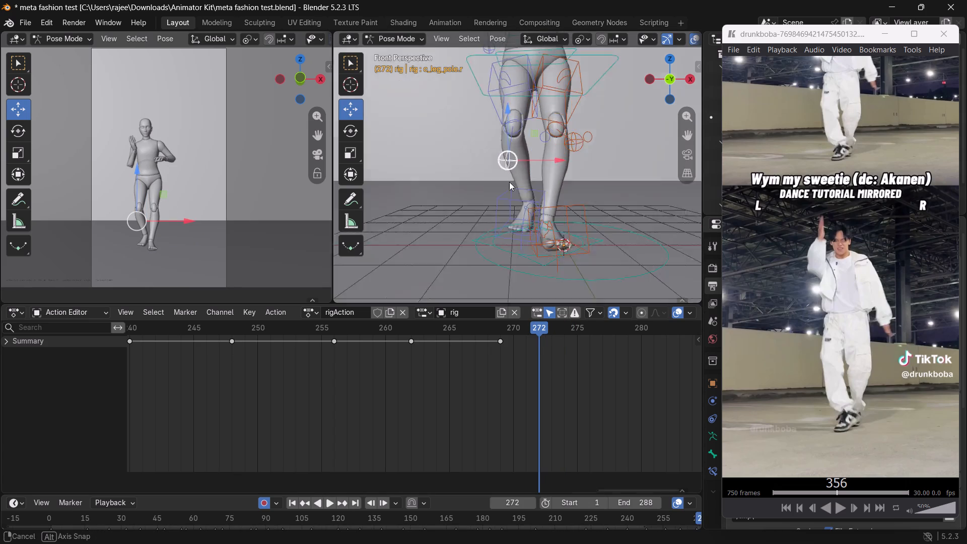
middle_drag(509, 182, 525, 199)
drag(544, 174, 508, 177)
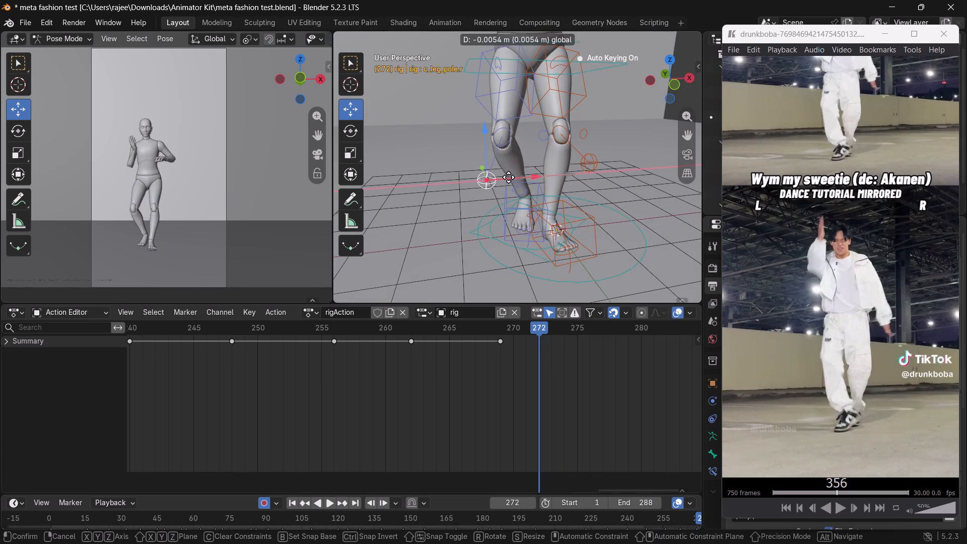
drag(508, 177, 520, 182)
Scrub between frames 268 and 282 to examine the leg motion and its keyframes.
drag(537, 328, 482, 332)
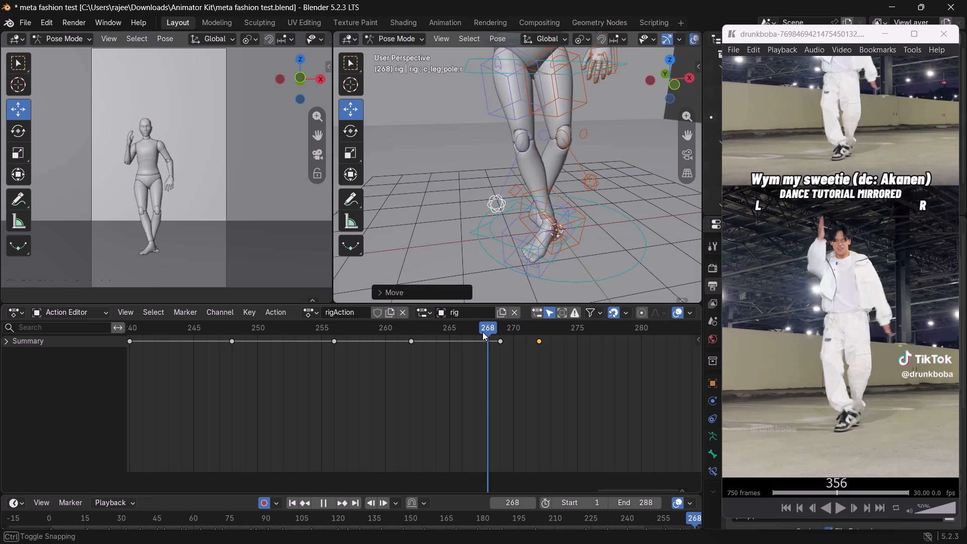
drag(482, 332, 570, 361)
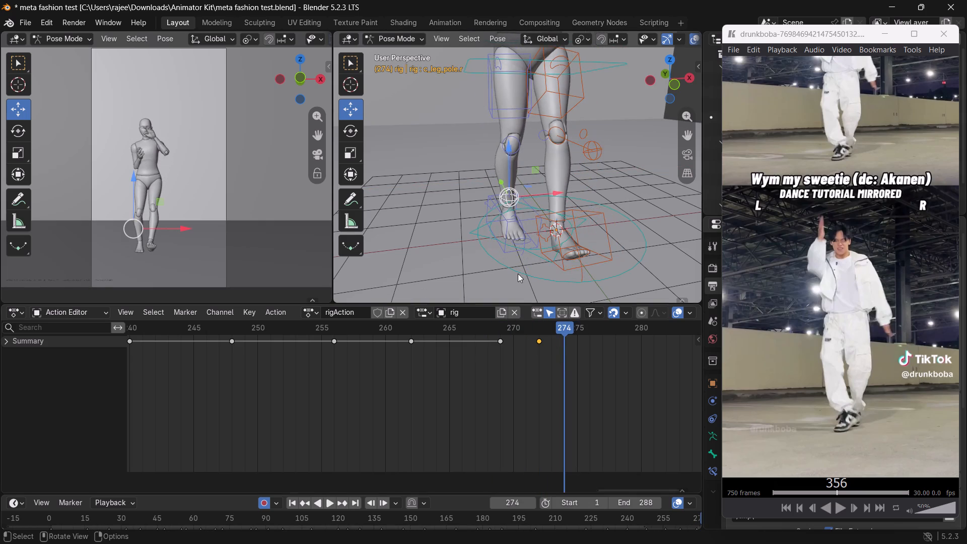
scroll(509, 246, down, 4)
scroll(577, 364, down, 7)
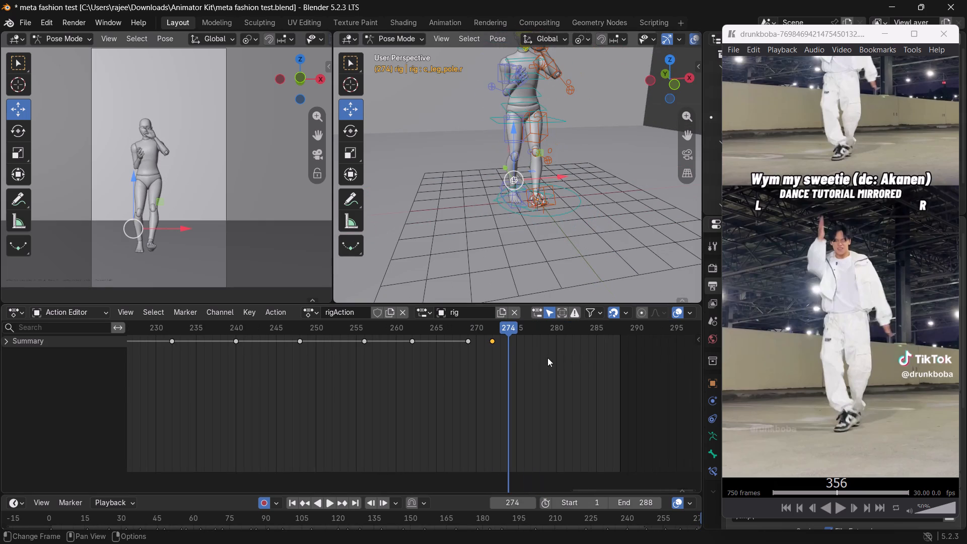
key(a)
scroll(513, 263, up, 6)
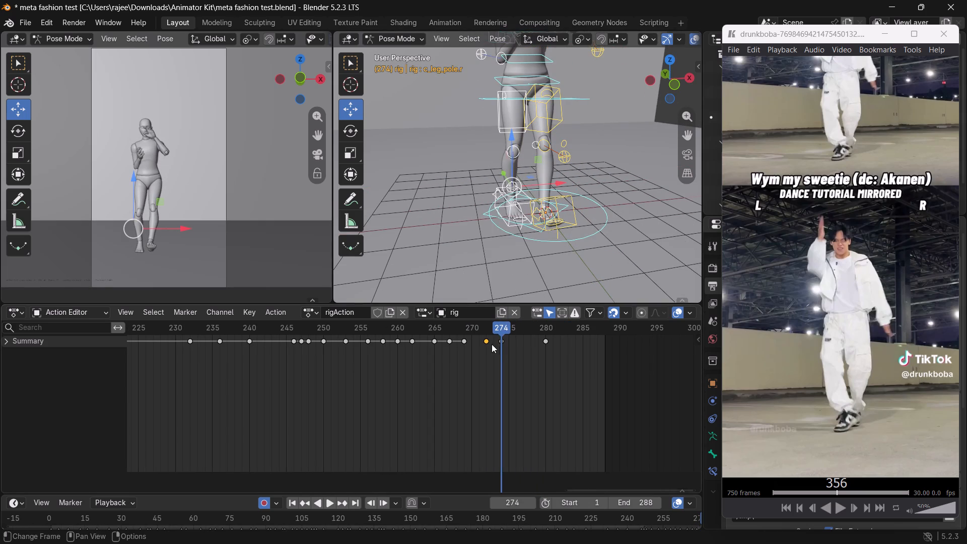
drag(500, 330, 536, 355)
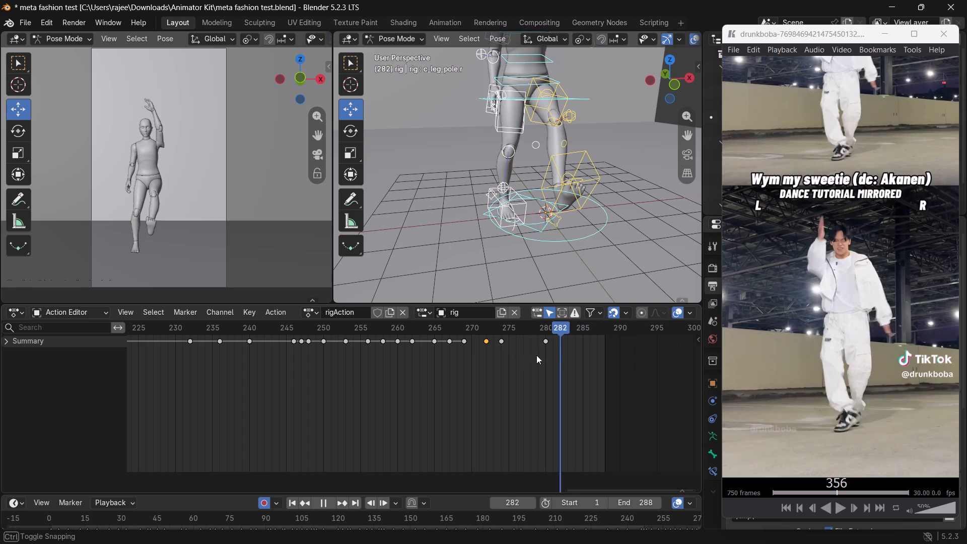
drag(536, 355, 561, 364)
drag(561, 364, 544, 361)
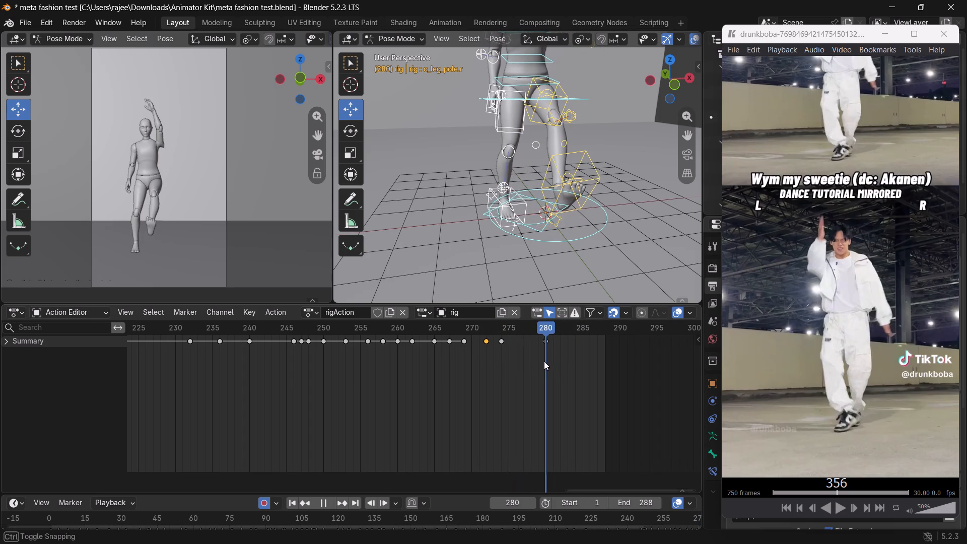
drag(544, 361, 502, 364)
scroll(502, 364, up, 2)
scroll(520, 321, up, 1)
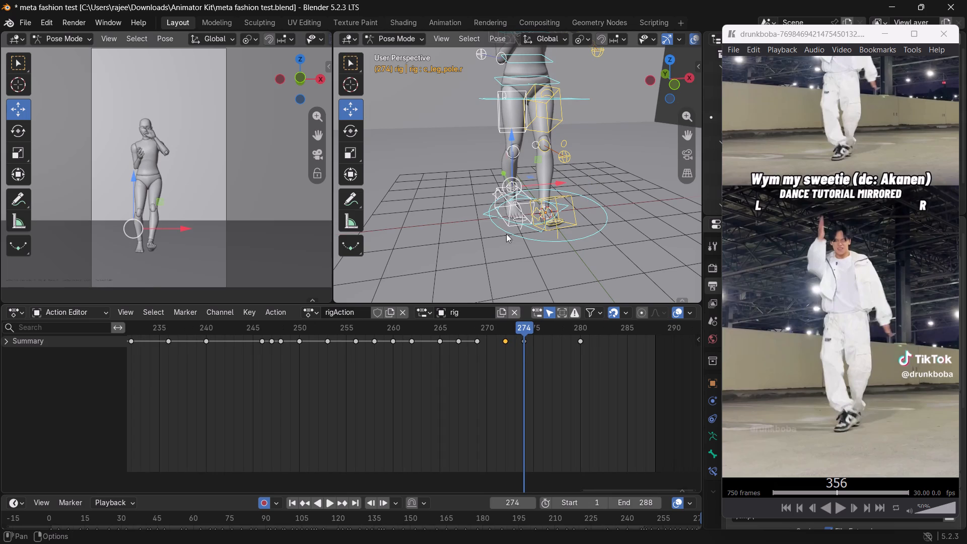
Copy the right foot control's keyframe at frame 274 and paste it at frame 280.
click(497, 219)
click(507, 221)
drag(544, 378, 514, 326)
right_click(524, 345)
click(485, 332)
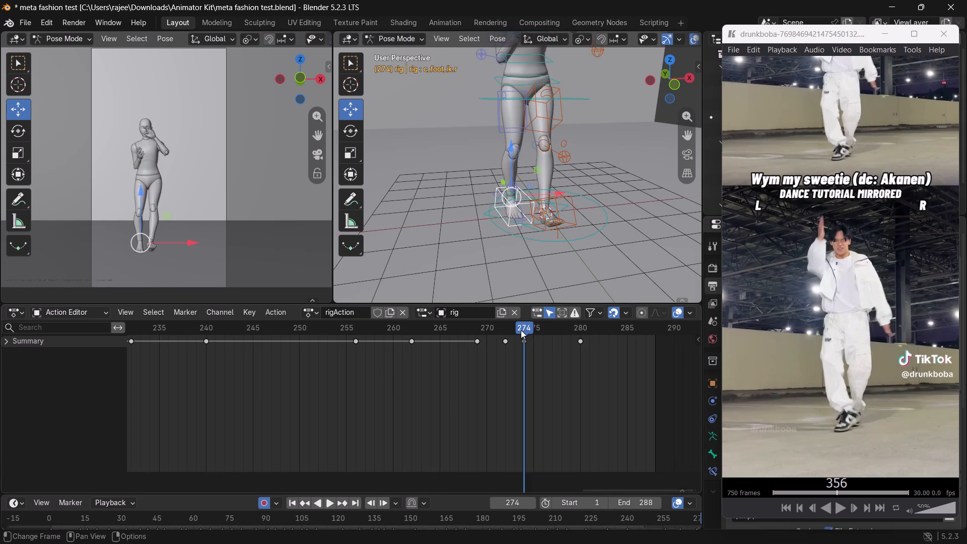
drag(526, 328, 577, 351)
right_click(577, 351)
click(543, 362)
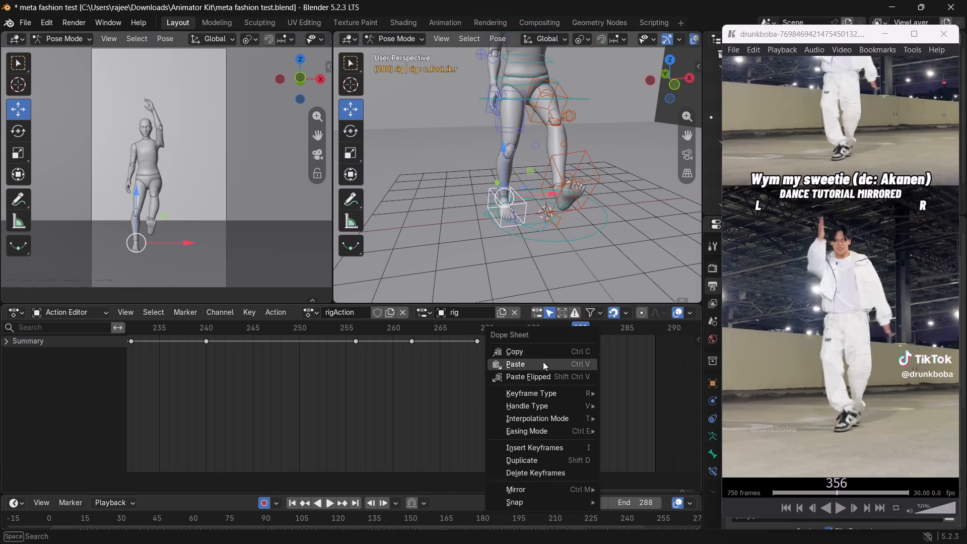
At frame 274, in side view, raise the right foot control slightly and rotate it about 24 degrees so the heel lifts.
drag(574, 326, 528, 326)
click(648, 82)
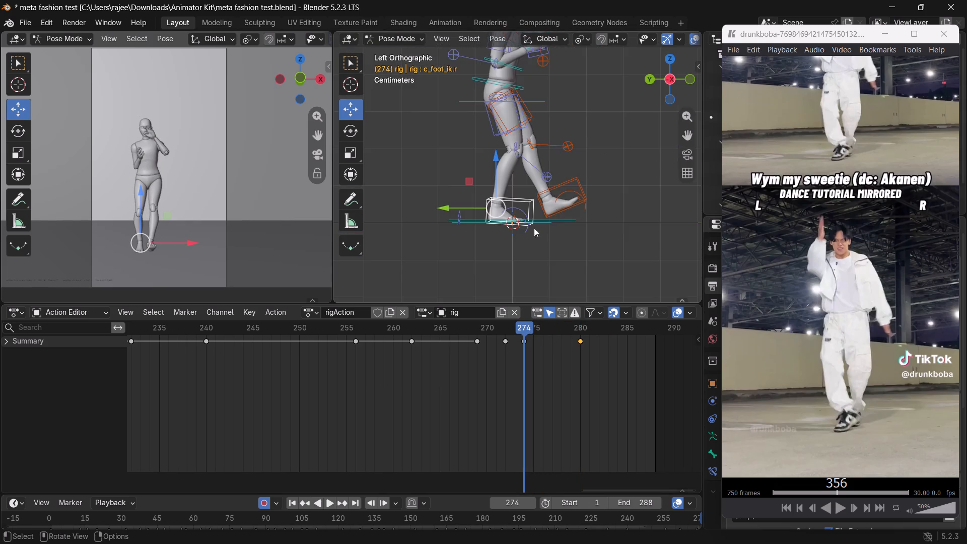
scroll(530, 231, up, 4)
shift+middle_drag(505, 228, 495, 169)
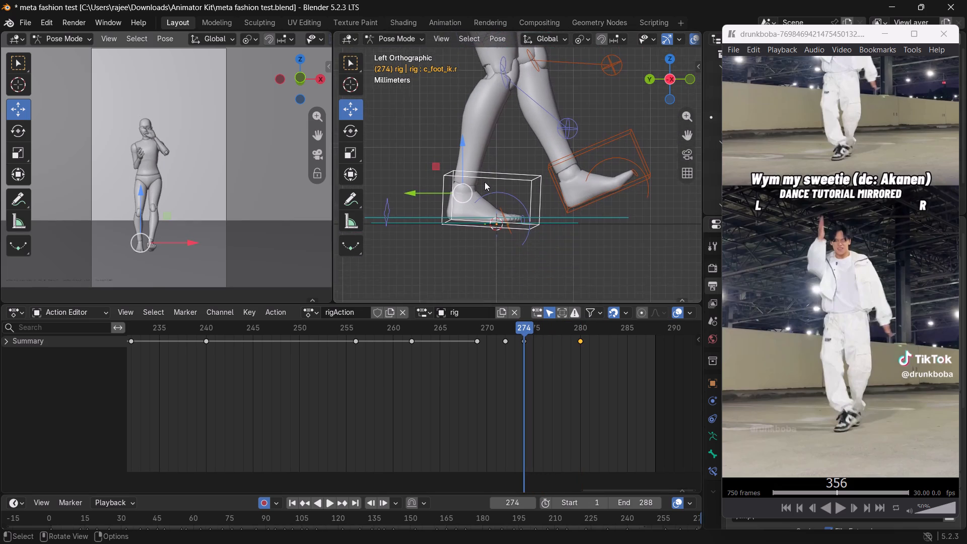
scroll(485, 182, up, 2)
drag(437, 165, 428, 135)
key(r)
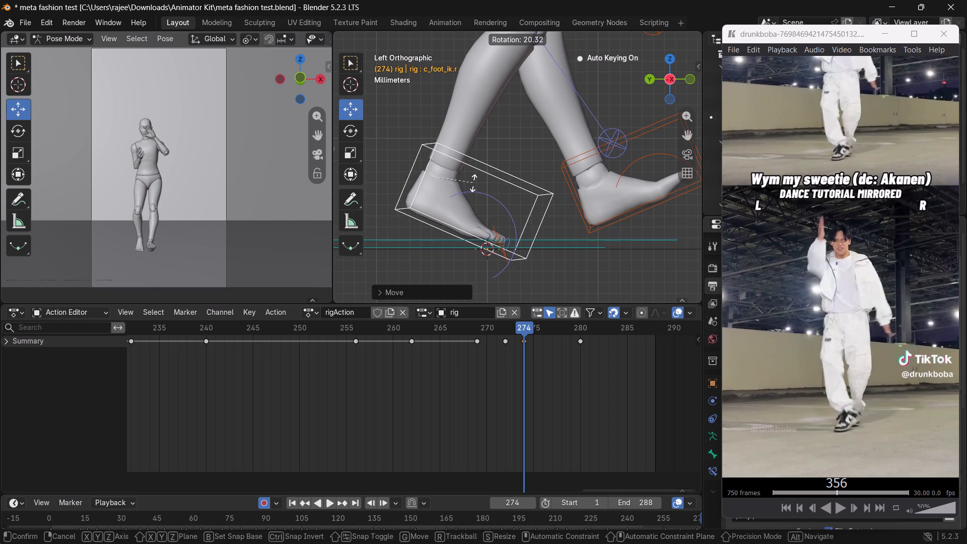
click(474, 185)
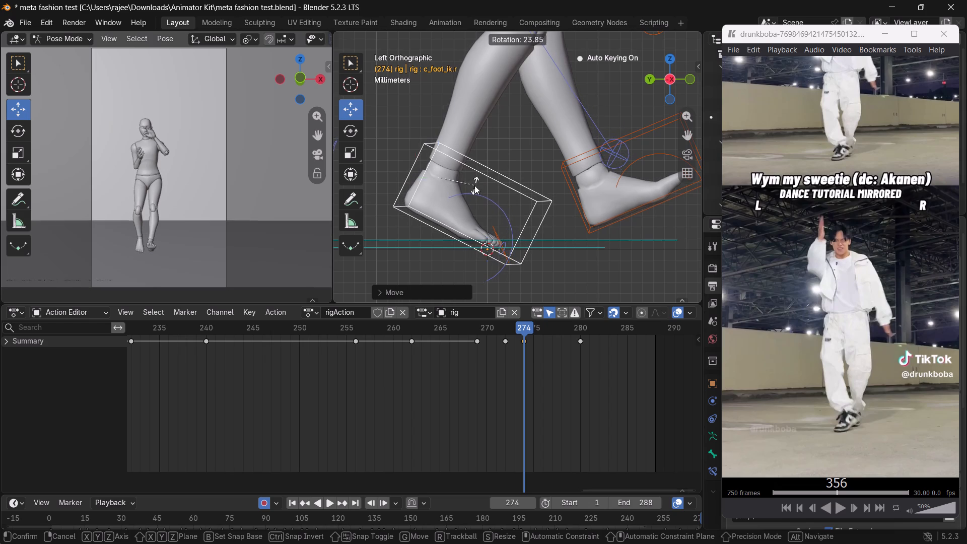
drag(439, 136, 441, 147)
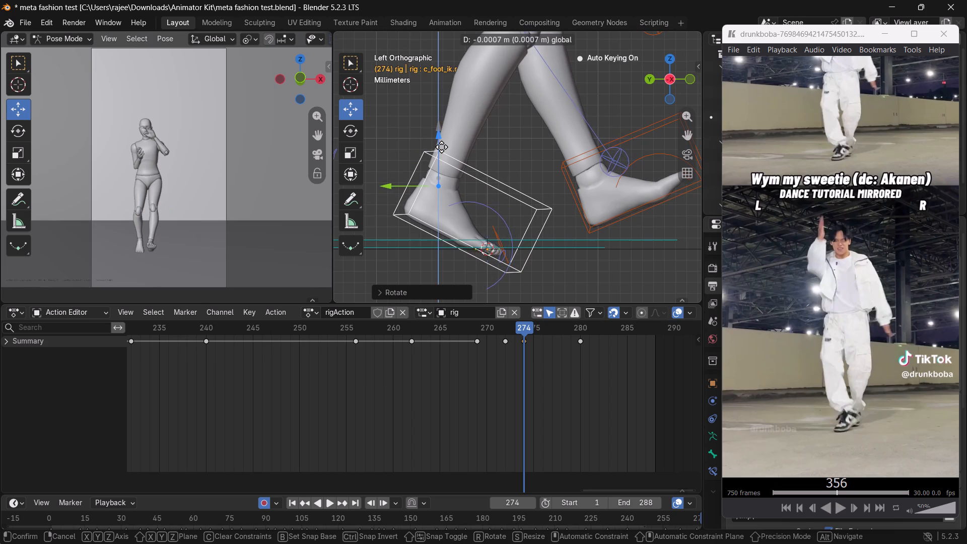
drag(441, 147, 443, 145)
At frame 274, rotate the right toes control upward so the toes lie flat on the floor.
click(500, 255)
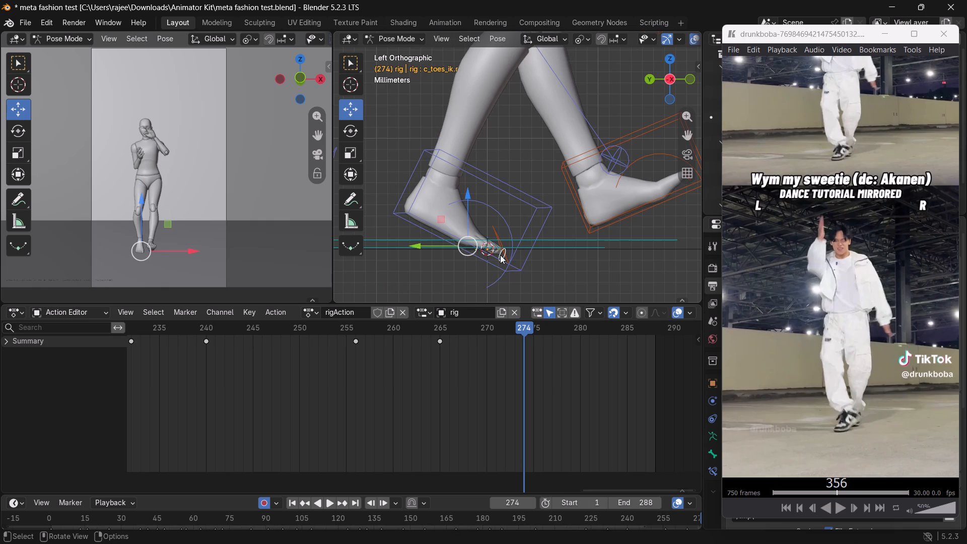
key(e)
drag(515, 236, 512, 223)
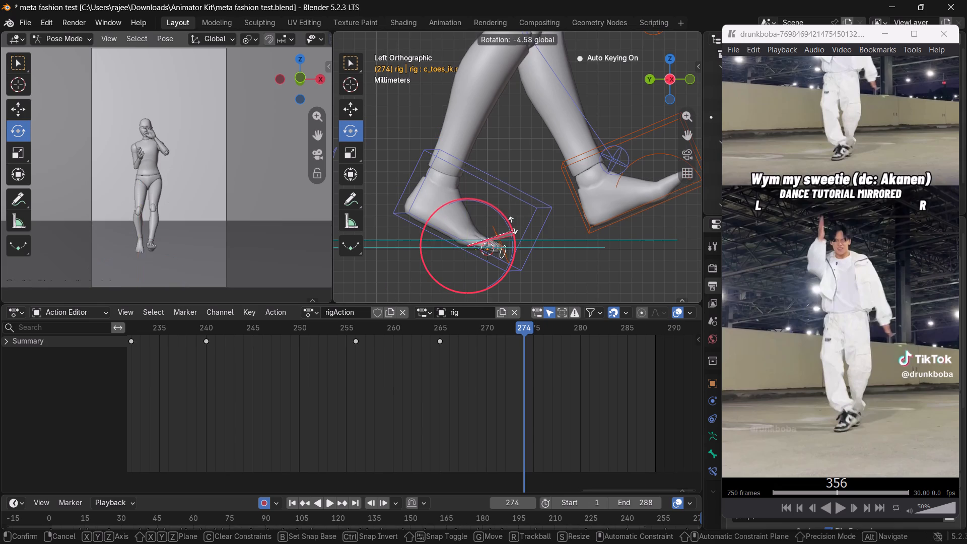
drag(512, 223, 516, 220)
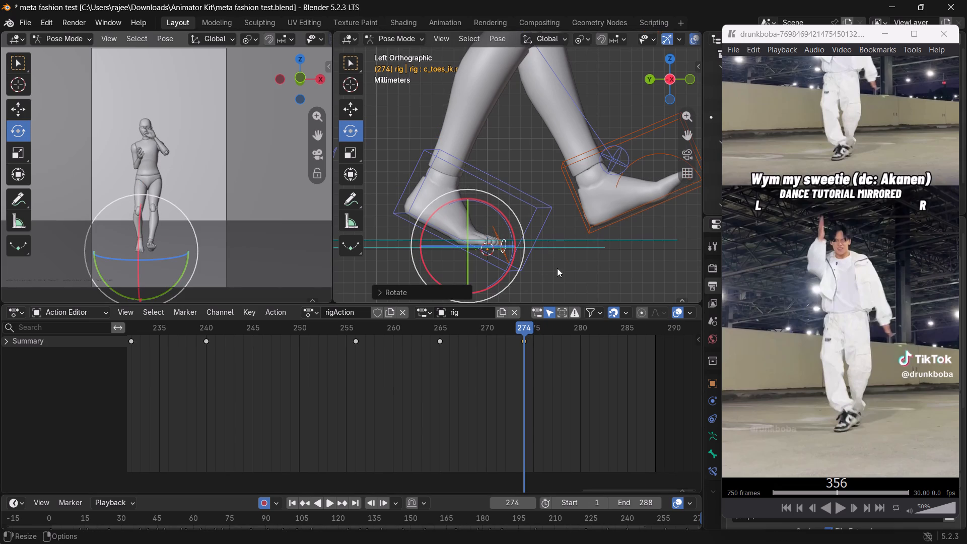
At frame 280, rotate only the right toes control down about 20 degrees so the toes lie flat on the floor.
key(a)
drag(523, 329, 582, 352)
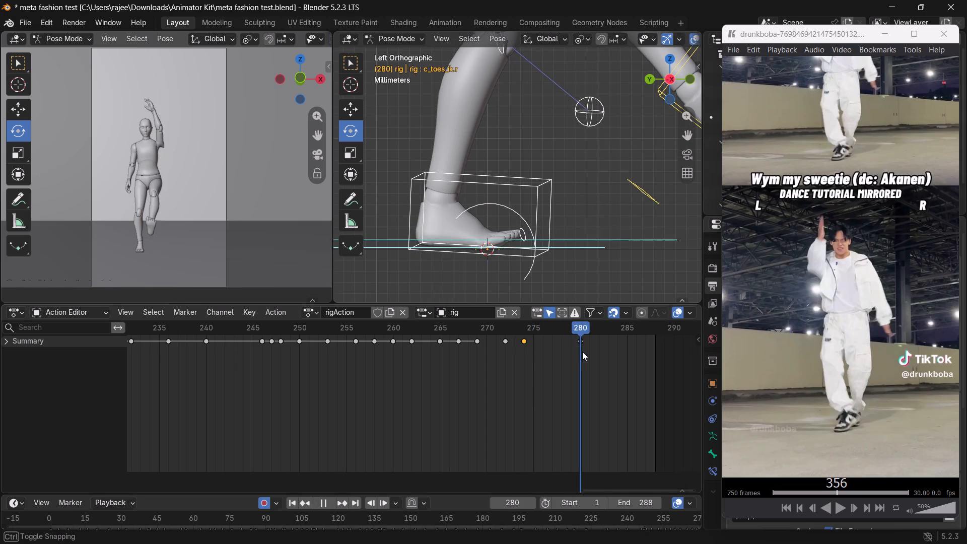
drag(582, 352, 582, 352)
drag(532, 229, 539, 243)
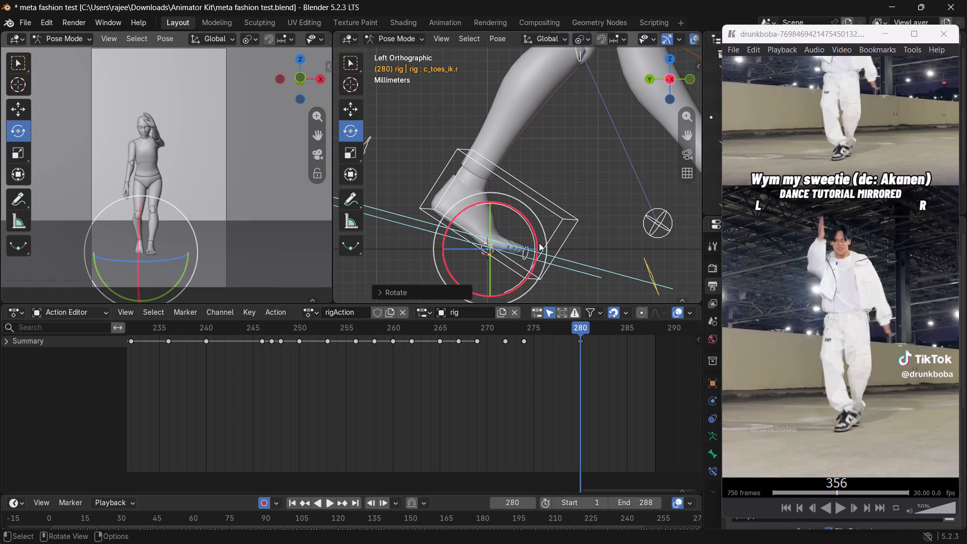
key(ctrl+z)
click(567, 193)
click(519, 231)
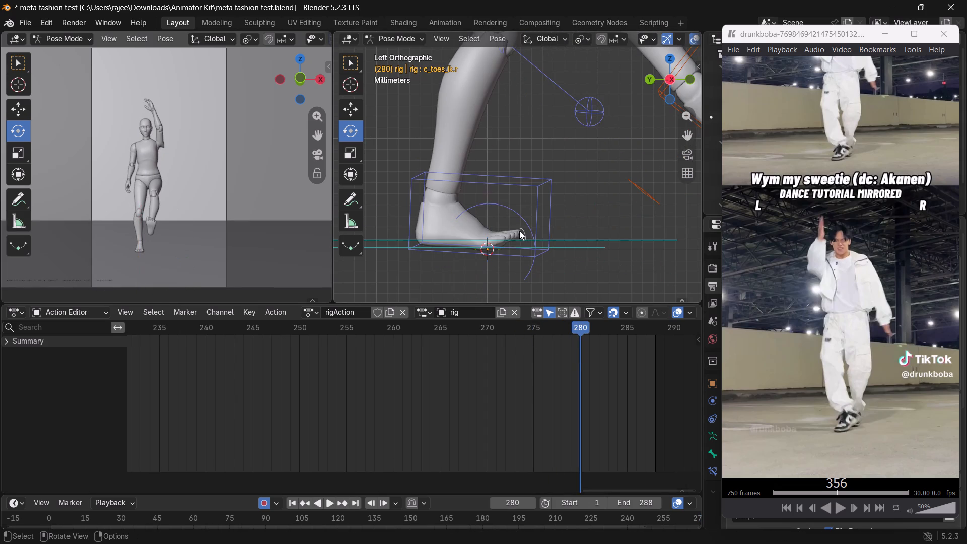
drag(533, 233, 539, 251)
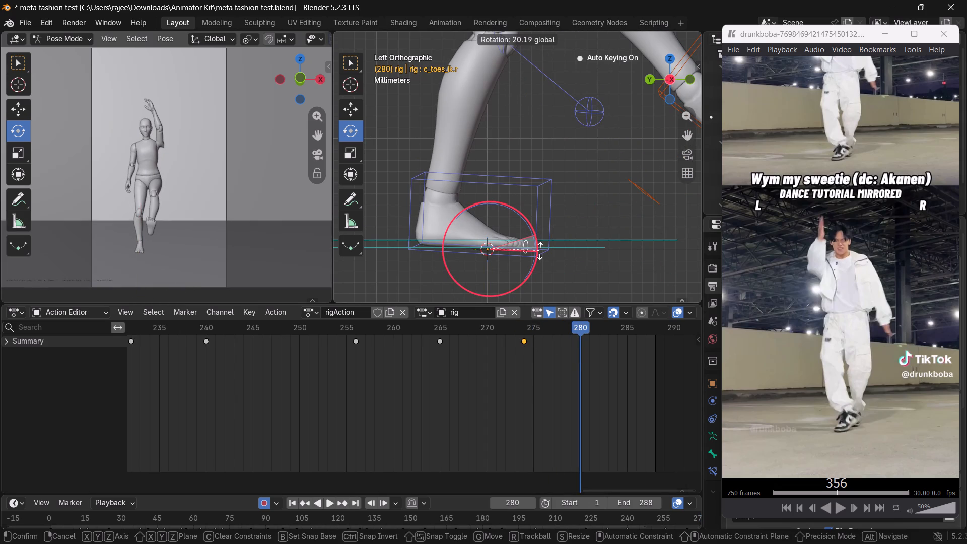
drag(539, 251, 540, 250)
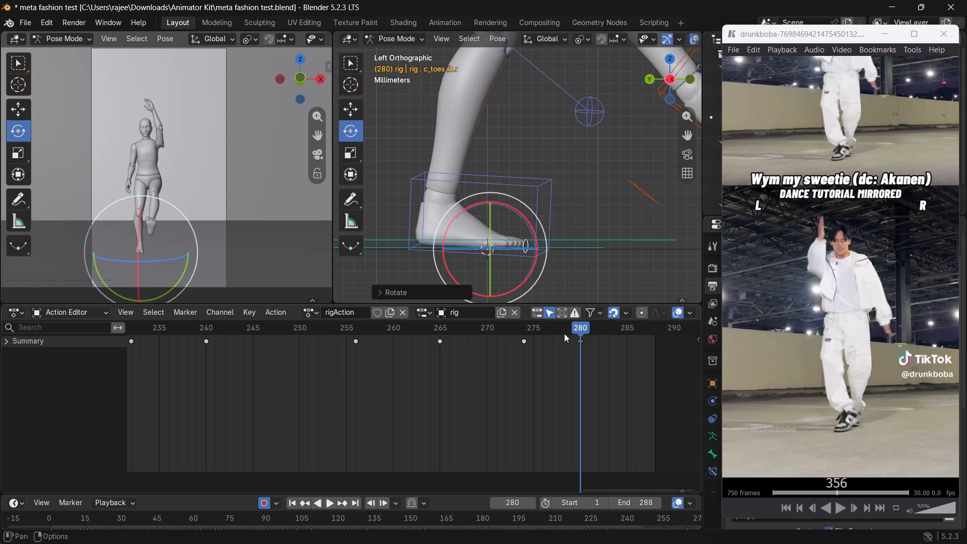
Play back and scrub the animation up to frame 281 to examine the right foot's planting and the step into the 280 pose.
drag(575, 329, 485, 332)
key(space)
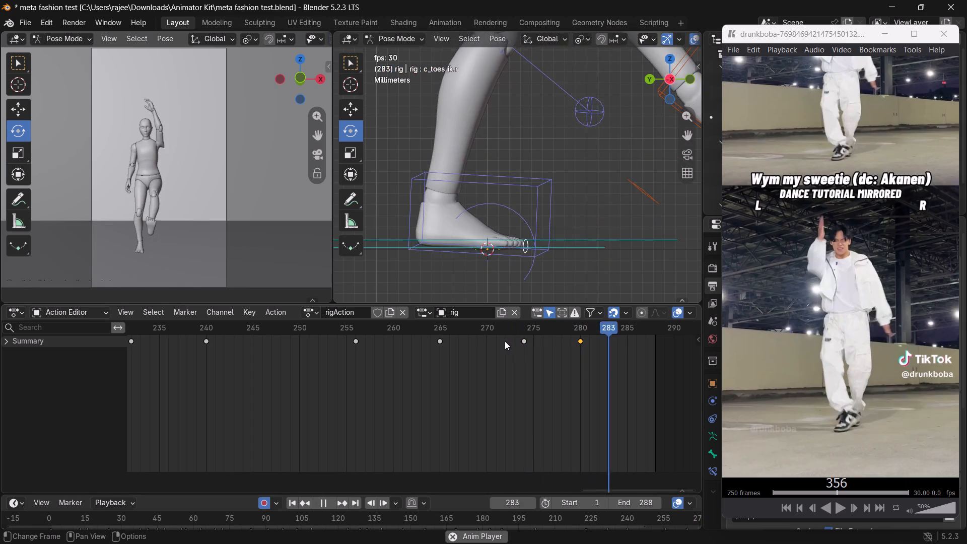
key(space)
scroll(497, 363, down, 7)
scroll(408, 357, down, 8)
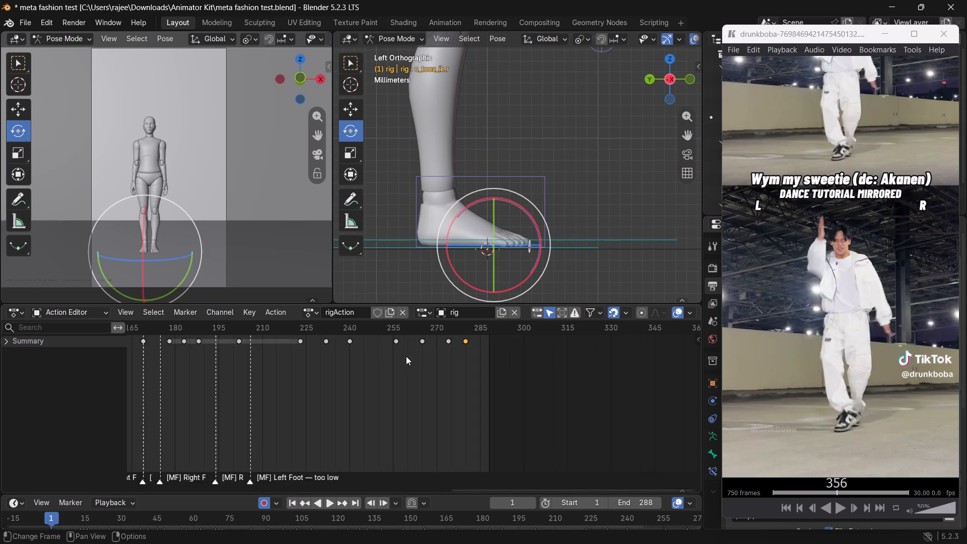
scroll(359, 359, down, 18)
drag(227, 326, 414, 342)
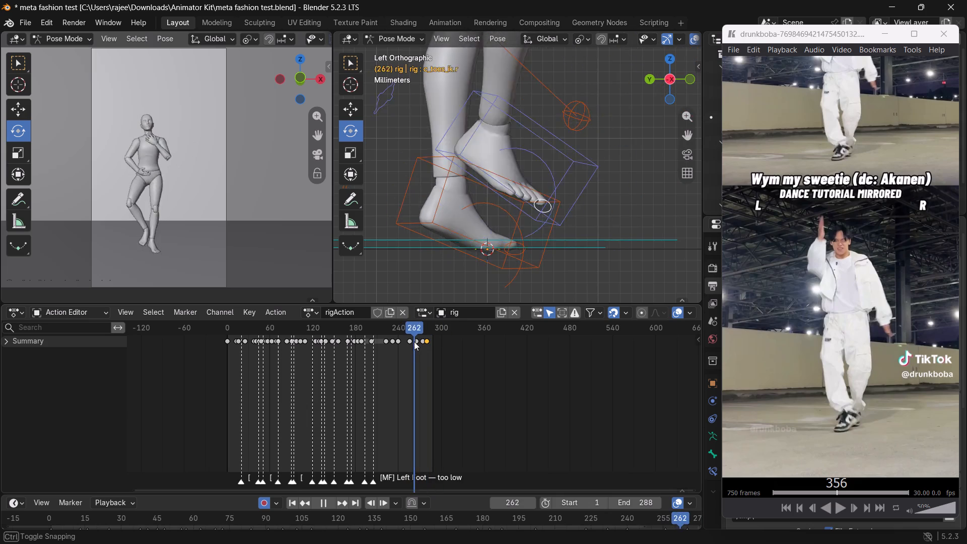
drag(414, 342, 417, 345)
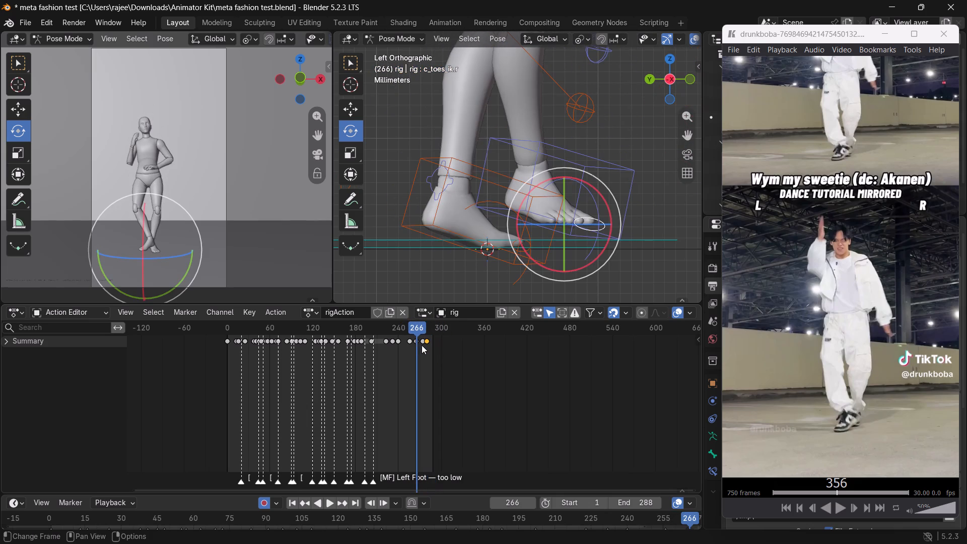
scroll(422, 345, up, 20)
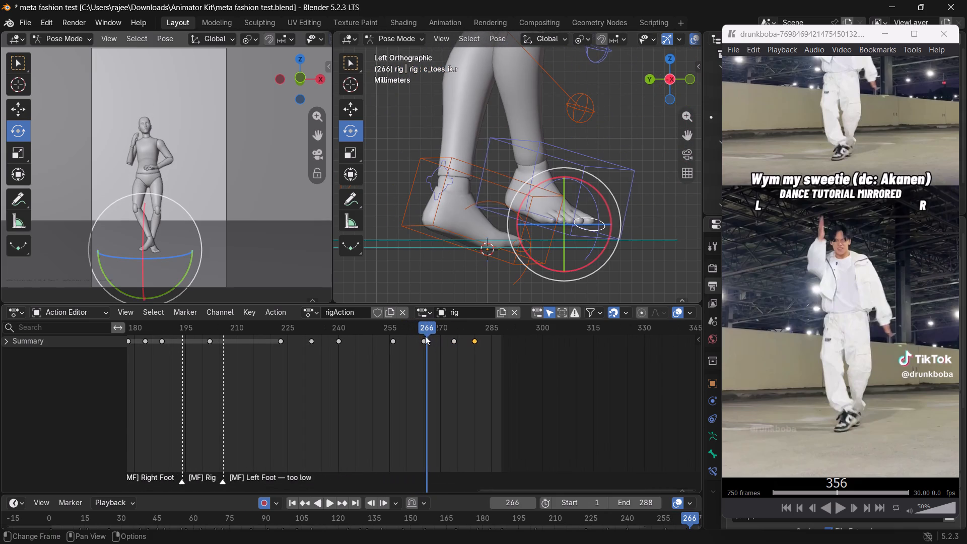
drag(424, 328, 477, 357)
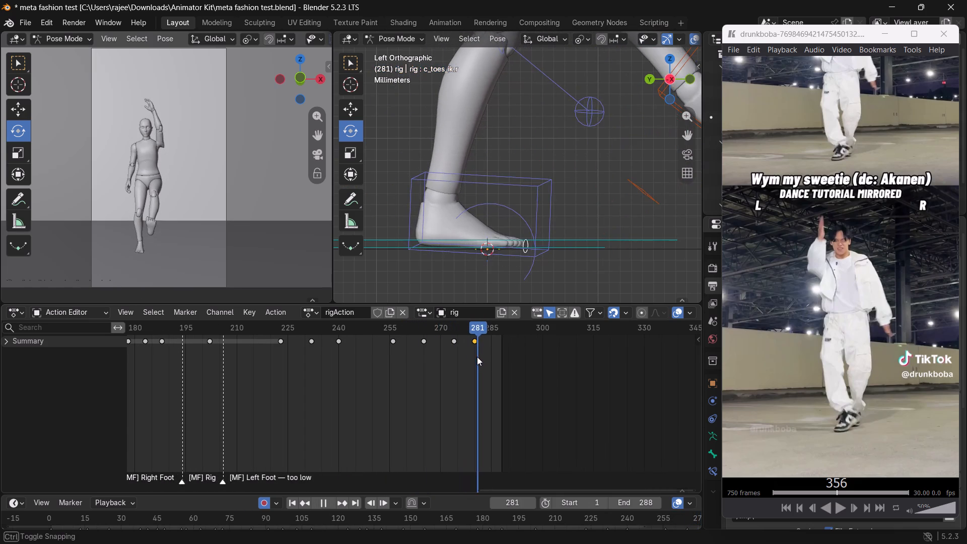
drag(477, 357, 469, 364)
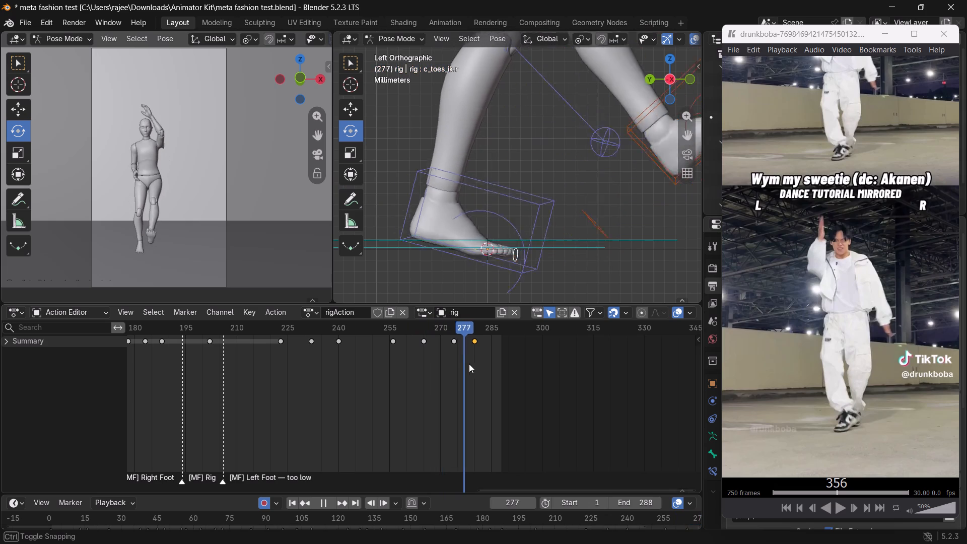
drag(469, 364, 474, 362)
At frame 280, raise the hip-level spine control (c_spine_01.x) slightly along Z to ease the supporting leg's knee bend.
scroll(503, 176, down, 3)
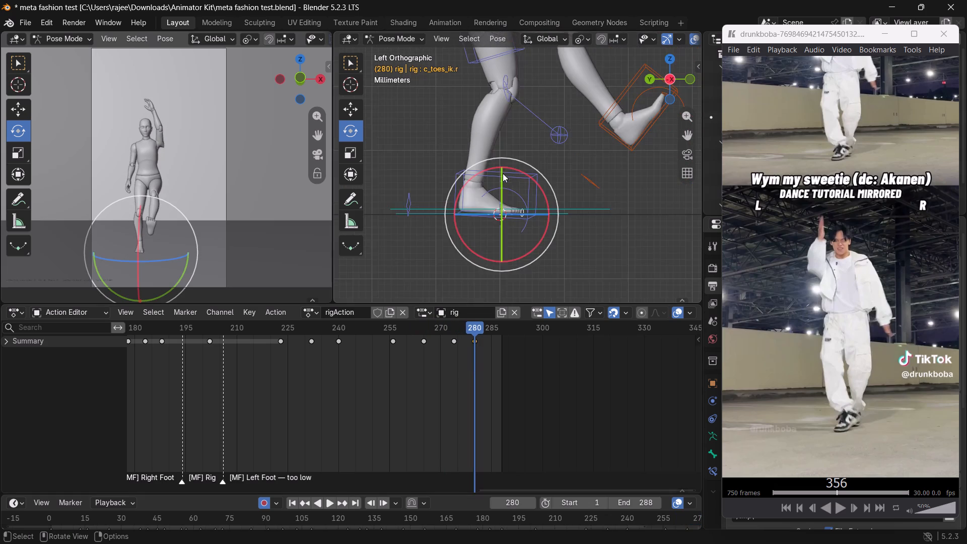
scroll(504, 144, down, 3)
shift+middle_drag(532, 148, 515, 230)
shift+scroll(532, 151, down, 1)
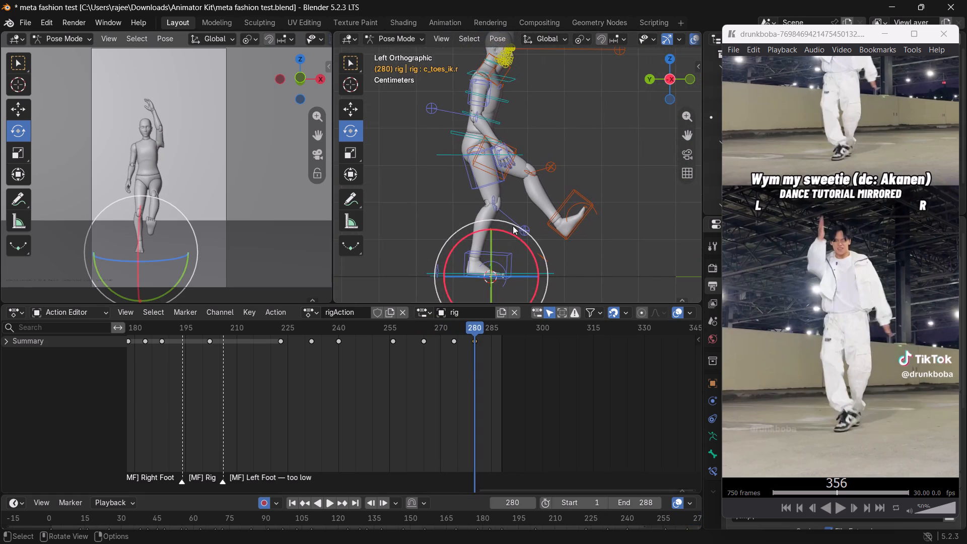
scroll(486, 176, up, 2)
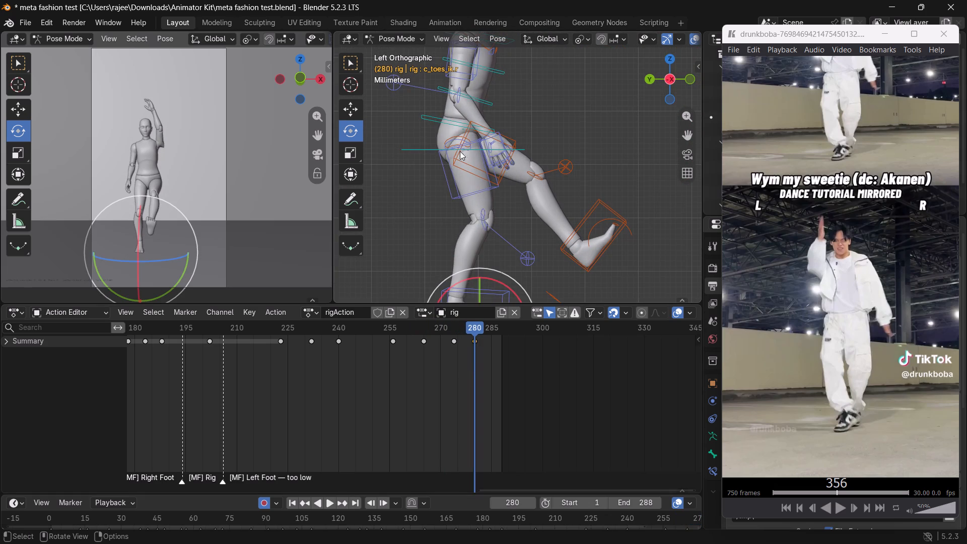
click(439, 125)
key(w)
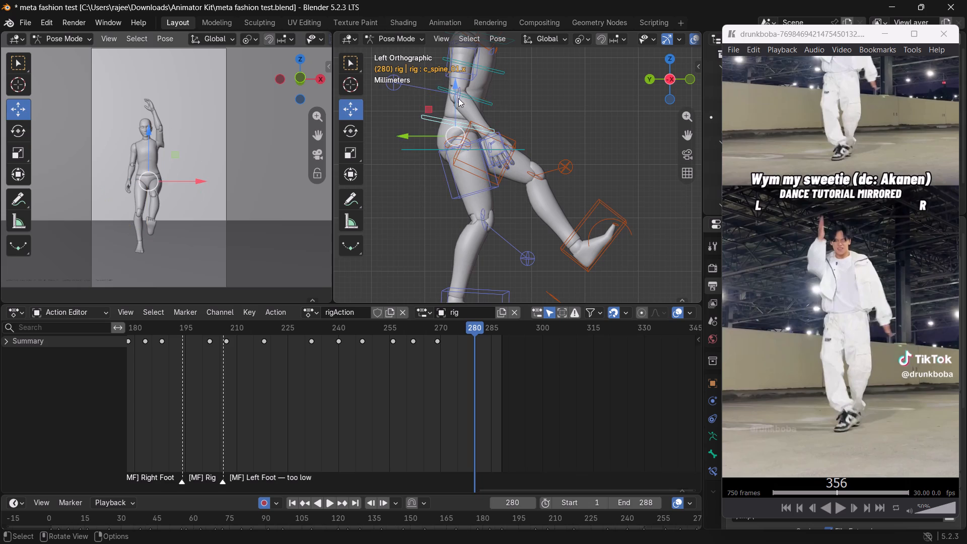
drag(456, 96, 455, 83)
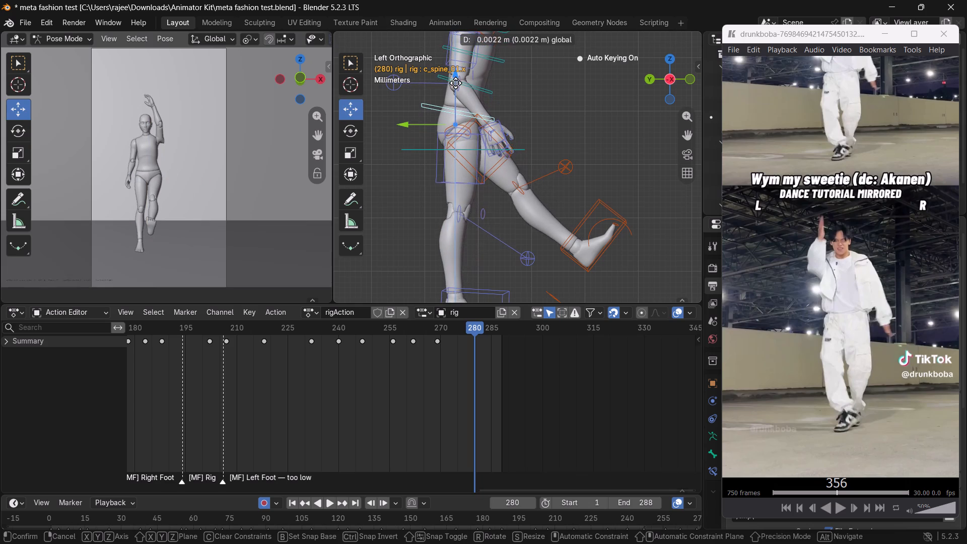
drag(455, 83, 457, 88)
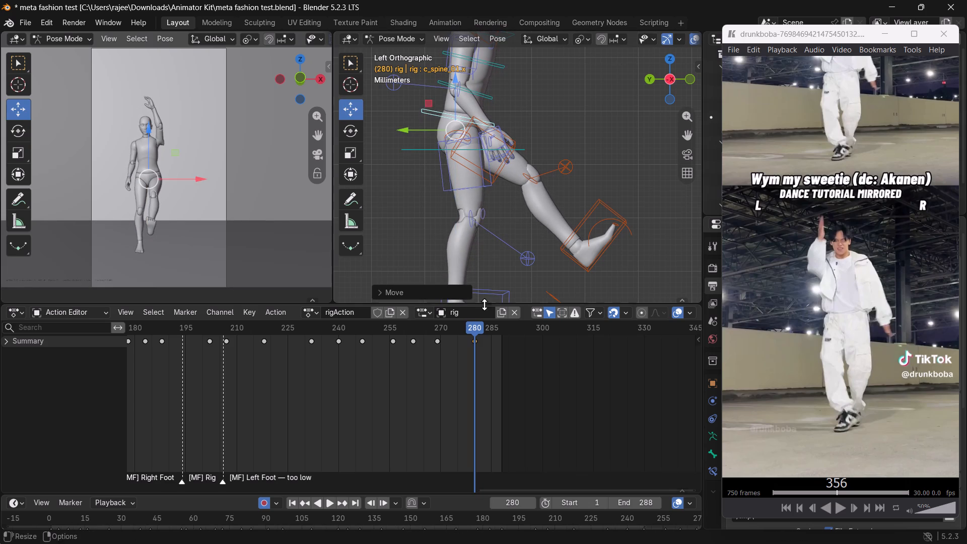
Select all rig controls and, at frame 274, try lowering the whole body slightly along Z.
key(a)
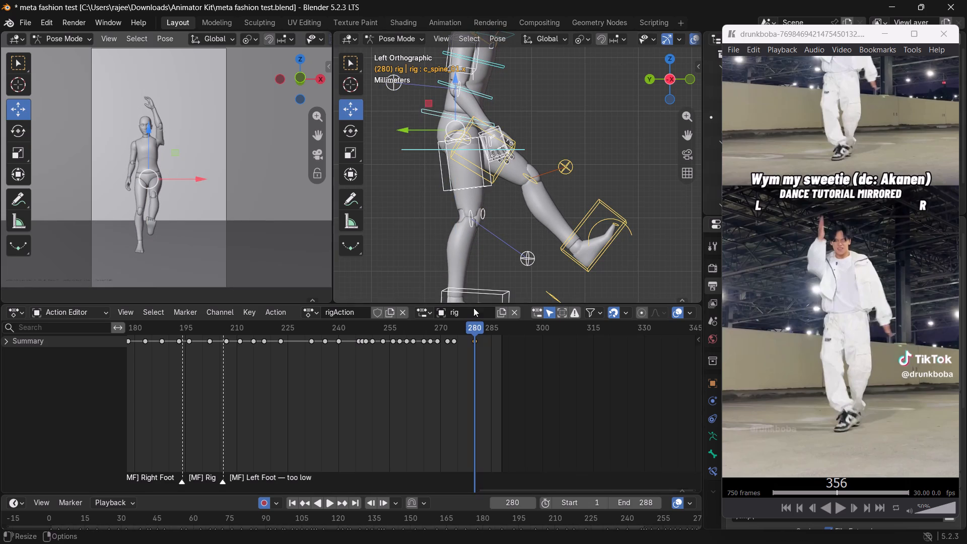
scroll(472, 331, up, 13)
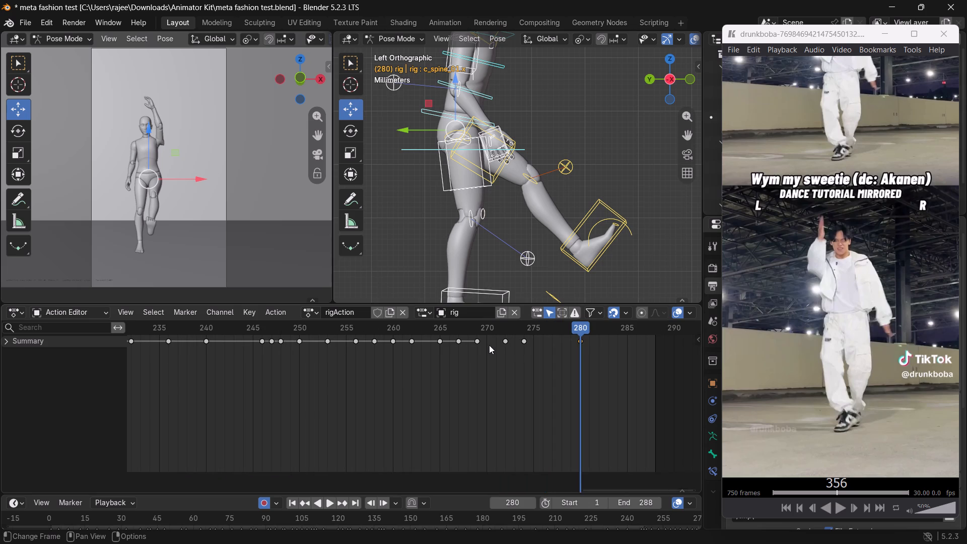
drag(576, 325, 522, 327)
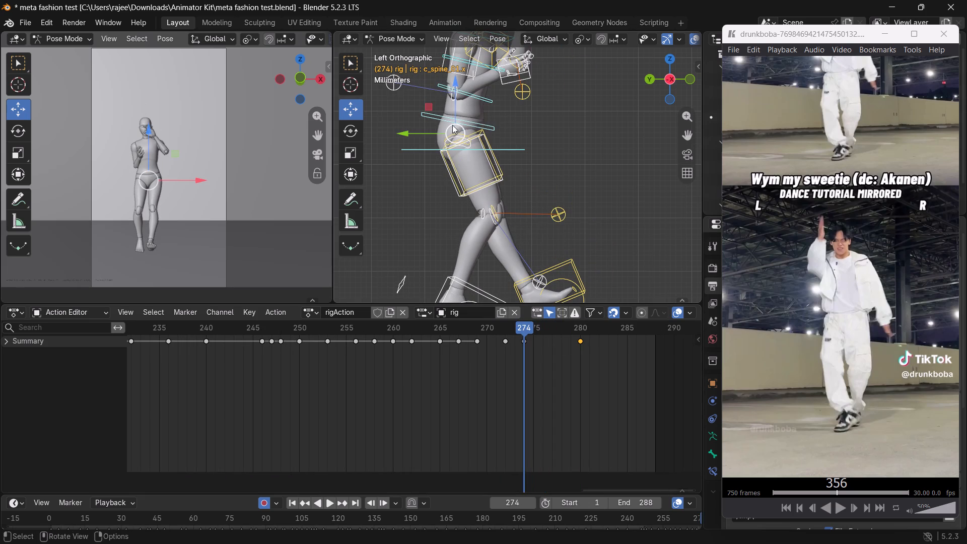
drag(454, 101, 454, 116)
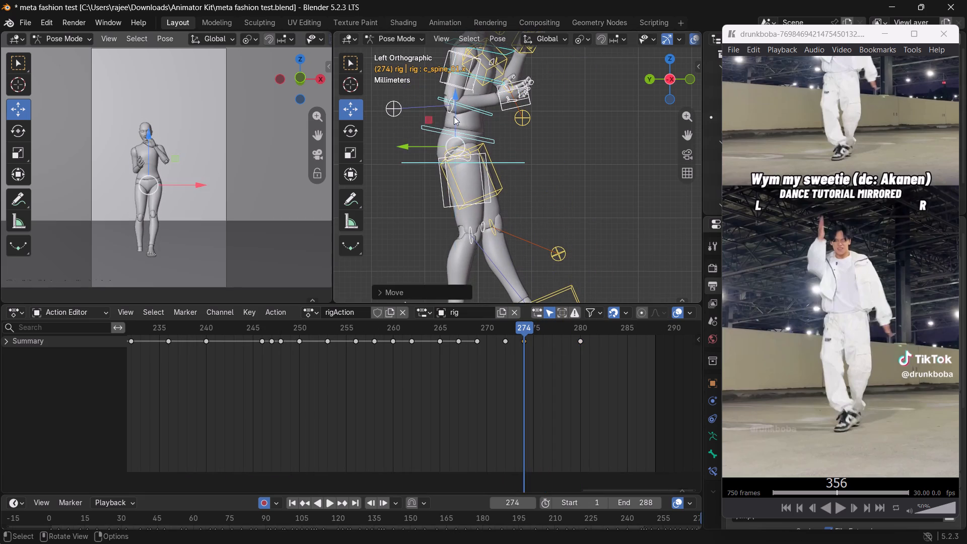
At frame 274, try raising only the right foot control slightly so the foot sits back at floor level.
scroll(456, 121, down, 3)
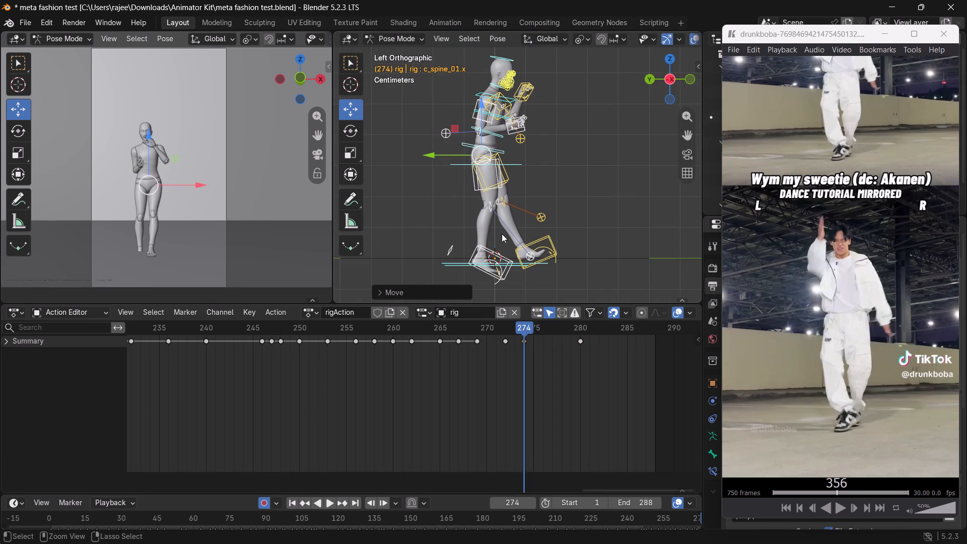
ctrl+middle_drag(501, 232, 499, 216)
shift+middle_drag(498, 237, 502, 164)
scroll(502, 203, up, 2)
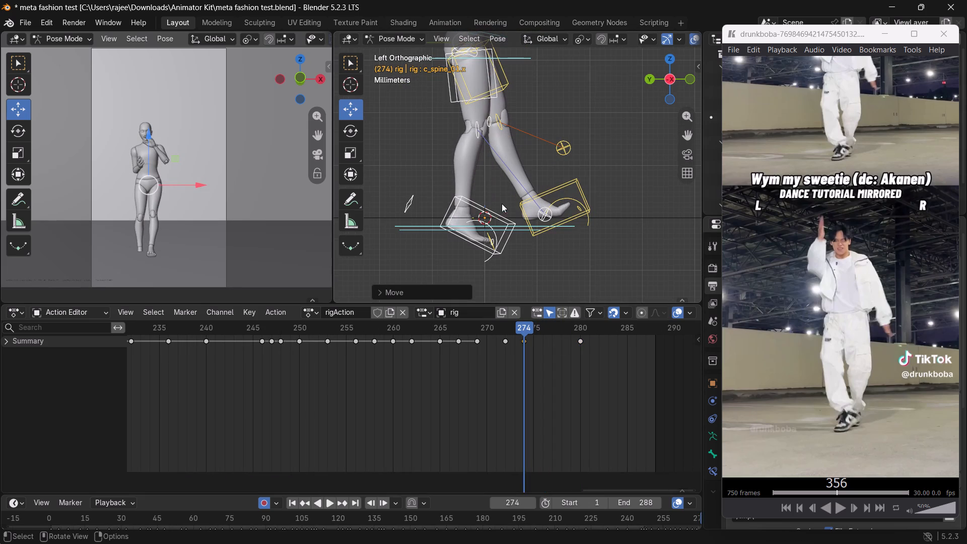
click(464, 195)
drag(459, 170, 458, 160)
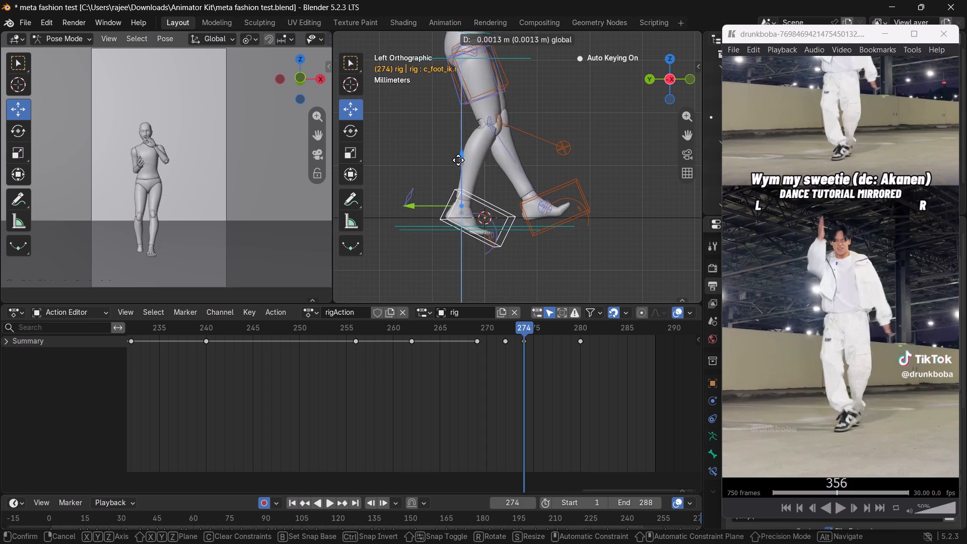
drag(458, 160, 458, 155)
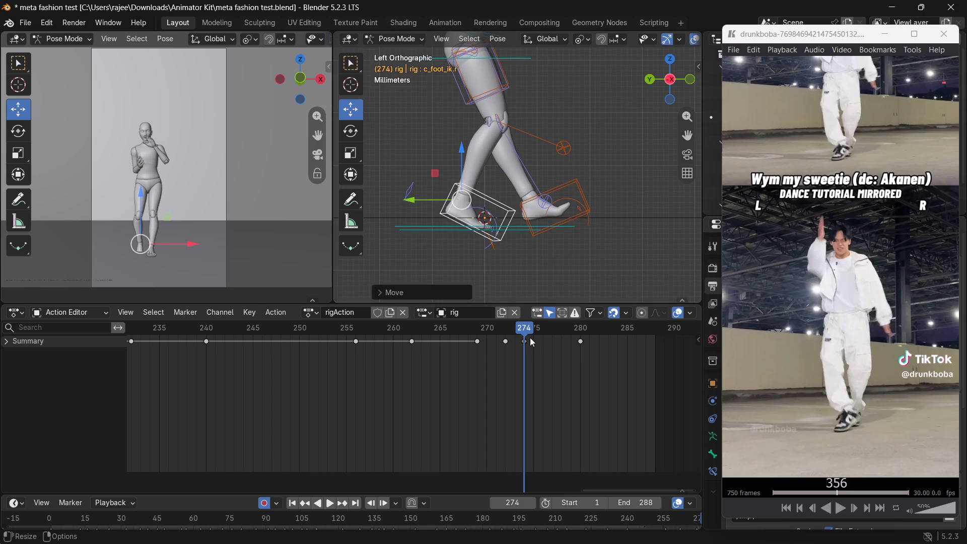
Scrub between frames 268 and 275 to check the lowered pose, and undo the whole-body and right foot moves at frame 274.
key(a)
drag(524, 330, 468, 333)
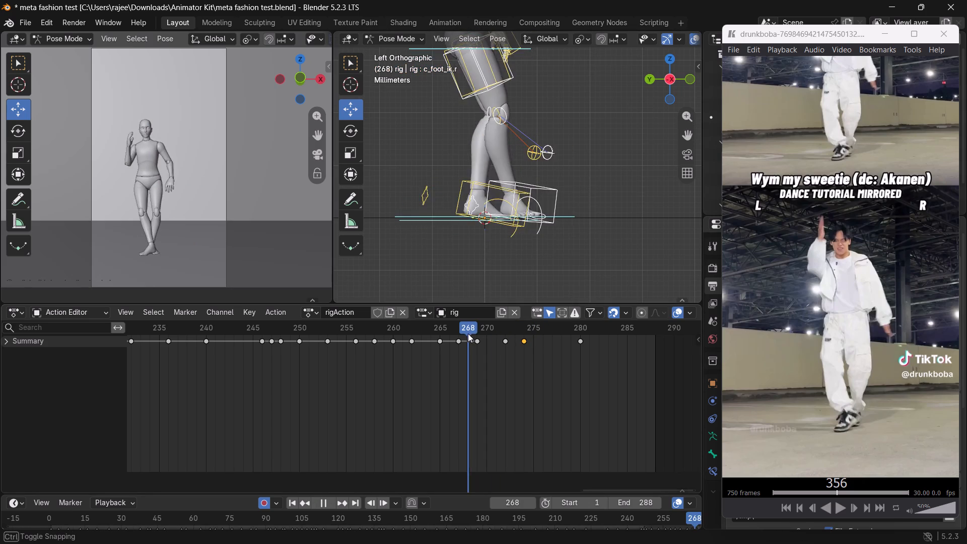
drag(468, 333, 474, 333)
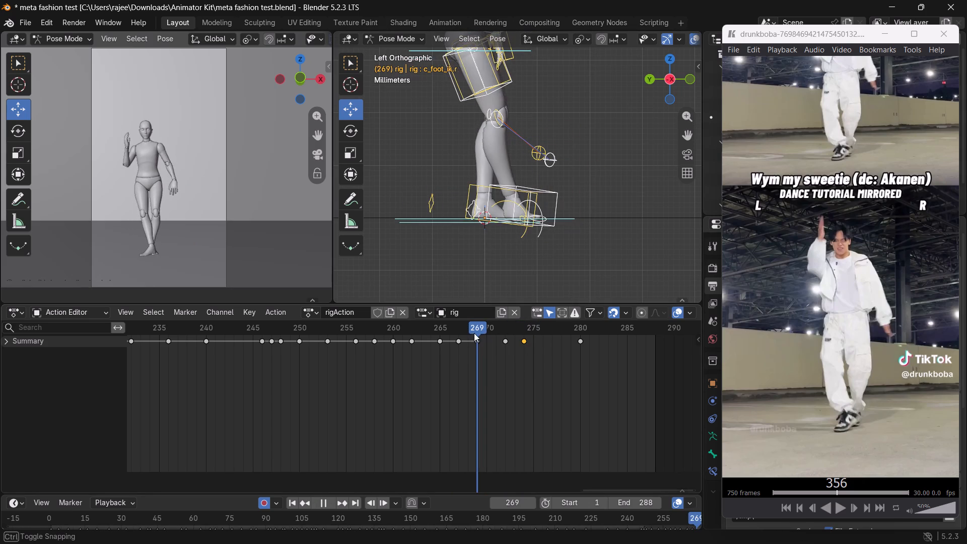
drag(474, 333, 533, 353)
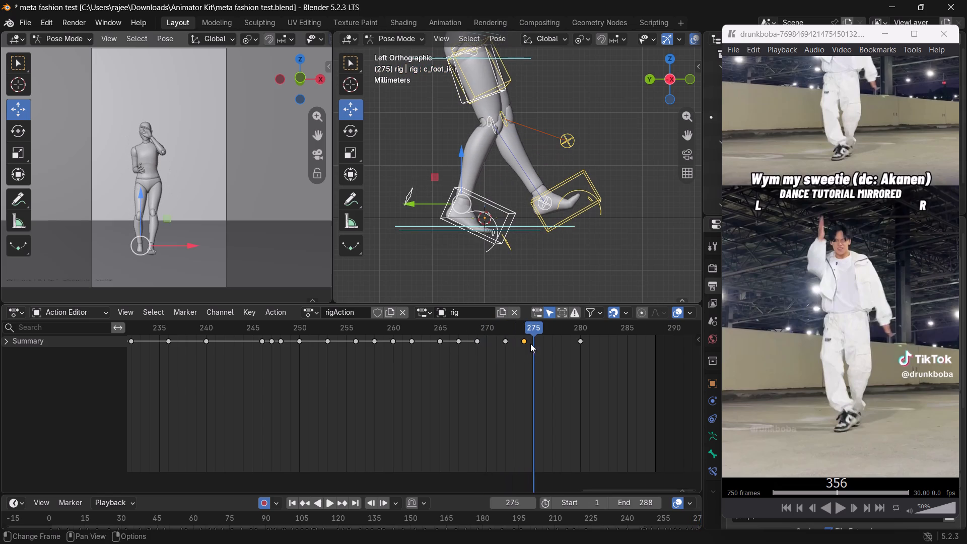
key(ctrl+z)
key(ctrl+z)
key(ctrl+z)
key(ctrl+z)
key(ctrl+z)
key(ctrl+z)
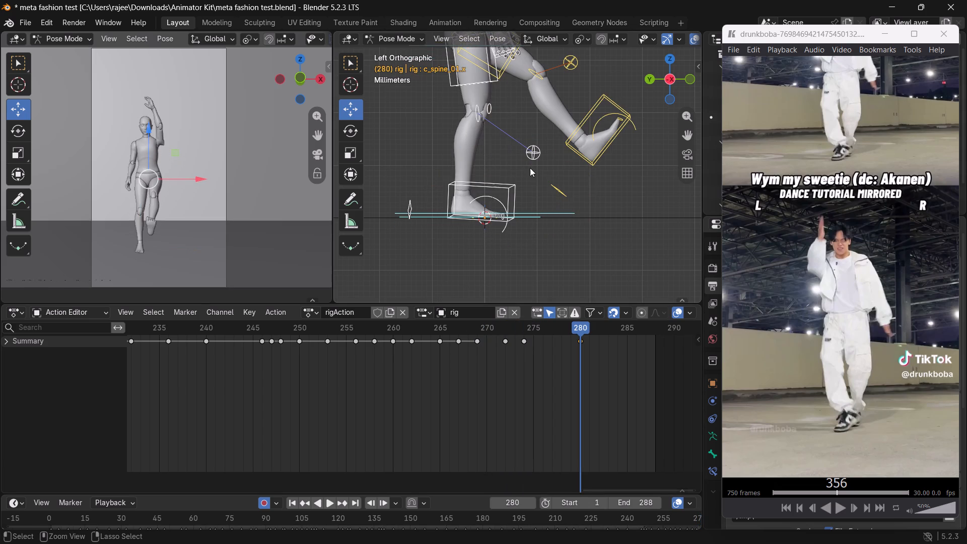
At frame 274, select only the hip-level spine control (c_spine_01.x) and lower it along Z so the knees bend more.
drag(571, 331, 526, 335)
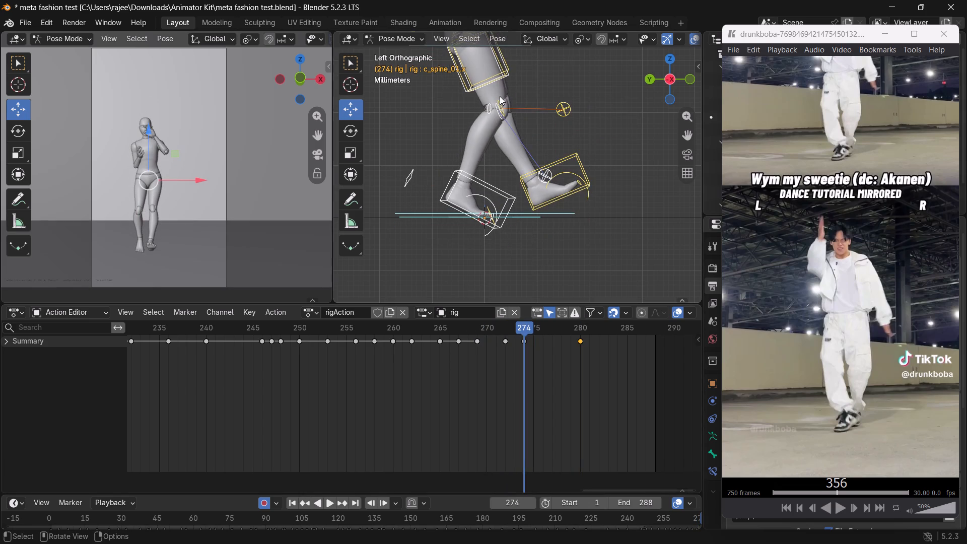
scroll(499, 95, down, 2)
click(507, 68)
click(502, 62)
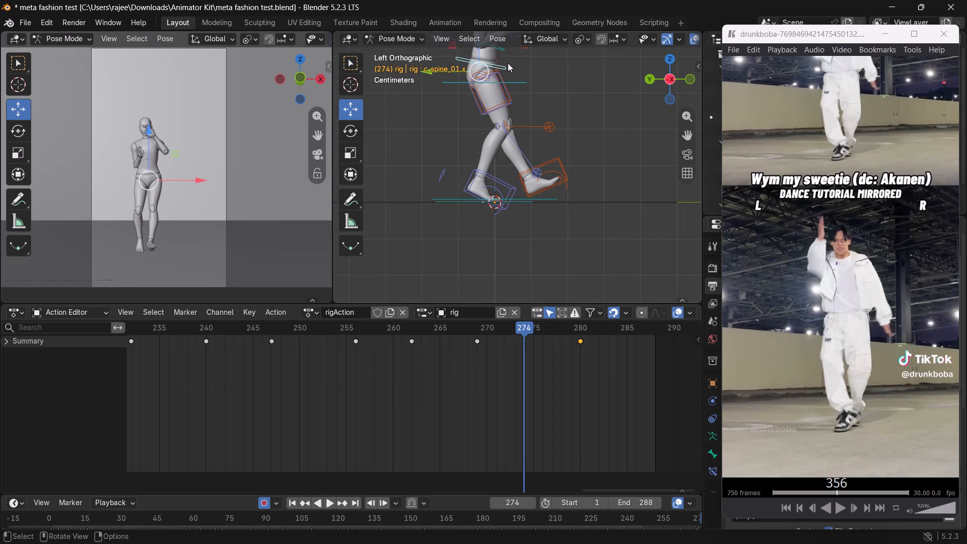
drag(476, 50, 479, 63)
Play back and scrub the animation between frames 260 and 277 to examine the hip drop and leg motion, ending at frame 269.
drag(522, 332, 443, 323)
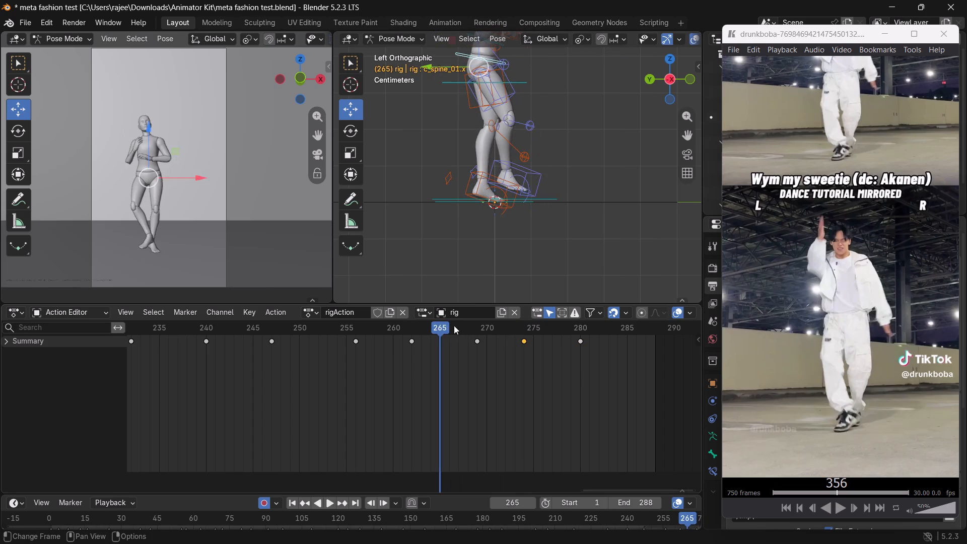
key(space)
key(space)
drag(610, 333, 443, 304)
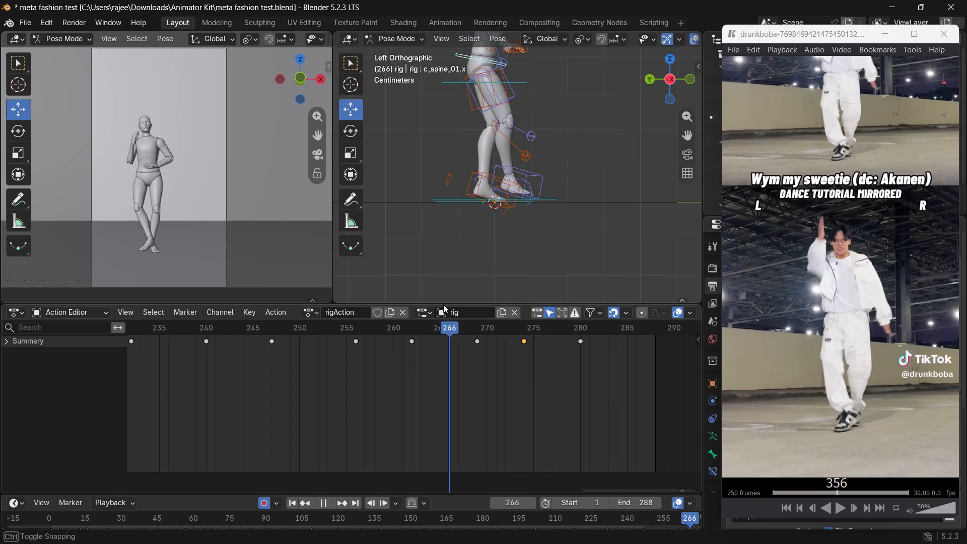
drag(443, 304, 472, 341)
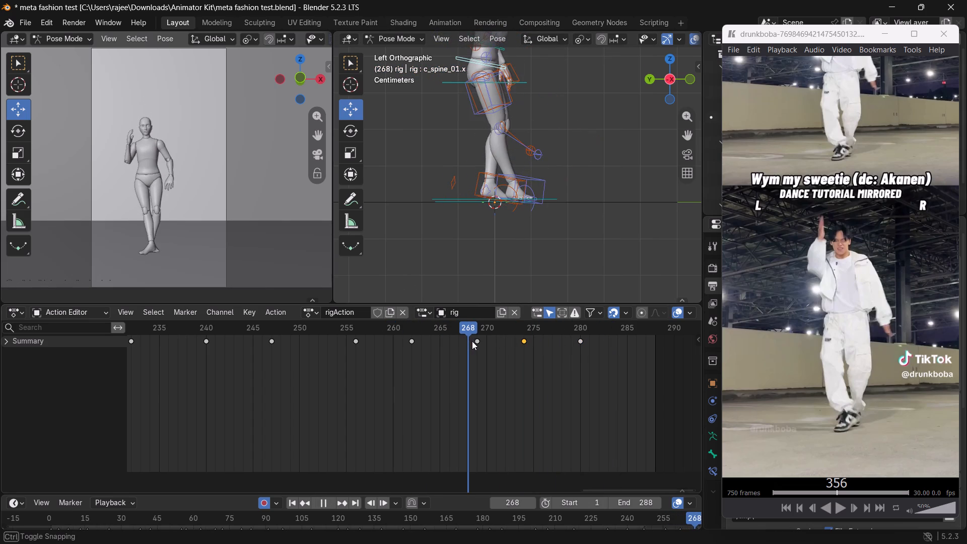
drag(472, 341, 528, 357)
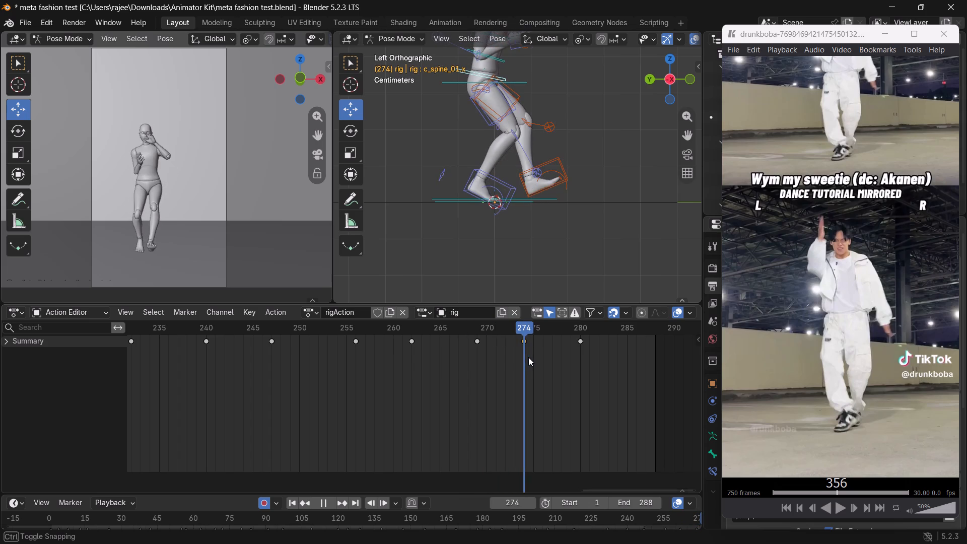
drag(528, 357, 552, 363)
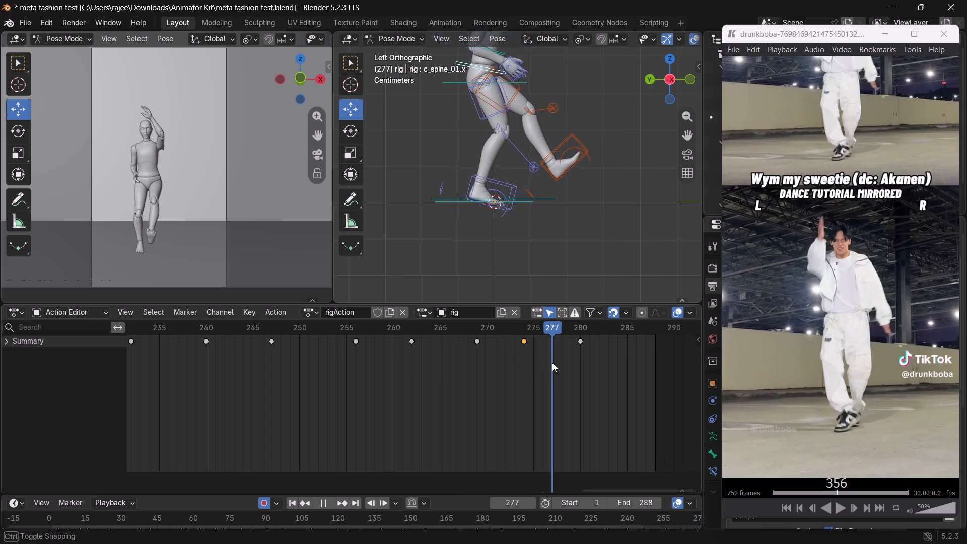
drag(552, 363, 394, 304)
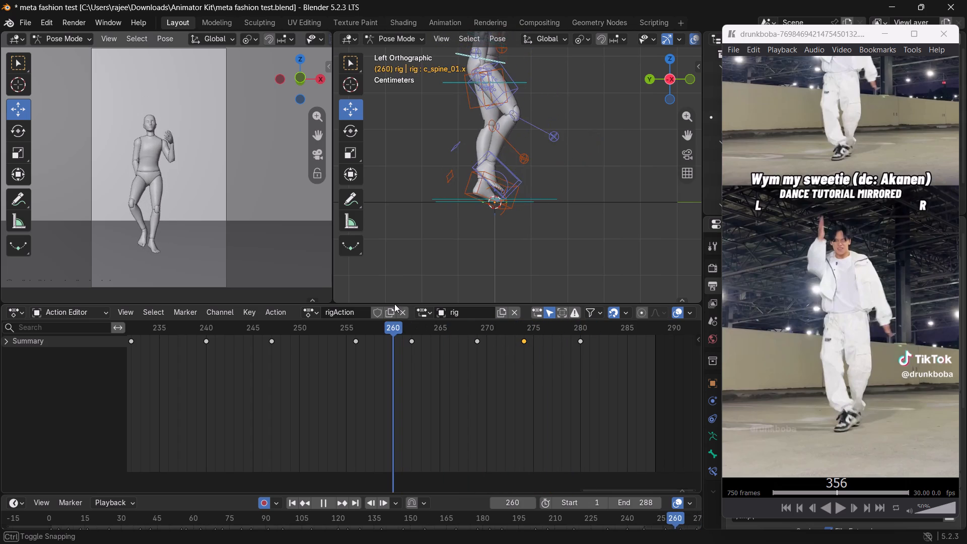
drag(394, 304, 416, 339)
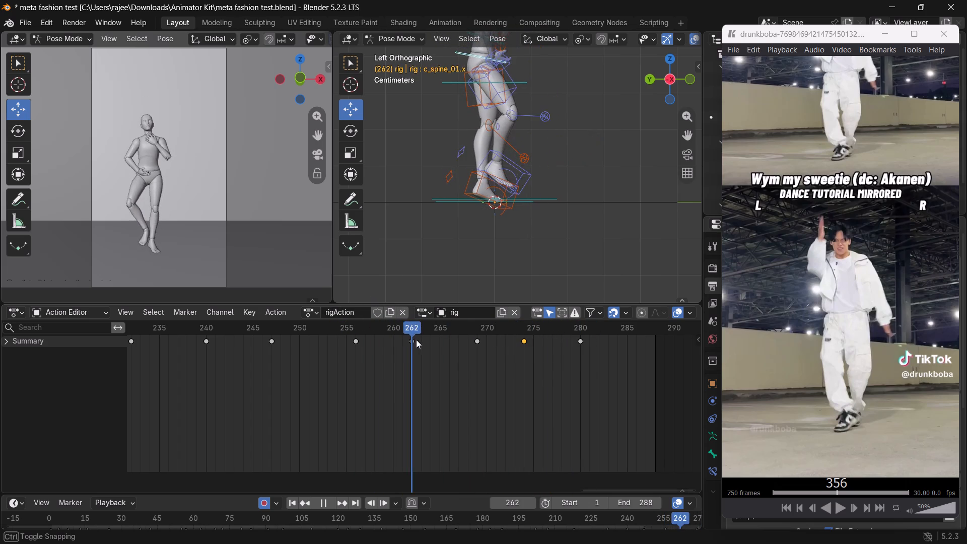
drag(416, 339, 478, 361)
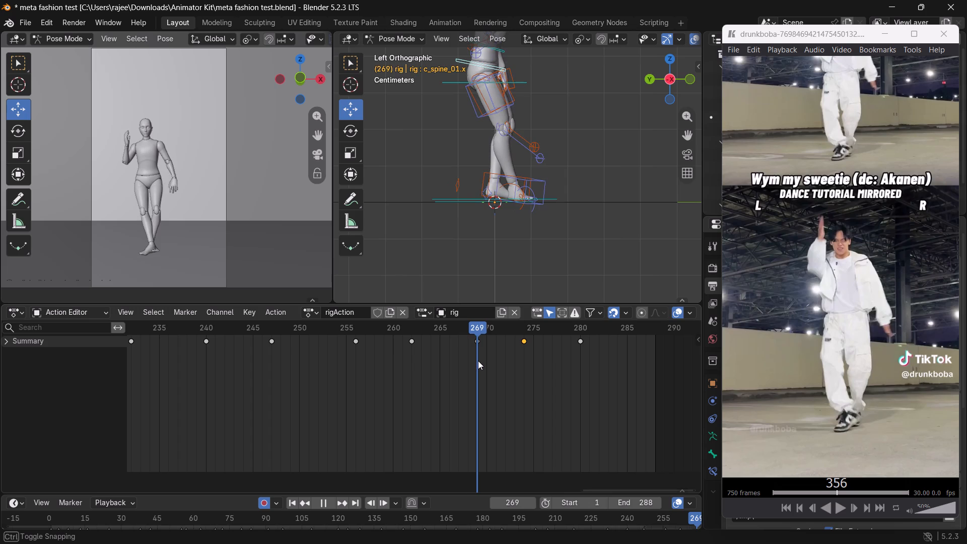
drag(478, 361, 476, 363)
At frame 269, move the left foot control backward along the Y axis, behind the right foot.
scroll(465, 192, down, 1)
middle_drag(464, 192, 401, 242)
scroll(515, 203, up, 3)
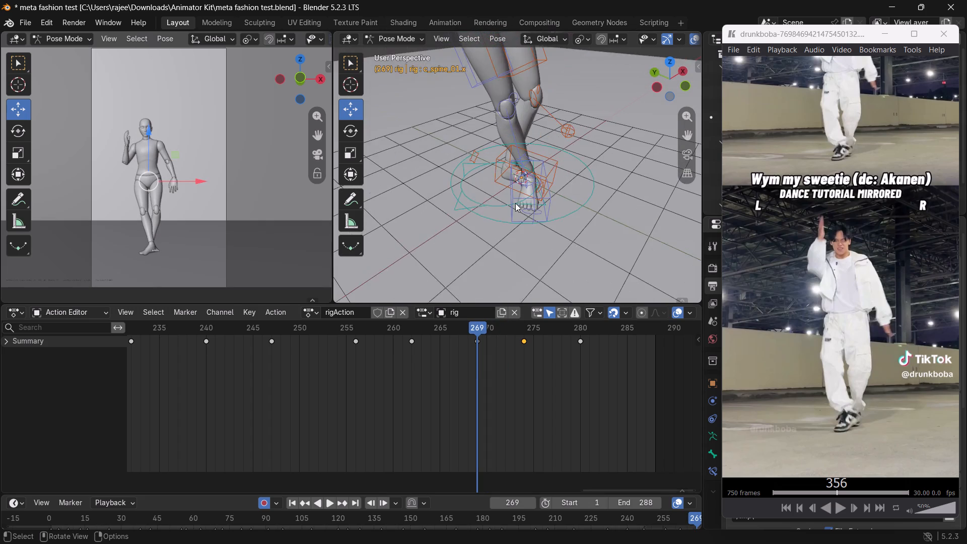
scroll(515, 203, up, 2)
click(506, 174)
click(502, 166)
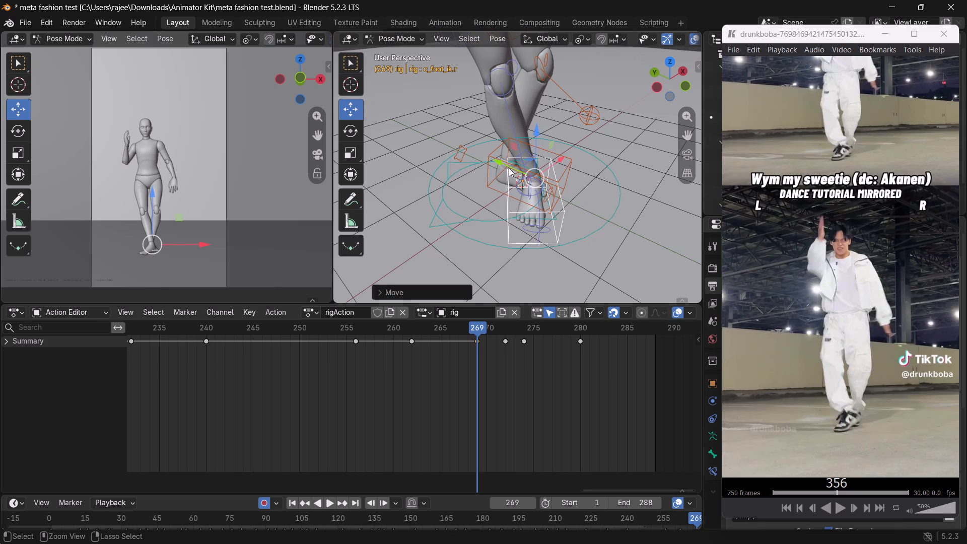
key(ctrl+z)
click(492, 158)
drag(480, 152, 479, 152)
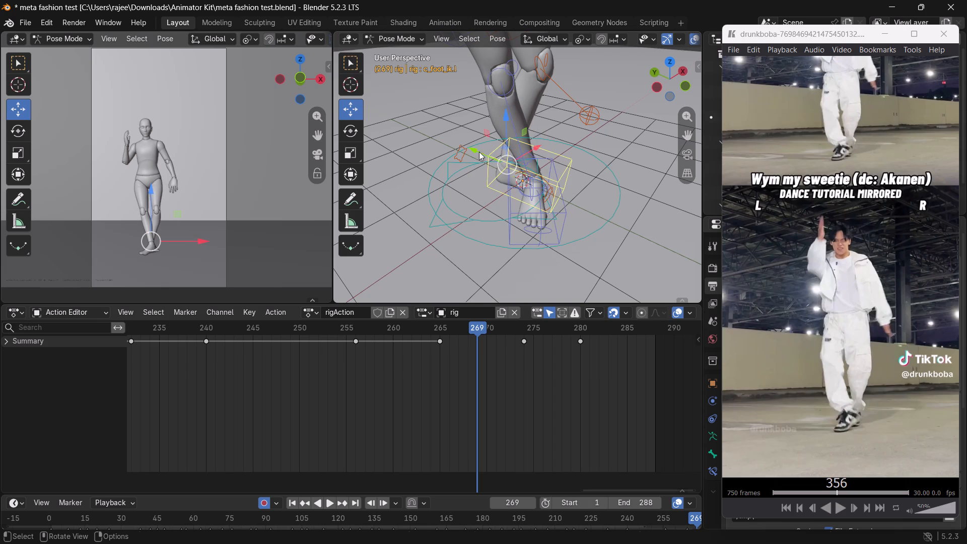
drag(479, 152, 462, 145)
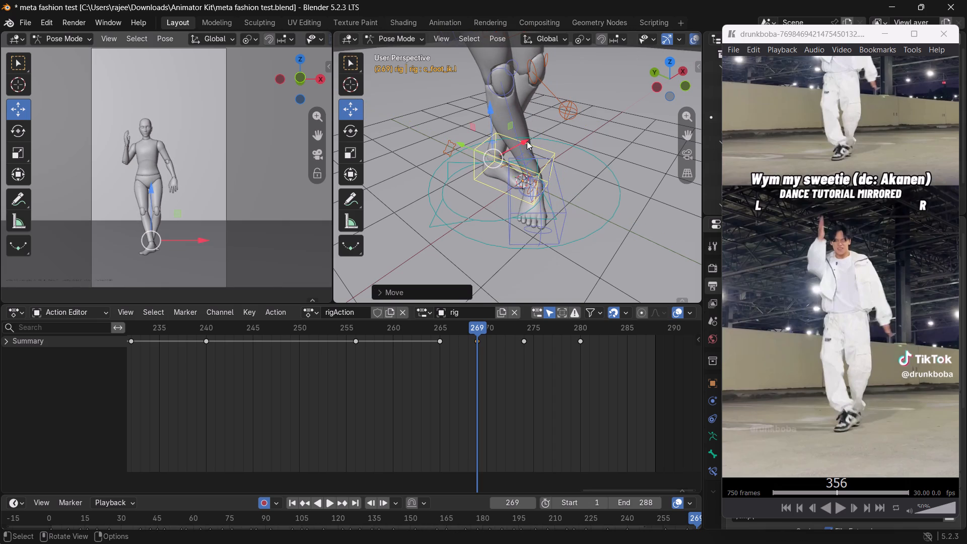
Scrub between frames 269 and 287 in side view to examine the leg motion, ending at frame 280.
click(650, 88)
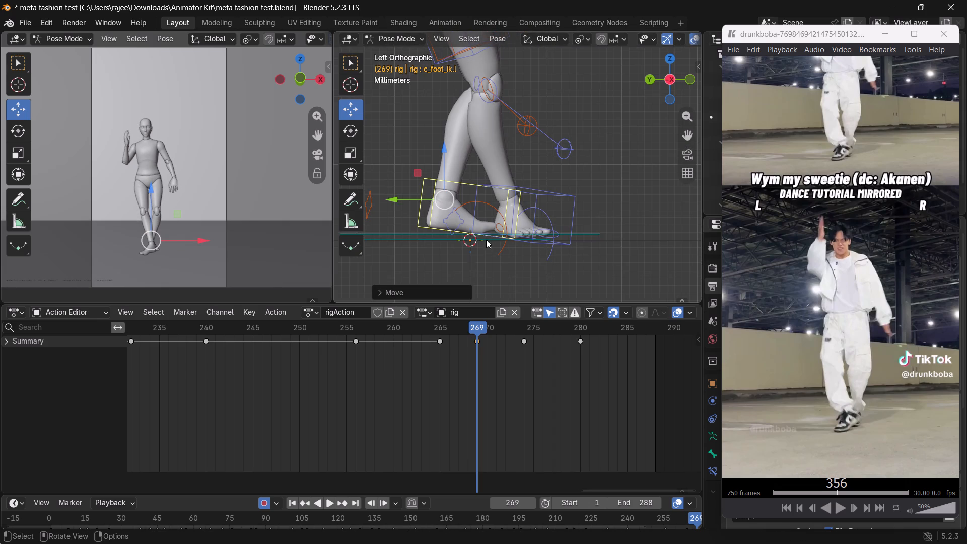
drag(471, 329, 505, 355)
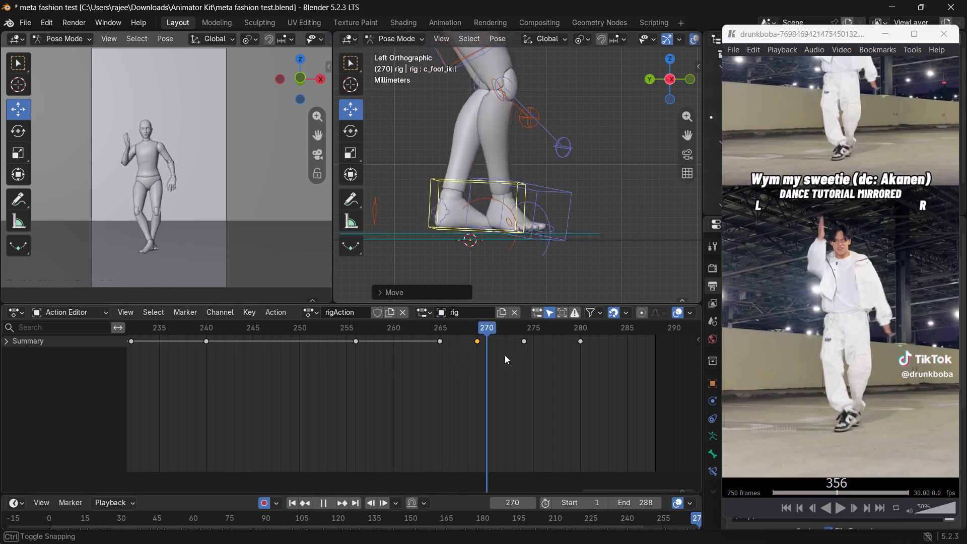
drag(505, 355, 513, 355)
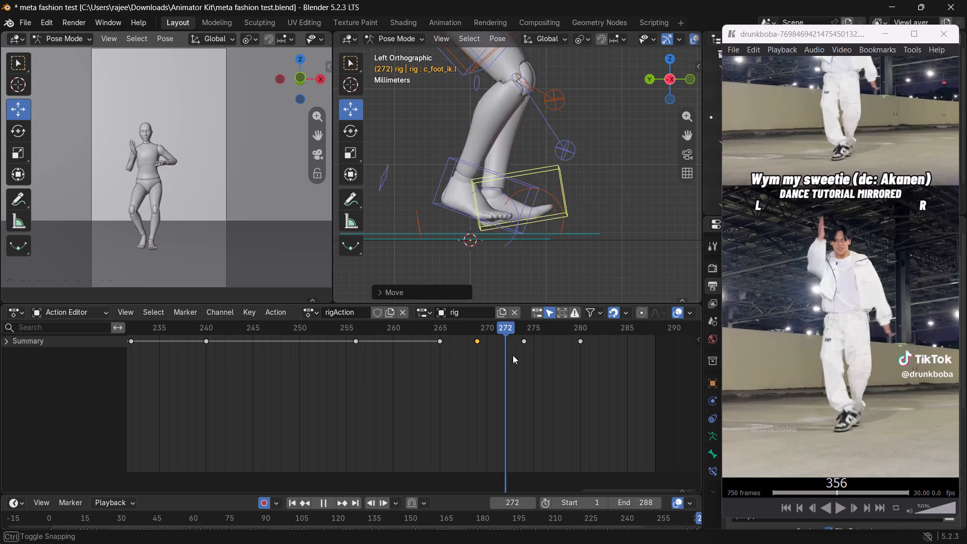
drag(513, 355, 479, 352)
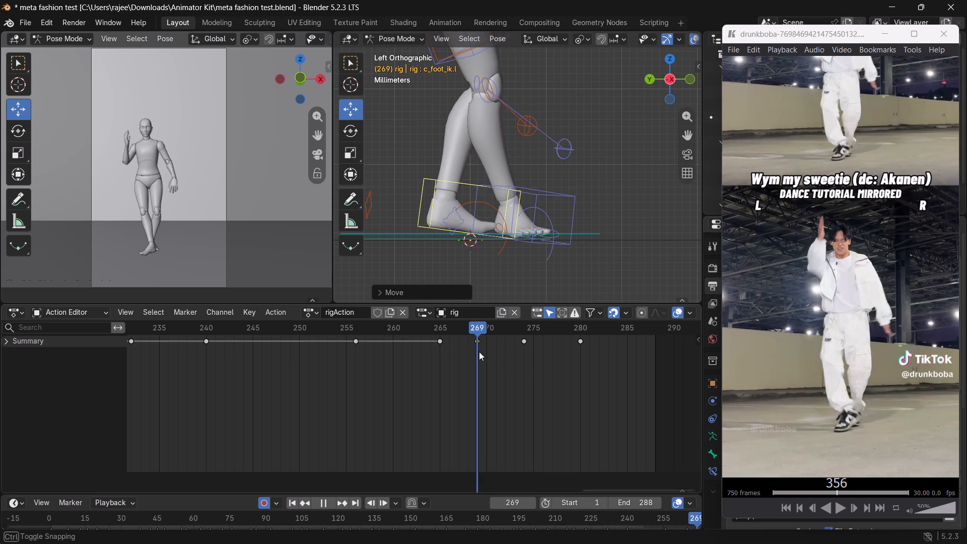
drag(479, 352, 513, 359)
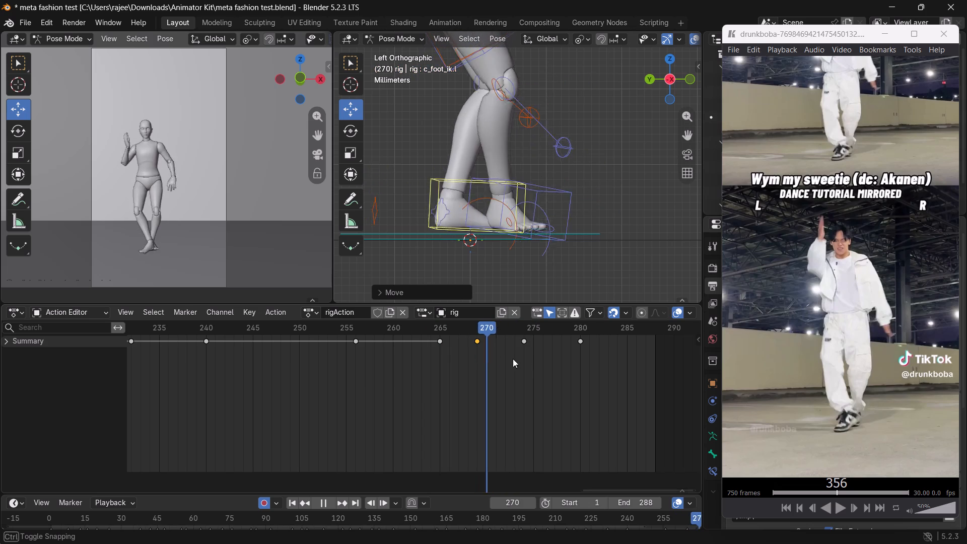
drag(513, 359, 602, 374)
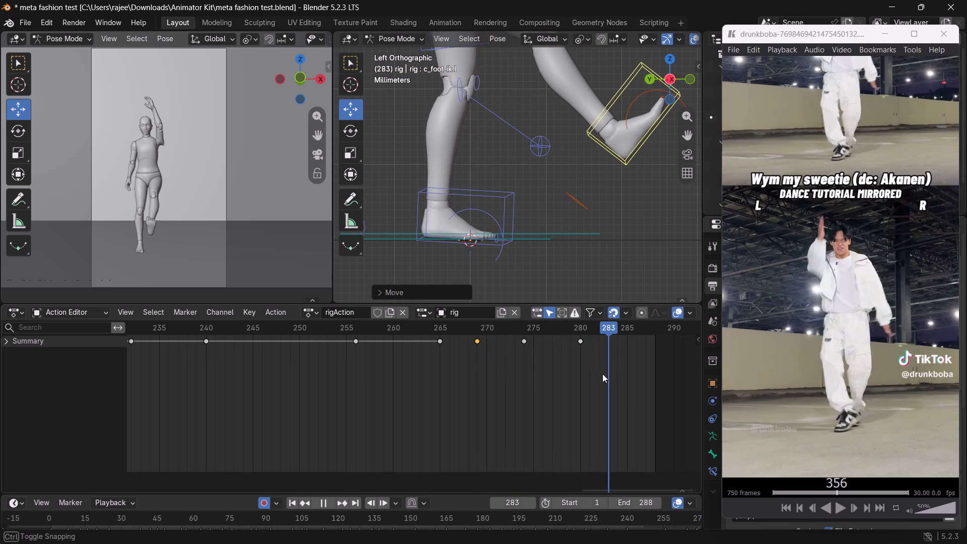
drag(602, 374, 647, 381)
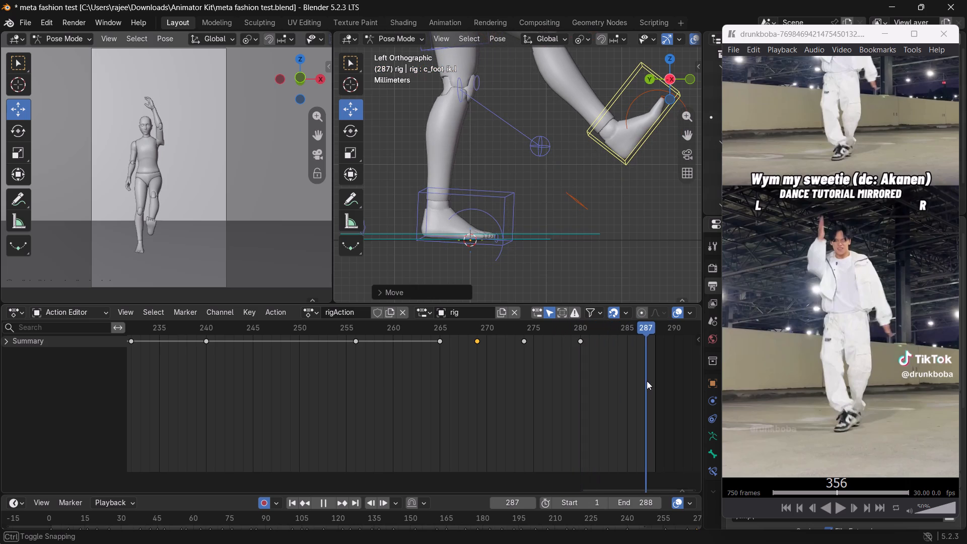
drag(647, 381, 583, 371)
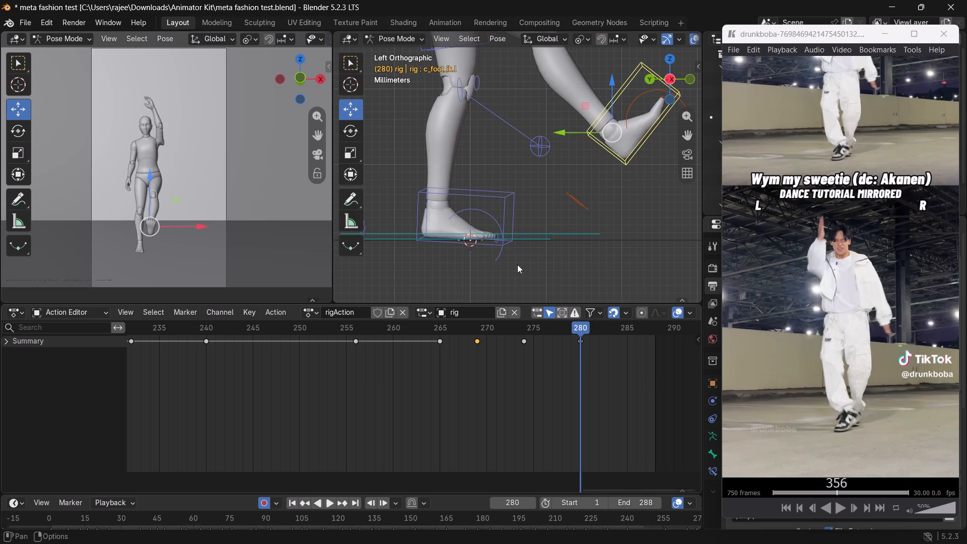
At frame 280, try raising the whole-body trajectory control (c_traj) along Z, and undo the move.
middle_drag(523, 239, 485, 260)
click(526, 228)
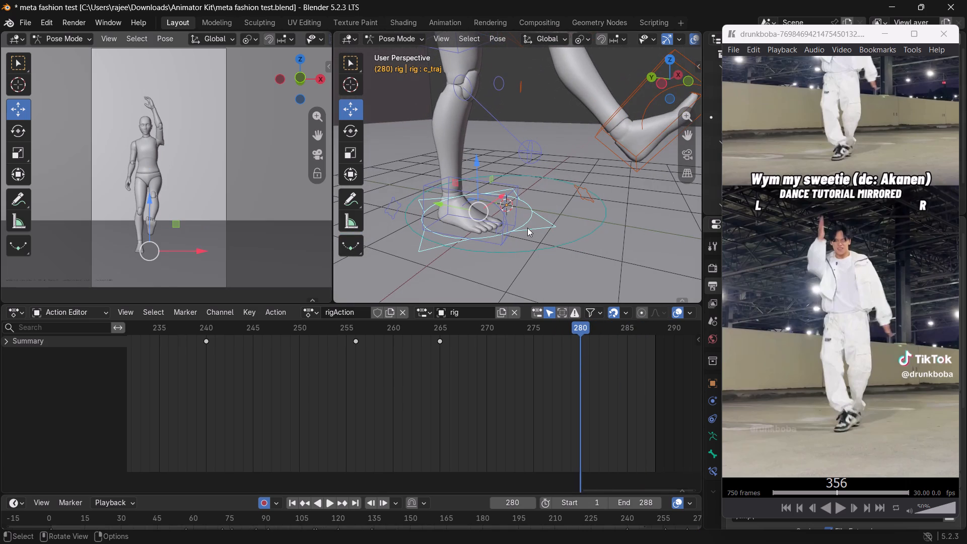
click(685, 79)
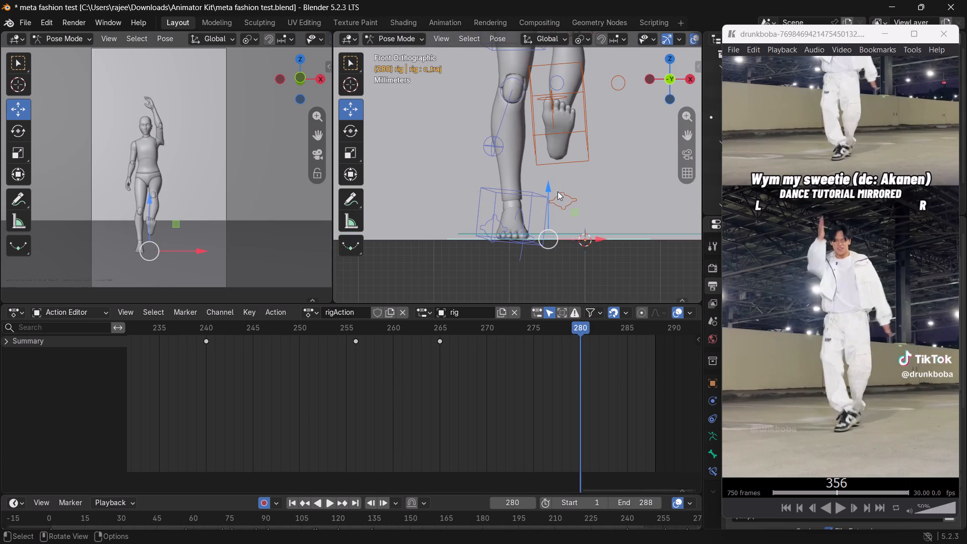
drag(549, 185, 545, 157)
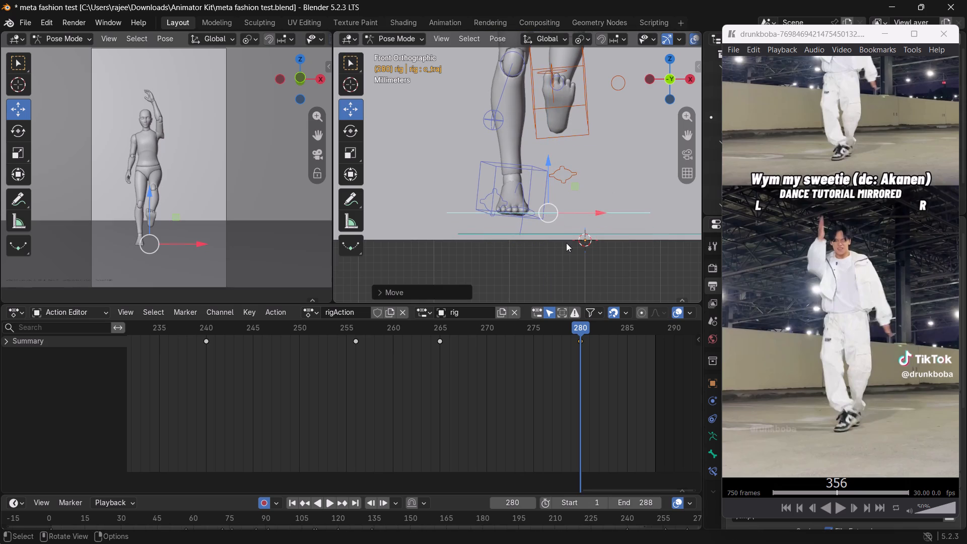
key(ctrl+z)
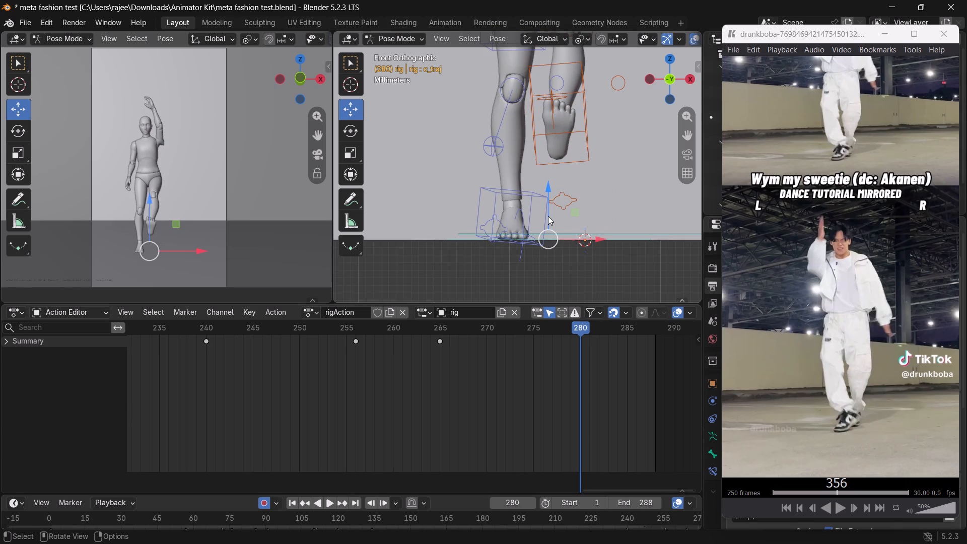
Select all of the rig's controls and insert a keyframe for the full pose at frame 274.
key(a)
drag(579, 329, 525, 339)
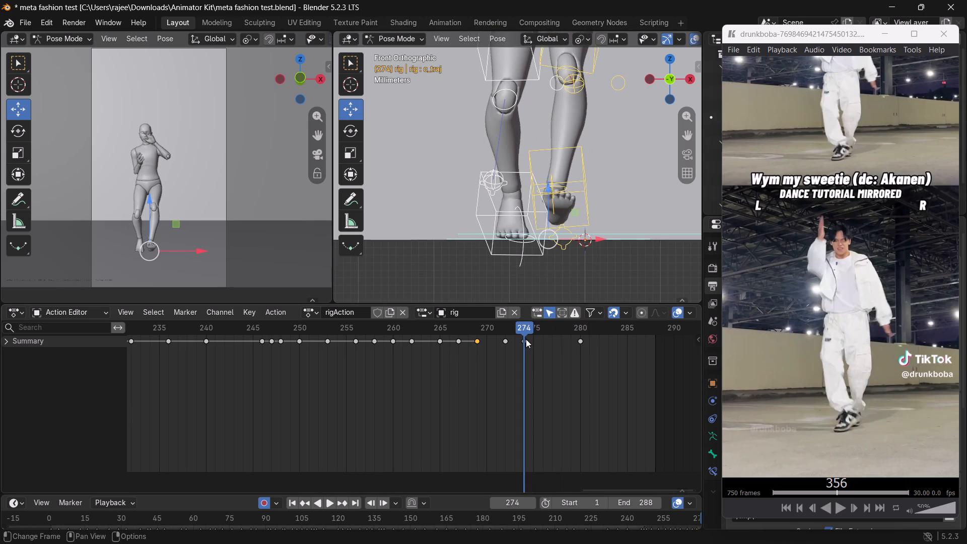
key(a)
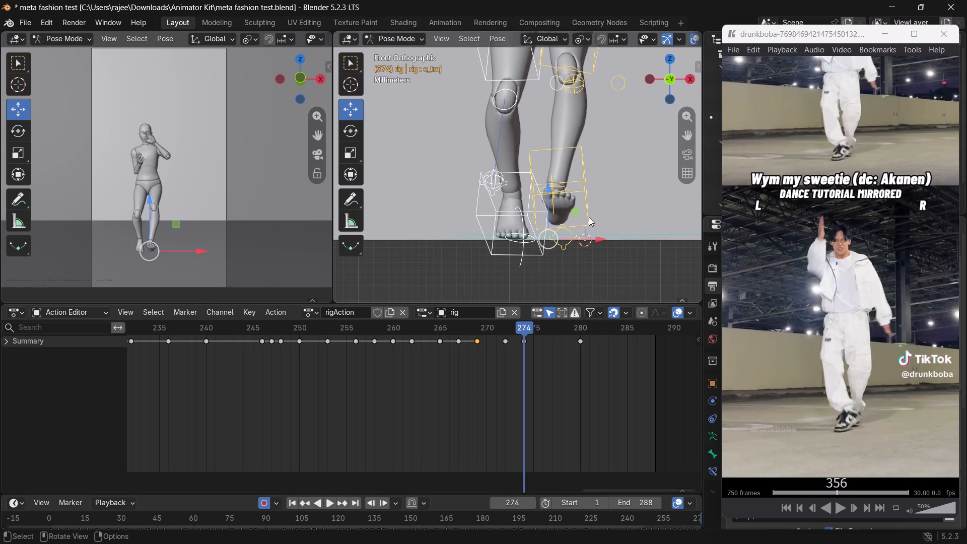
key(u)
key(a)
key(i)
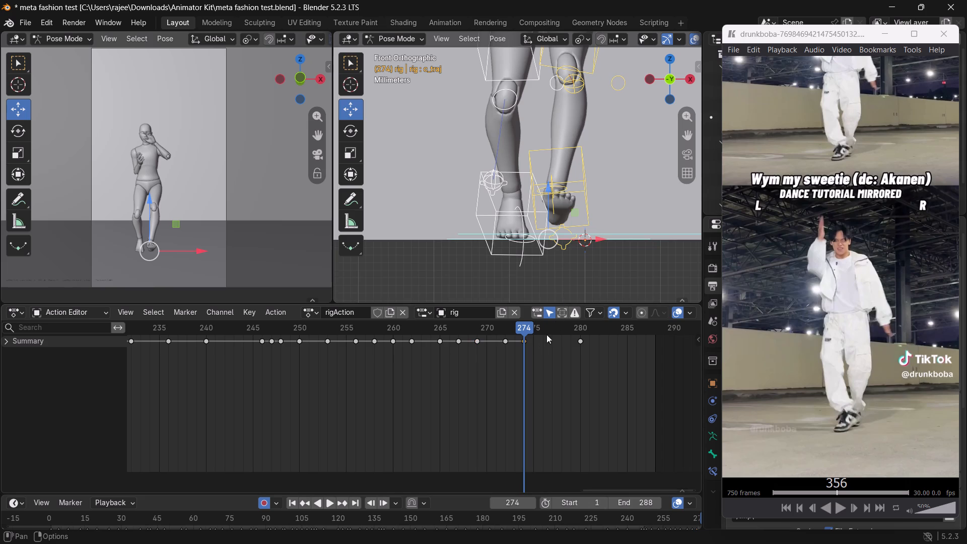
Copy the action's first keyframe, the neutral standing pose, and paste it at frame 288.
drag(523, 327, 582, 357)
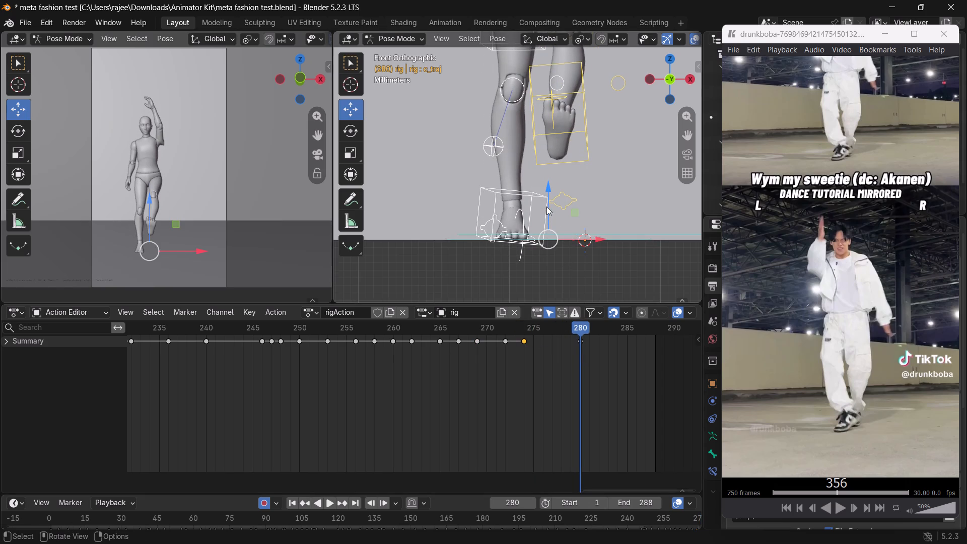
scroll(442, 387, down, 20)
scroll(442, 387, down, 6)
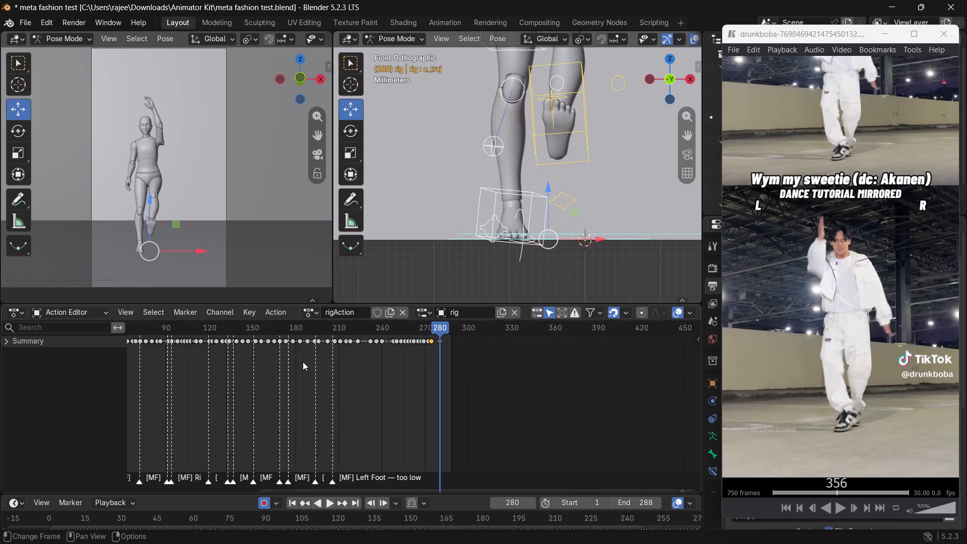
scroll(303, 362, down, 1)
scroll(227, 365, up, 2)
shift+middle_drag(210, 373, 491, 405)
scroll(373, 379, up, 5)
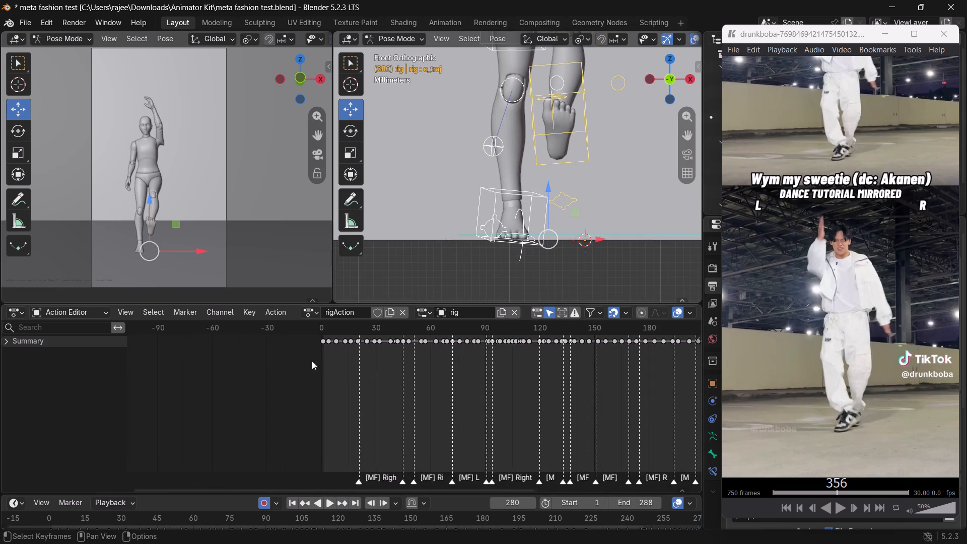
scroll(312, 361, up, 6)
click(275, 363)
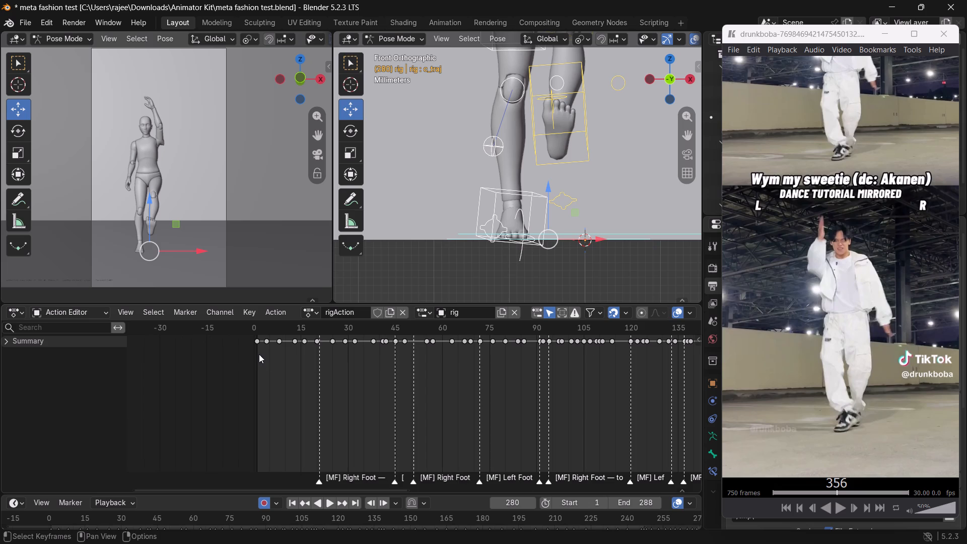
drag(258, 354, 242, 326)
right_click(253, 342)
click(206, 334)
scroll(228, 345, down, 15)
shift+middle_drag(343, 388, 289, 382)
shift+scroll(335, 379, down, 1)
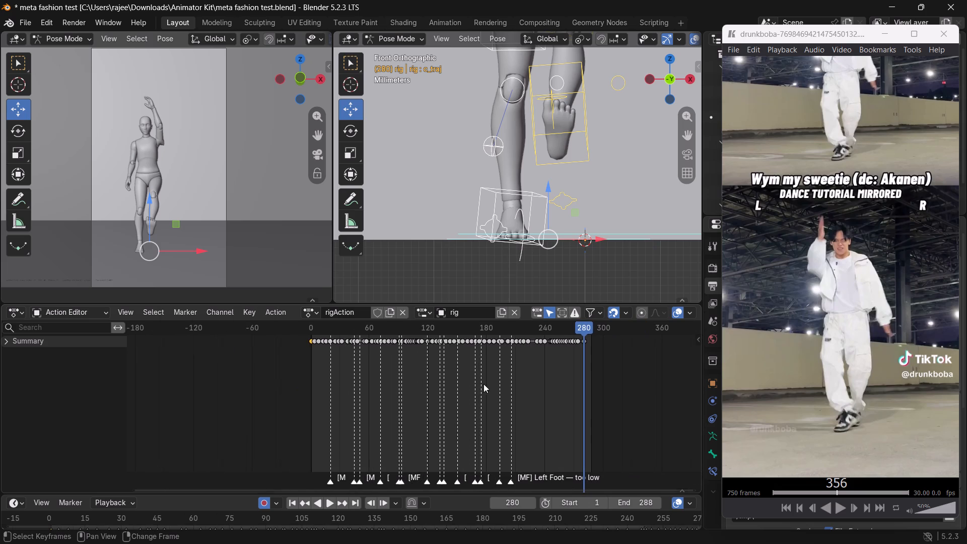
shift+middle_drag(517, 391, 270, 390)
scroll(328, 362, up, 8)
shift+middle_drag(295, 354, 473, 354)
scroll(473, 354, up, 1)
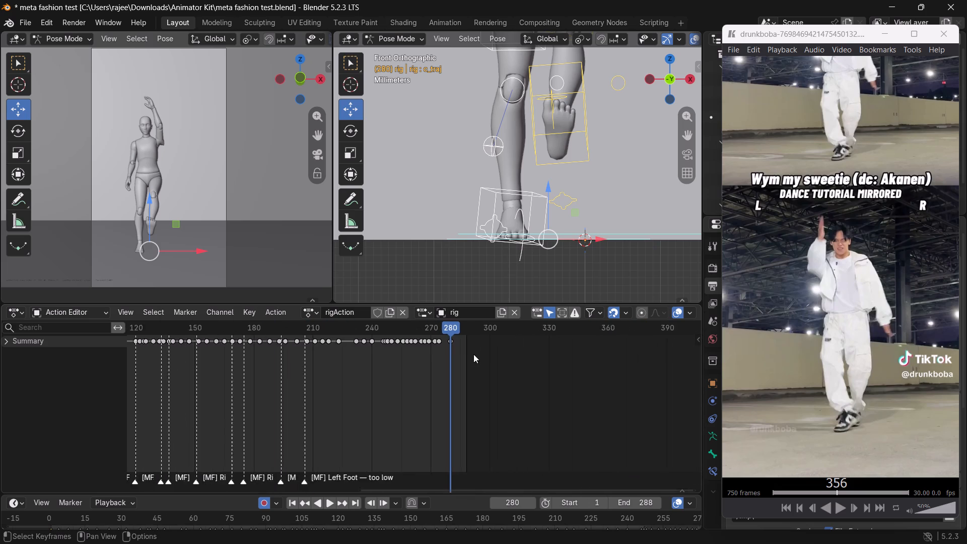
scroll(473, 354, up, 11)
drag(502, 328, 535, 351)
right_click(534, 351)
click(494, 360)
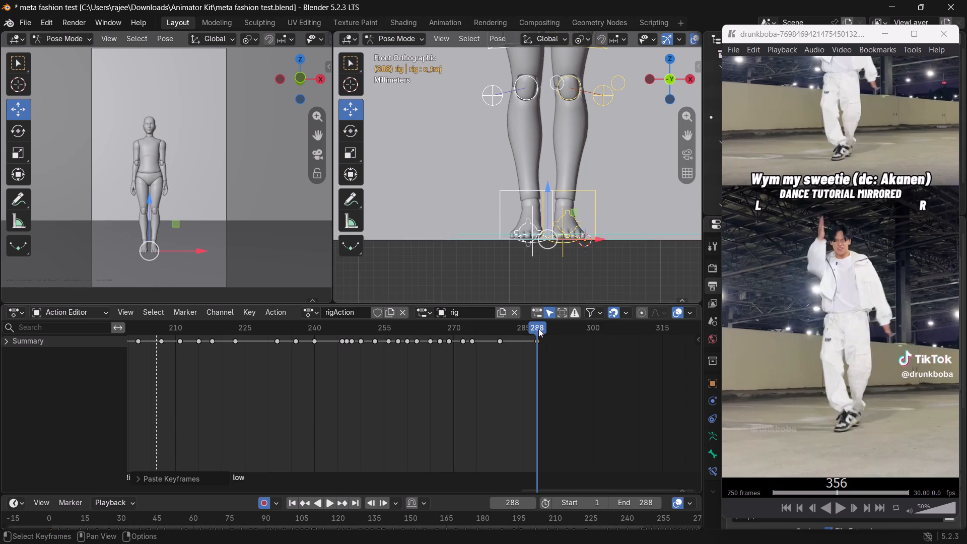
At frame 280, move the left foot control (c_foot_ik.l) up and back toward the body in the YZ plane, by about 0.004 m.
drag(533, 328, 542, 379)
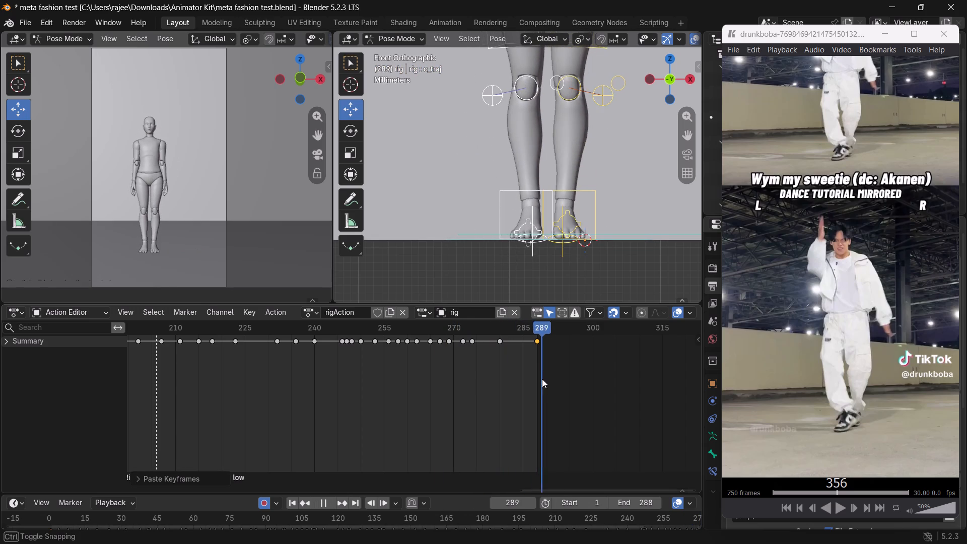
drag(542, 379, 516, 380)
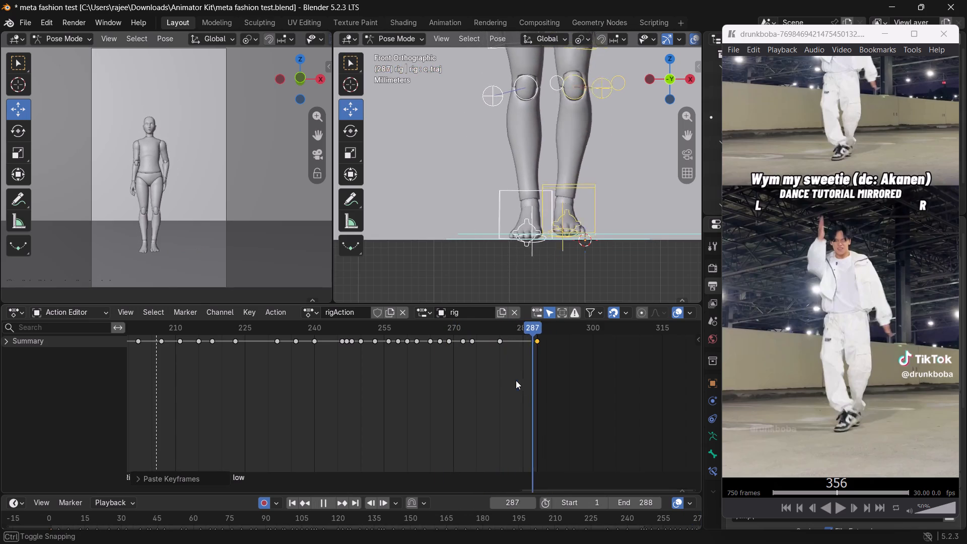
drag(516, 380, 498, 367)
scroll(513, 172, down, 2)
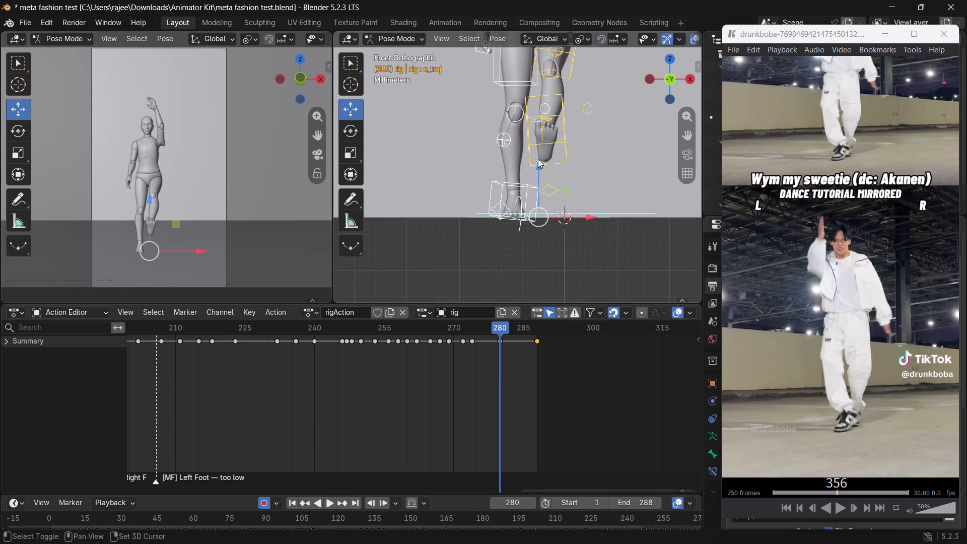
shift+middle_drag(538, 163, 504, 212)
click(689, 84)
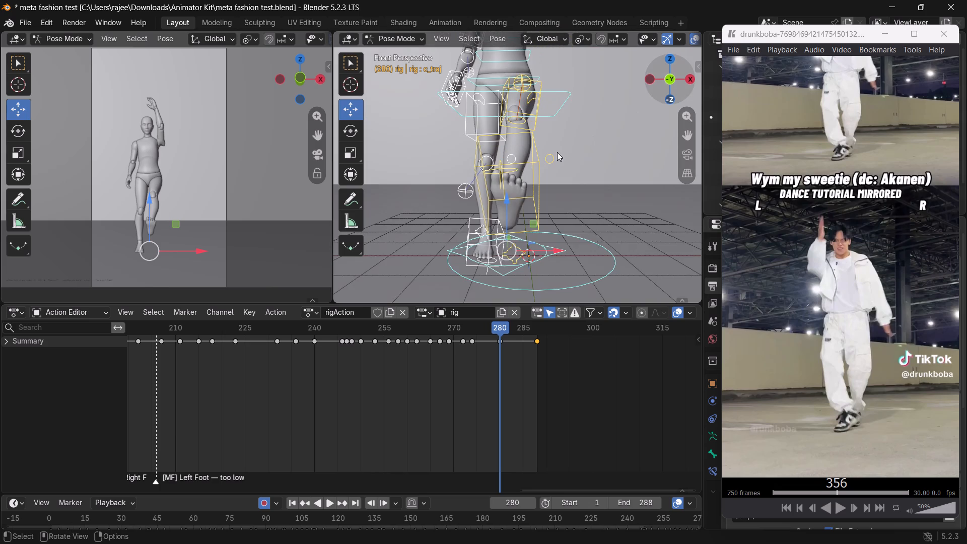
middle_drag(559, 153, 462, 174)
click(444, 165)
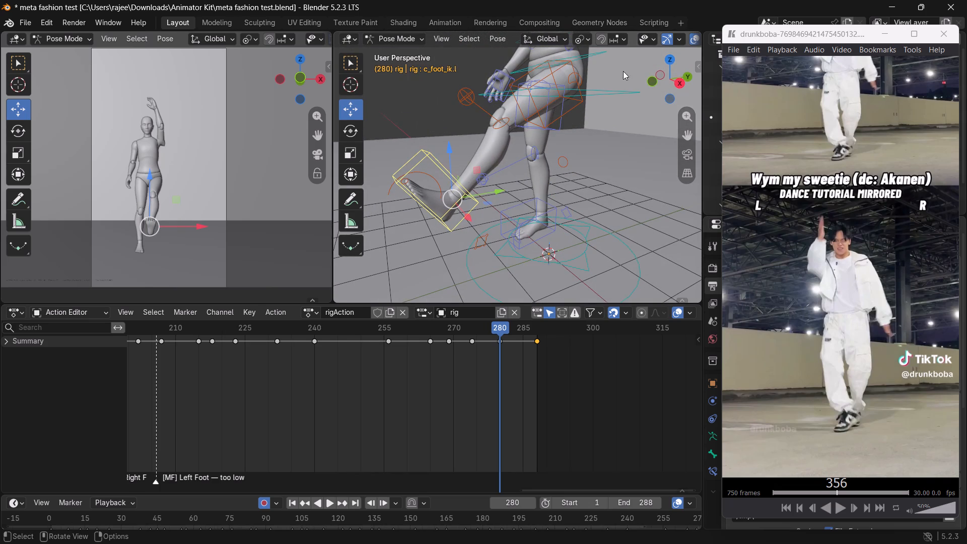
click(675, 84)
drag(479, 168, 494, 156)
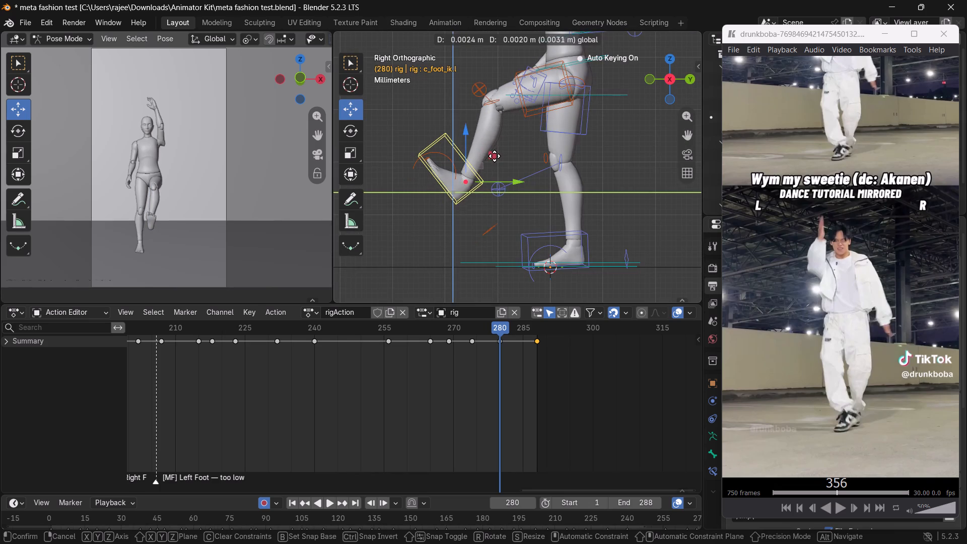
drag(494, 156, 500, 153)
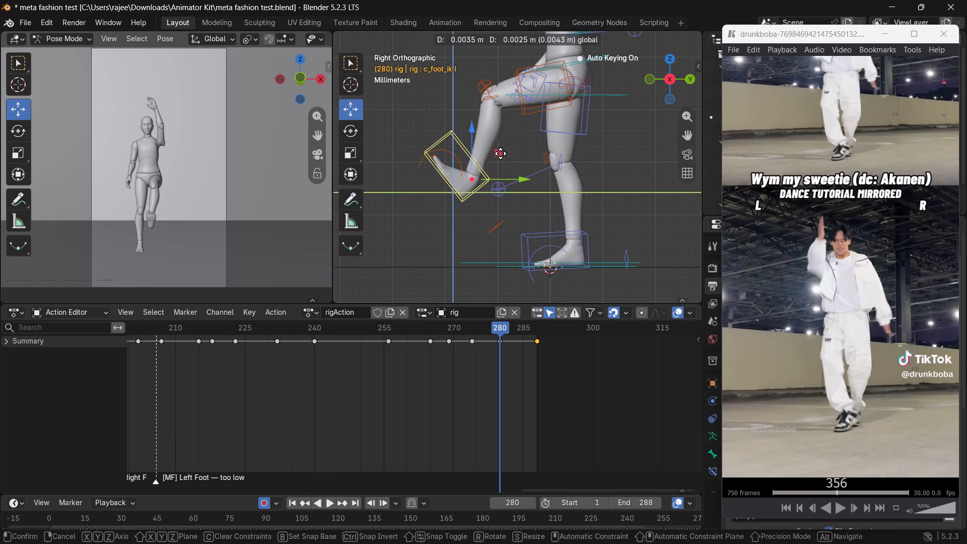
drag(500, 153, 501, 152)
Shift the raised left foot control slightly outward along the X axis at frame 280.
click(645, 80)
drag(558, 176, 568, 179)
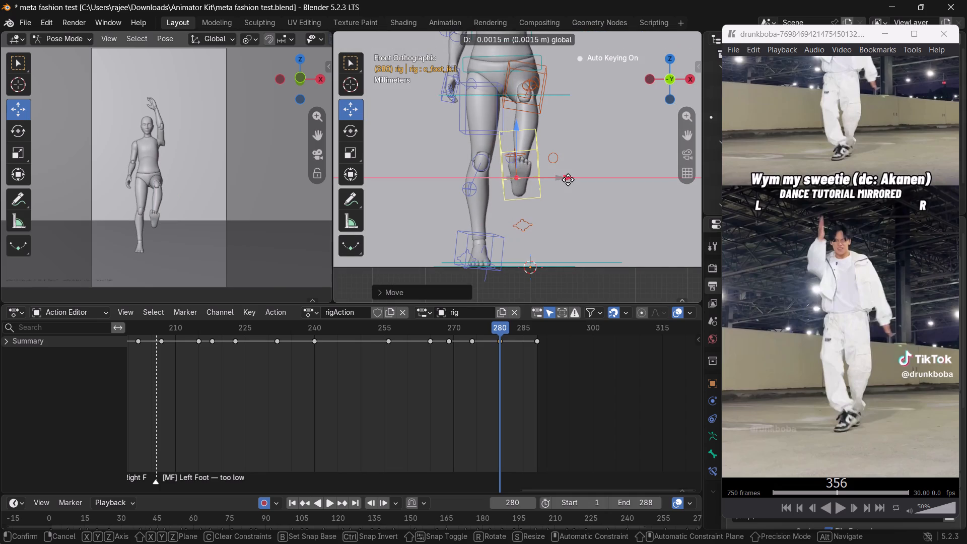
drag(568, 179, 563, 180)
Play back and scrub the animation up to frame 288 to examine the return to the standing pose, ending at frame 284.
drag(498, 330, 421, 328)
key(space)
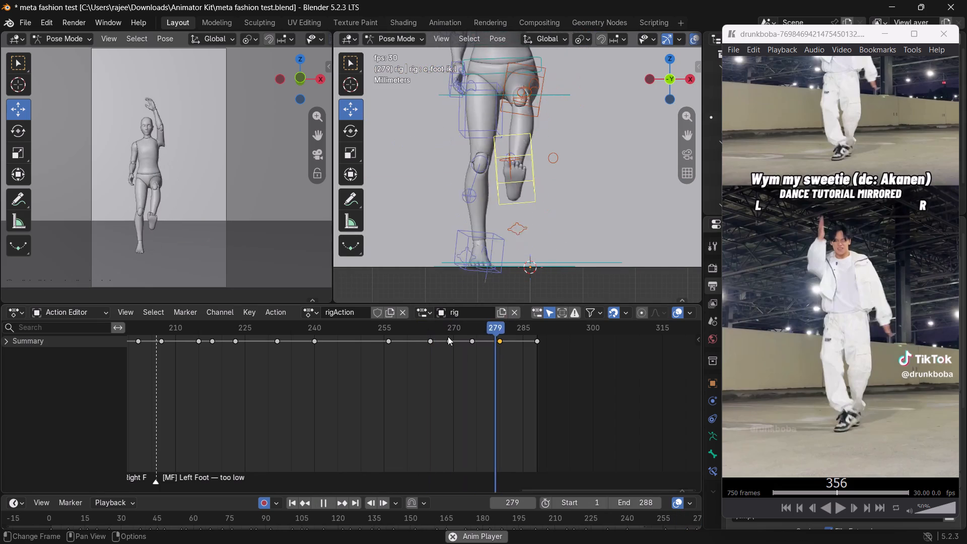
key(space)
drag(538, 333, 498, 339)
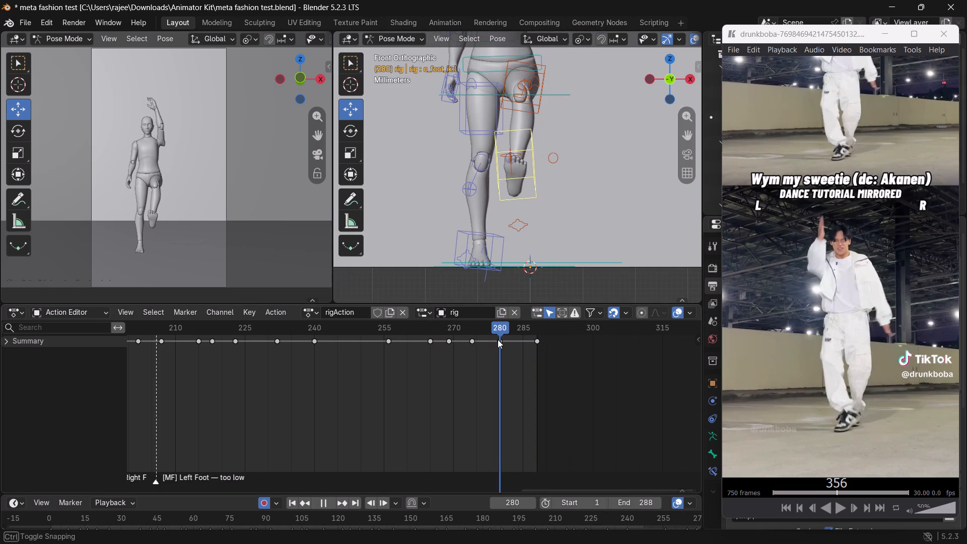
drag(498, 339, 515, 355)
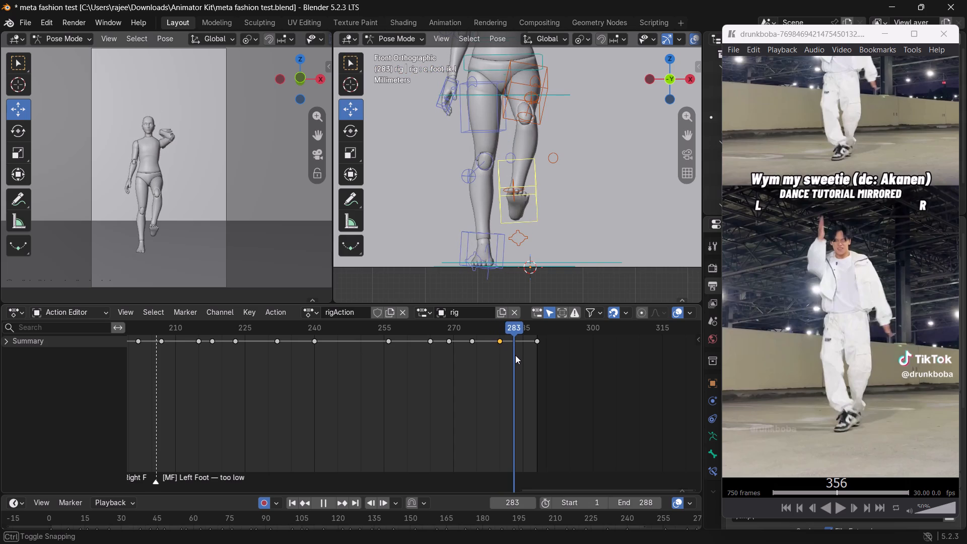
drag(515, 355, 515, 357)
drag(515, 357, 498, 352)
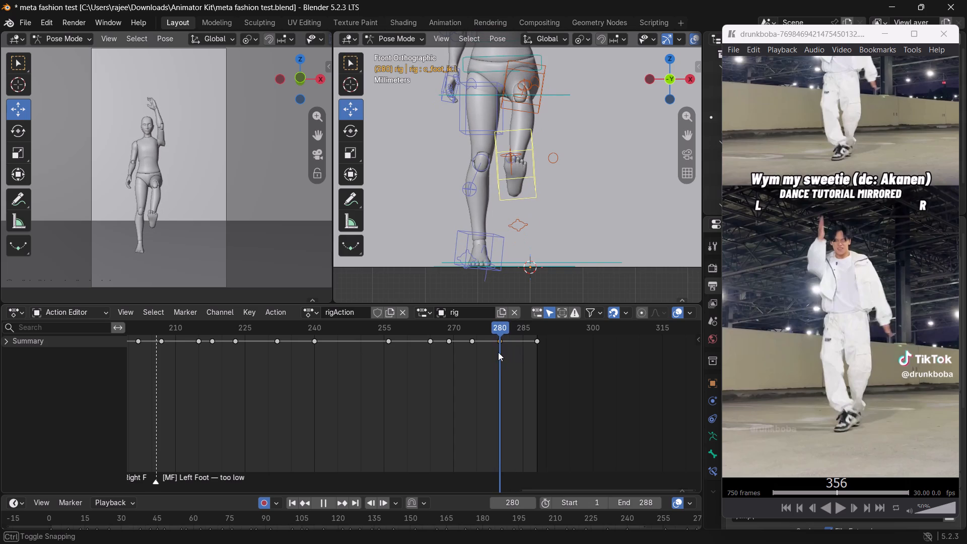
drag(498, 352, 510, 360)
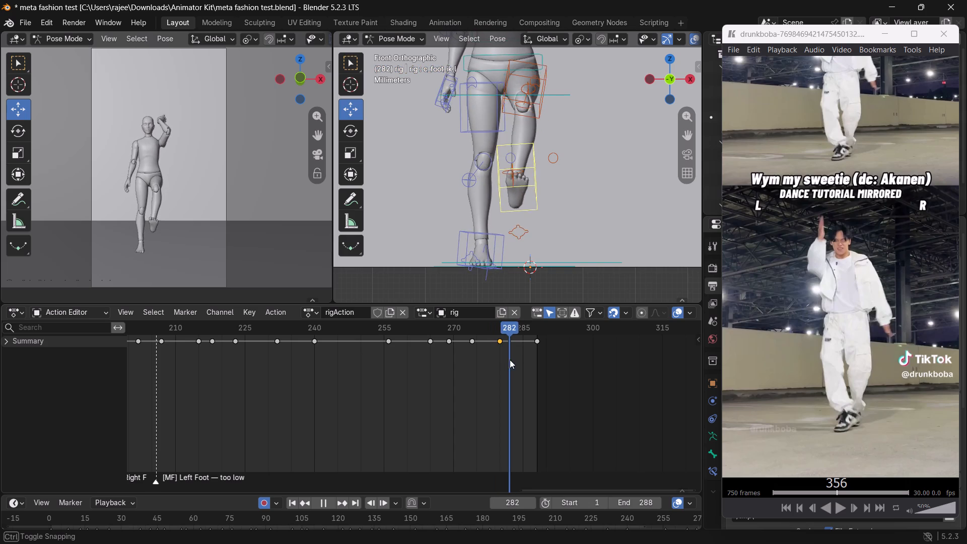
drag(510, 360, 517, 365)
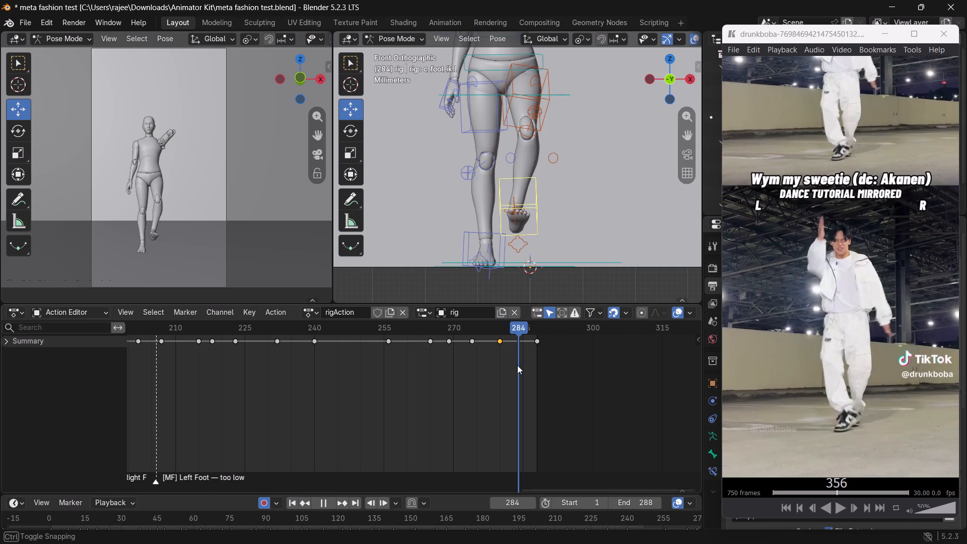
drag(517, 365, 518, 365)
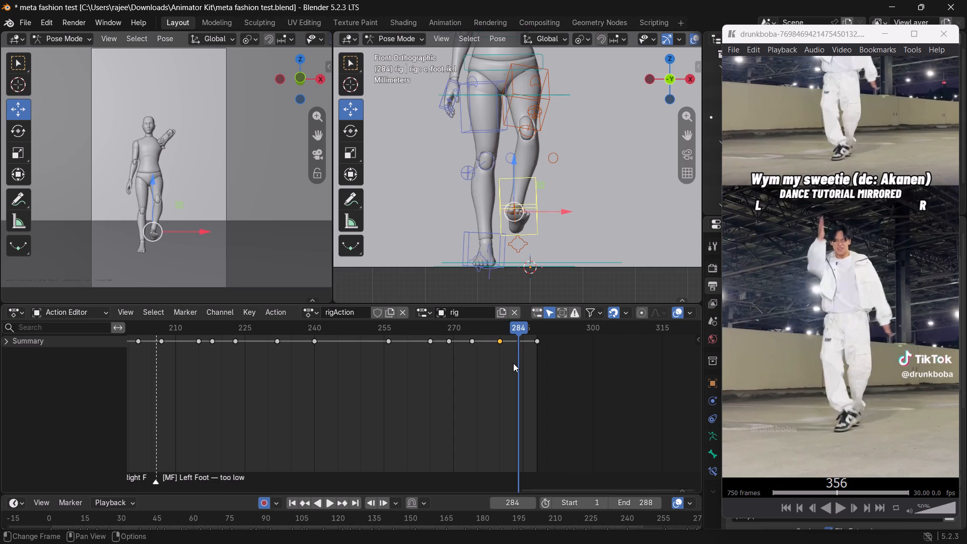
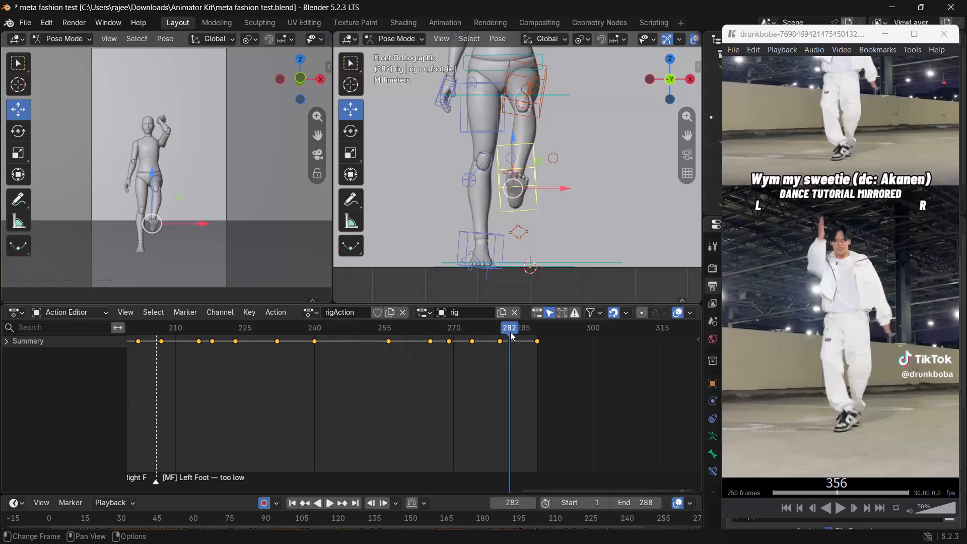
Insert a keyframe for the left foot control (c_foot_ik.l) at frame 282 and move that keyframe to frame 284.
key(i)
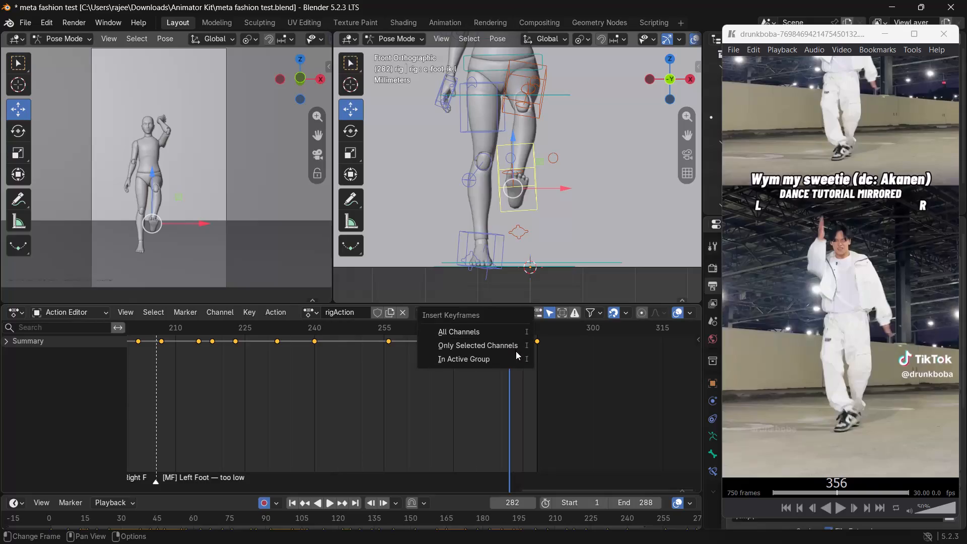
click(535, 212)
key(i)
drag(518, 352, 509, 338)
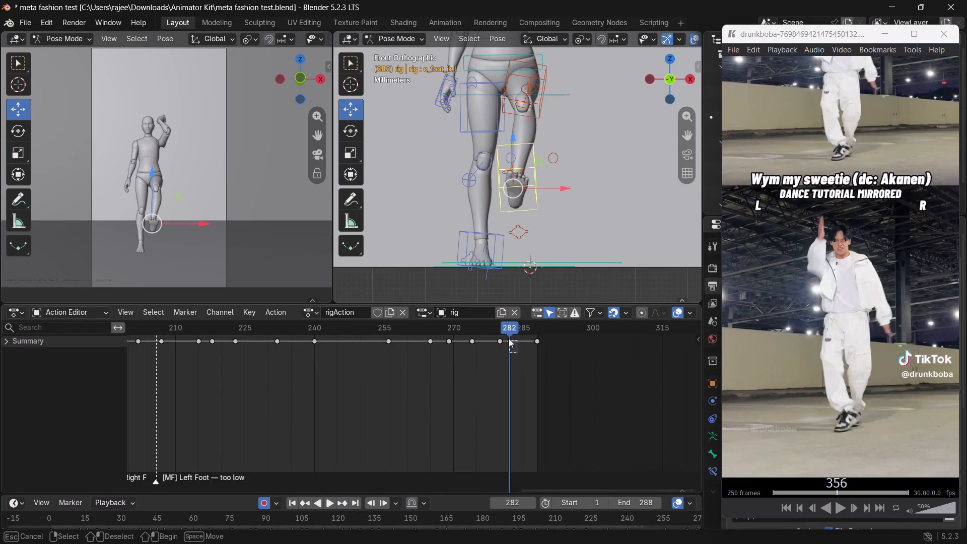
drag(509, 338, 505, 332)
drag(510, 340, 518, 346)
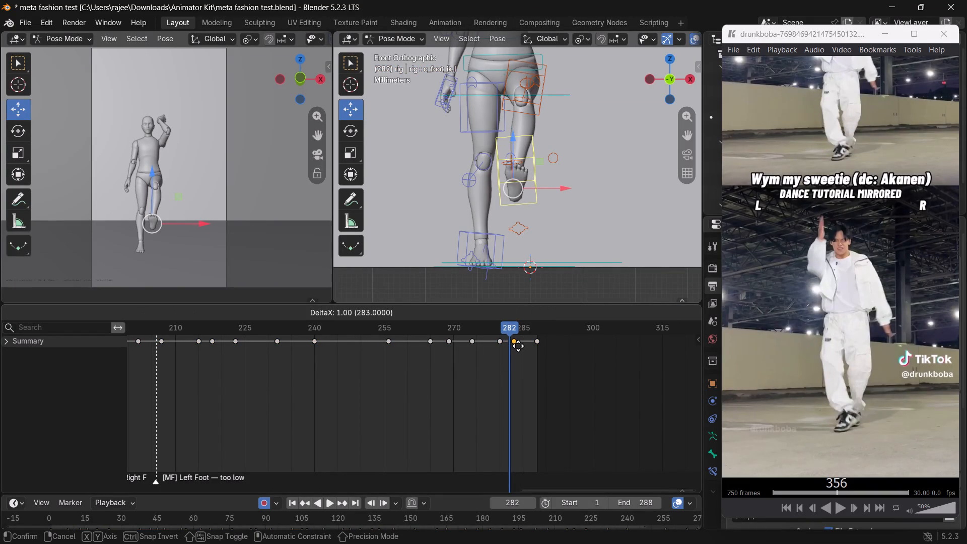
drag(518, 346, 519, 346)
Play back the animation from the start with its full keyframe range in view to examine the overall motion.
key(space)
key(space)
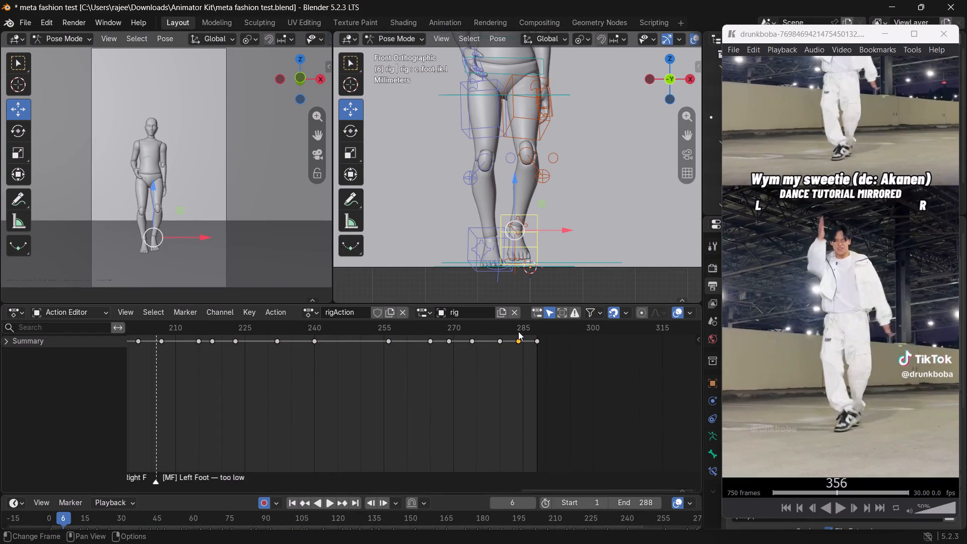
scroll(236, 360, down, 15)
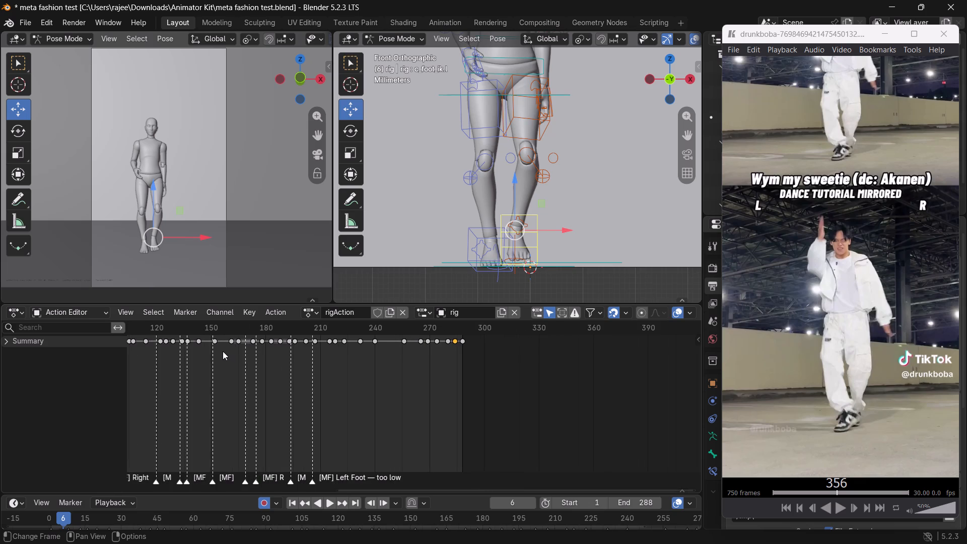
scroll(223, 351, down, 9)
key(space)
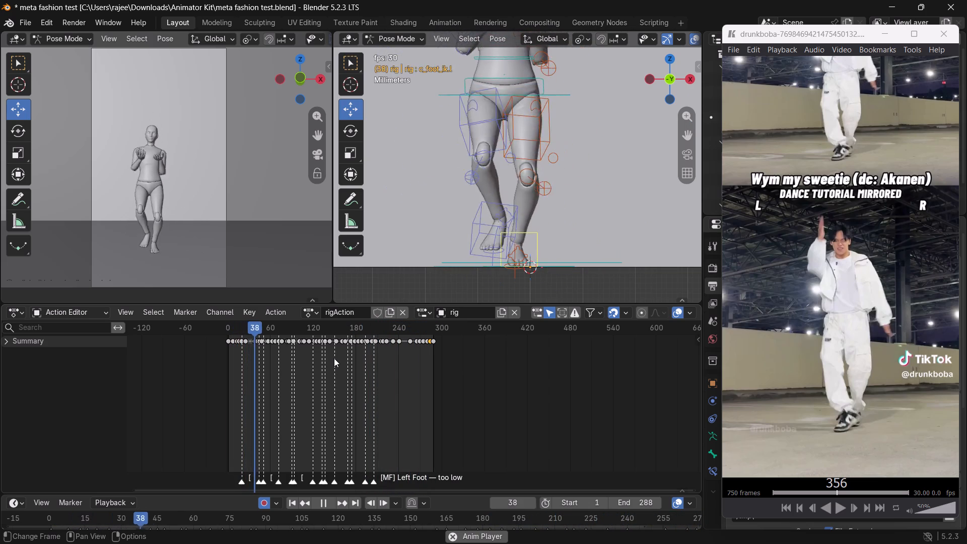
Save the blend file and stop the playback at frame 132.
key(ctrl+s)
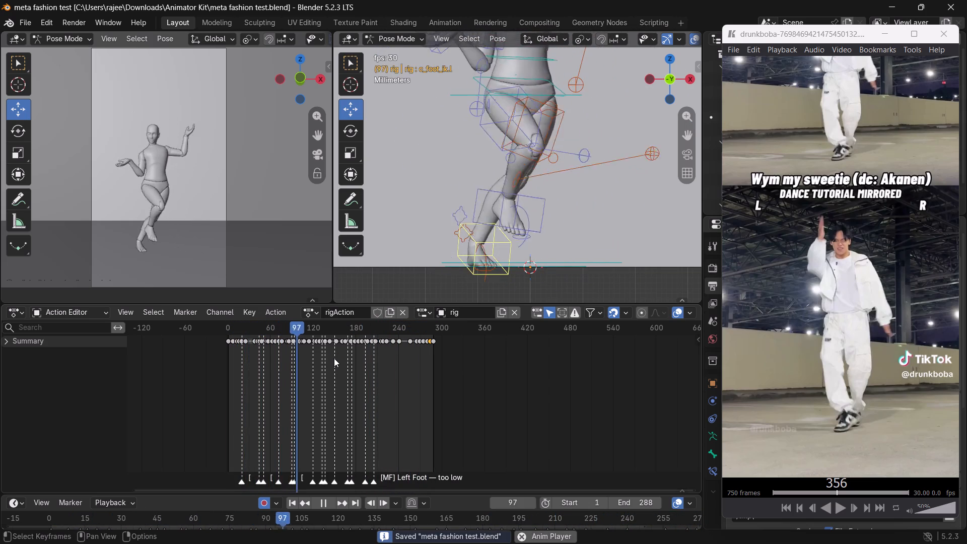
key(space)
scroll(328, 337, up, 3)
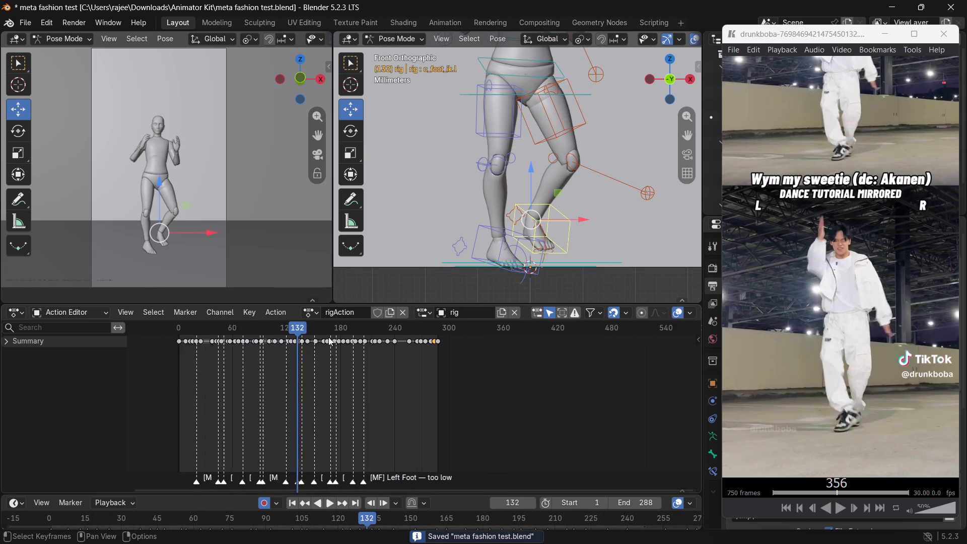
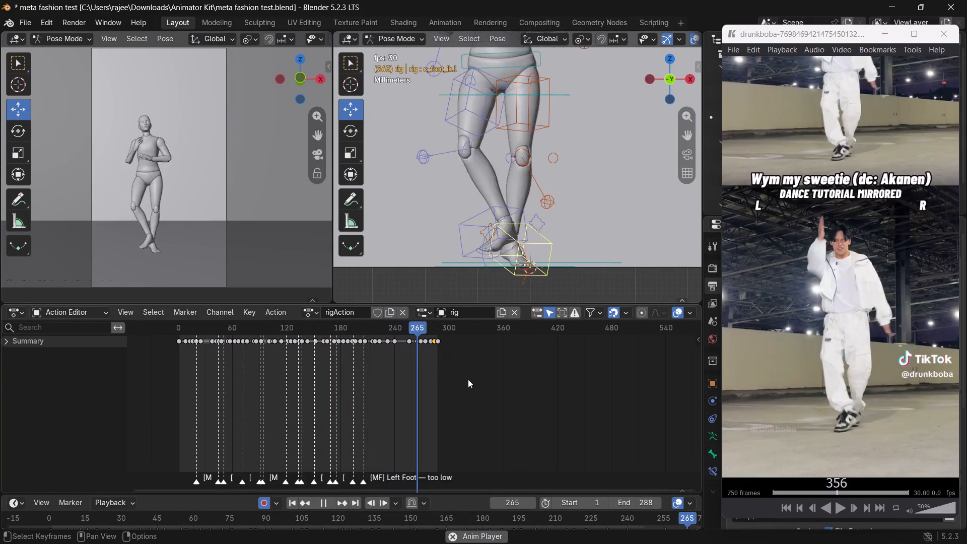
Stop the looping playback and save the finished animation in the current blend file, meta fashion test.blend.
key(space)
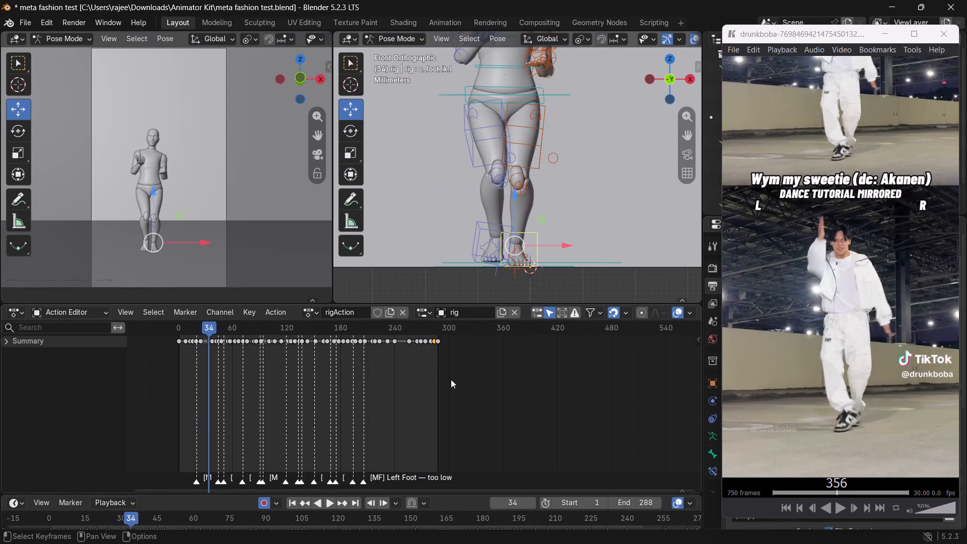
key(ctrl+s)
key(ctrl+s)
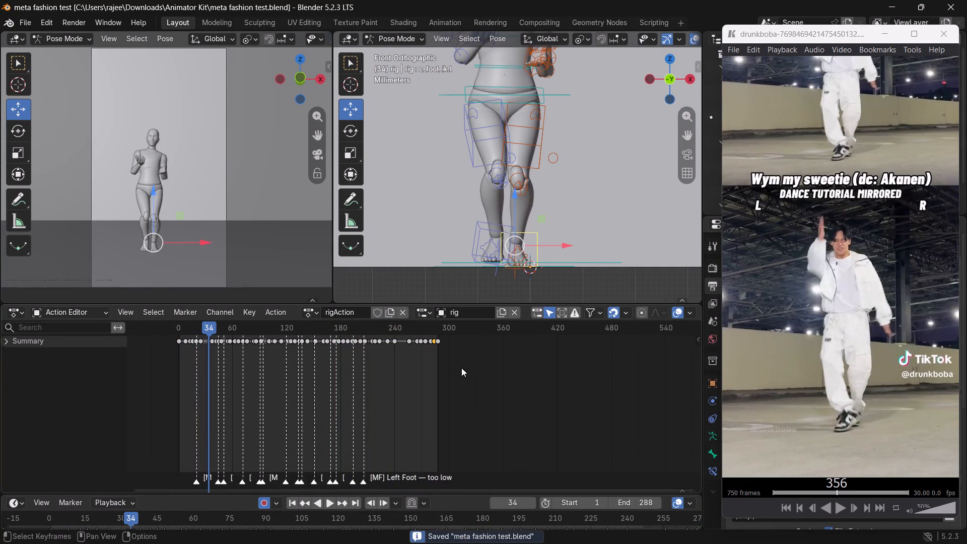
Close the player window showing the reference dance video.
click(952, 35)
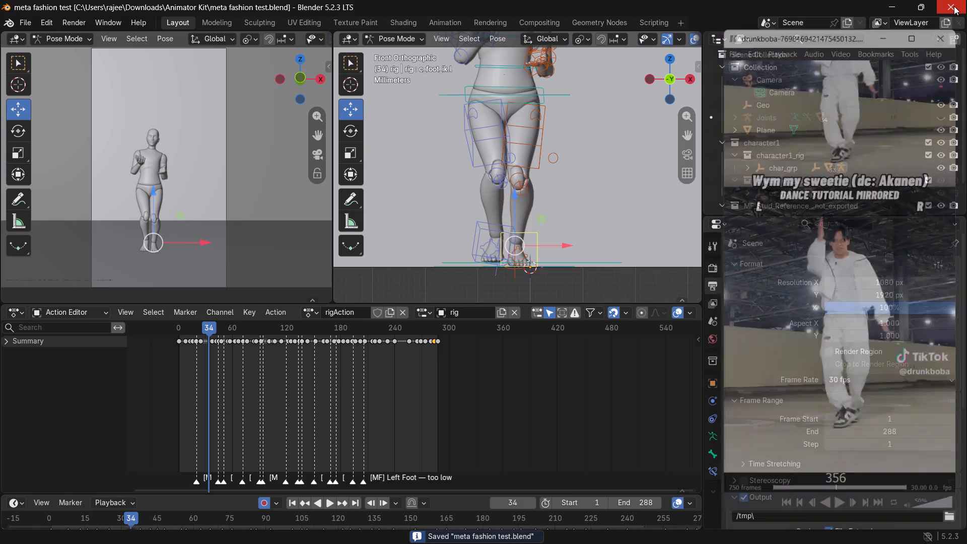
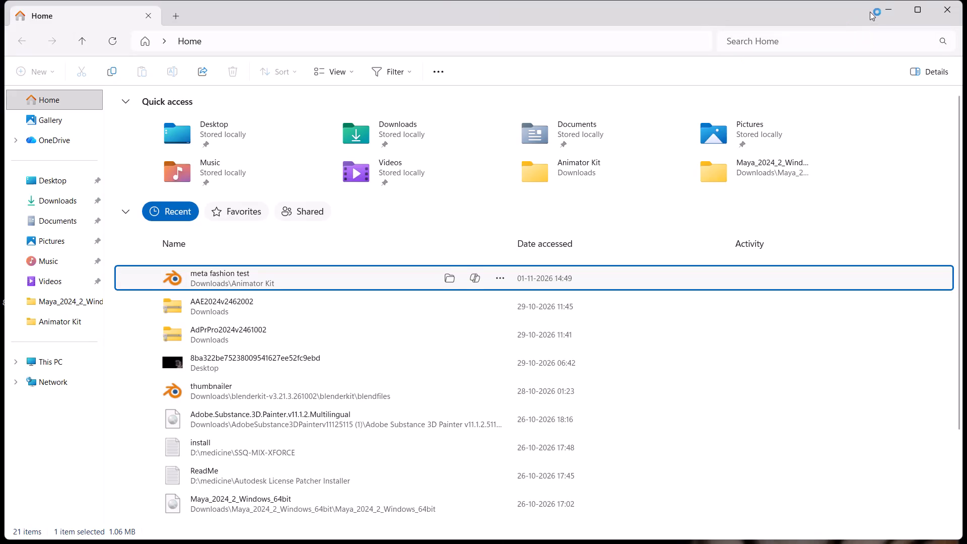
Launch the Keyframe MP 2 player.
click(887, 8)
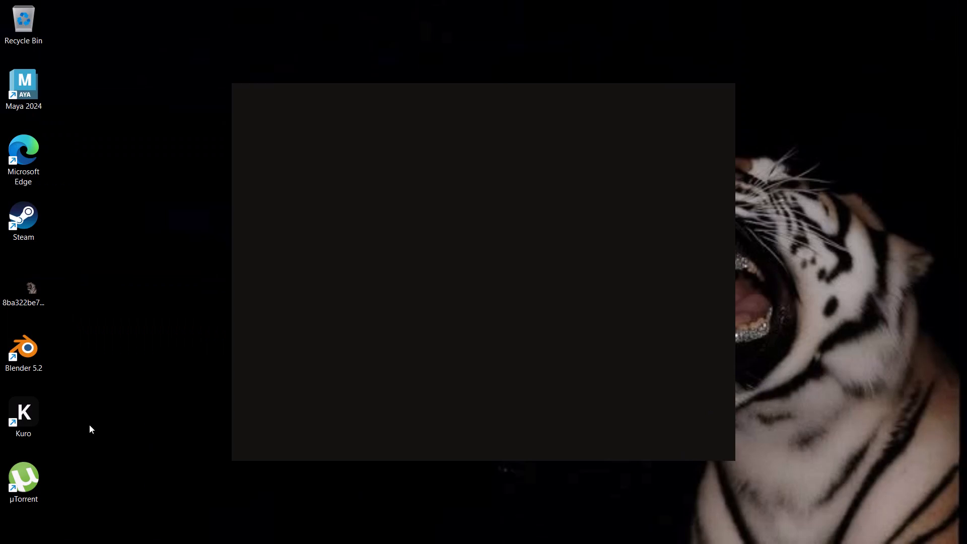
click(326, 523)
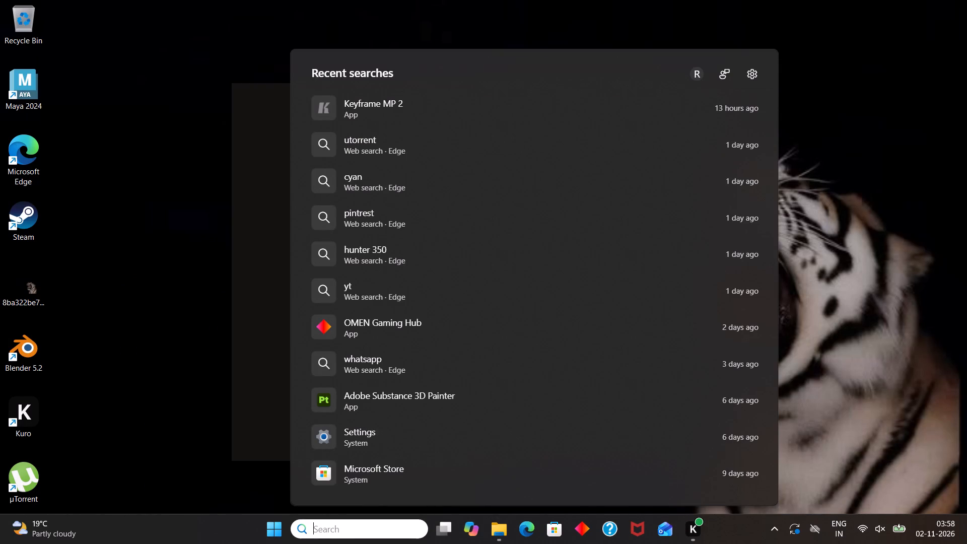
key(k)
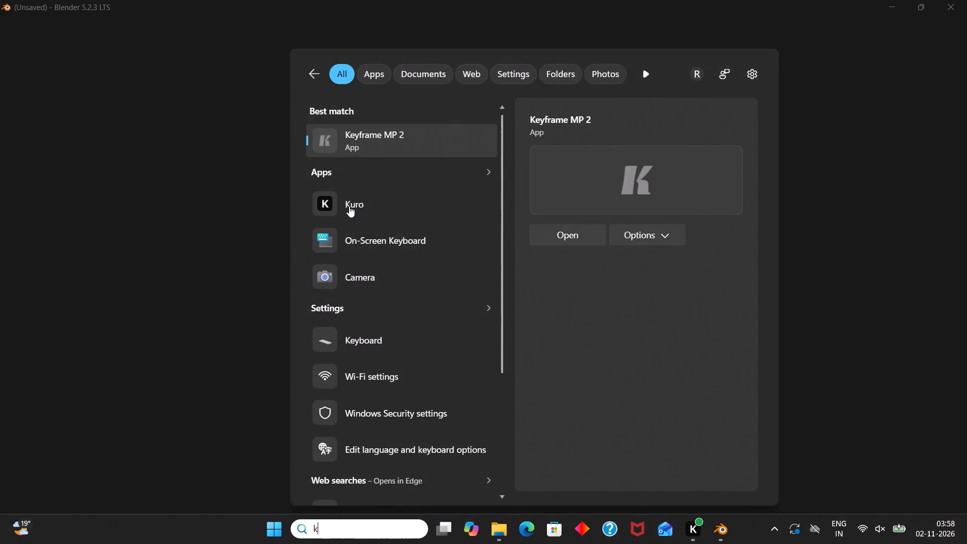
double_click(375, 138)
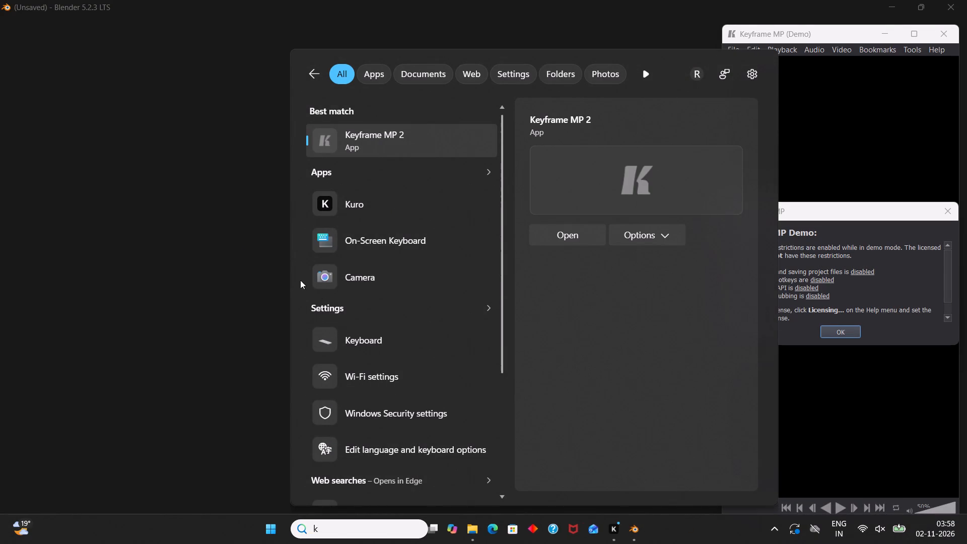
click(152, 198)
Load the drunkboba dance video from Downloads into Keyframe MP, dismissing the demo notice and closing the file window.
click(463, 533)
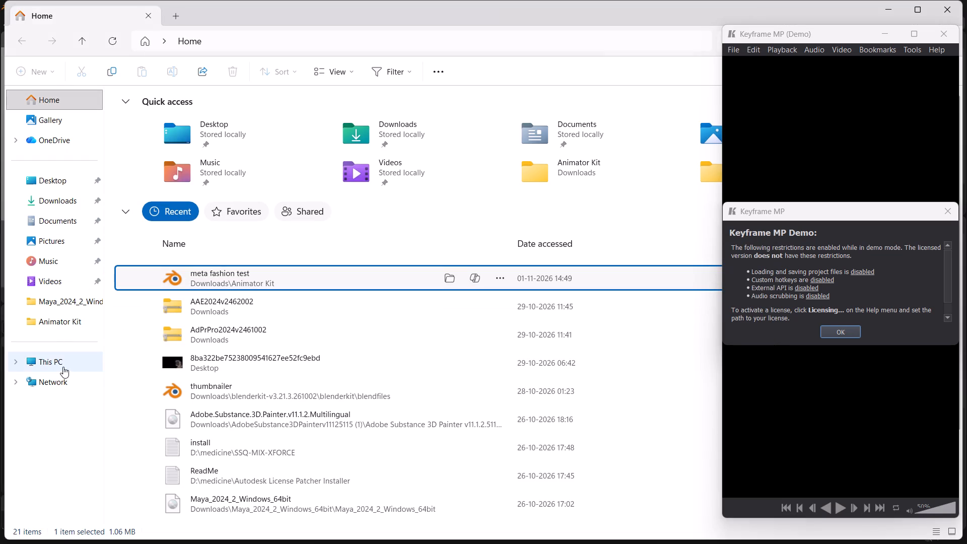
click(79, 206)
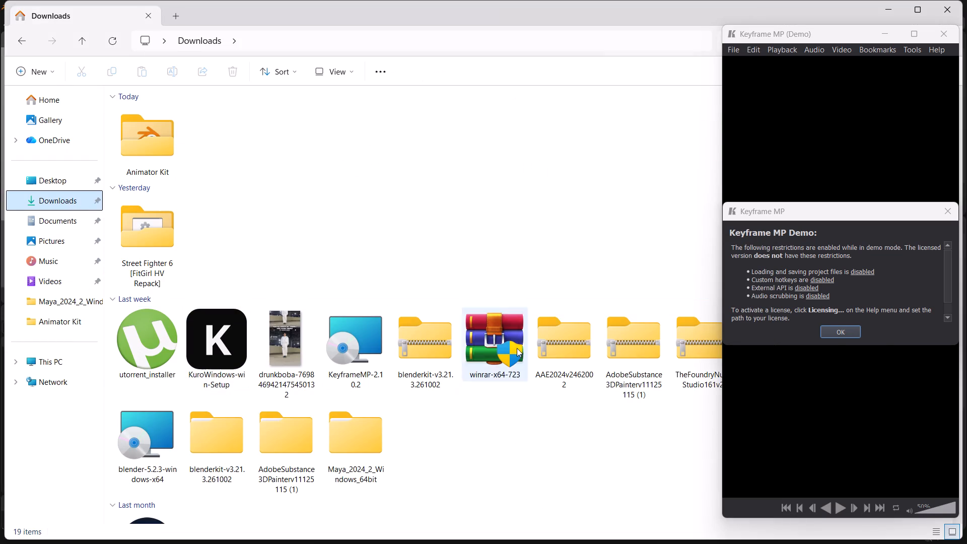
click(844, 330)
drag(283, 330, 719, 287)
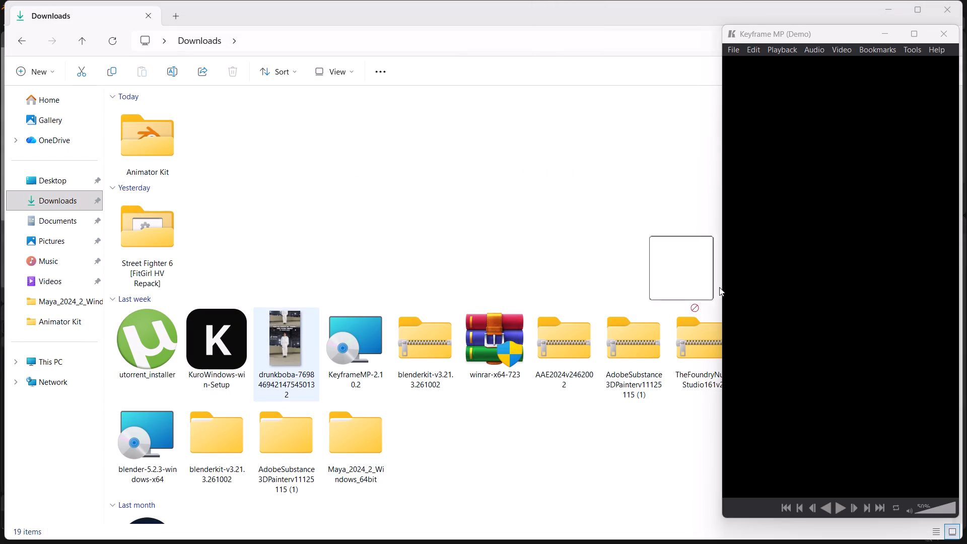
drag(719, 287, 786, 277)
click(957, 15)
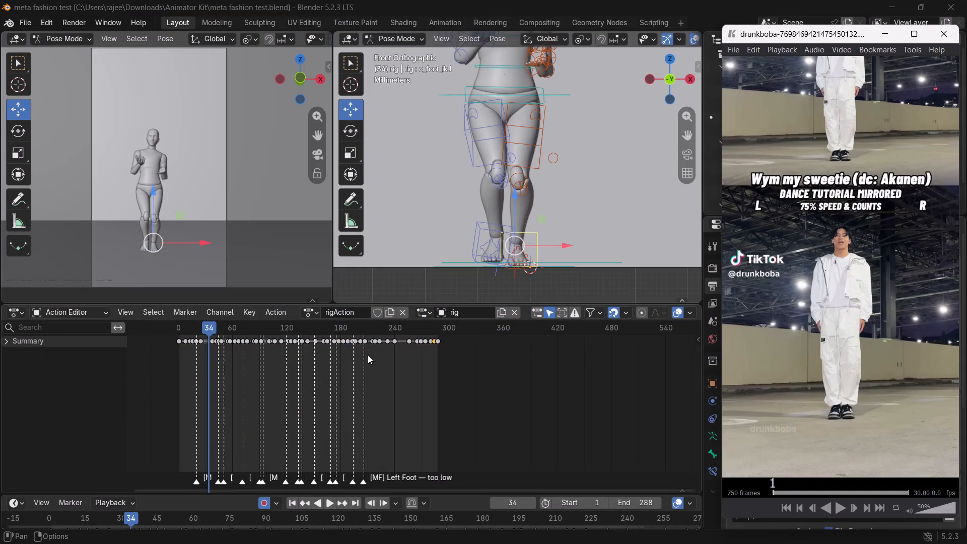
In Blender, play the character's animation from the start to about frame 129 to examine the leg and foot motion.
scroll(209, 371, up, 3)
shift+middle_drag(278, 396, 502, 404)
scroll(495, 403, up, 2)
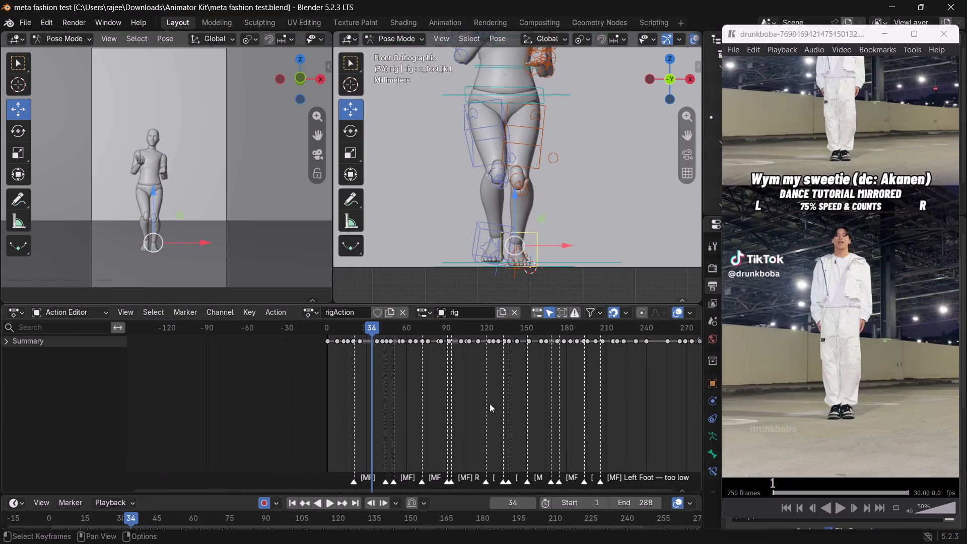
drag(369, 327, 313, 331)
key(space)
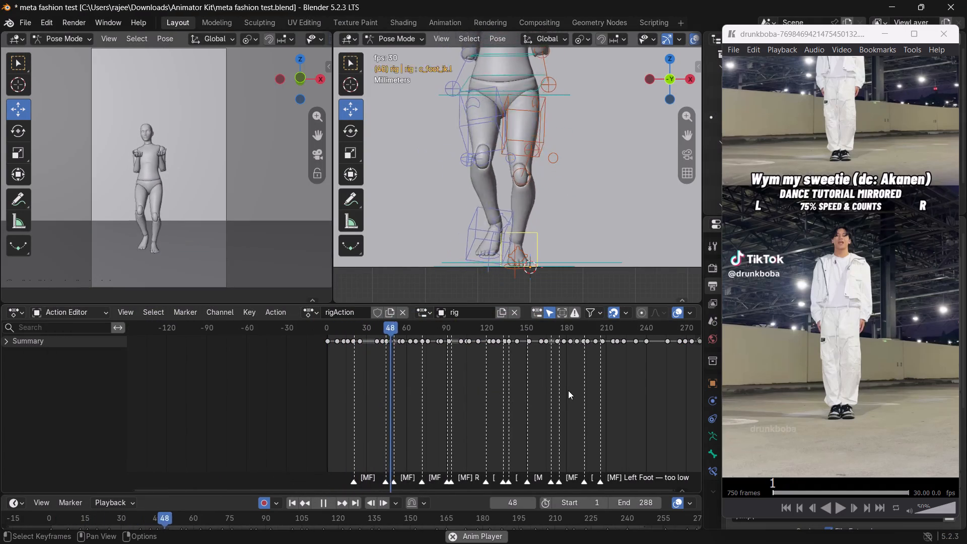
key(space)
key(space)
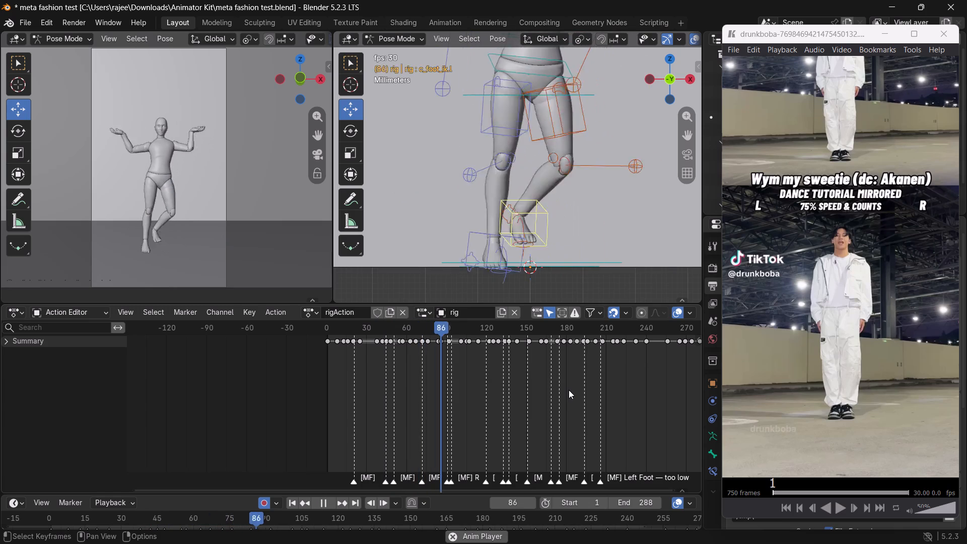
key(space)
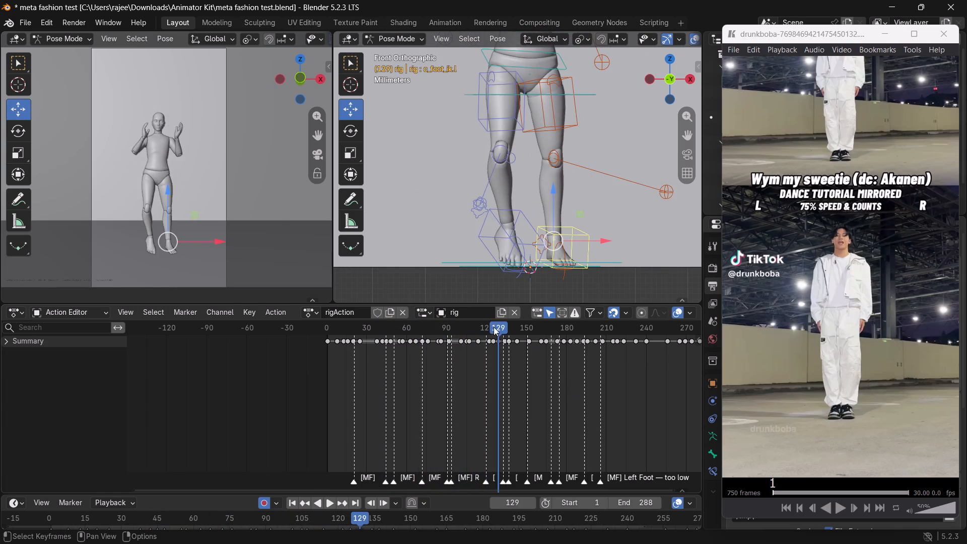
Replay and scrub the section between about frames 93 and 121, examining the foot movement around frames 105 to 110.
drag(494, 327, 451, 325)
key(space)
key(space)
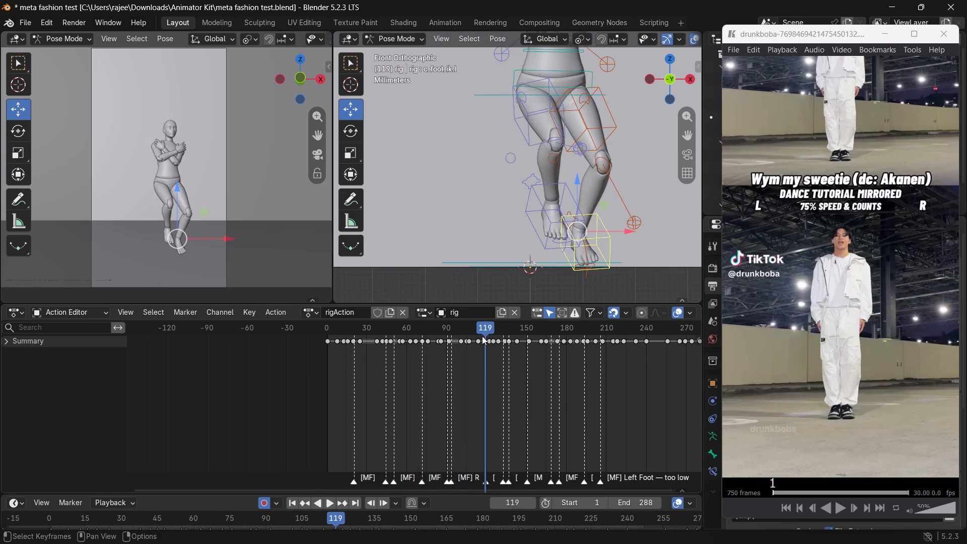
drag(483, 328, 487, 336)
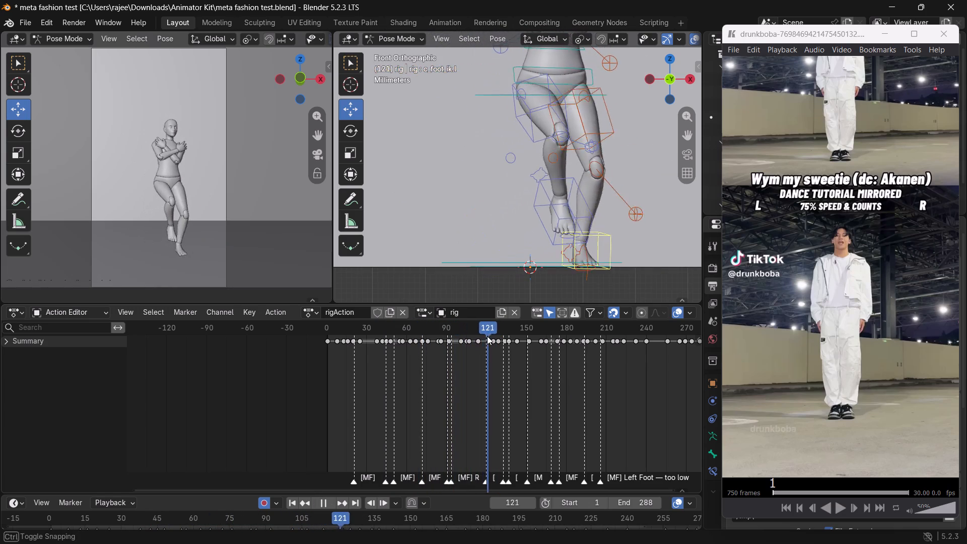
drag(487, 336, 472, 335)
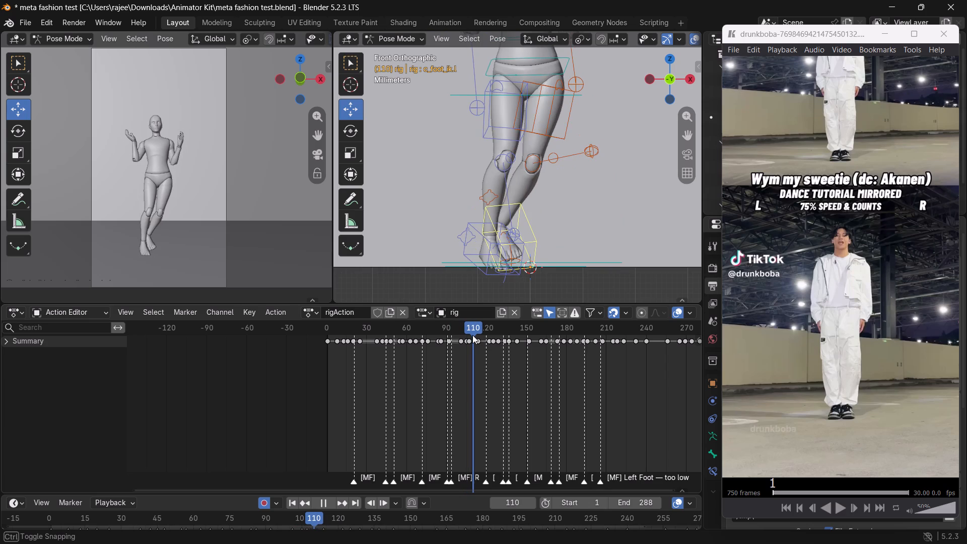
drag(472, 335, 470, 335)
scroll(474, 364, up, 9)
scroll(522, 336, up, 4)
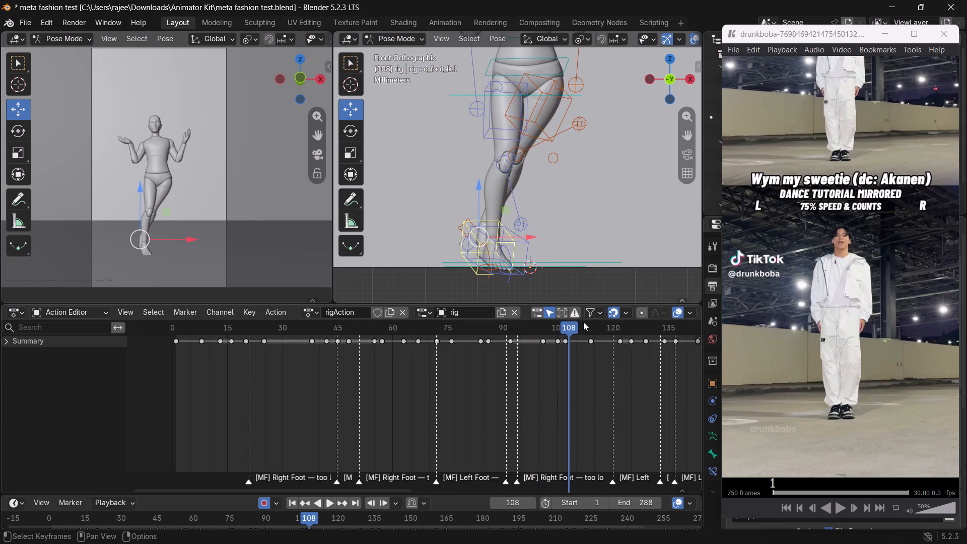
drag(569, 325, 557, 323)
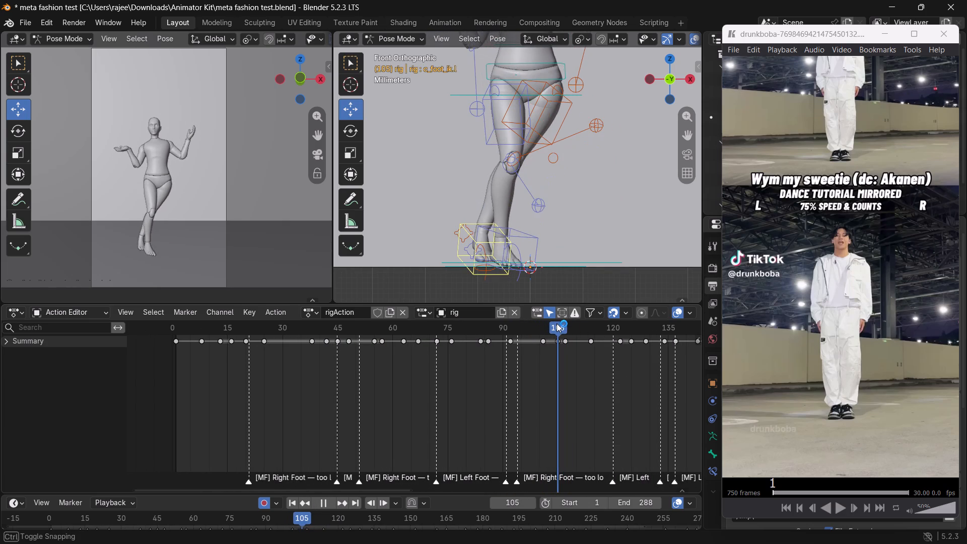
drag(557, 323, 579, 334)
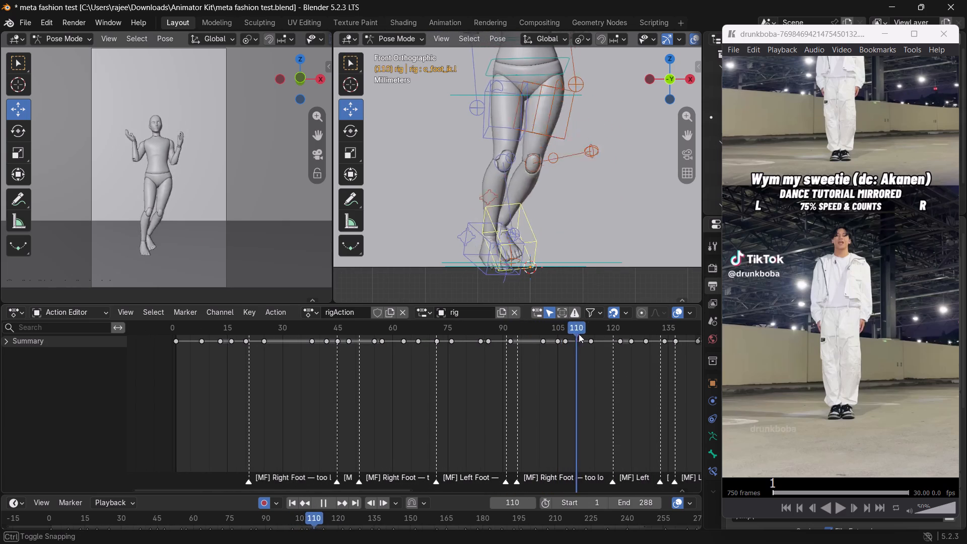
drag(579, 334, 558, 328)
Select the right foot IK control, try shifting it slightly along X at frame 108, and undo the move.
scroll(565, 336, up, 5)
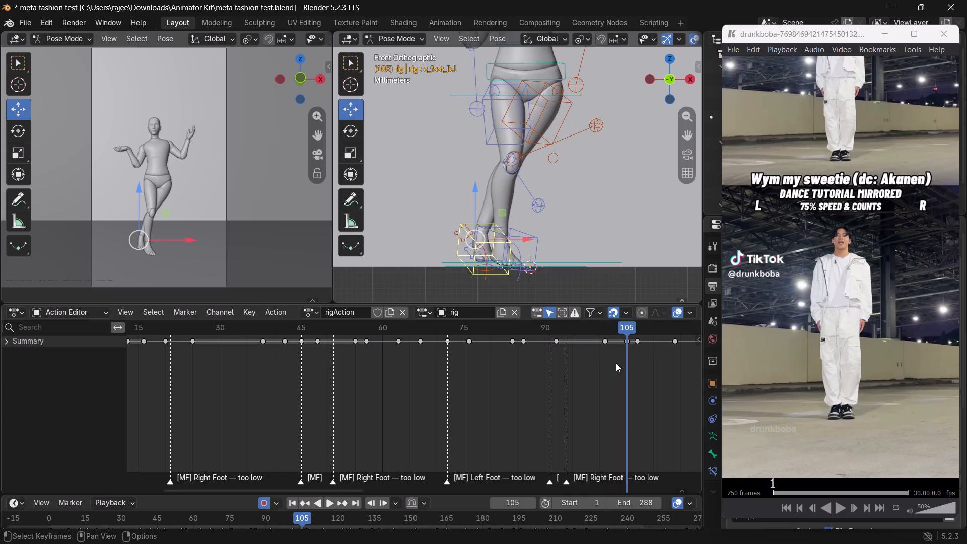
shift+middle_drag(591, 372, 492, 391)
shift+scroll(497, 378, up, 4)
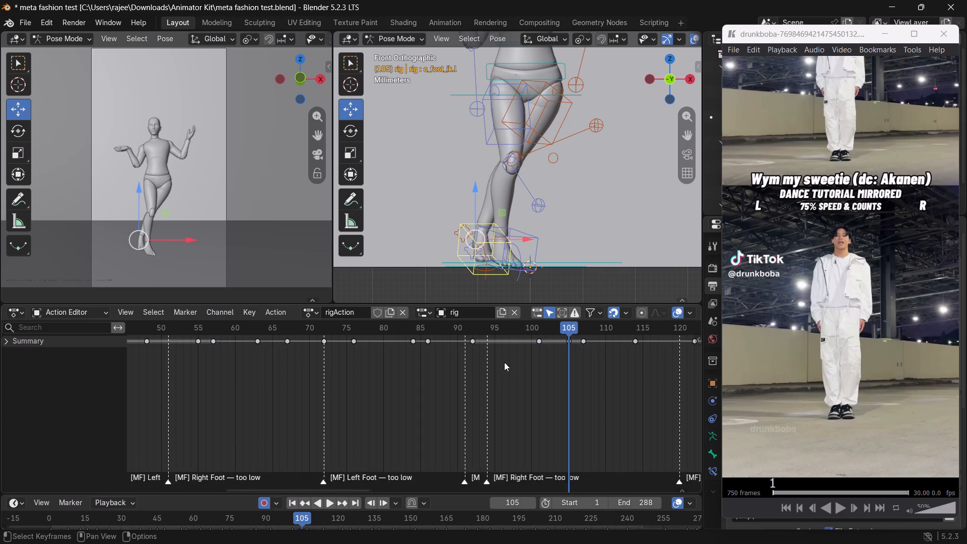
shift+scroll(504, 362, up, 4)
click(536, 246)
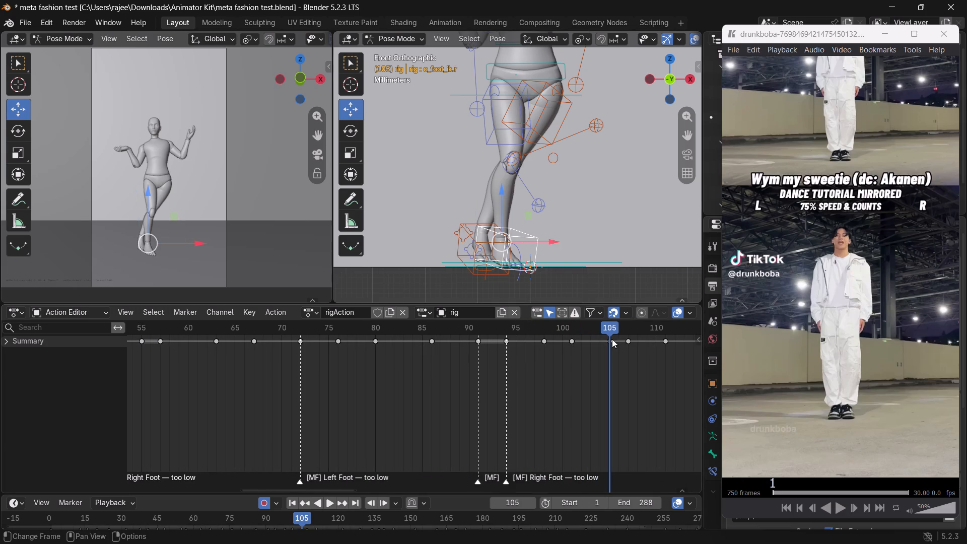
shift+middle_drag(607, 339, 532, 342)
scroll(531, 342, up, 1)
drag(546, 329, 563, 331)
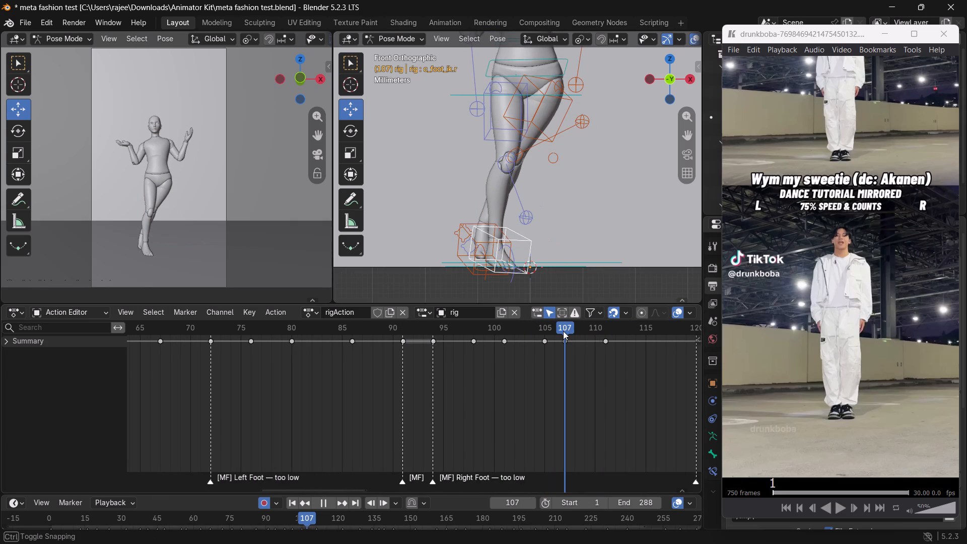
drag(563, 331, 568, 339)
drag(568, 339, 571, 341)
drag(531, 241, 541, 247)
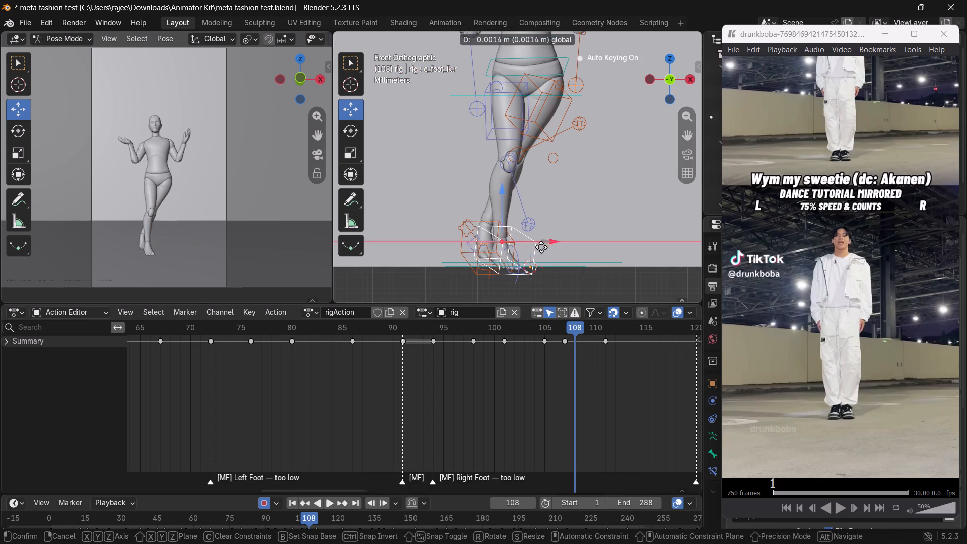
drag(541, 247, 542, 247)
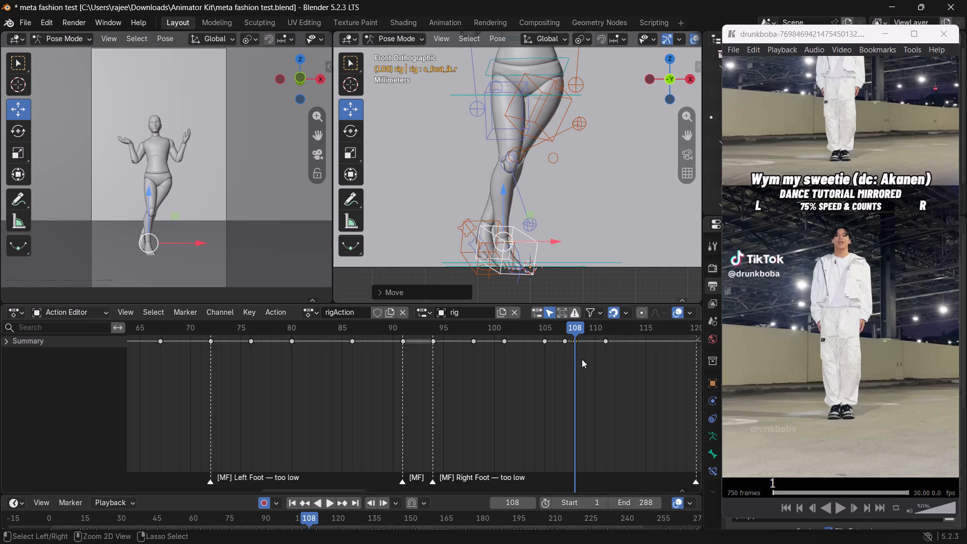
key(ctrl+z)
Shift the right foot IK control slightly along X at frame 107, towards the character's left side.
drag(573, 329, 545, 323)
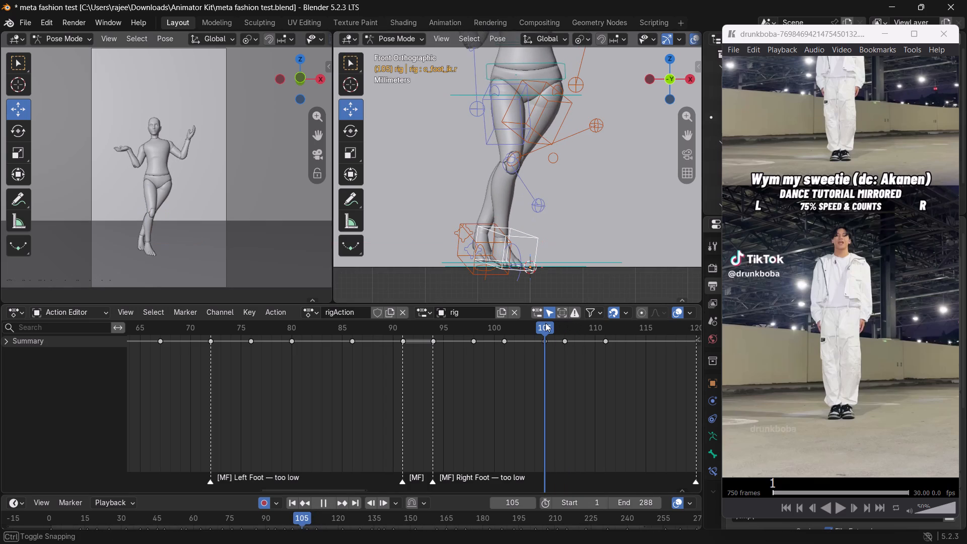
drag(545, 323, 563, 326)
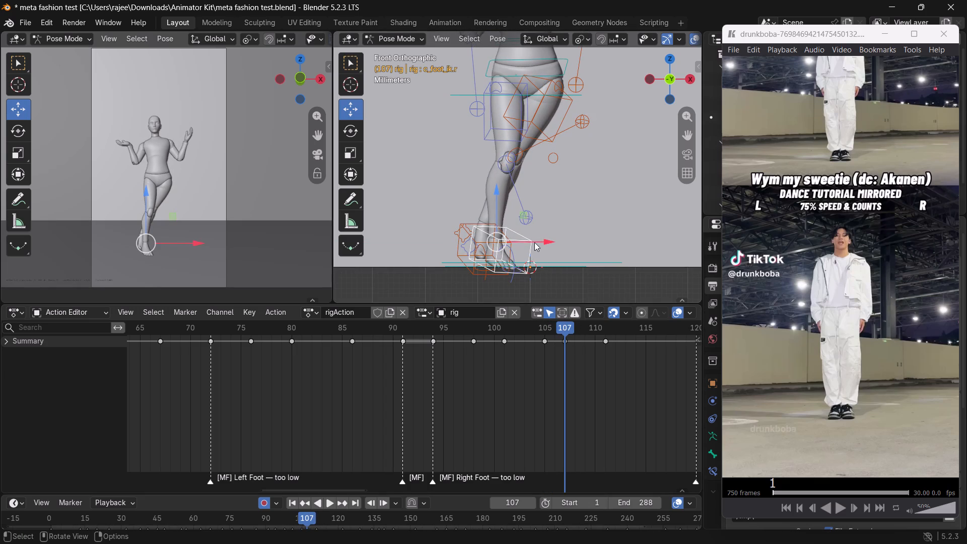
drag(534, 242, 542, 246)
Copy the right foot IK control's keyframe at frame 111 and paste it at frame 107, checking the motion between them.
drag(561, 326, 535, 324)
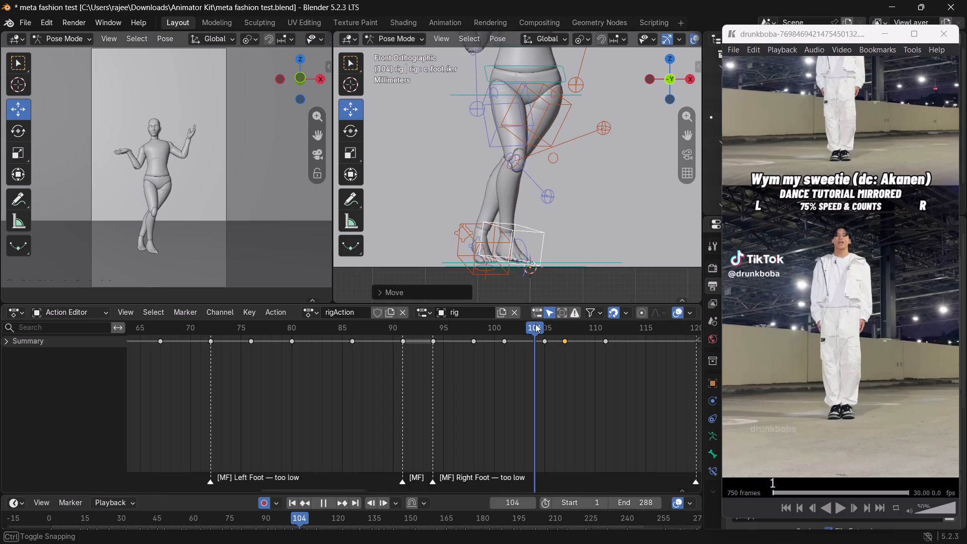
drag(535, 324, 607, 350)
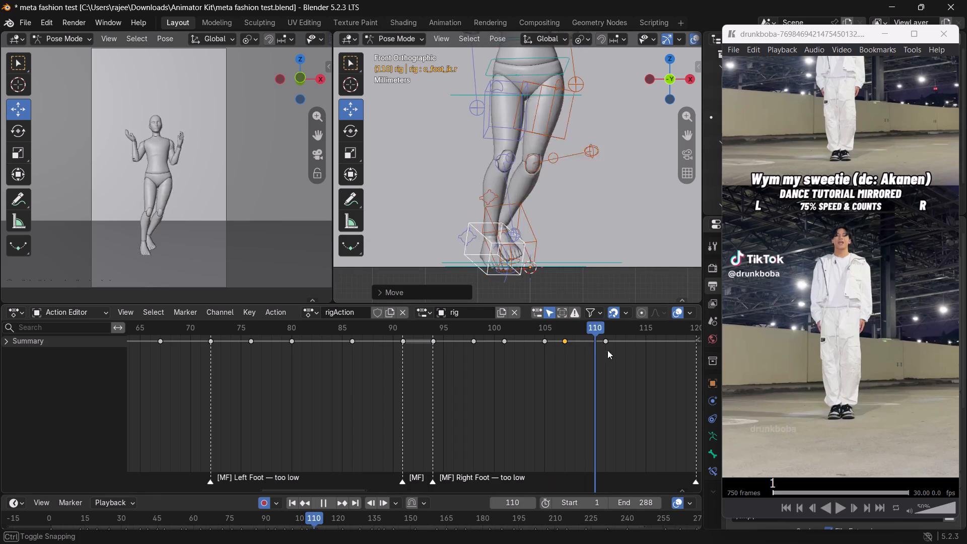
drag(607, 350, 606, 347)
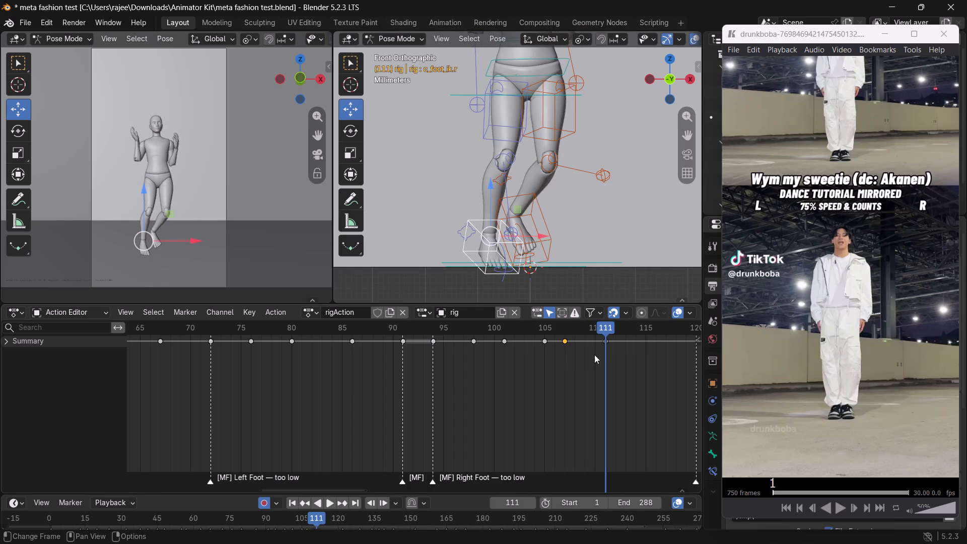
drag(629, 371, 586, 326)
right_click(605, 343)
click(578, 343)
drag(576, 360, 554, 327)
right_click(565, 342)
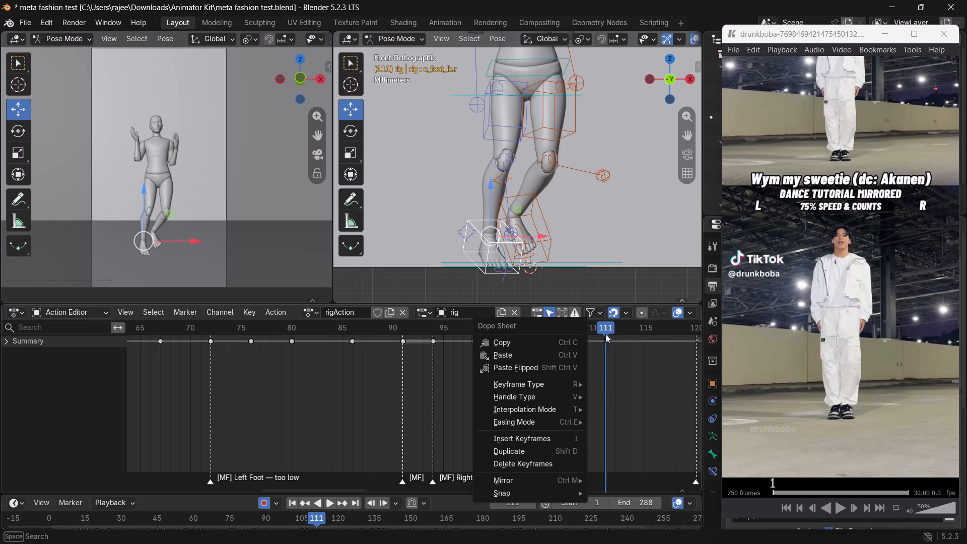
drag(606, 331, 566, 329)
drag(600, 328, 566, 332)
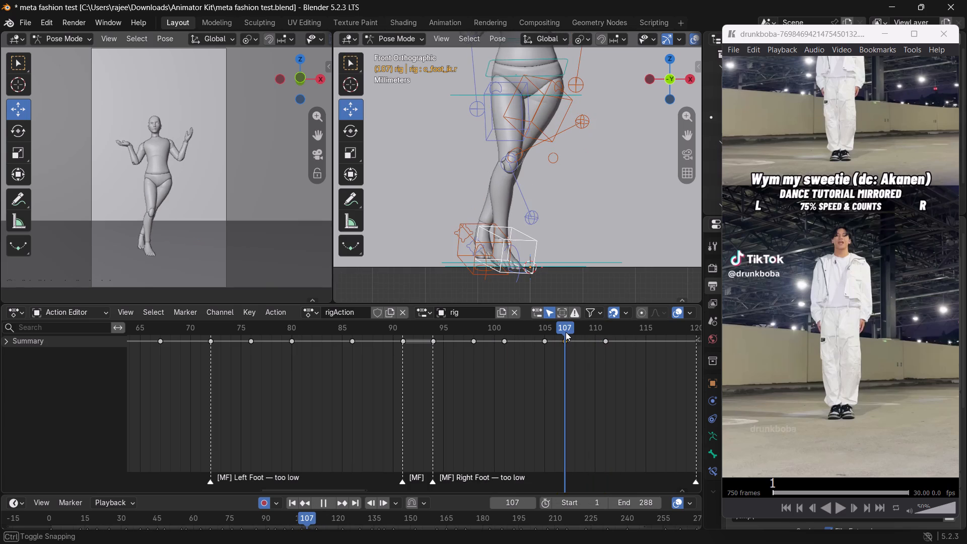
drag(566, 332, 566, 332)
right_click(567, 339)
click(540, 352)
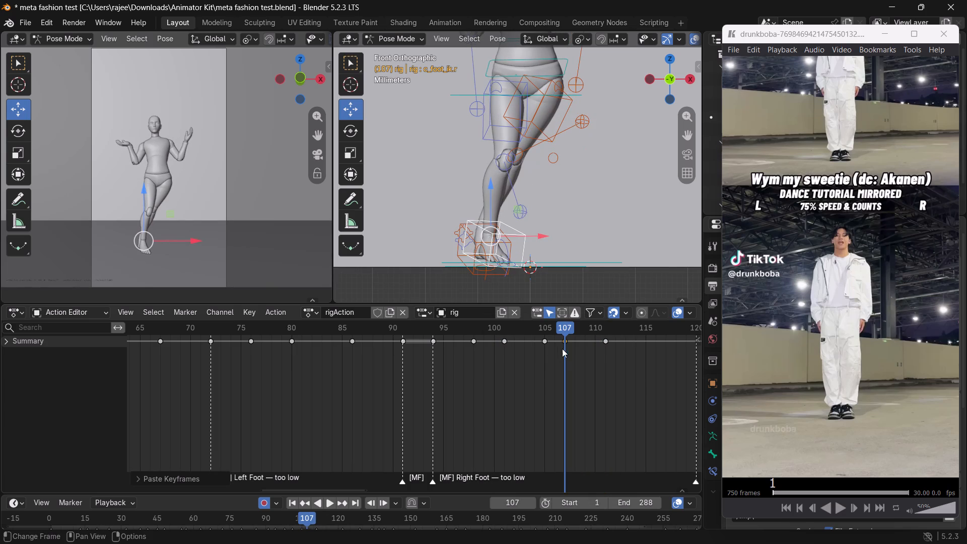
drag(568, 328, 583, 341)
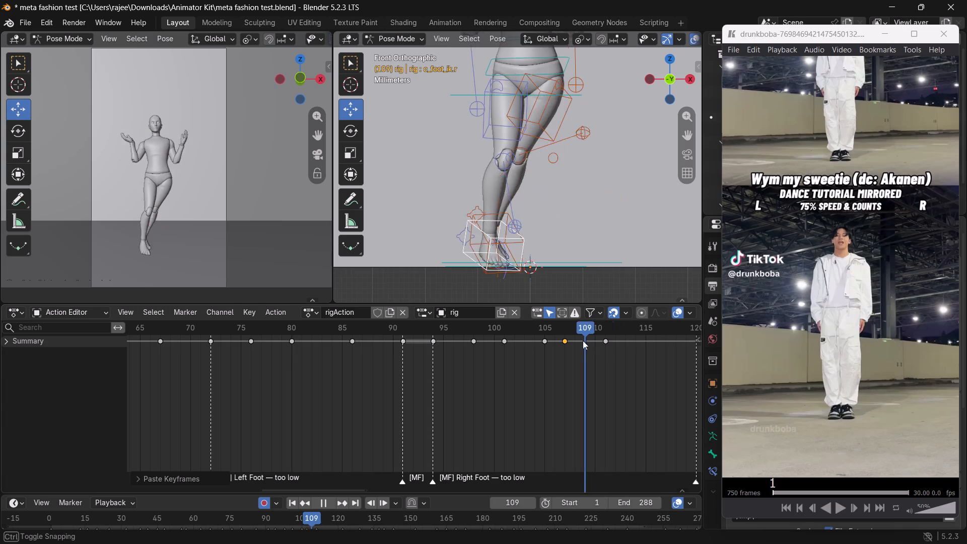
Lower the right foot IK control slightly along Z at frame 105.
drag(583, 341, 542, 330)
right_click(545, 340)
click(504, 343)
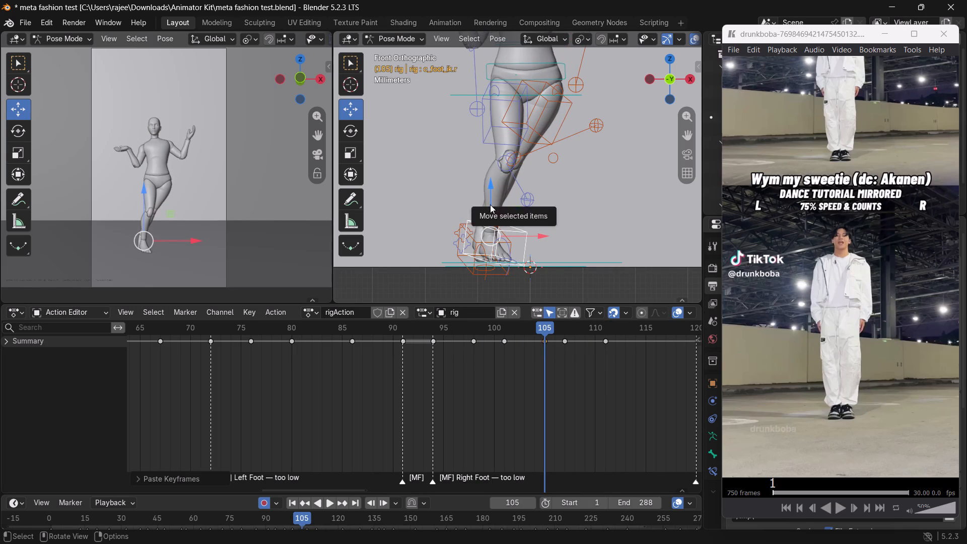
drag(490, 205, 492, 213)
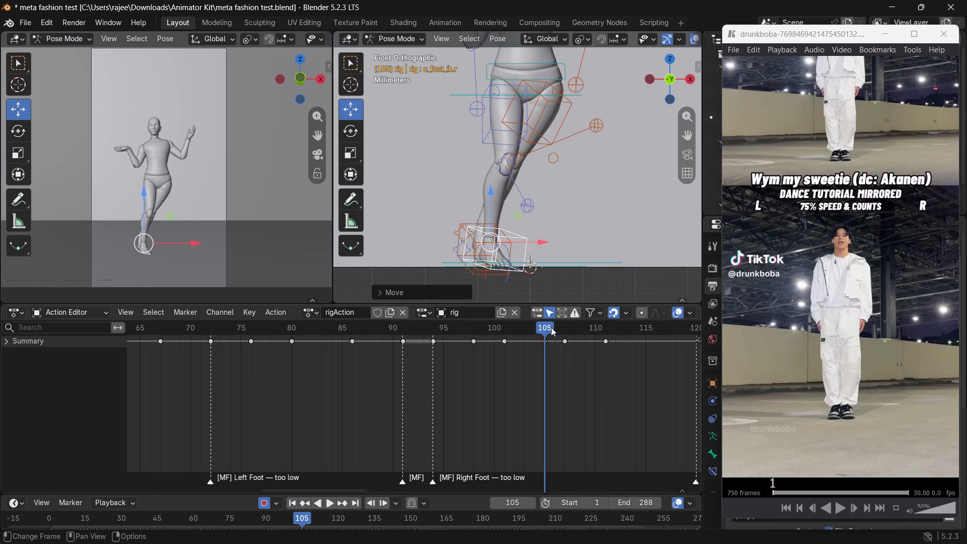
Lower the right foot IK control slightly along Z at frame 107.
drag(545, 327, 560, 339)
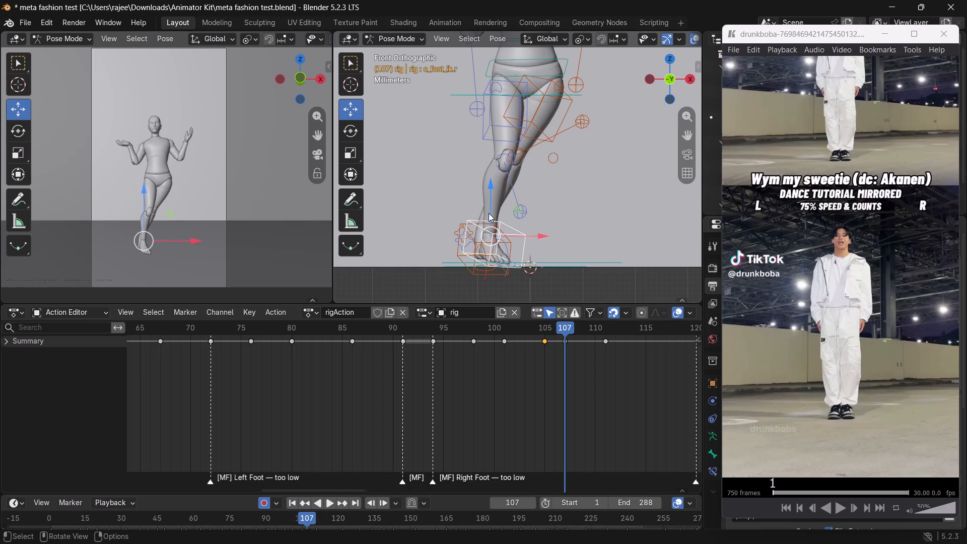
drag(489, 213, 490, 220)
Scrub and replay the section between about frames 100 and 118, examining the right foot's motion around frames 105 to 111.
drag(563, 326, 600, 341)
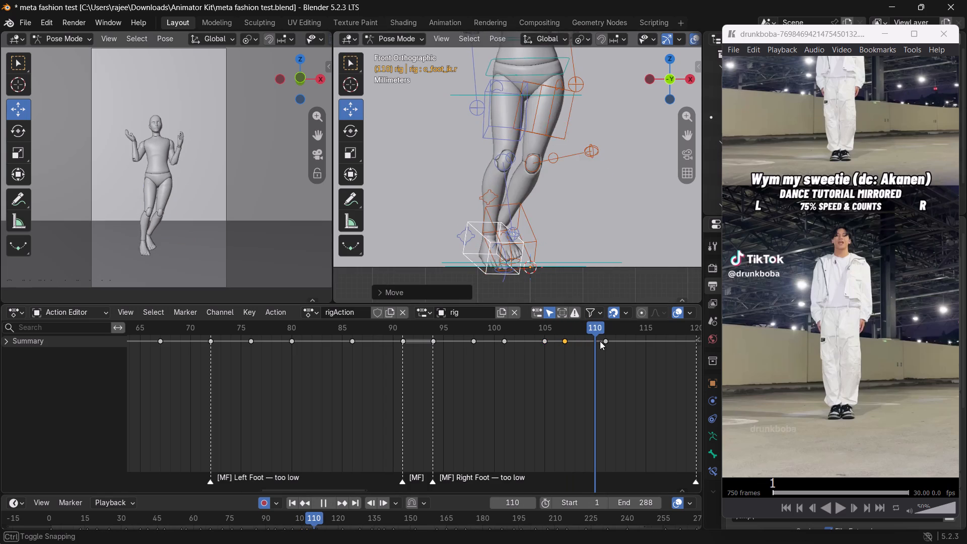
drag(600, 341, 497, 333)
key(space)
key(space)
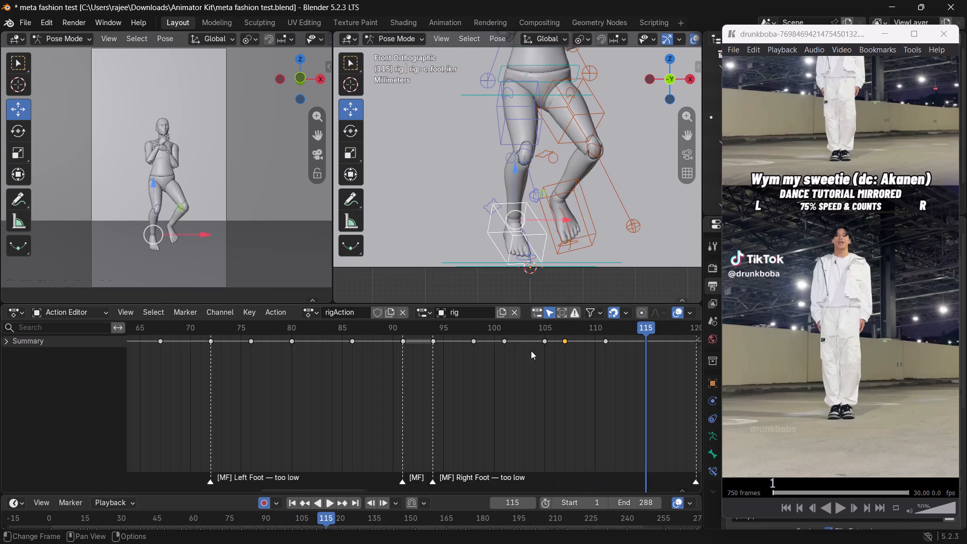
drag(647, 331, 484, 344)
key(space)
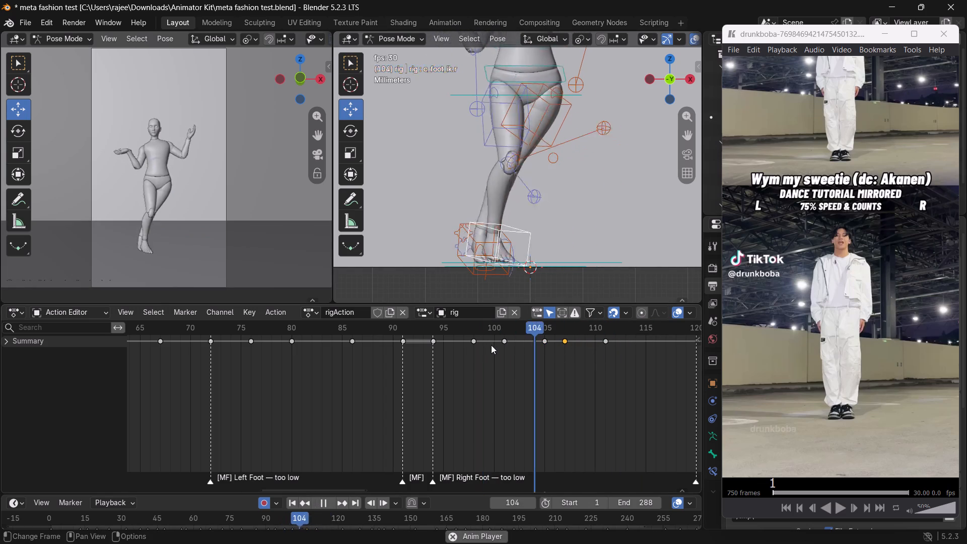
key(space)
scroll(554, 363, down, 5)
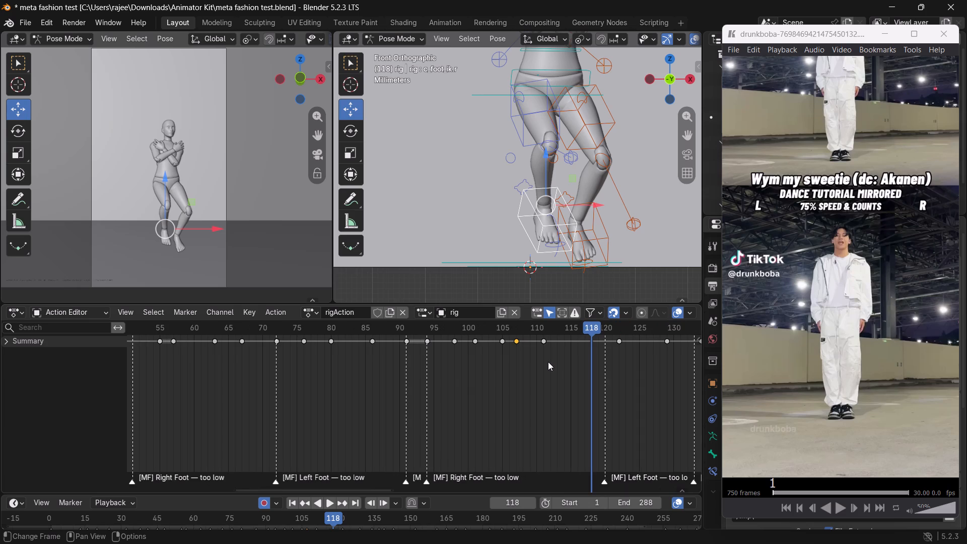
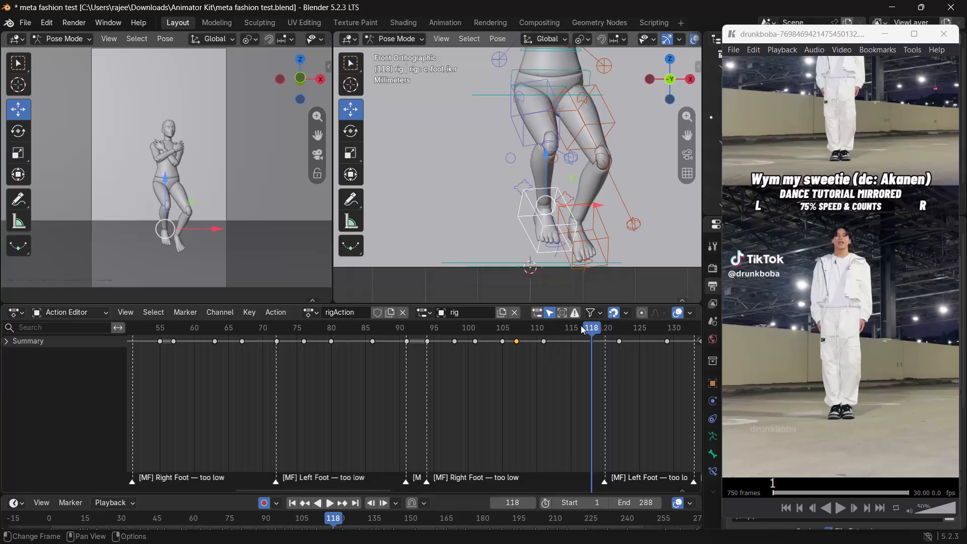
Scrub and play the animation from about frame 100 to frame 137, examining how both feet move and land.
drag(588, 329, 479, 384)
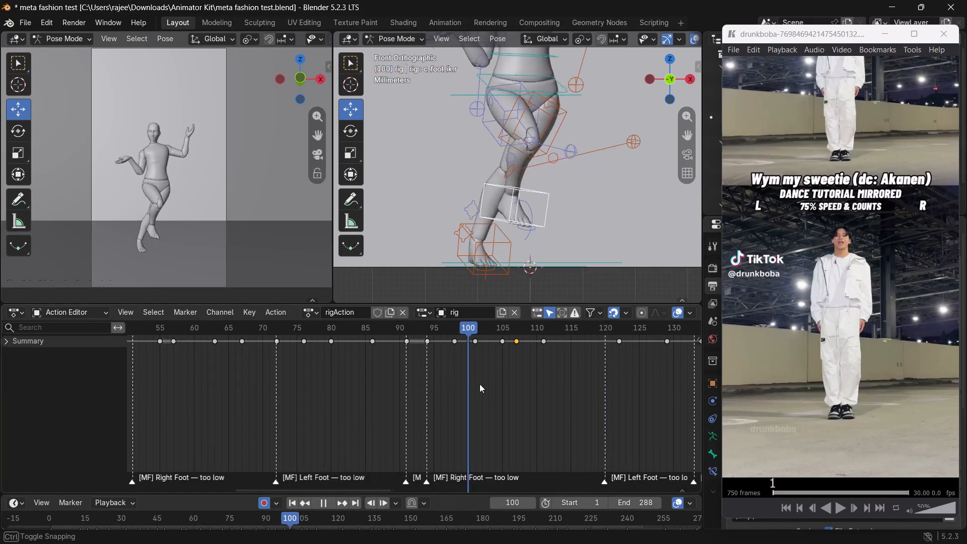
drag(479, 384, 619, 418)
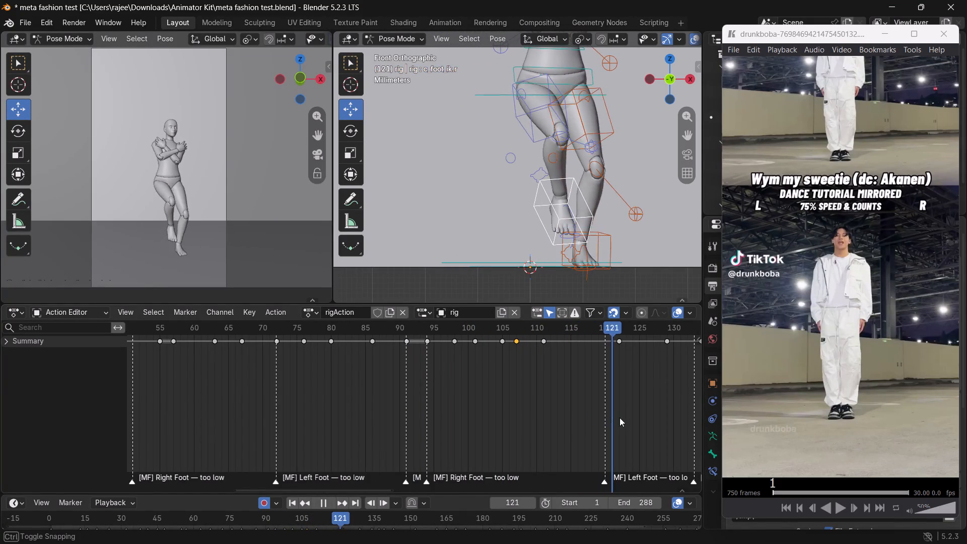
drag(619, 418, 667, 432)
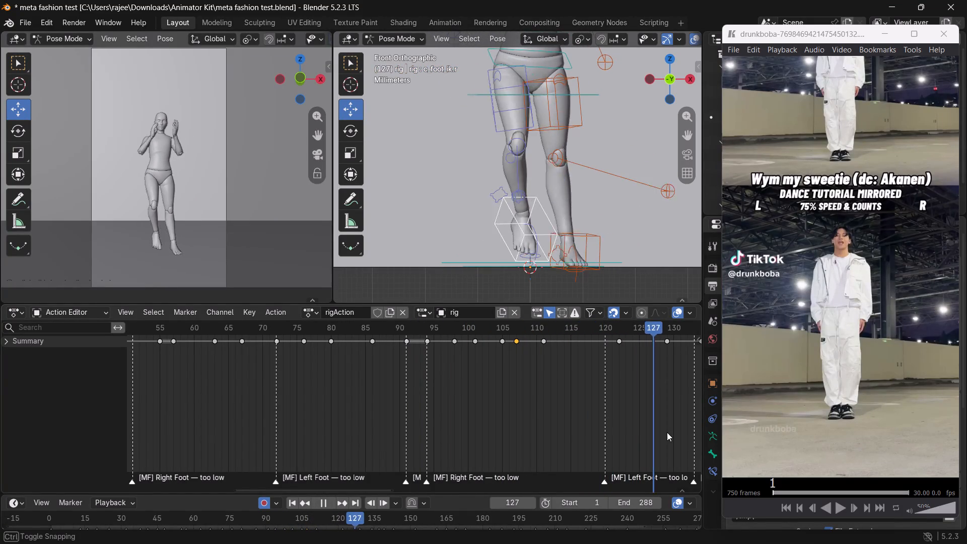
drag(667, 432, 490, 422)
key(space)
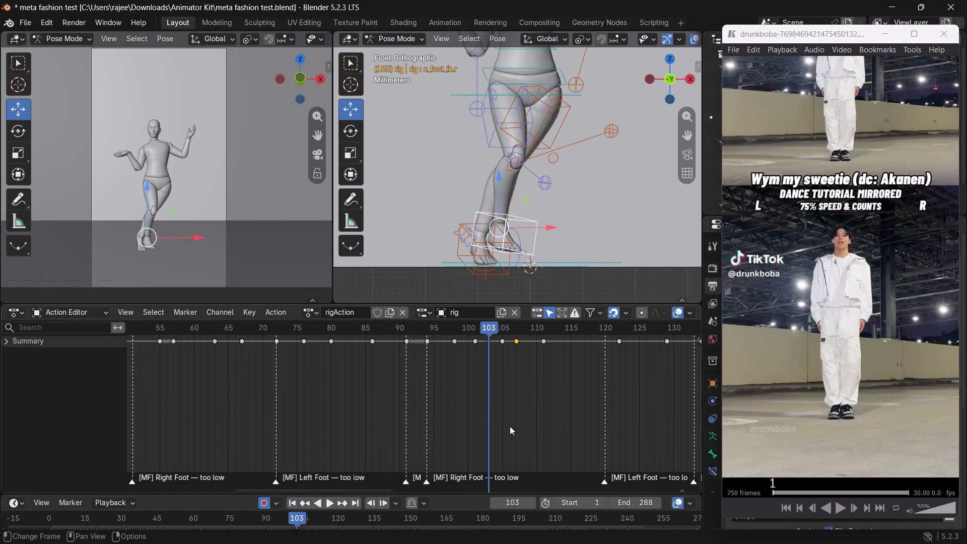
key(space)
scroll(543, 388, down, 4)
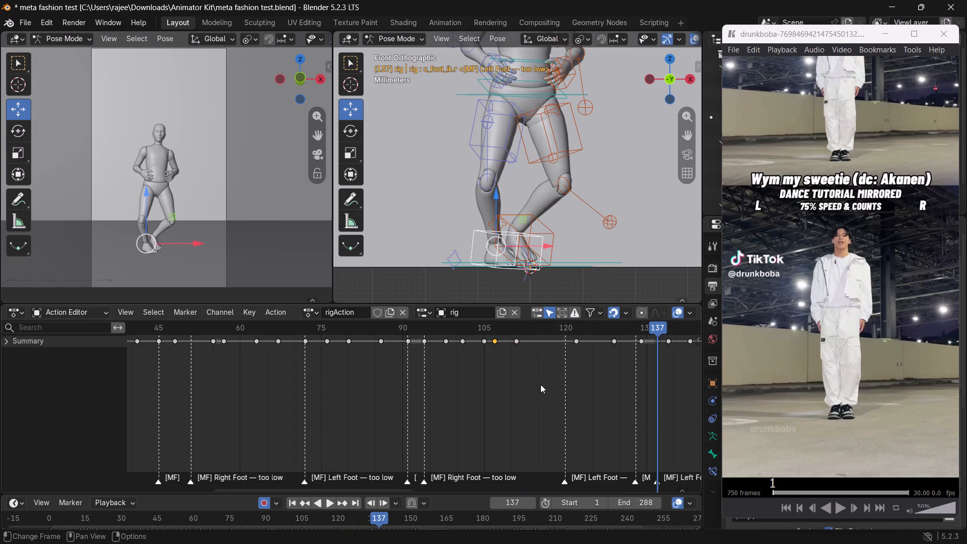
scroll(551, 382, down, 2)
Scrub back and forth between about frames 122 and 145, examining the foot contacts around frames 137 to 142.
drag(604, 331, 543, 354)
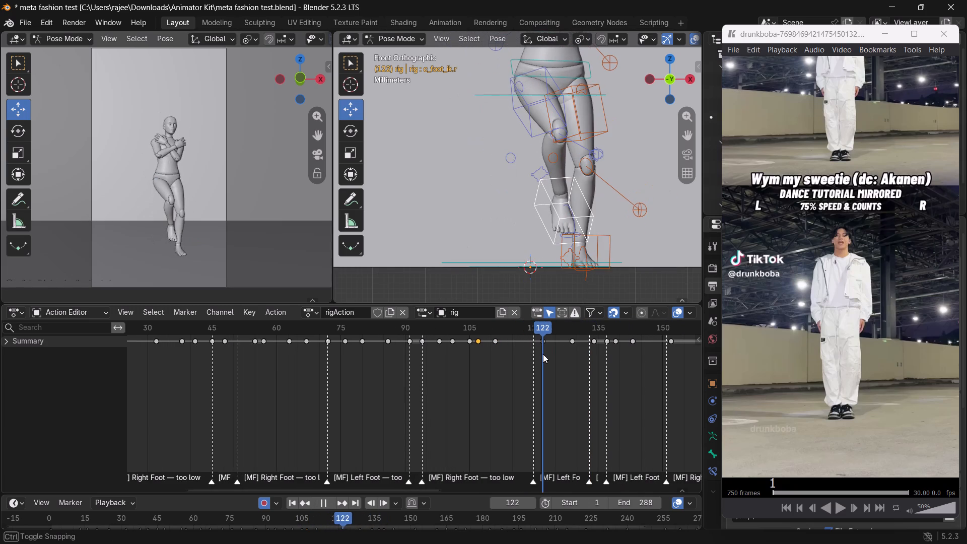
drag(543, 354, 549, 358)
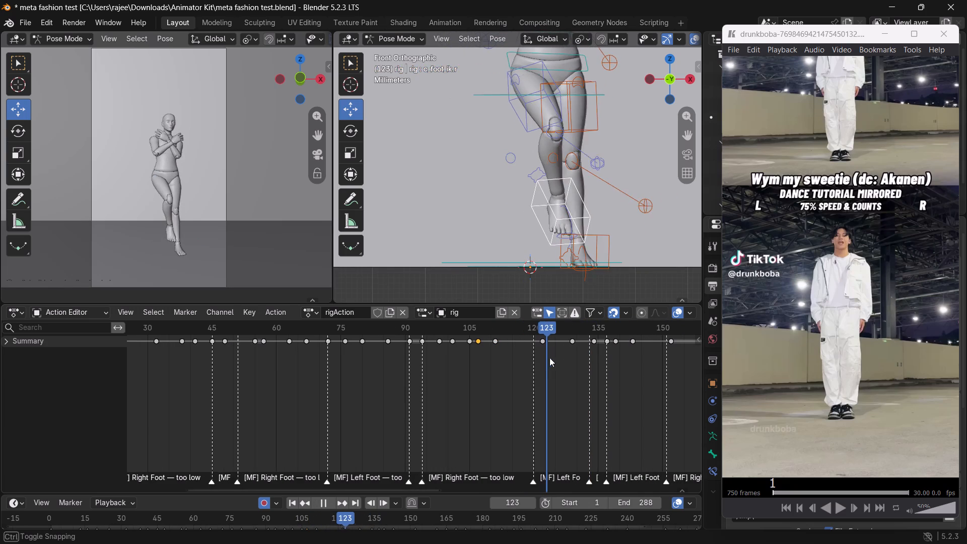
drag(549, 358, 617, 381)
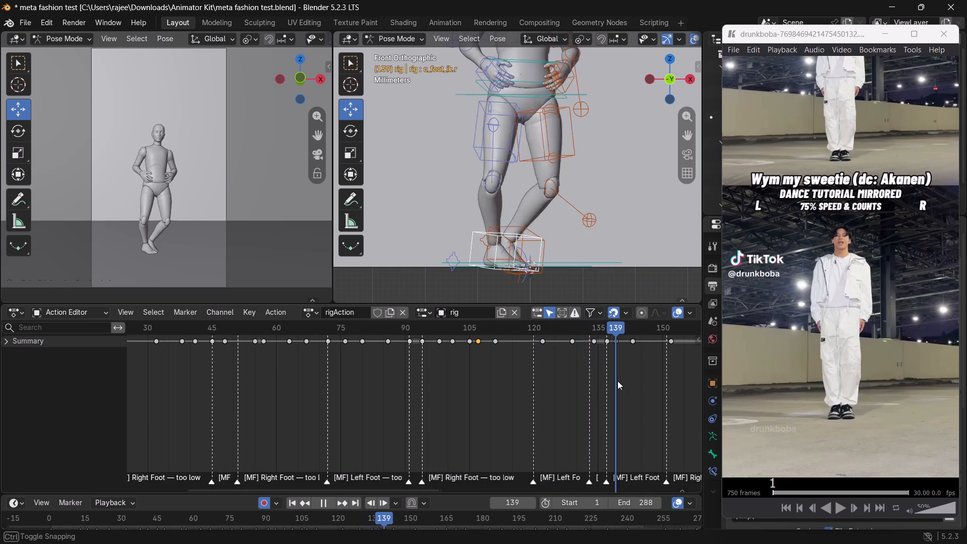
drag(617, 381, 596, 389)
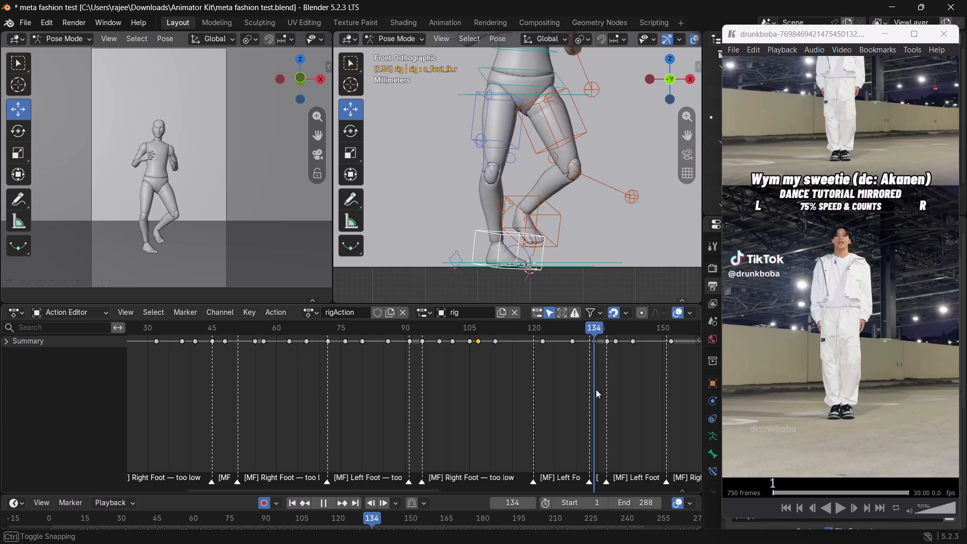
drag(596, 389, 643, 400)
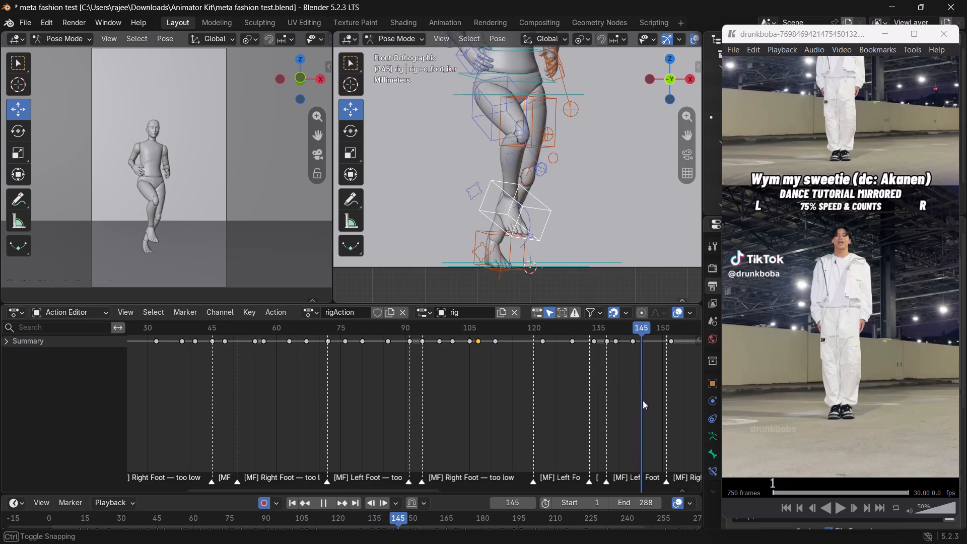
drag(643, 400, 616, 394)
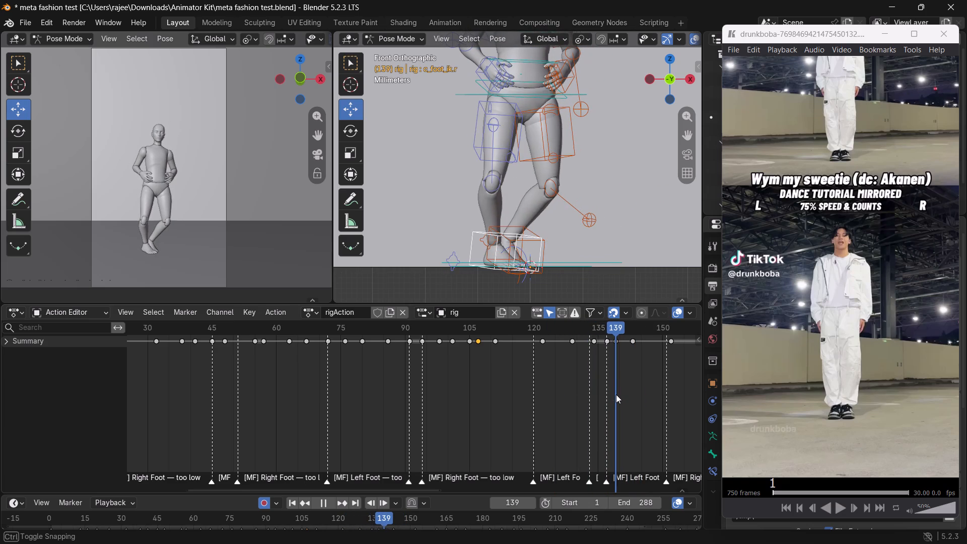
drag(616, 394, 617, 394)
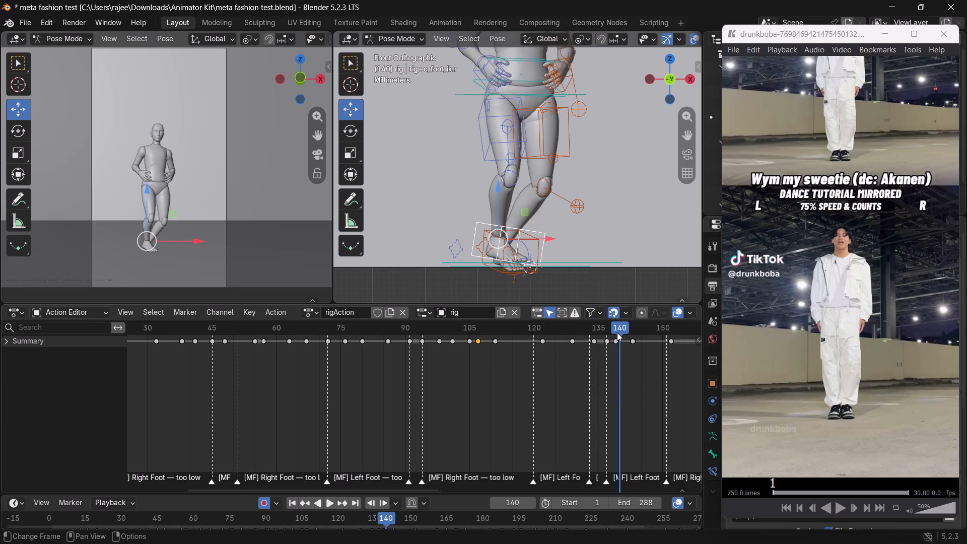
drag(617, 332, 629, 347)
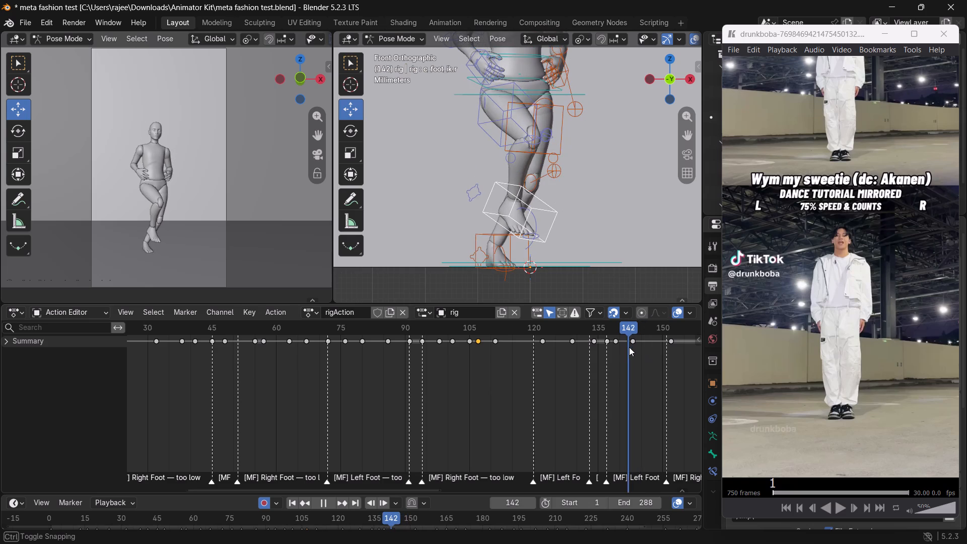
drag(629, 347, 606, 345)
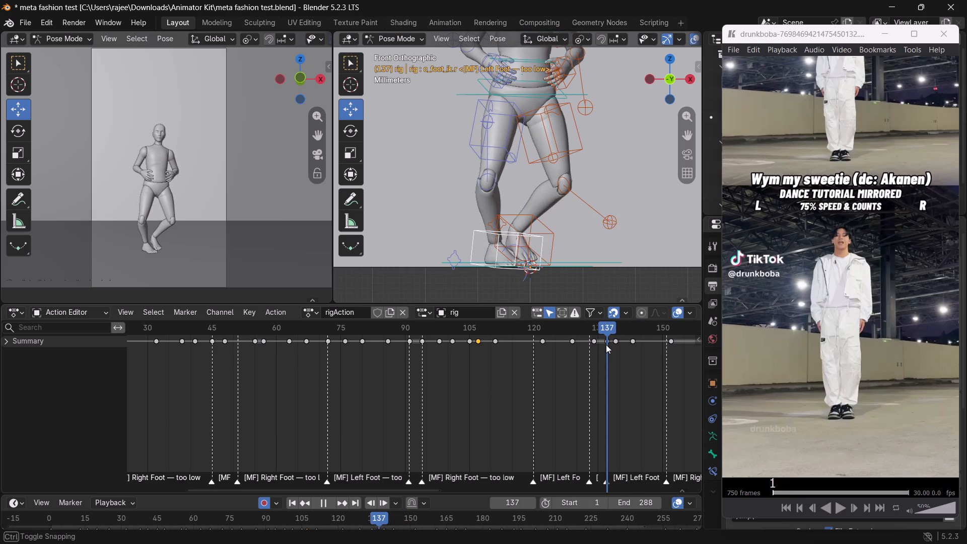
drag(606, 345, 615, 350)
Examine both feet close up from the front between frames 138 and 144.
shift+middle_drag(573, 284, 493, 228)
scroll(493, 227, up, 3)
shift+middle_drag(492, 231, 593, 239)
scroll(524, 250, up, 1)
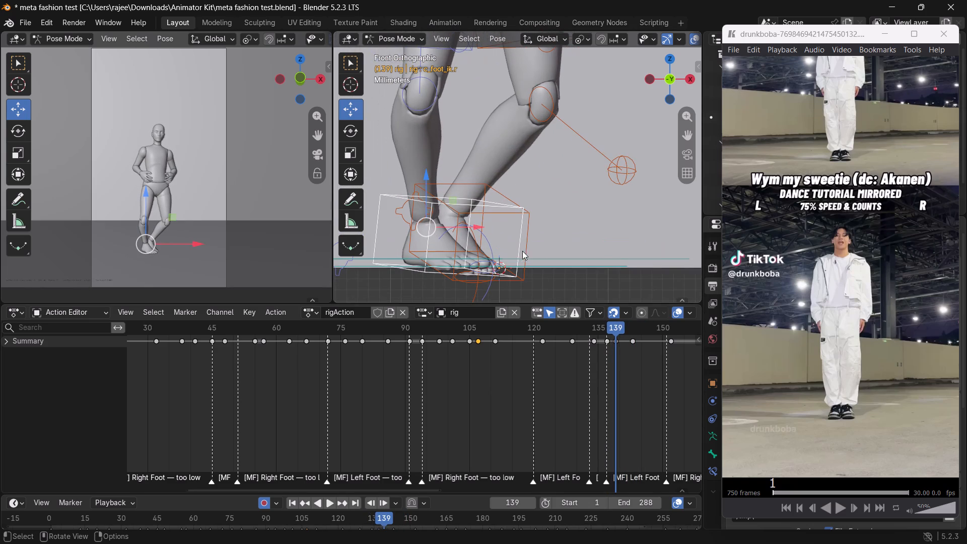
drag(616, 327, 628, 334)
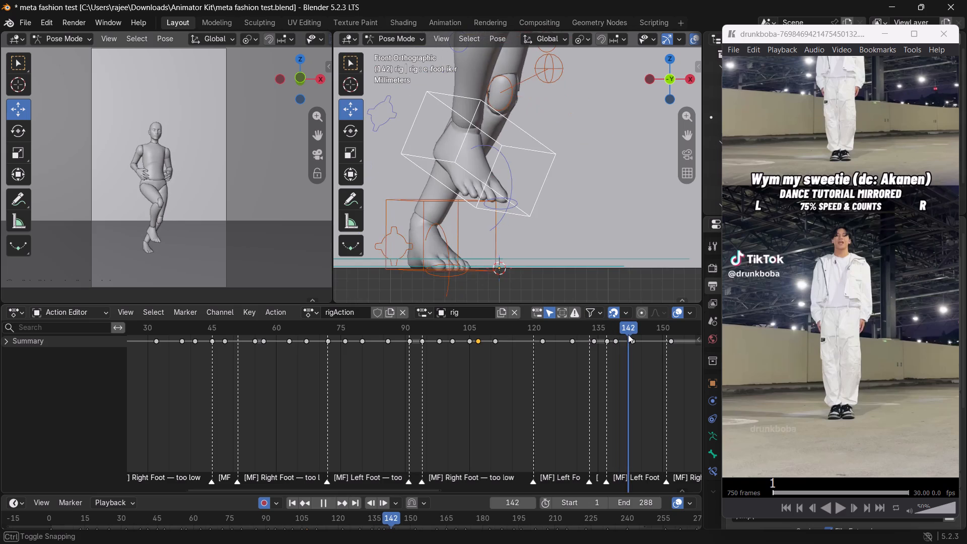
drag(628, 334, 640, 341)
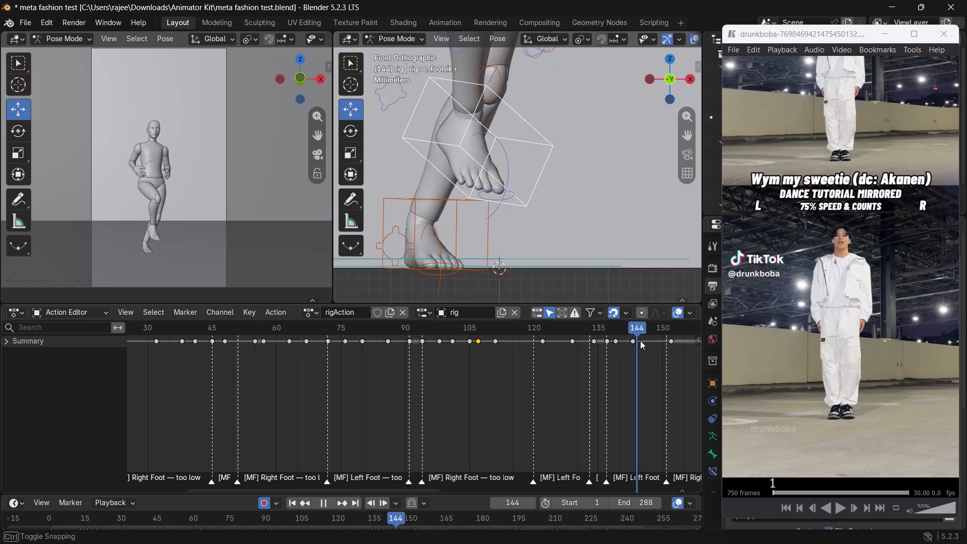
drag(640, 341, 623, 344)
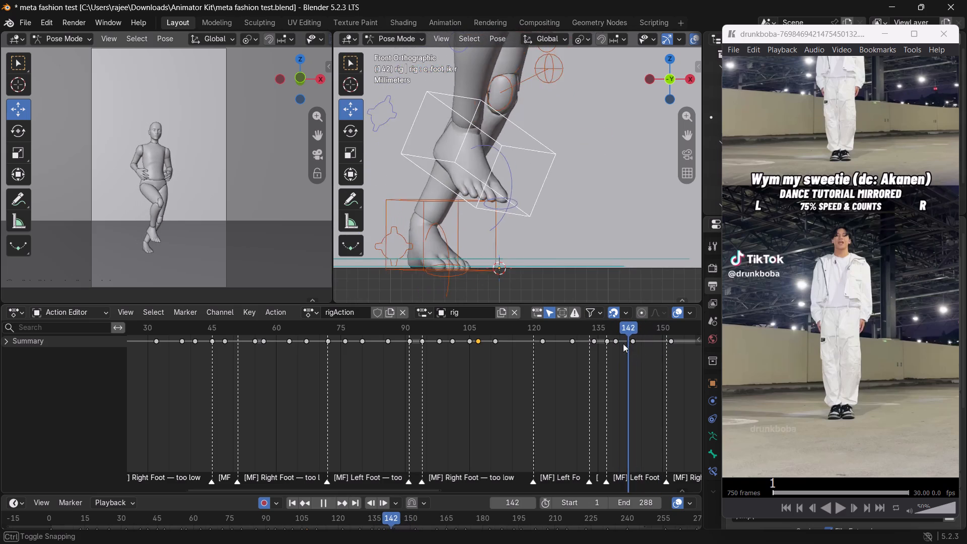
drag(623, 344, 609, 328)
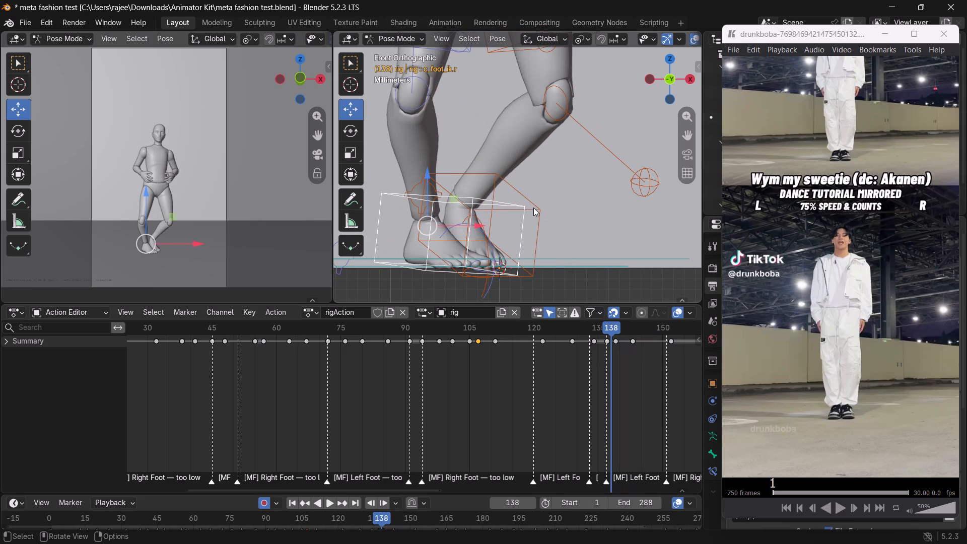
Copy the left foot IK control's keyframe at frame 143 and paste it at frame 137.
click(533, 208)
click(543, 220)
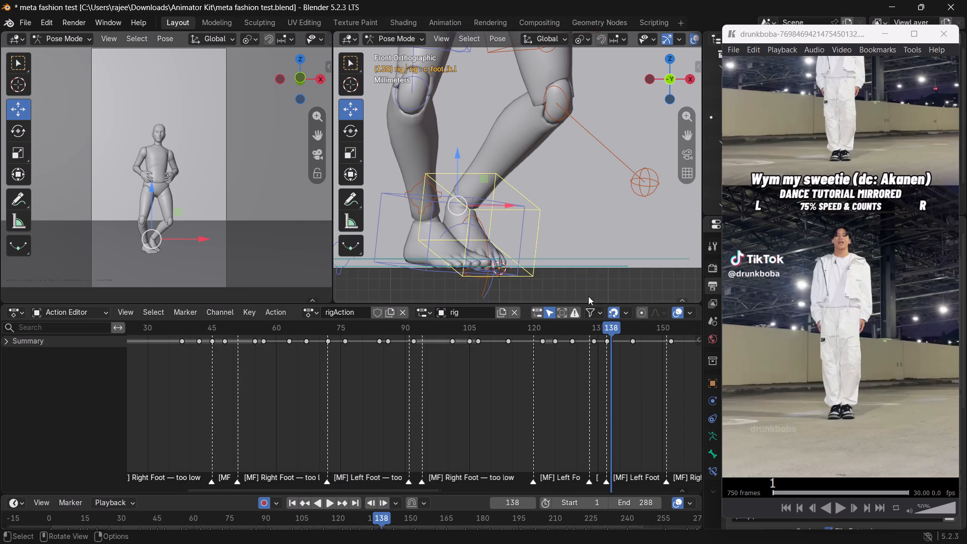
drag(607, 326, 610, 329)
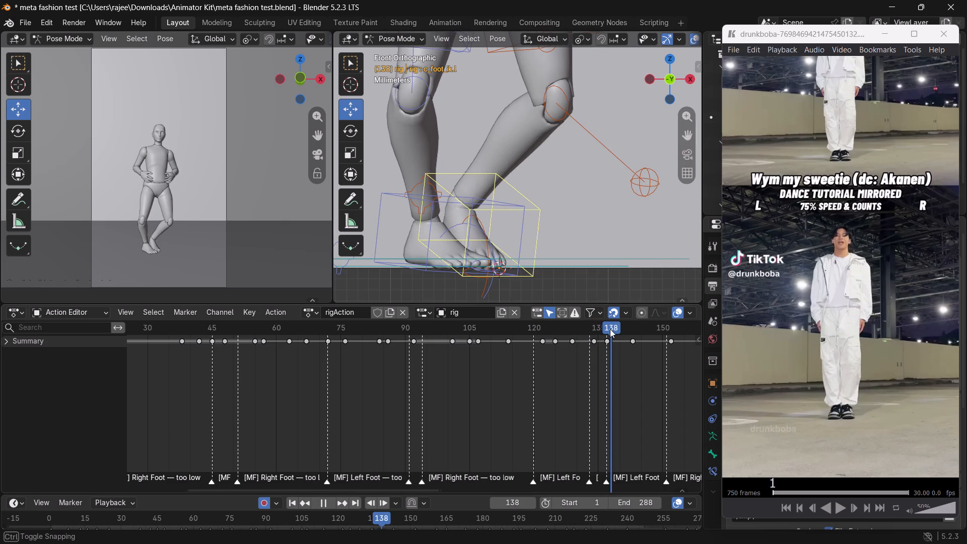
drag(610, 329, 624, 337)
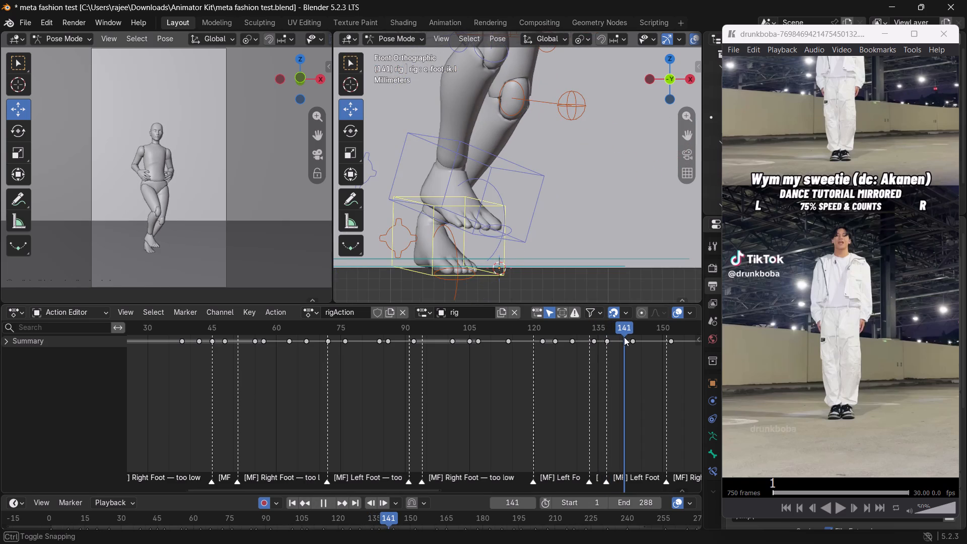
drag(624, 337, 628, 341)
click(628, 341)
drag(627, 330, 632, 335)
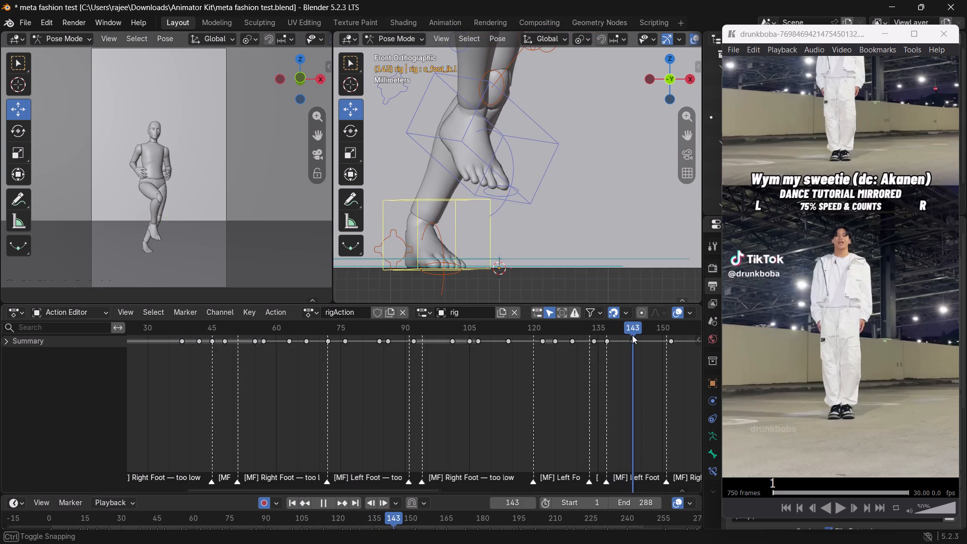
drag(632, 335, 633, 336)
drag(640, 358, 628, 341)
right_click(632, 345)
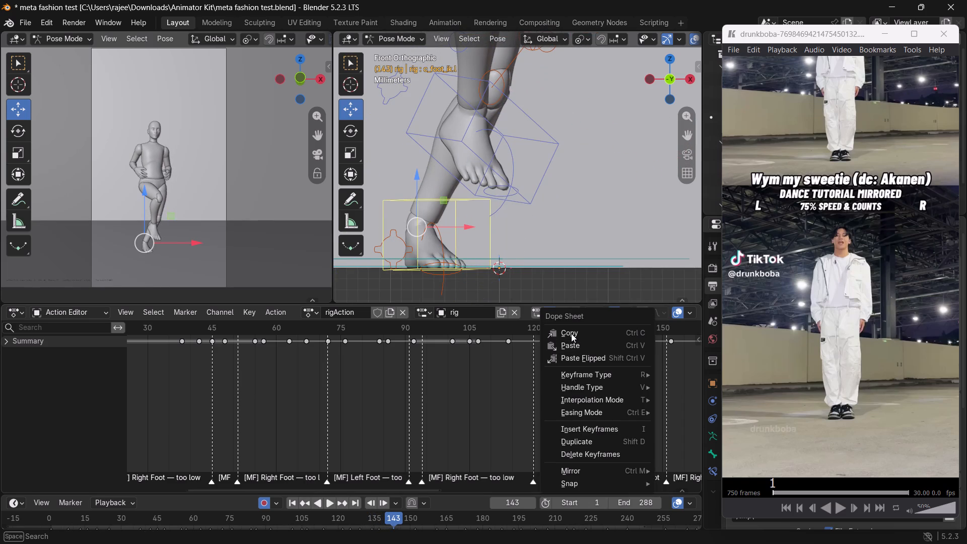
click(571, 333)
drag(628, 328, 608, 330)
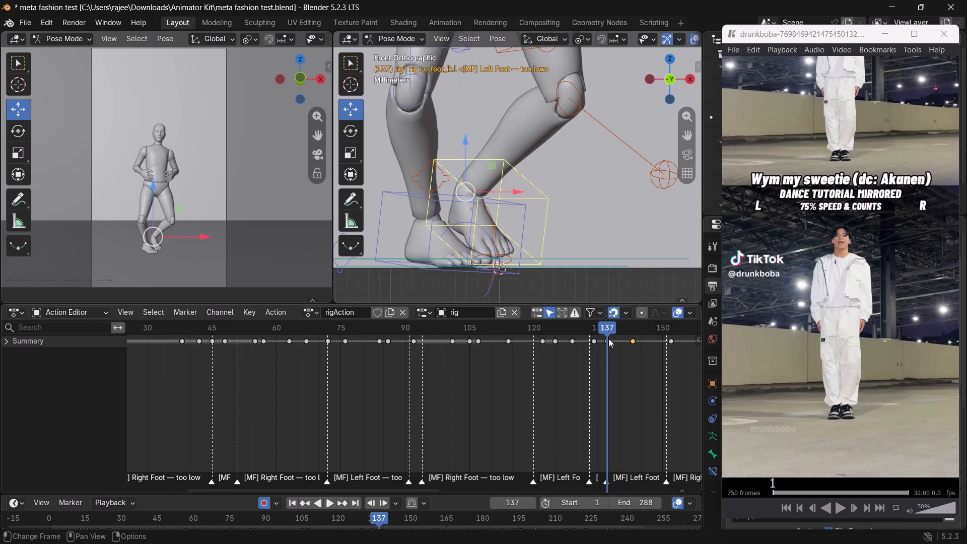
right_click(608, 338)
click(578, 355)
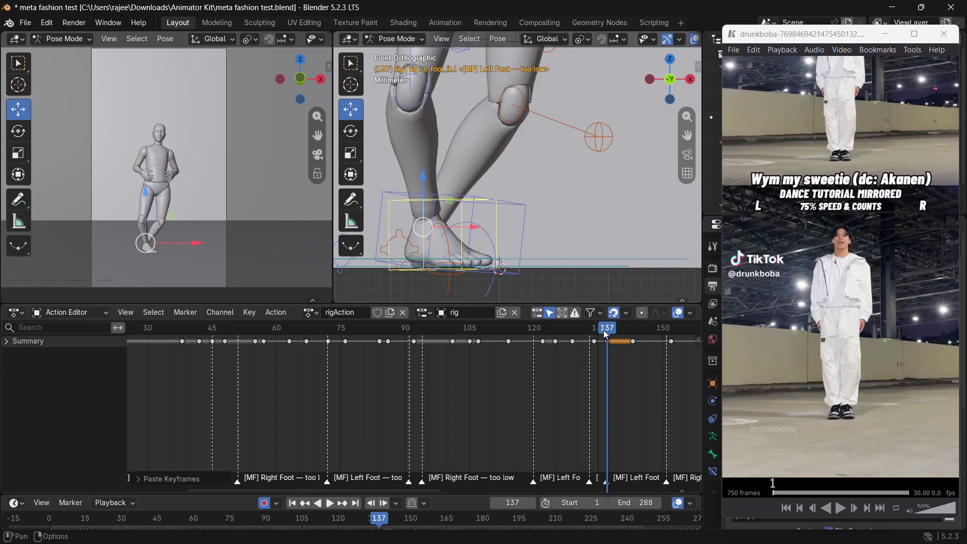
Scrub between frames 136 and 143 in front and perspective views, checking the left foot's planted motion.
drag(603, 327, 628, 355)
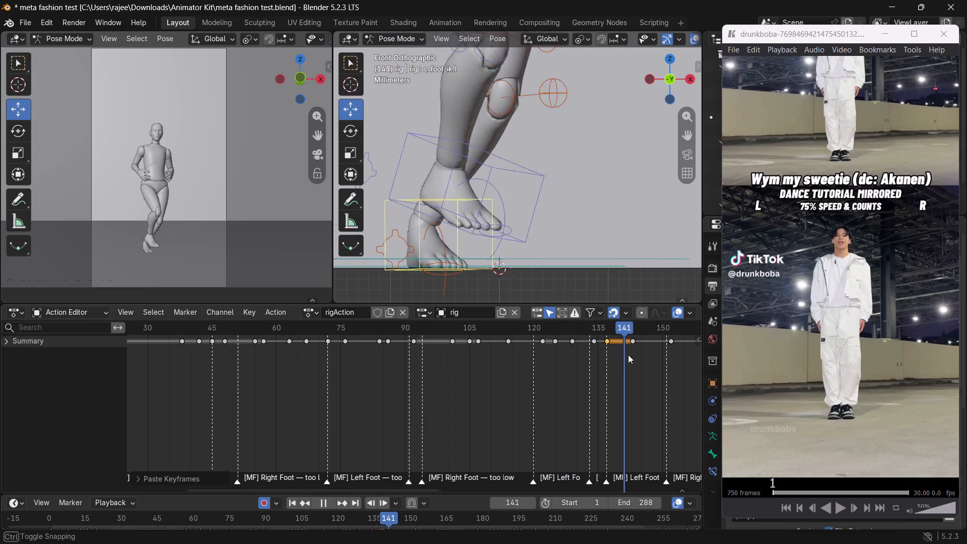
drag(628, 355, 634, 357)
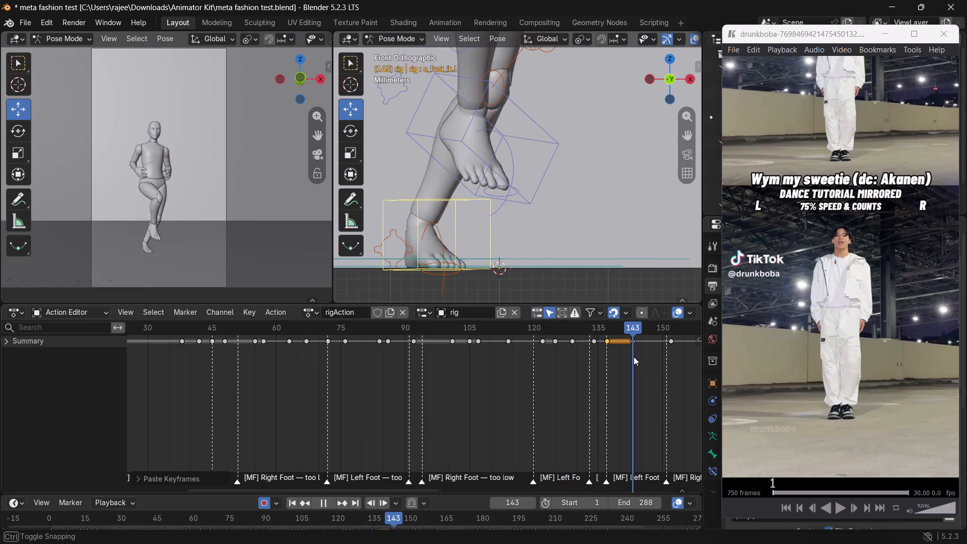
drag(634, 357, 608, 340)
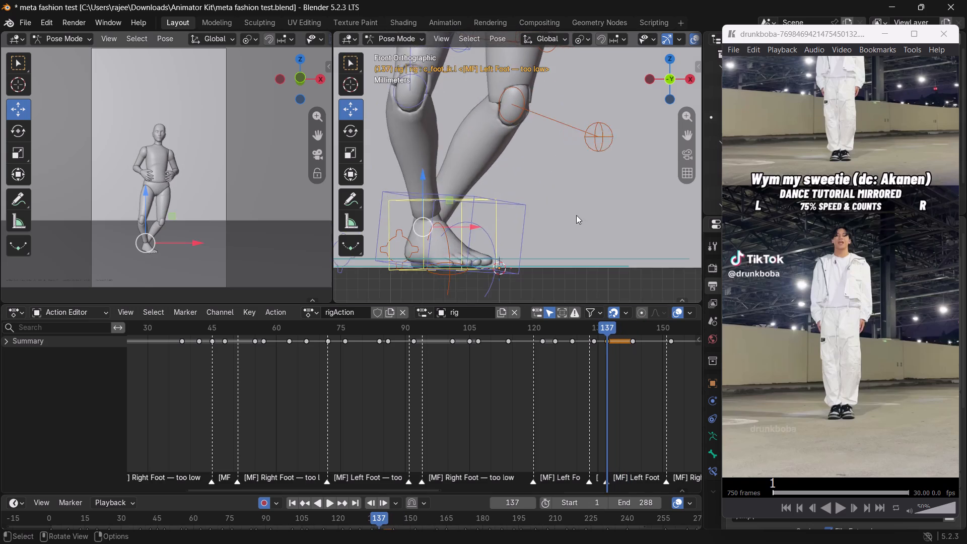
middle_drag(576, 215, 571, 243)
drag(602, 325, 627, 343)
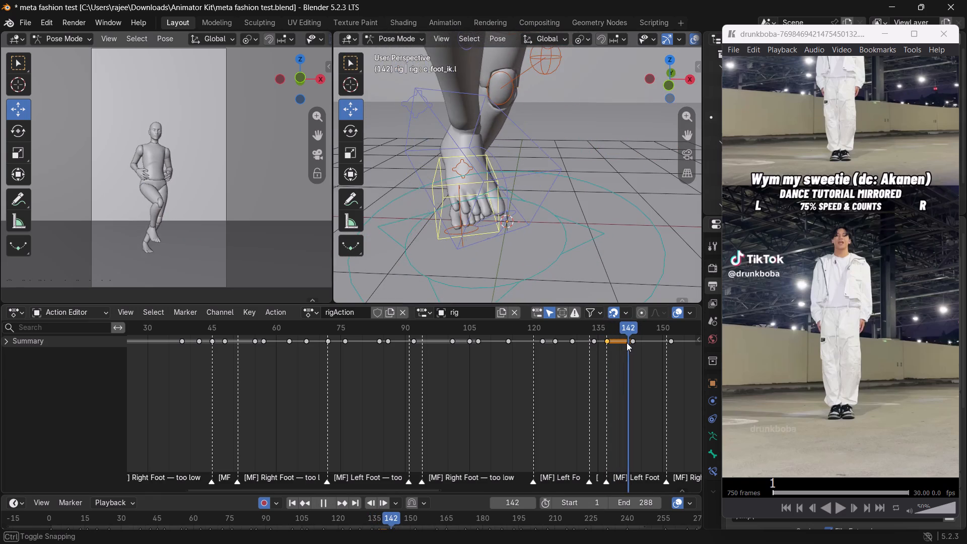
drag(627, 343, 603, 346)
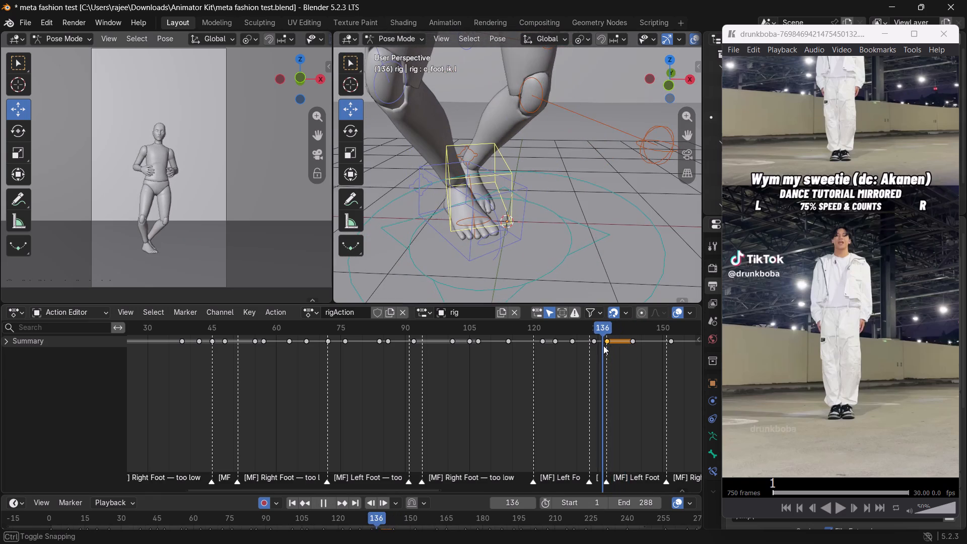
drag(603, 346, 603, 341)
Examine the keyframes of the c_traj control and of the whole rig, scrubbing between frames 136 and 140.
click(552, 248)
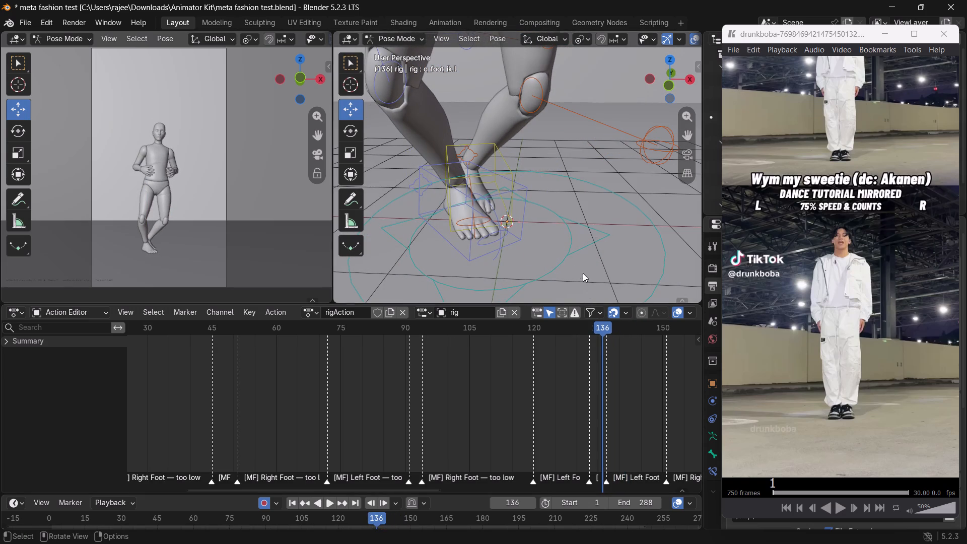
click(564, 259)
scroll(601, 319, down, 5)
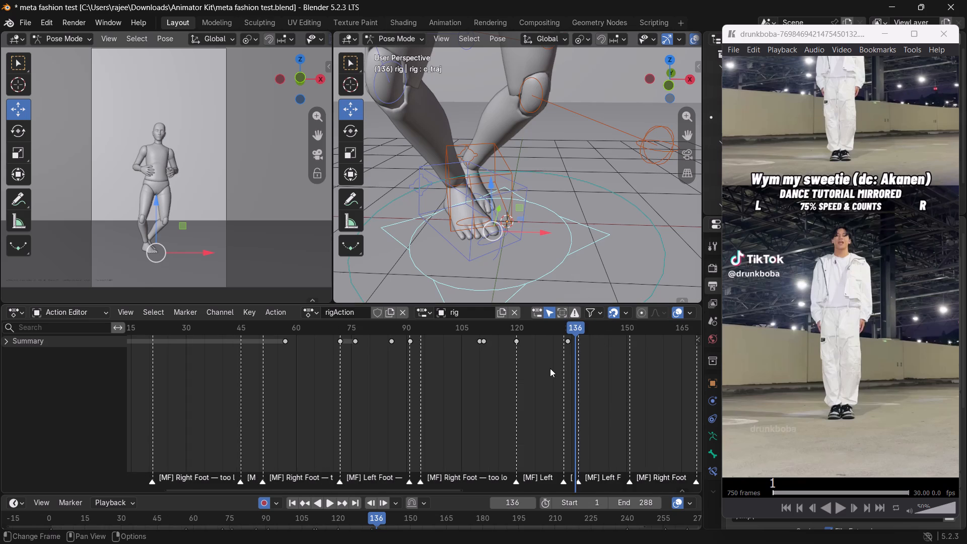
scroll(550, 368, up, 3)
shift+middle_drag(596, 366, 515, 379)
shift+scroll(512, 378, up, 2)
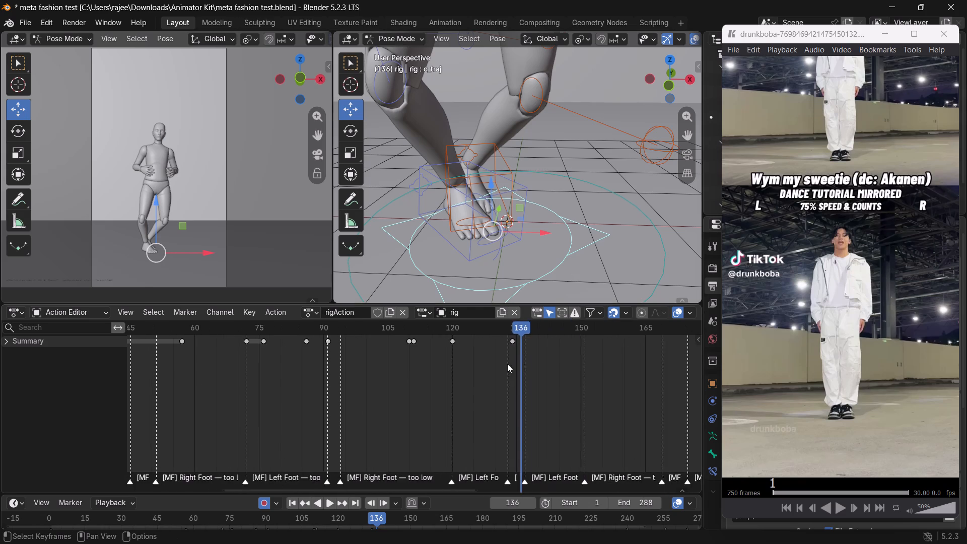
shift+scroll(507, 364, up, 1)
scroll(523, 349, up, 1)
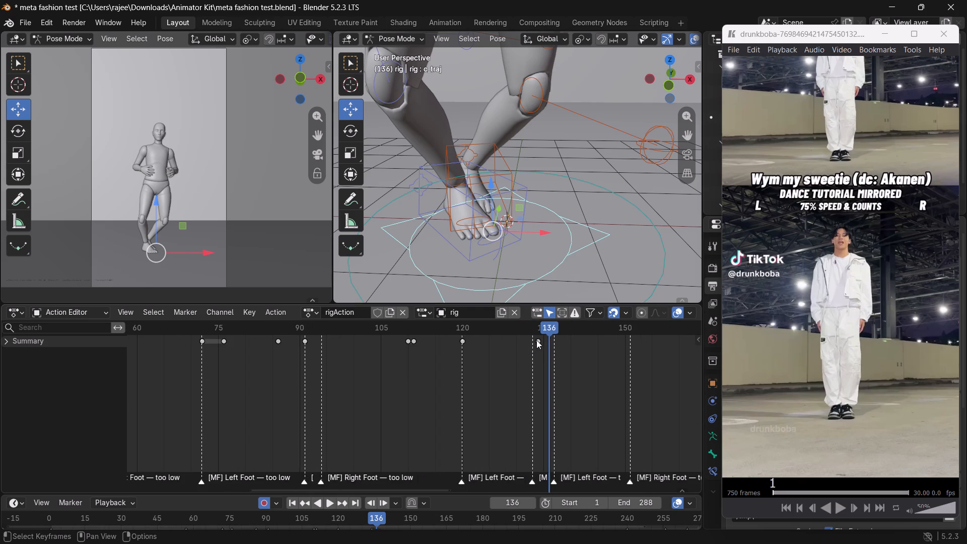
key(a)
scroll(556, 339, up, 5)
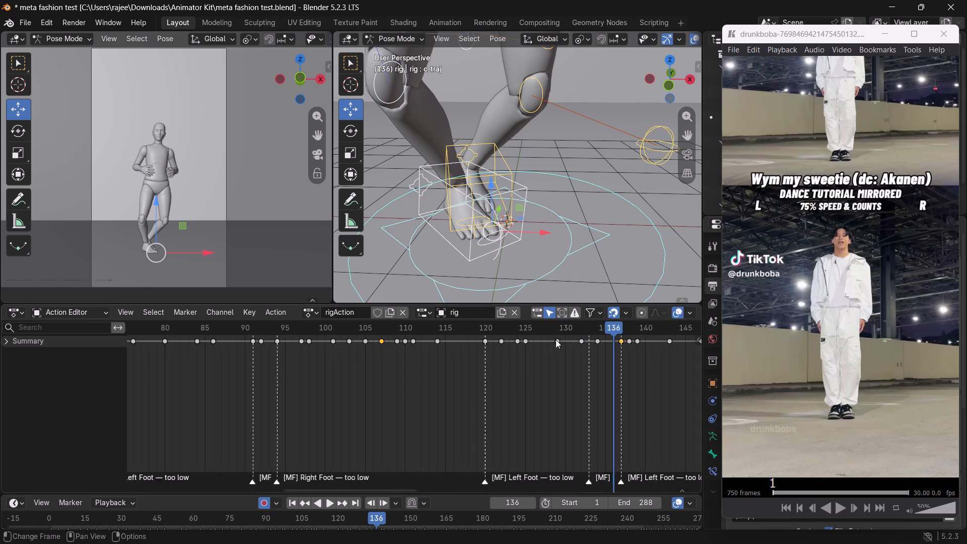
scroll(556, 339, up, 2)
drag(647, 324, 656, 335)
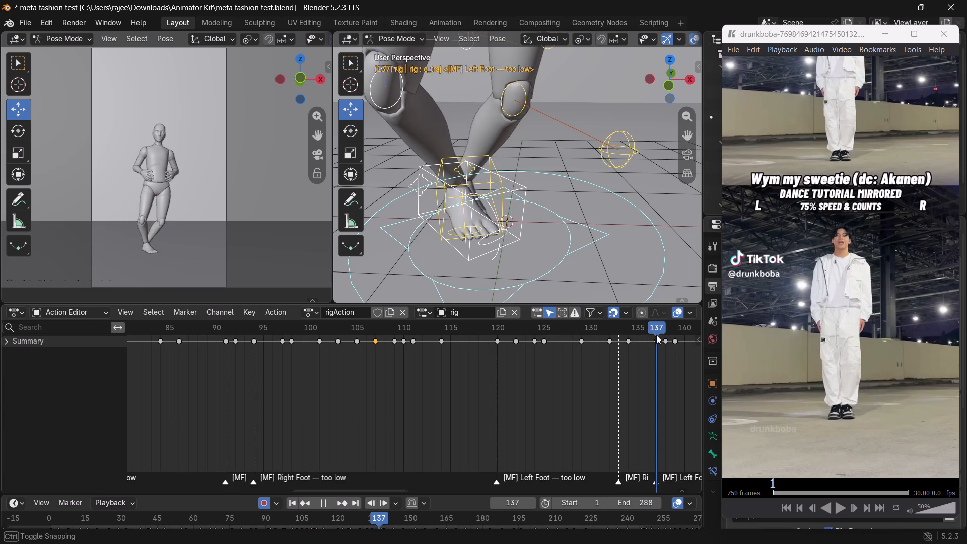
drag(656, 335, 681, 353)
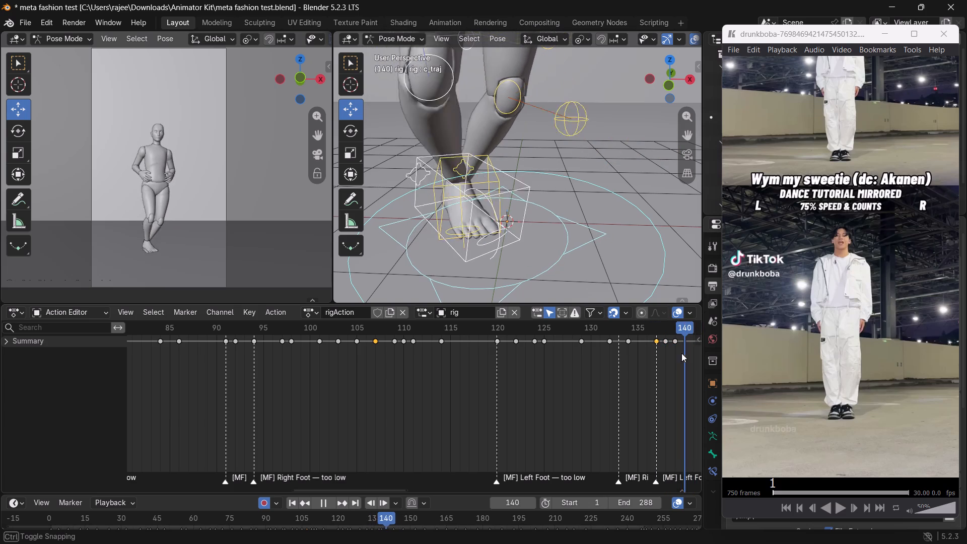
drag(681, 353, 659, 344)
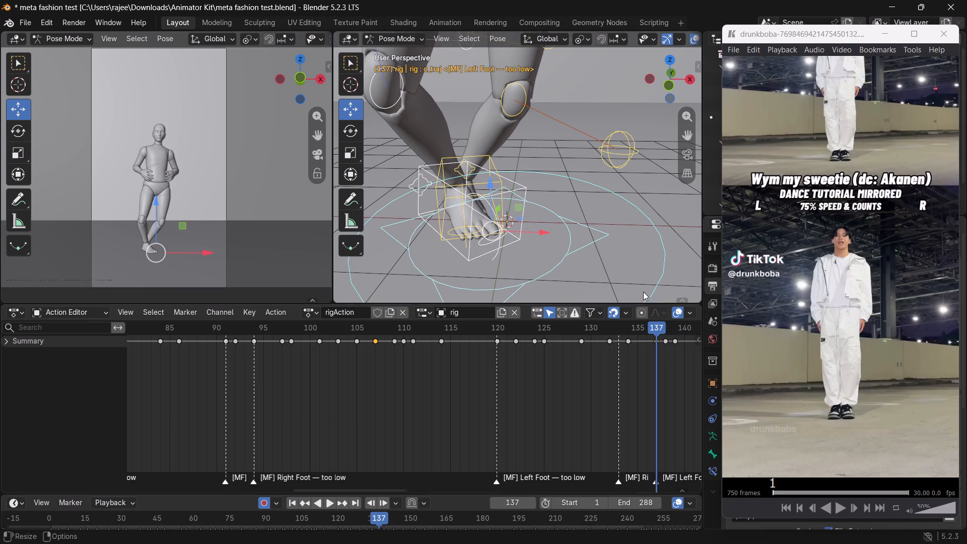
Scrub between frames 132 and 140 in front view, checking how both feet meet the ground.
click(665, 90)
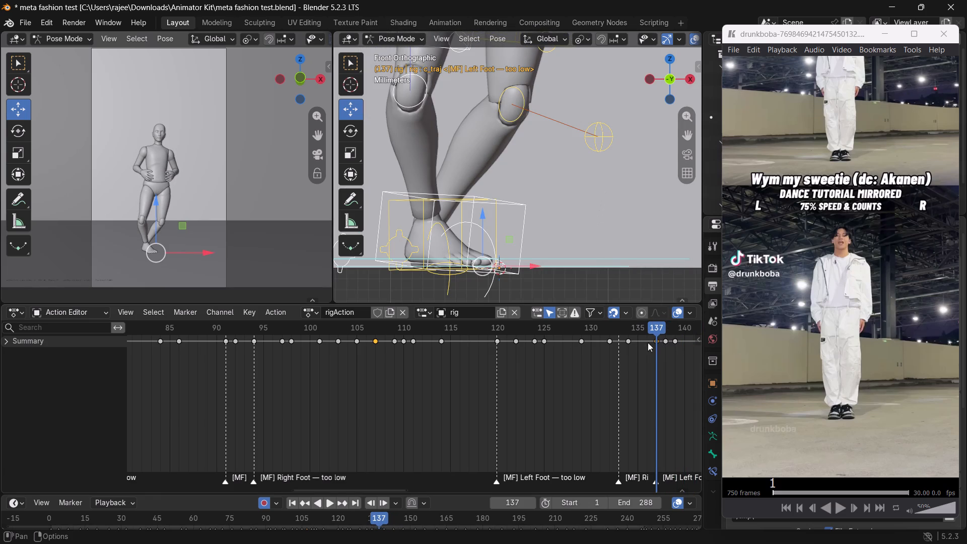
drag(661, 329, 656, 351)
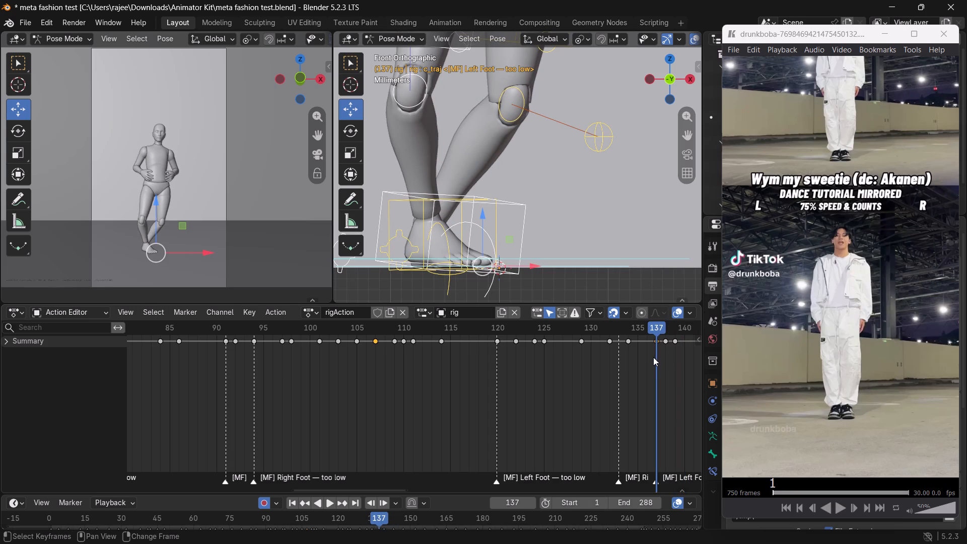
shift+middle_drag(632, 367, 514, 391)
scroll(514, 391, down, 1)
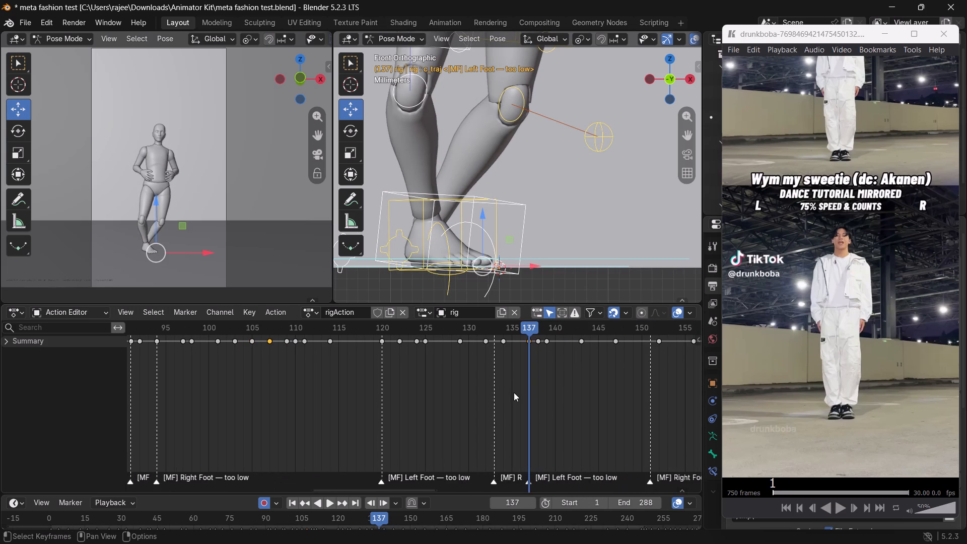
scroll(514, 392, up, 1)
scroll(518, 341, up, 1)
drag(544, 329, 490, 339)
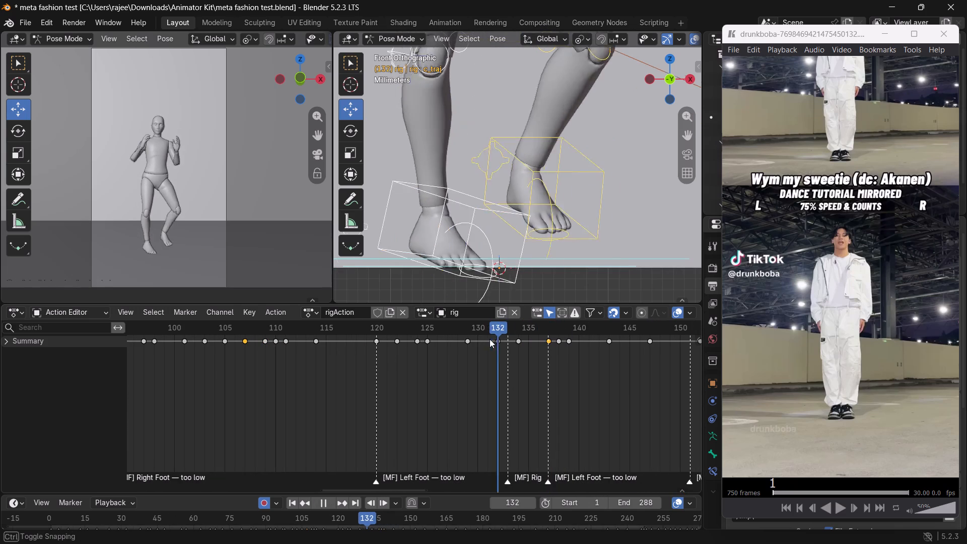
drag(490, 339, 542, 375)
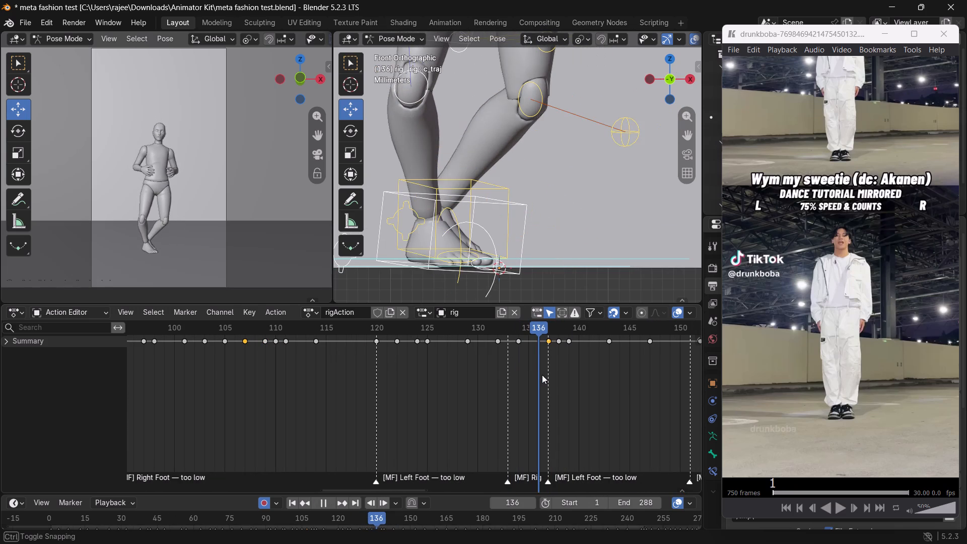
drag(542, 375, 583, 381)
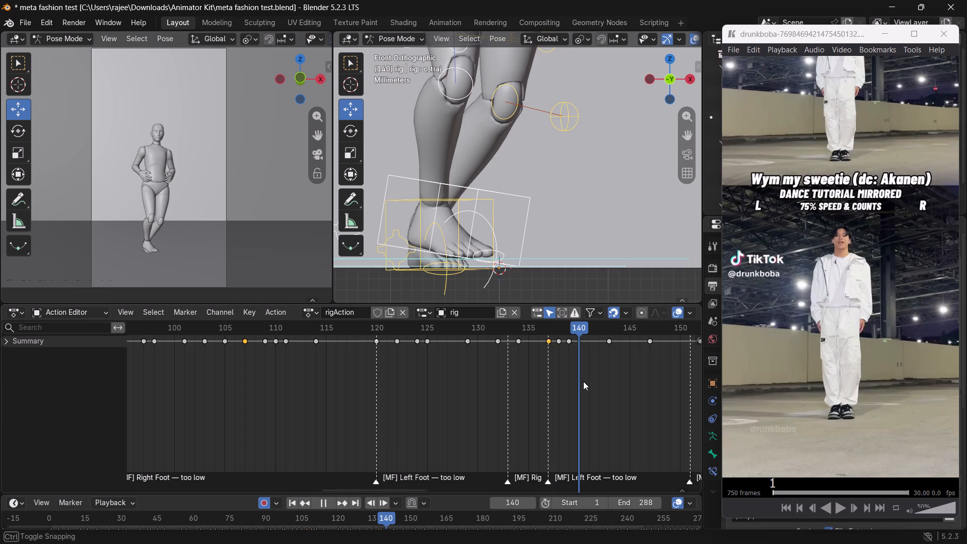
drag(583, 381, 569, 378)
shift+scroll(508, 355, up, 1)
scroll(522, 355, up, 2)
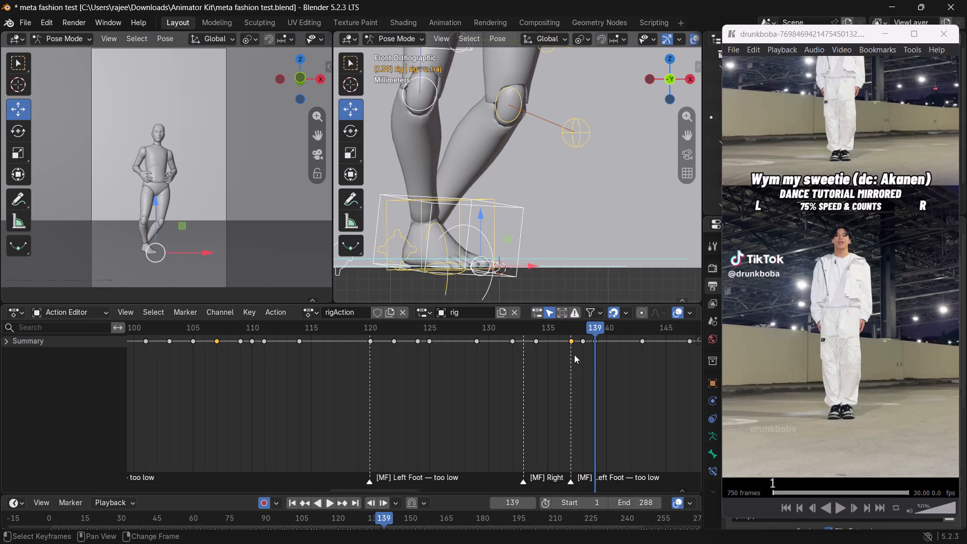
Compare the right and left foot IK controls' keyframes and scrub the foot motion between frames 137 and 143.
click(570, 224)
click(520, 203)
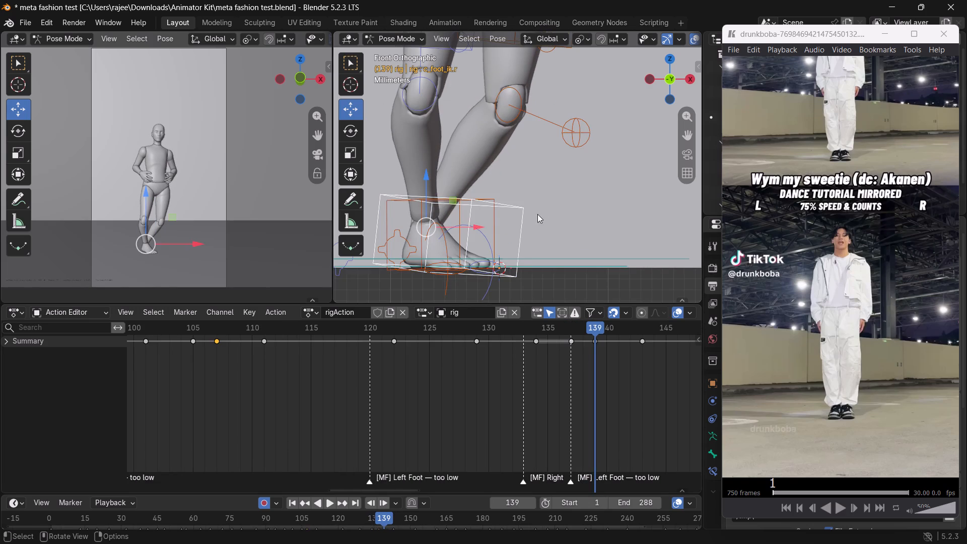
middle_drag(554, 223, 553, 248)
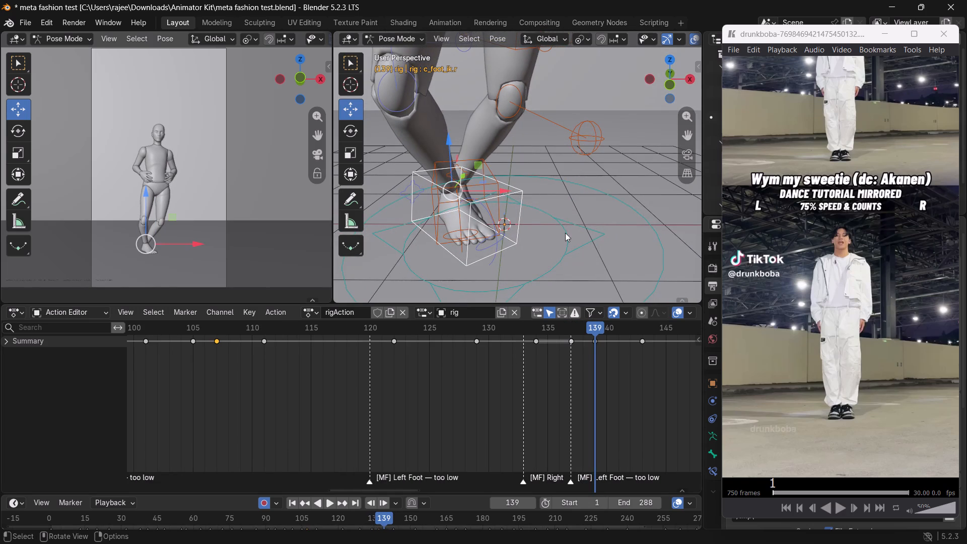
click(488, 166)
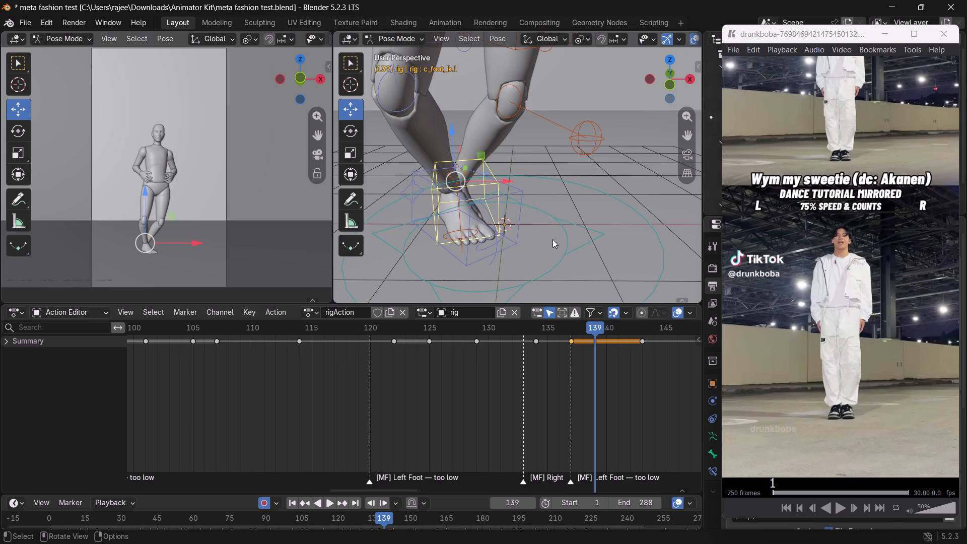
click(606, 358)
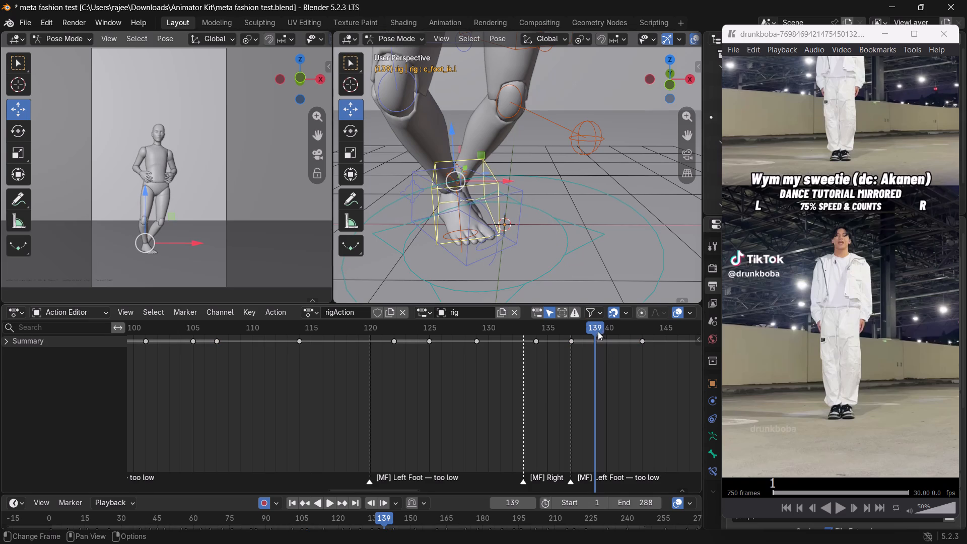
click(520, 199)
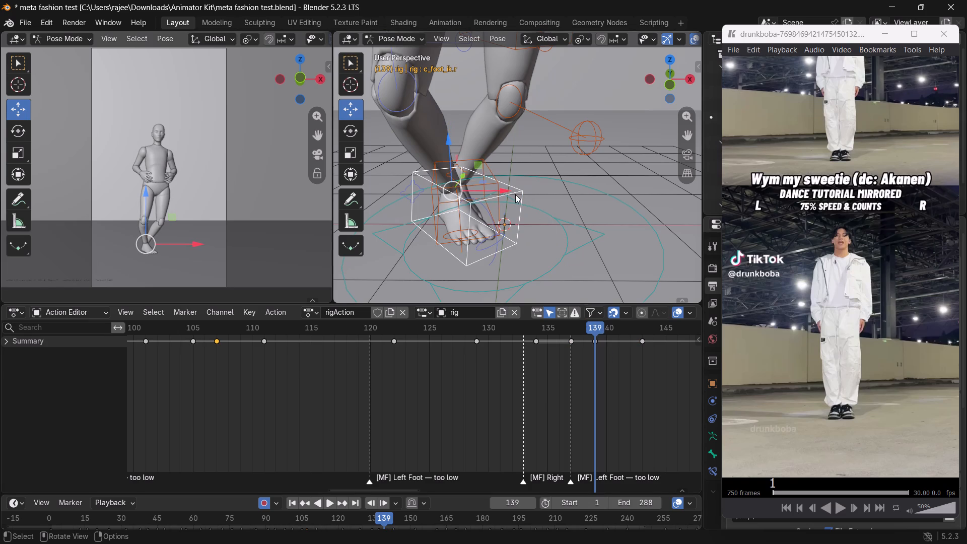
click(492, 167)
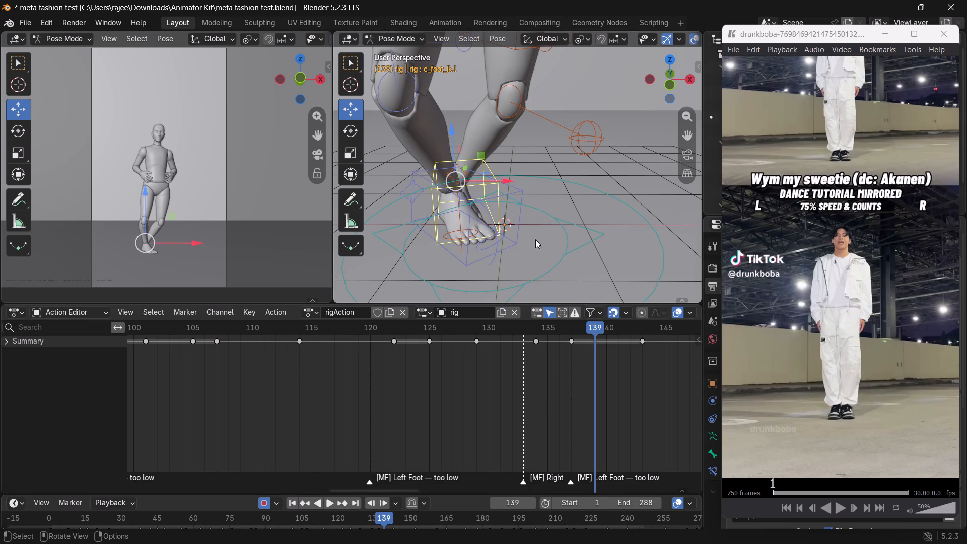
drag(590, 331, 570, 330)
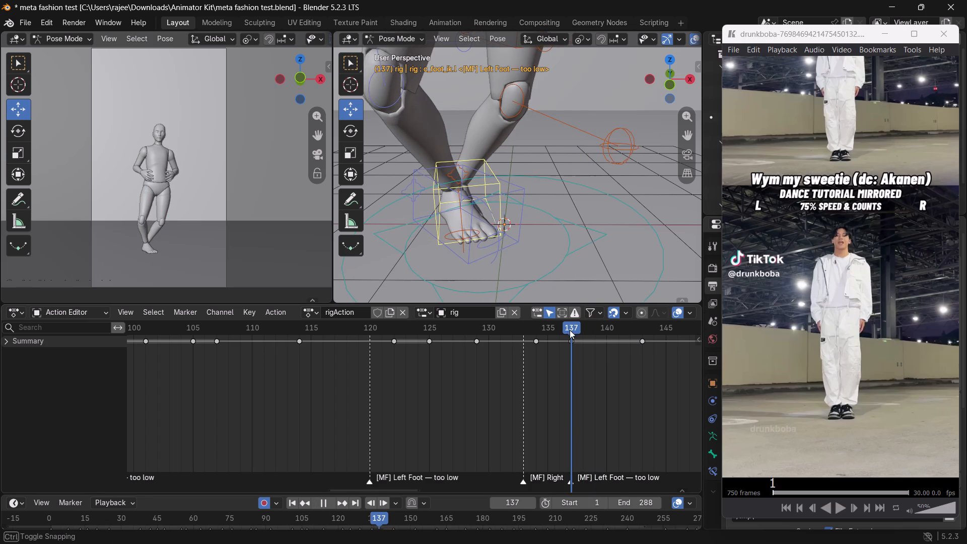
drag(570, 330, 616, 347)
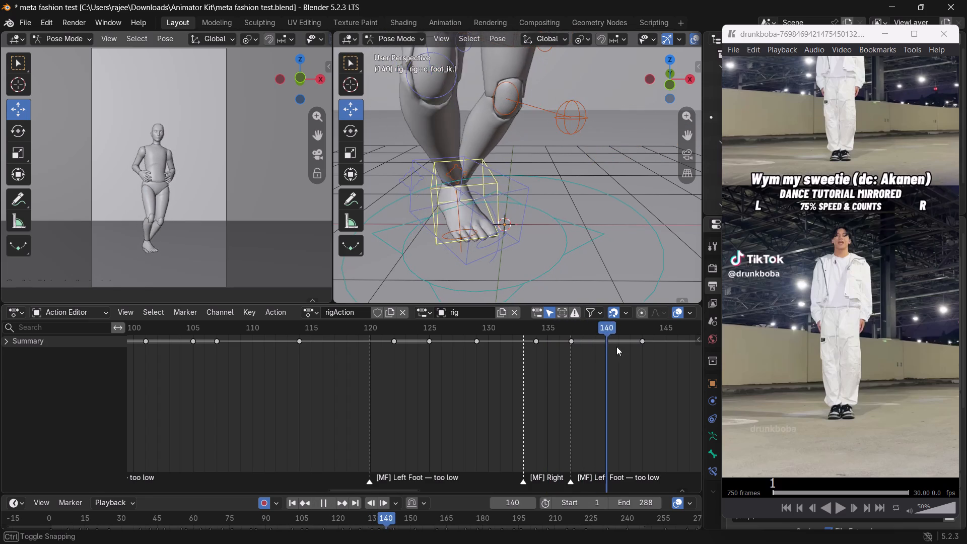
drag(616, 347, 623, 354)
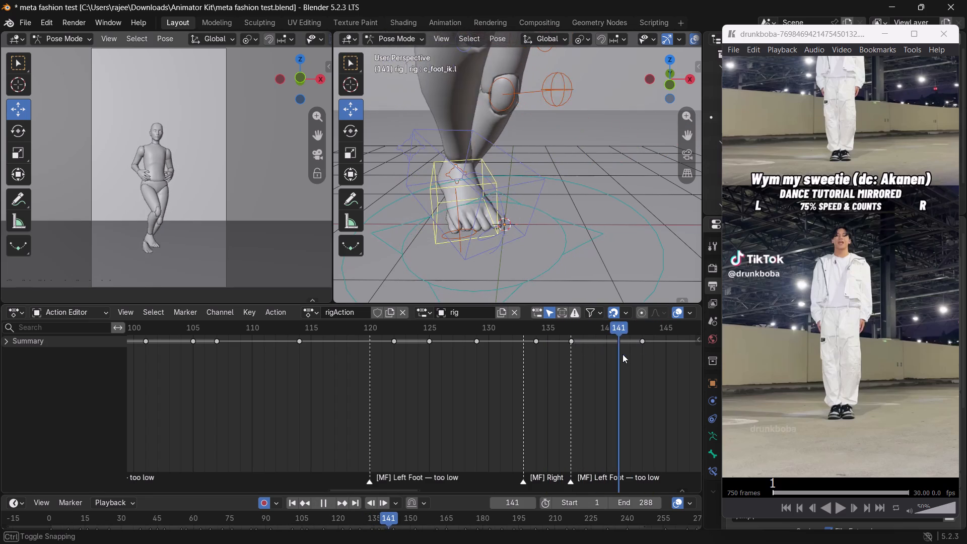
drag(623, 354, 643, 356)
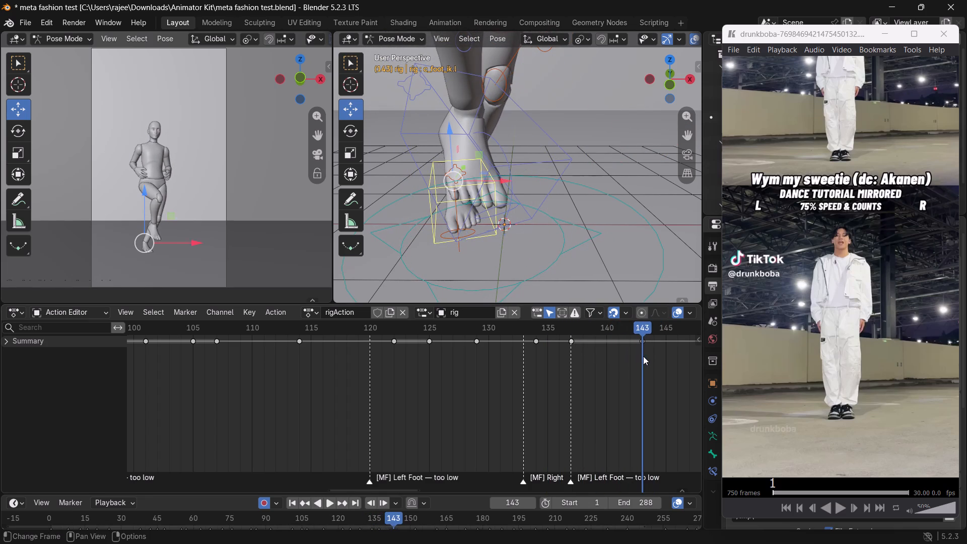
Copy the left foot IK control's keyframe at frame 143, paste it at frame 137, and check the motion to frame 138.
drag(650, 360, 626, 330)
right_click(651, 347)
click(602, 335)
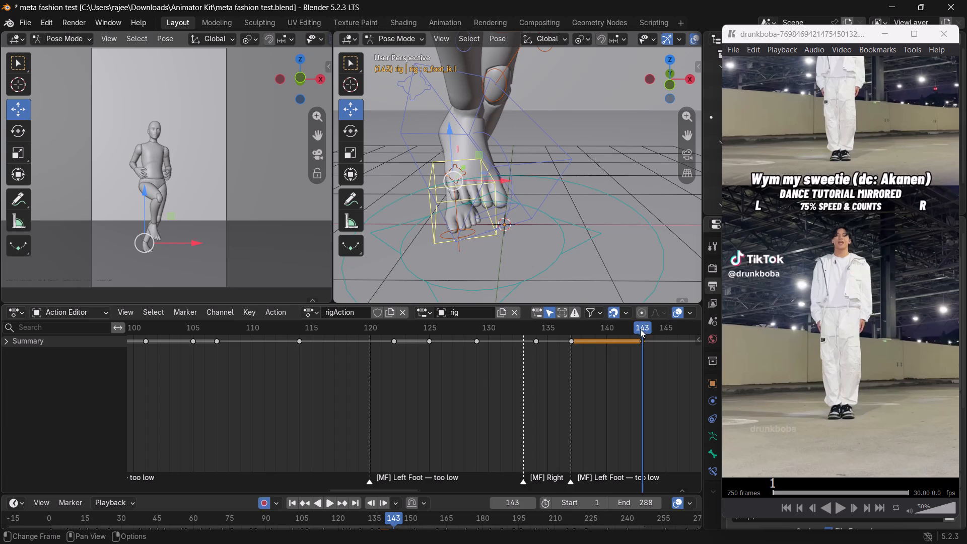
drag(636, 328, 569, 329)
right_click(579, 344)
click(555, 353)
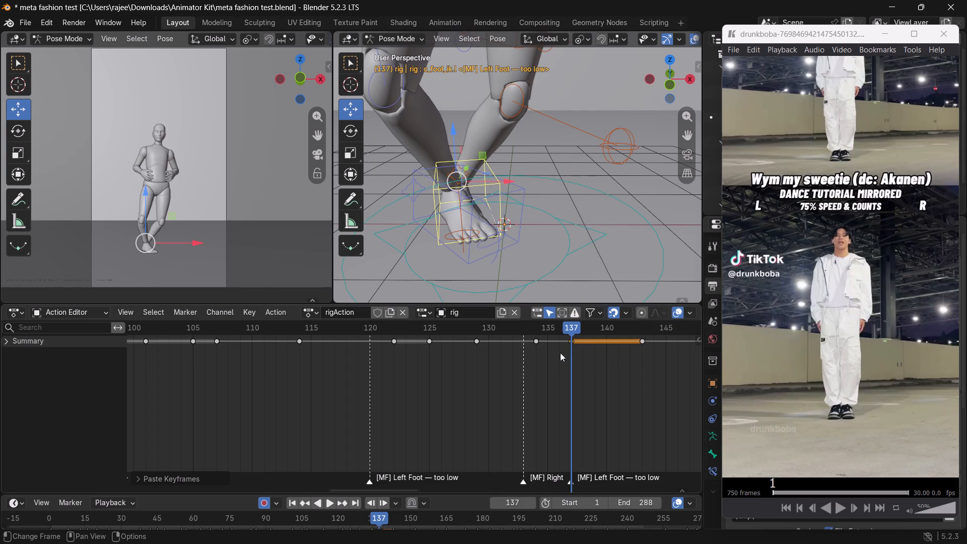
drag(568, 325, 592, 346)
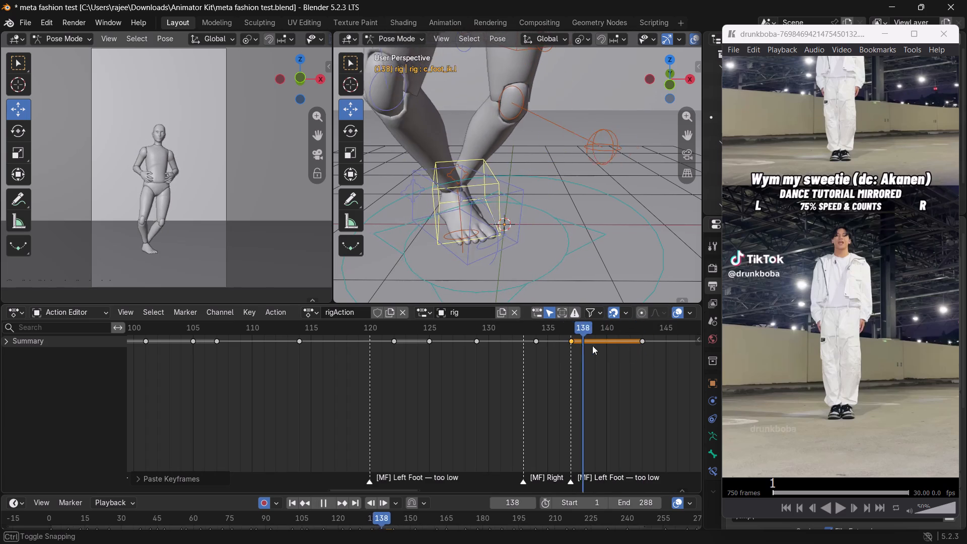
drag(592, 346, 573, 341)
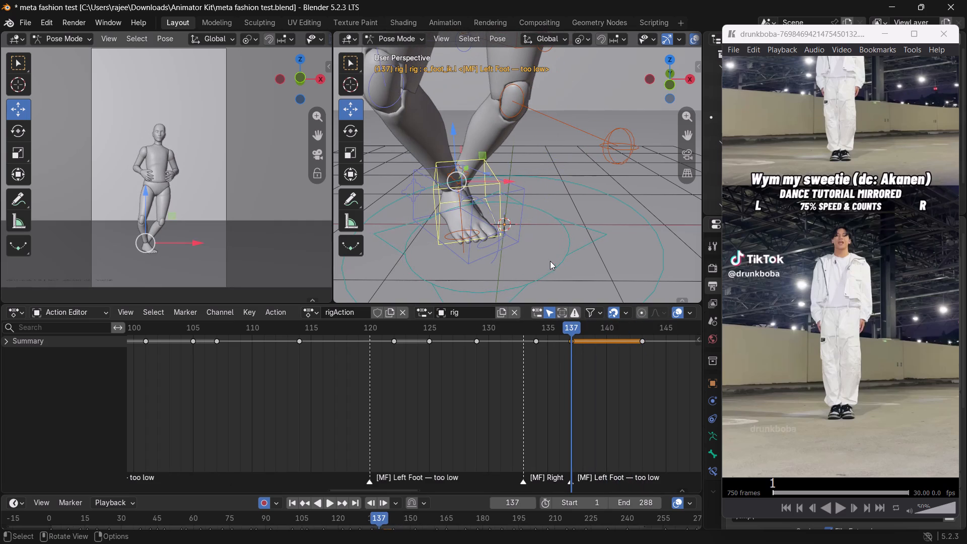
Copy the c_traj control's keyframe at frame 134 and paste it at frame 139.
click(550, 261)
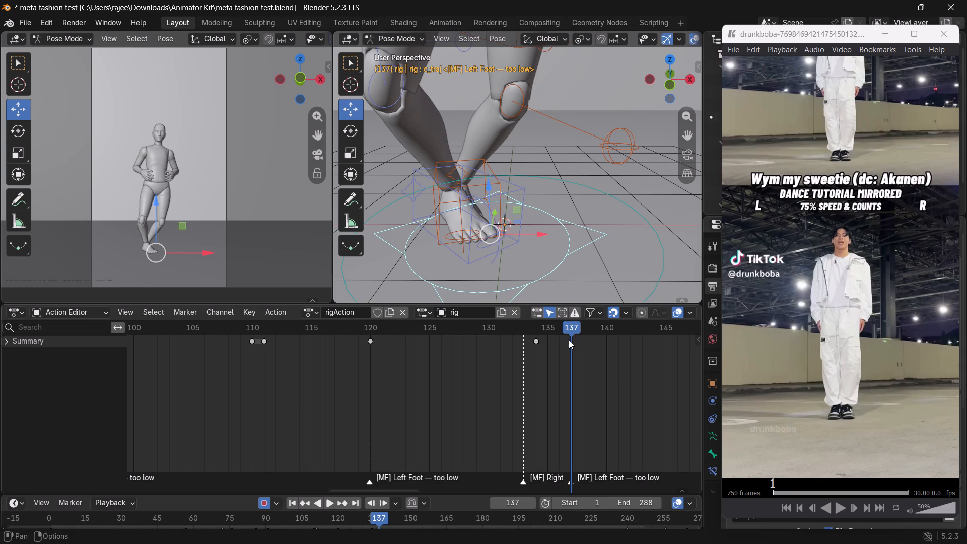
scroll(567, 340, down, 20)
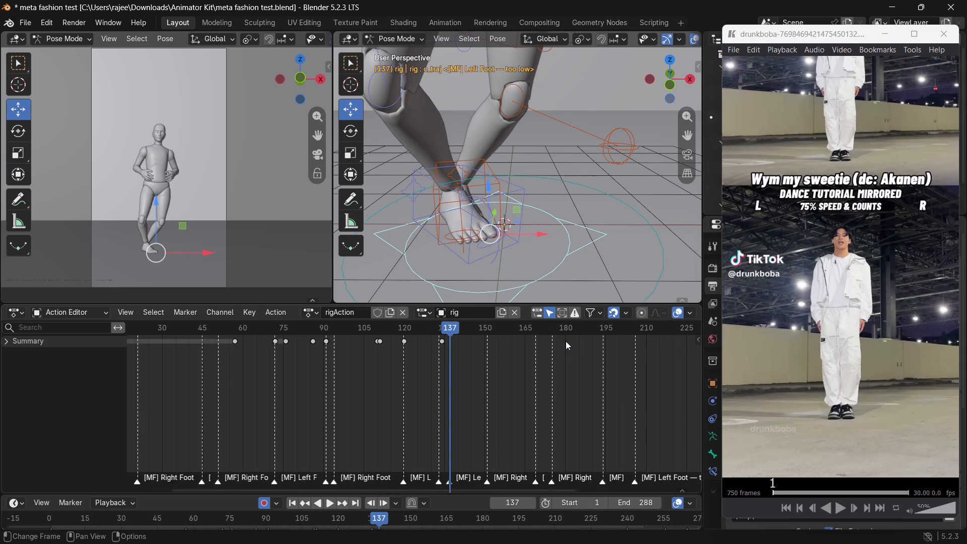
scroll(566, 341, down, 4)
scroll(446, 349, up, 8)
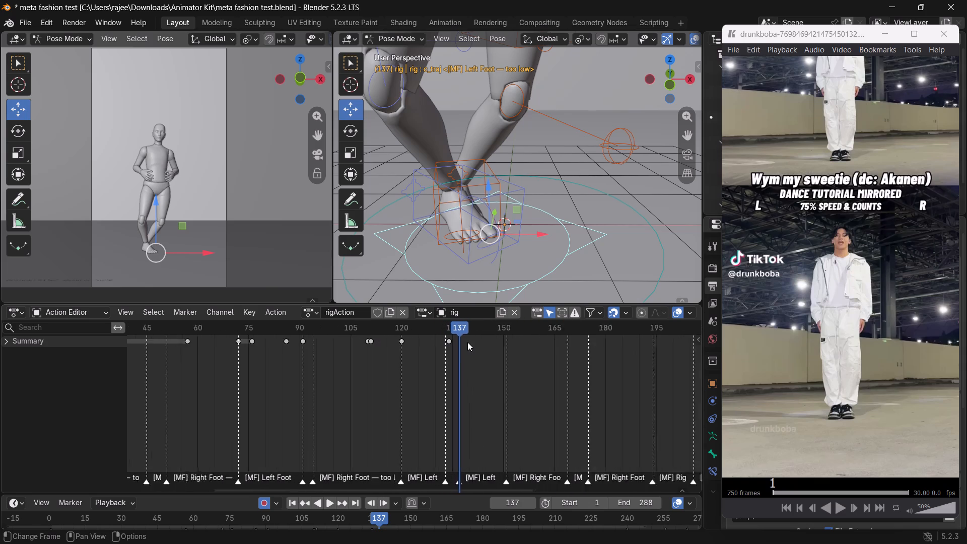
scroll(467, 342, up, 5)
drag(478, 363, 451, 326)
right_click(466, 349)
click(426, 339)
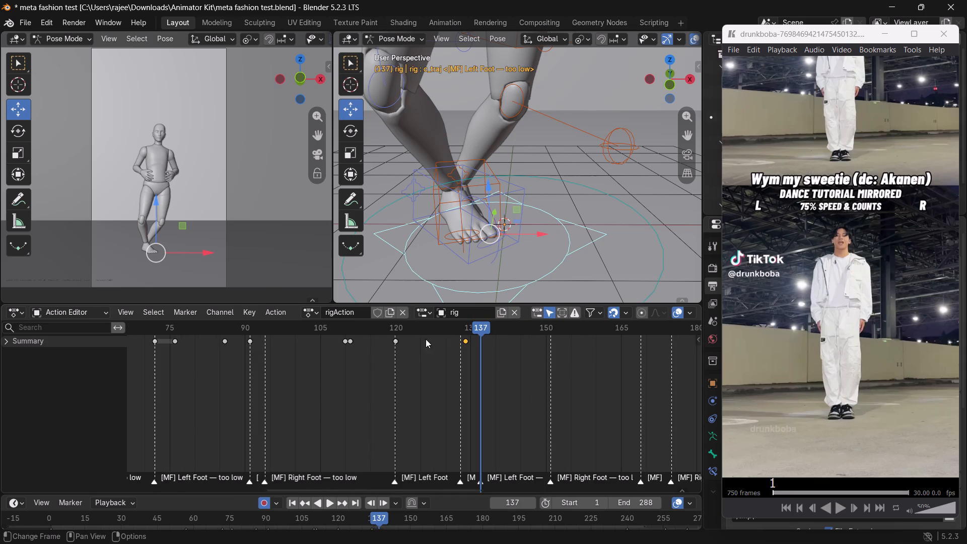
scroll(508, 344, up, 3)
drag(500, 328, 514, 338)
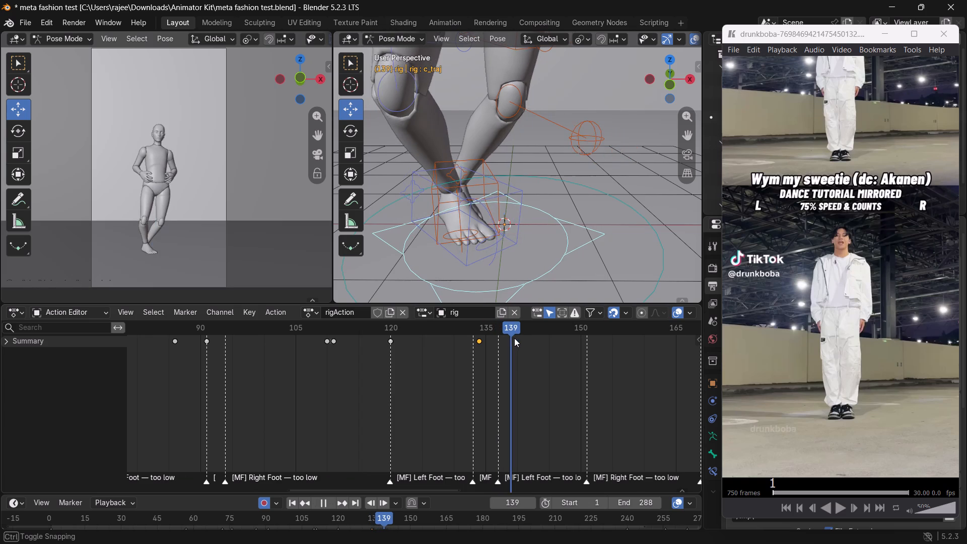
drag(514, 338, 513, 339)
right_click(512, 340)
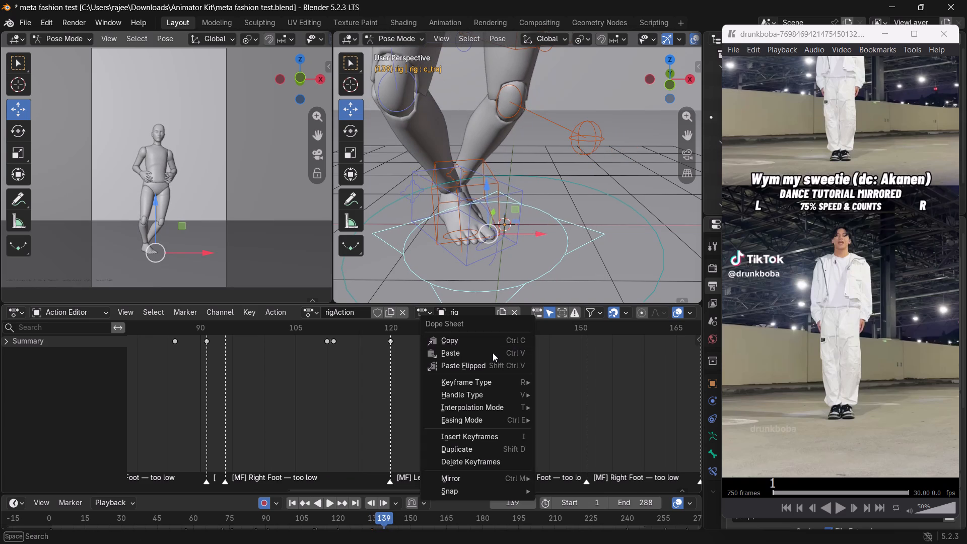
click(493, 353)
Scrub the rest of the animation from frame 139, checking both feet's ground contacts, from frame 160 on in front view.
drag(511, 329, 513, 350)
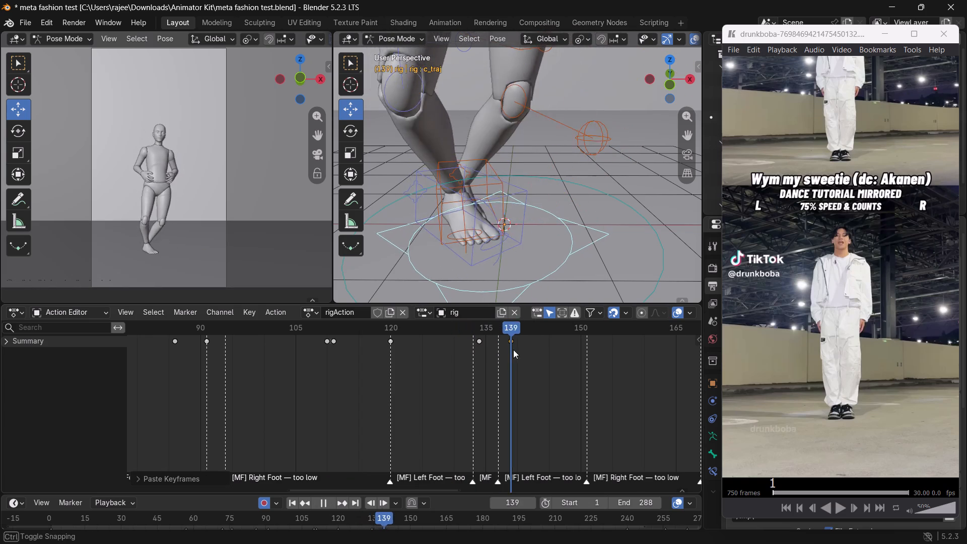
drag(513, 350, 638, 372)
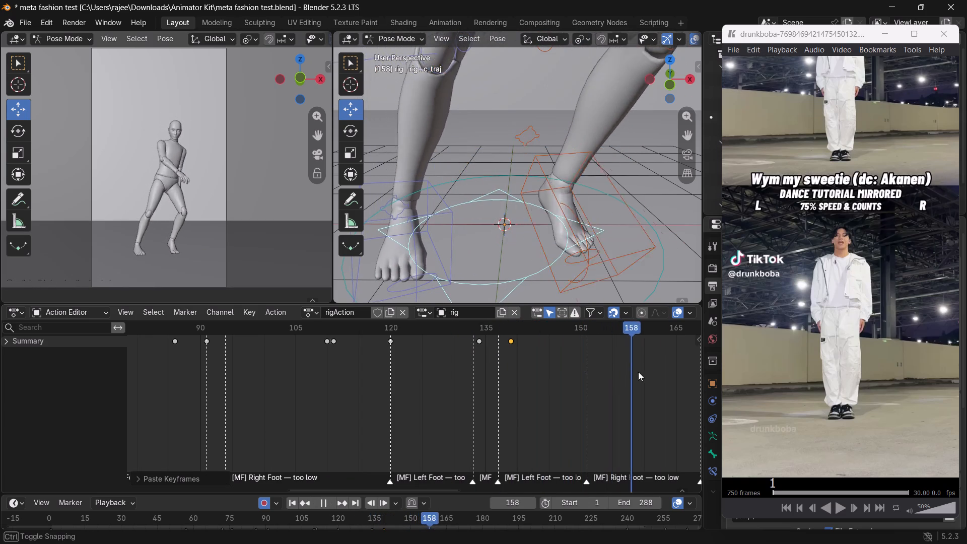
drag(638, 372, 646, 379)
scroll(592, 383, down, 2)
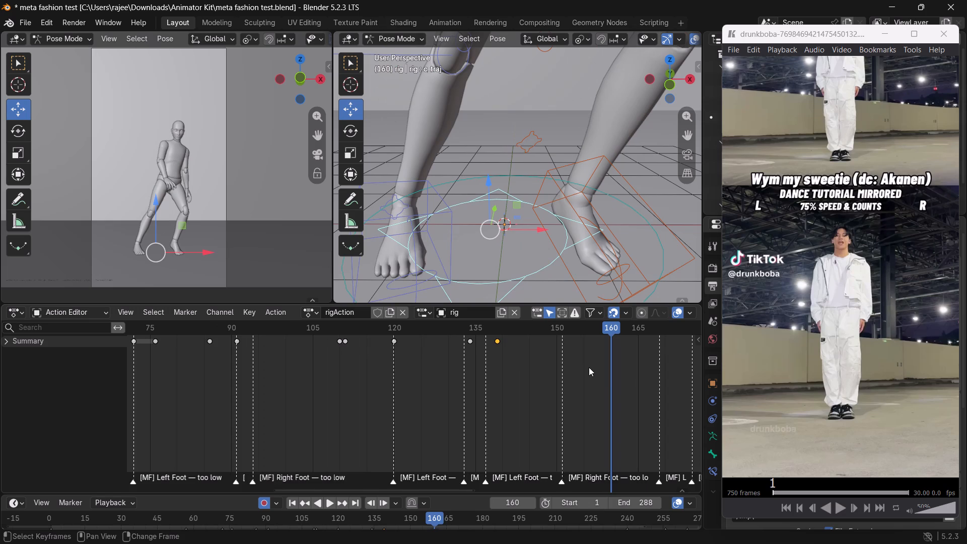
shift+middle_drag(555, 366, 459, 372)
click(669, 87)
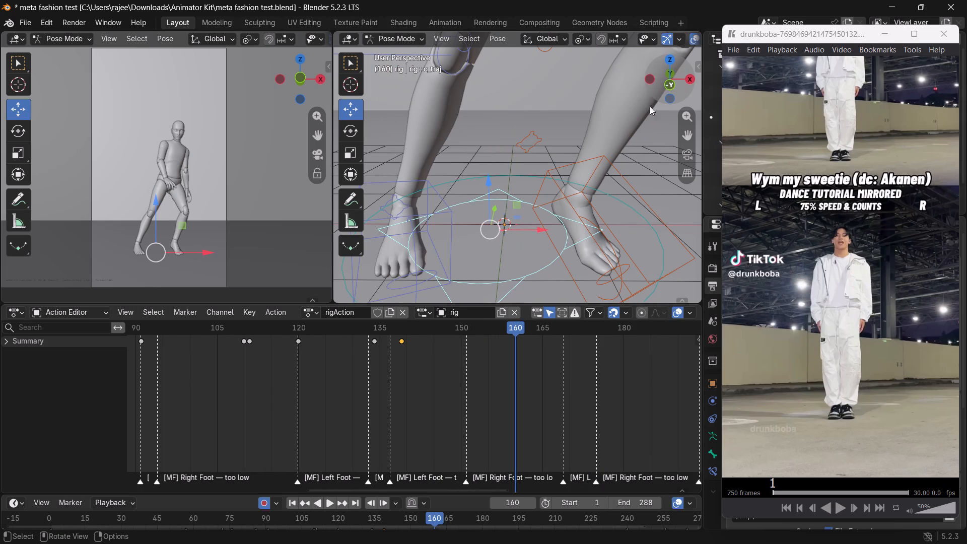
click(665, 89)
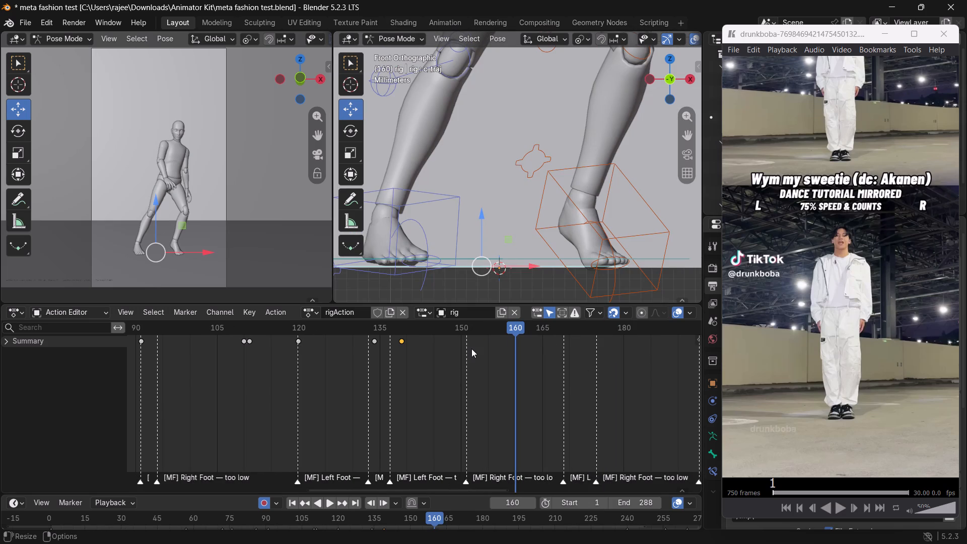
scroll(471, 349, down, 6)
drag(475, 325, 489, 338)
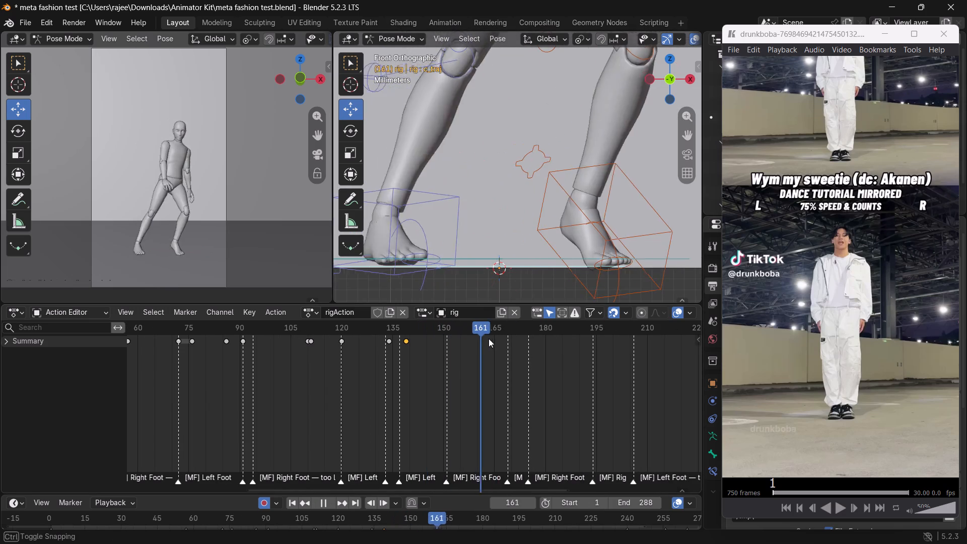
drag(489, 338, 588, 355)
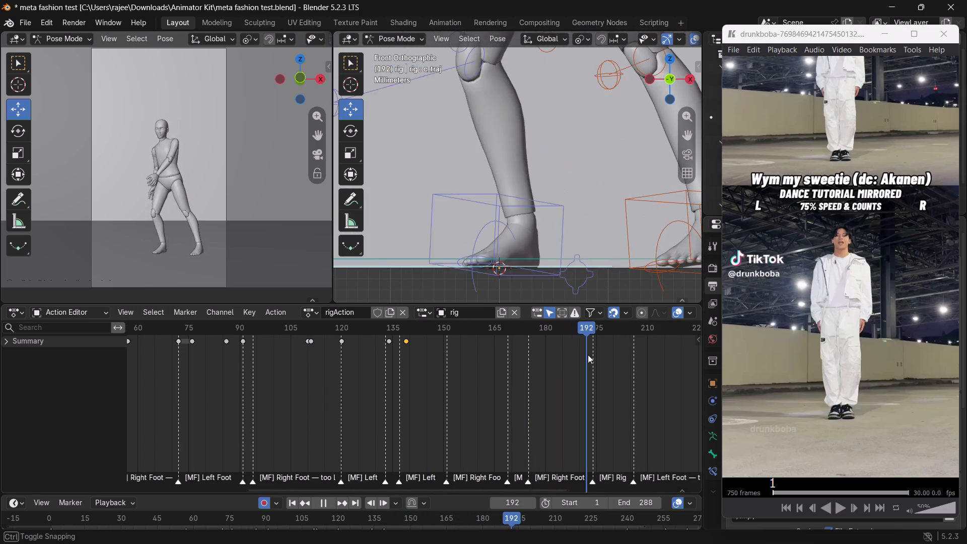
drag(588, 355, 628, 360)
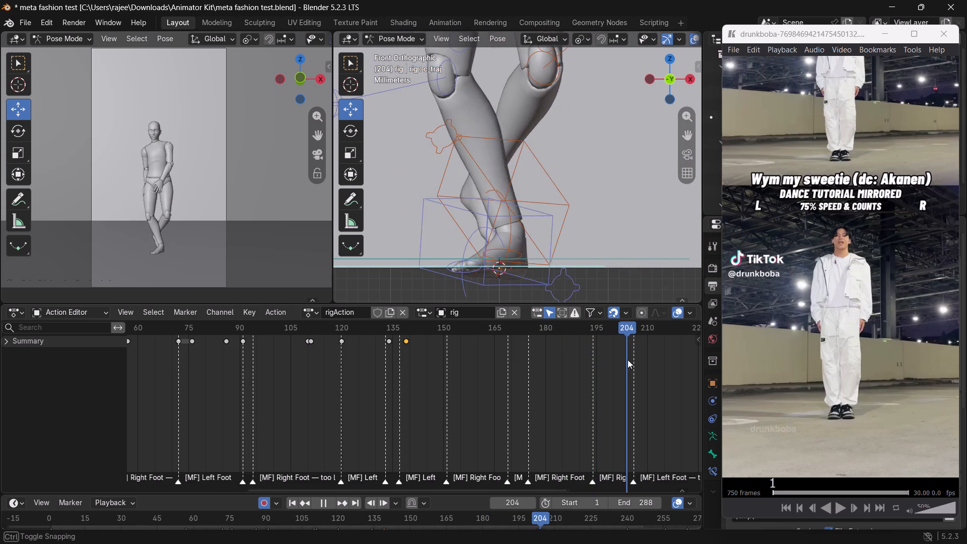
drag(628, 360, 653, 358)
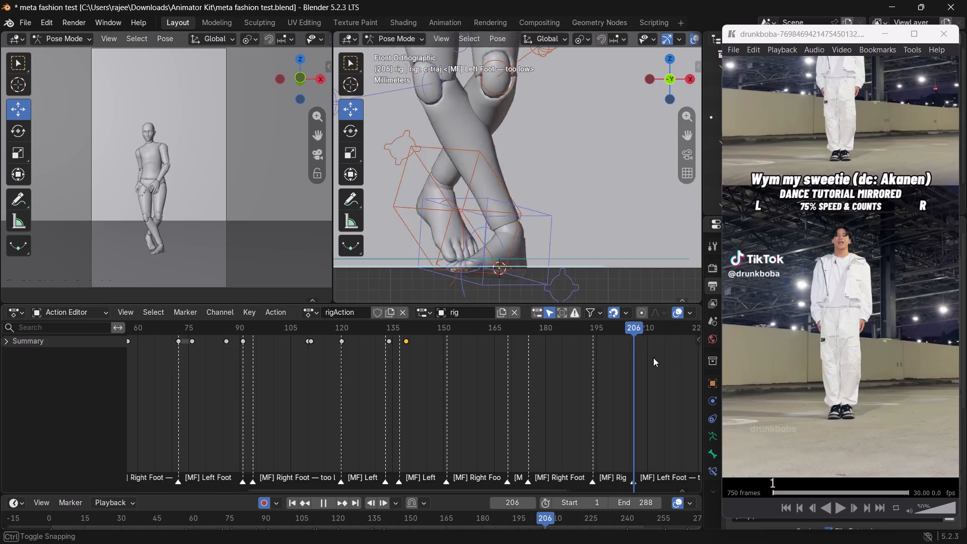
drag(653, 358, 249, 364)
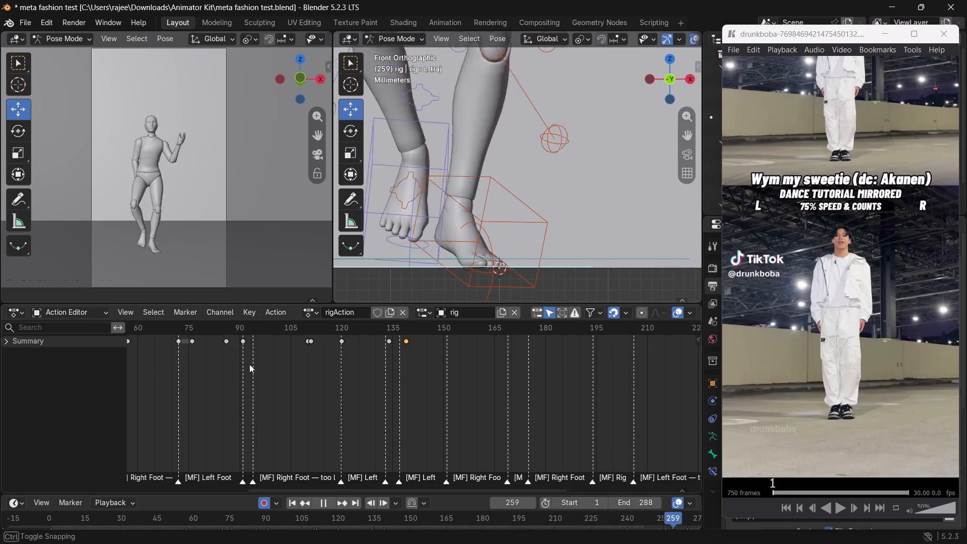
drag(249, 364, 243, 362)
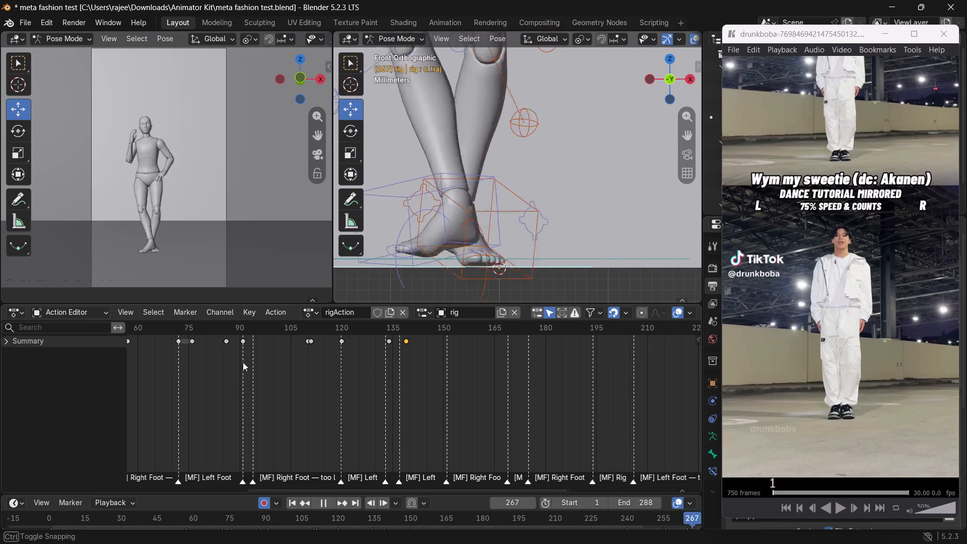
drag(243, 362, 422, 344)
Play the animation over the full frame range, jumping between sections, and stop at frame 136 to review the foot motion.
scroll(423, 345, down, 5)
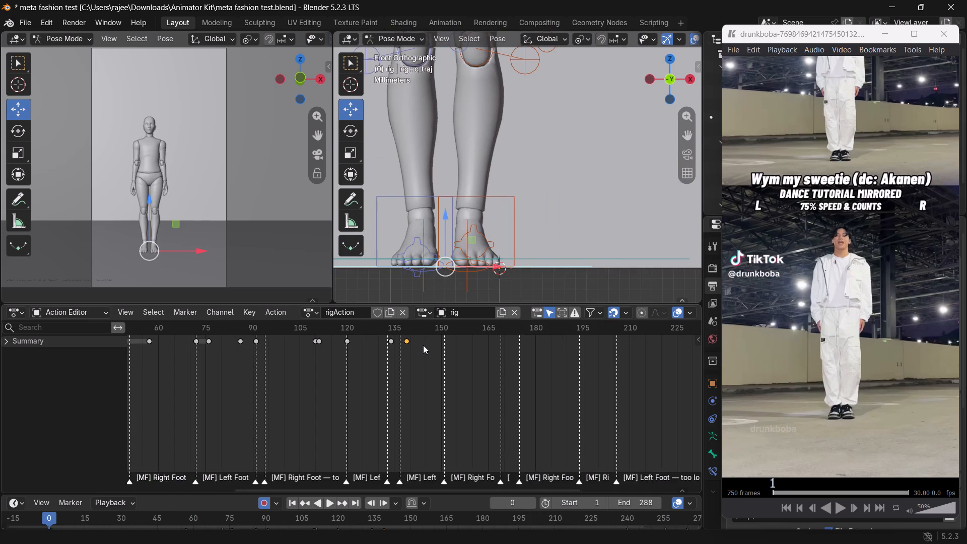
scroll(423, 345, down, 9)
key(space)
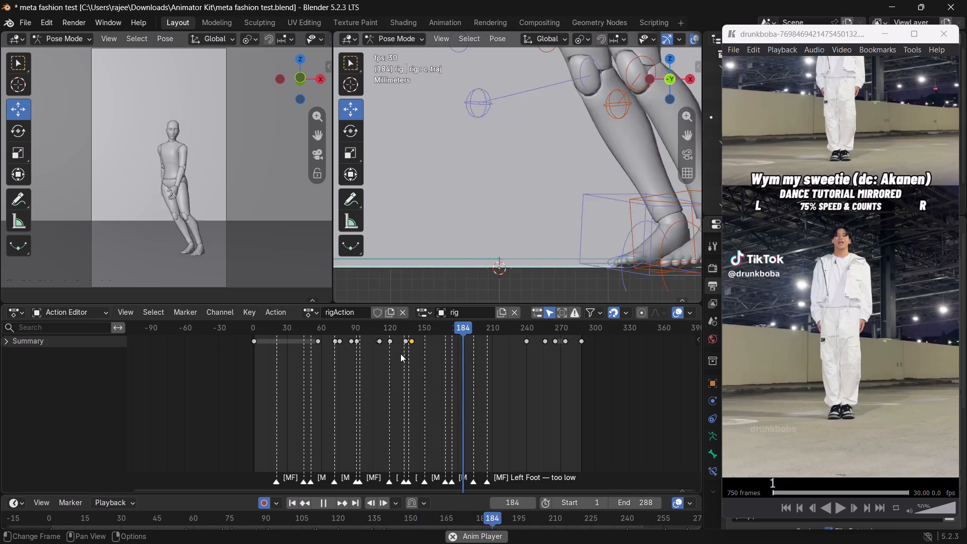
drag(480, 320, 269, 327)
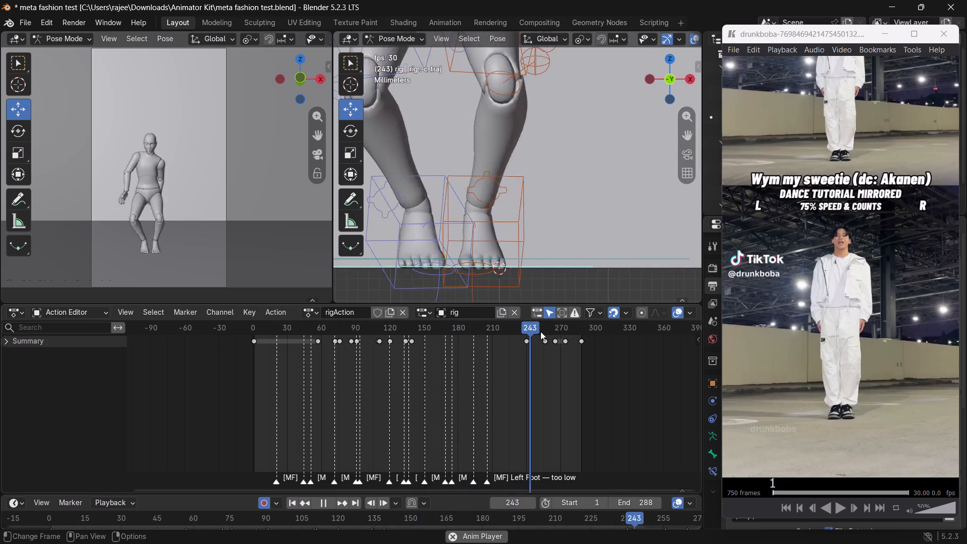
drag(538, 330, 234, 365)
key(space)
key(space)
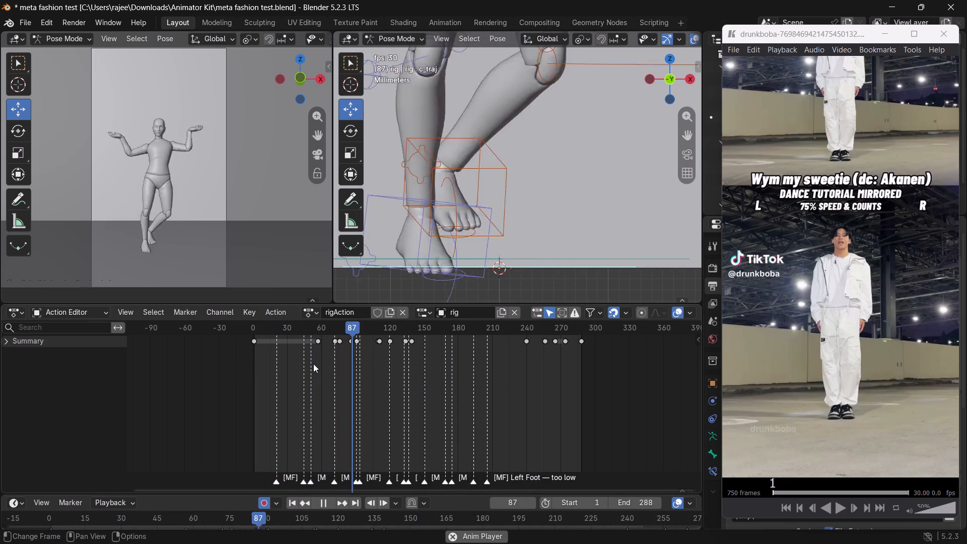
key(space)
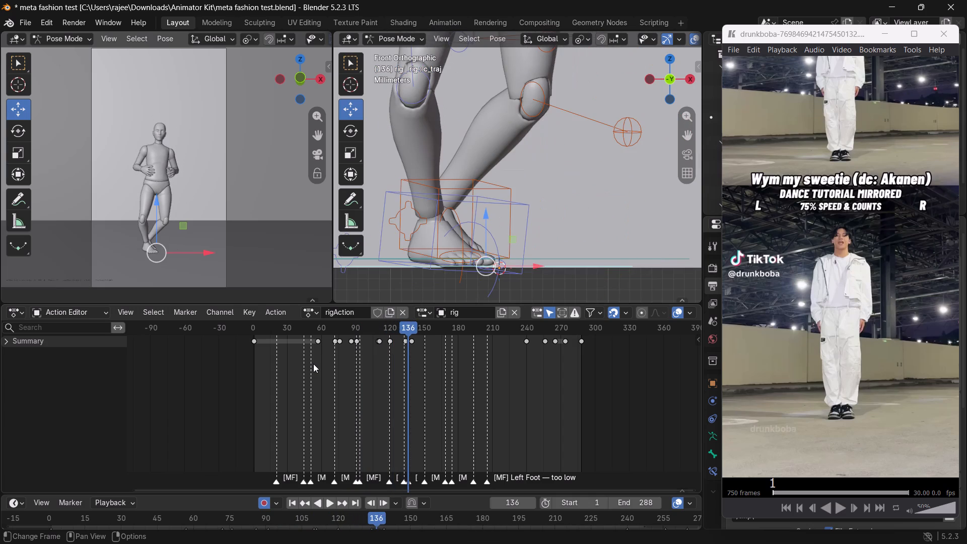
Move the left foot IK control's keyframe from frame 122 to frame 120, at the Left Foot too low marker.
scroll(397, 351, up, 8)
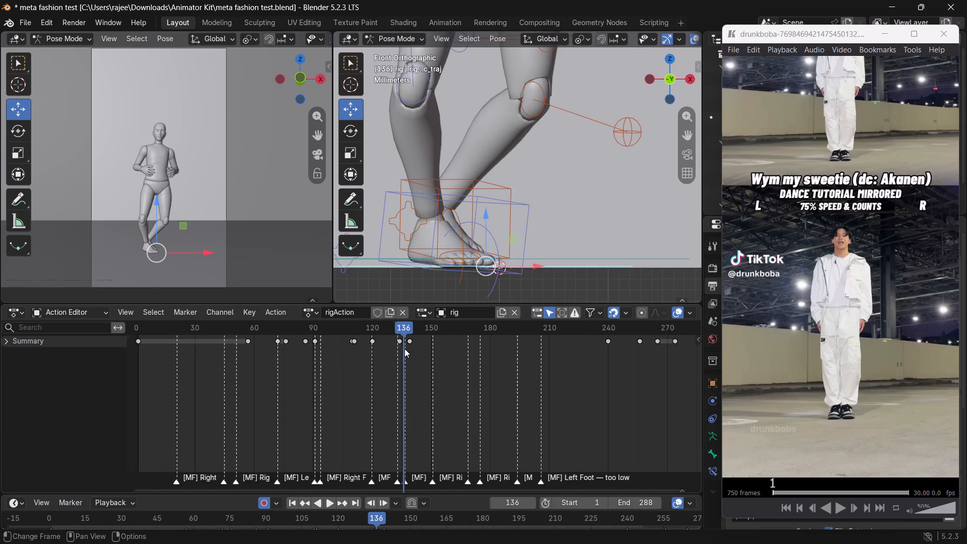
scroll(404, 349, up, 2)
drag(398, 321, 354, 331)
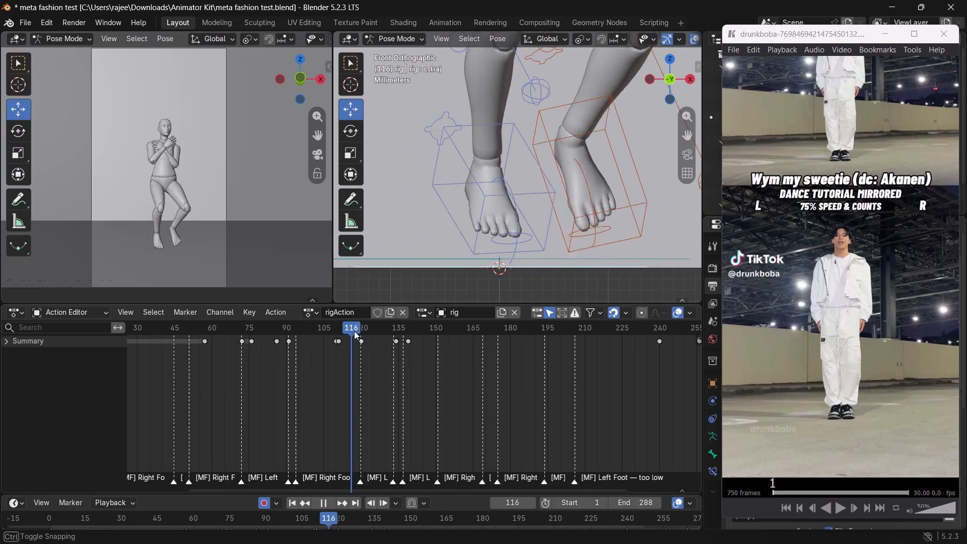
drag(354, 331, 367, 339)
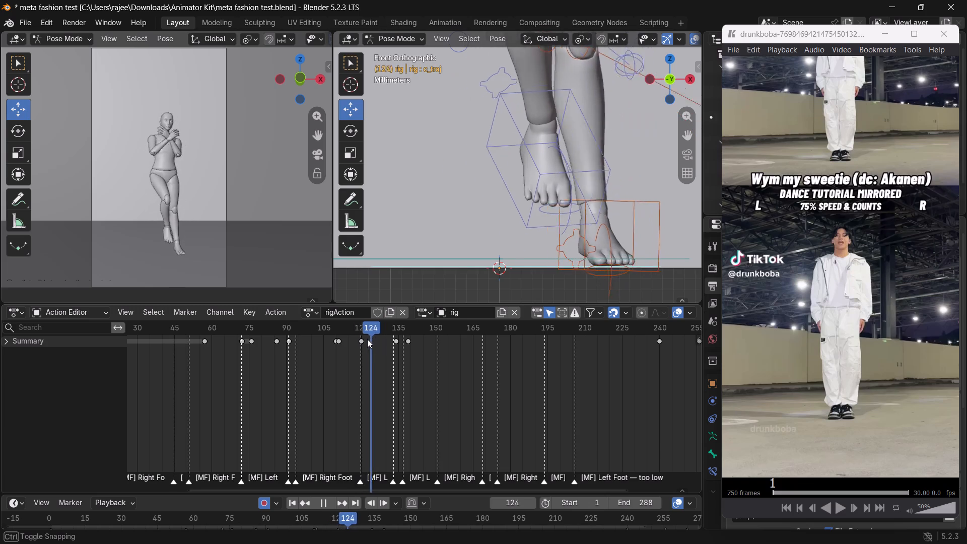
drag(367, 339, 361, 337)
click(575, 257)
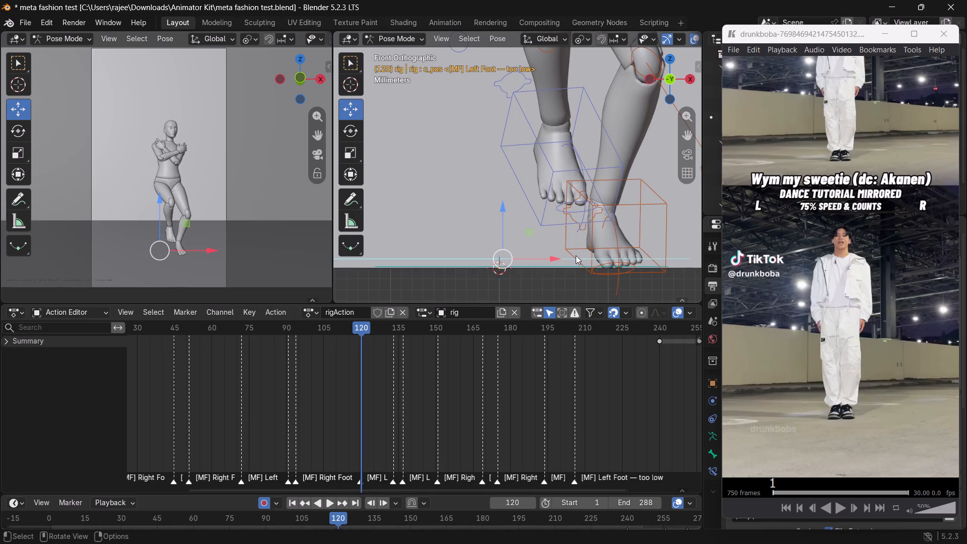
click(583, 251)
scroll(374, 344, up, 2)
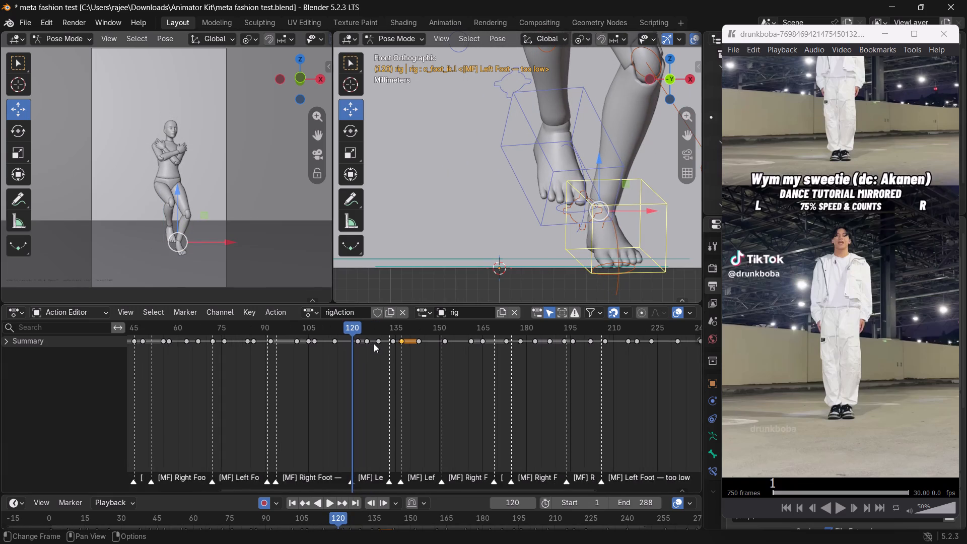
scroll(374, 344, up, 6)
scroll(330, 334, up, 3)
drag(288, 324, 300, 331)
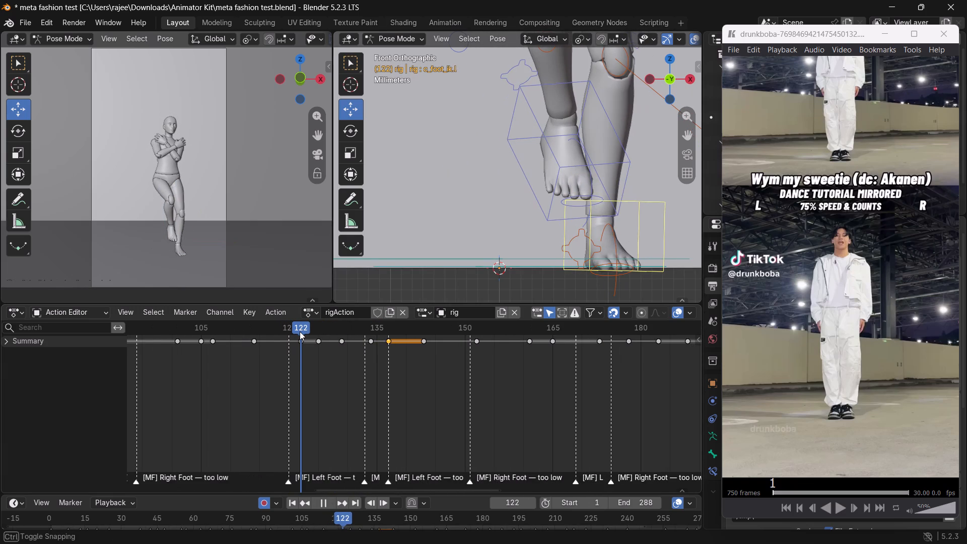
drag(300, 331, 290, 332)
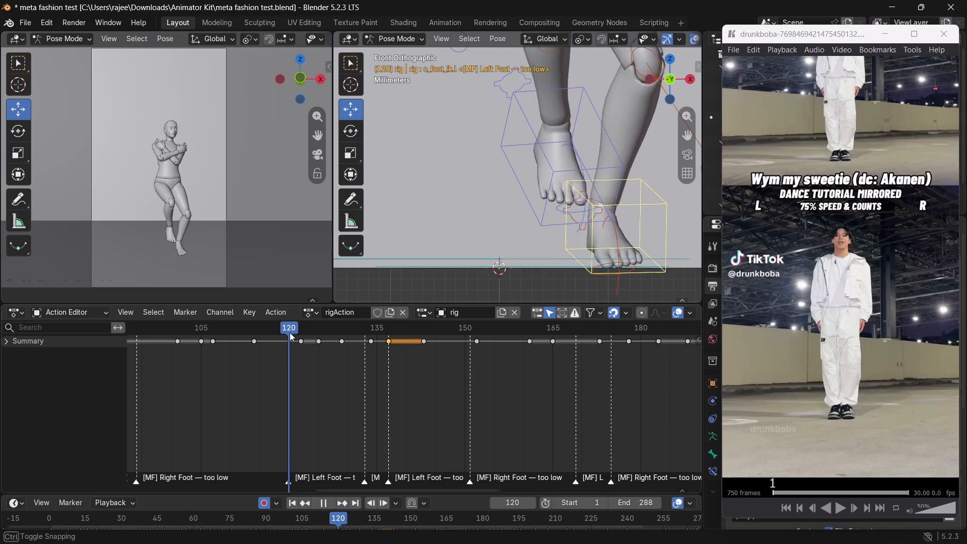
drag(290, 332, 301, 339)
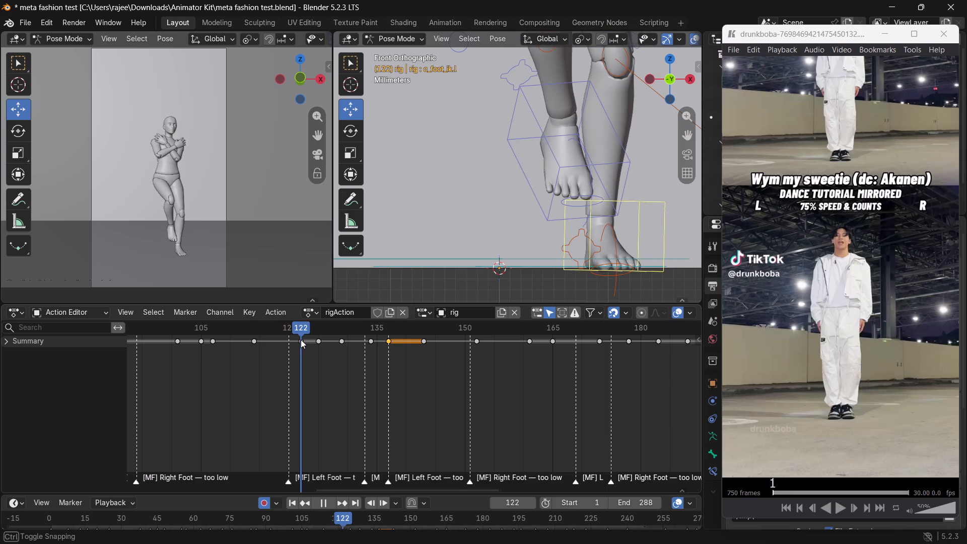
drag(301, 339, 299, 341)
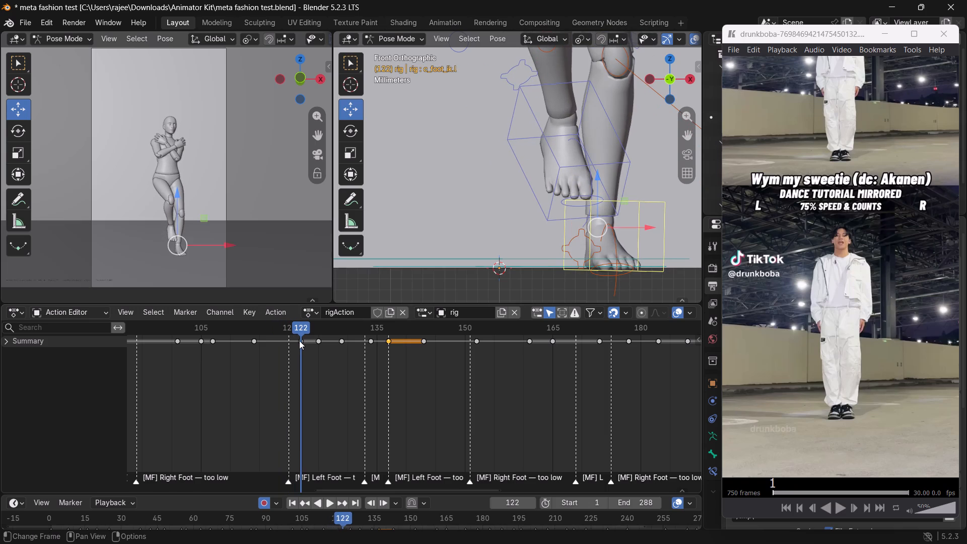
drag(300, 341, 289, 341)
Scrub between frames 120 and 132 to check the left foot's motion and ground contact, ending at frame 125.
drag(297, 328, 288, 327)
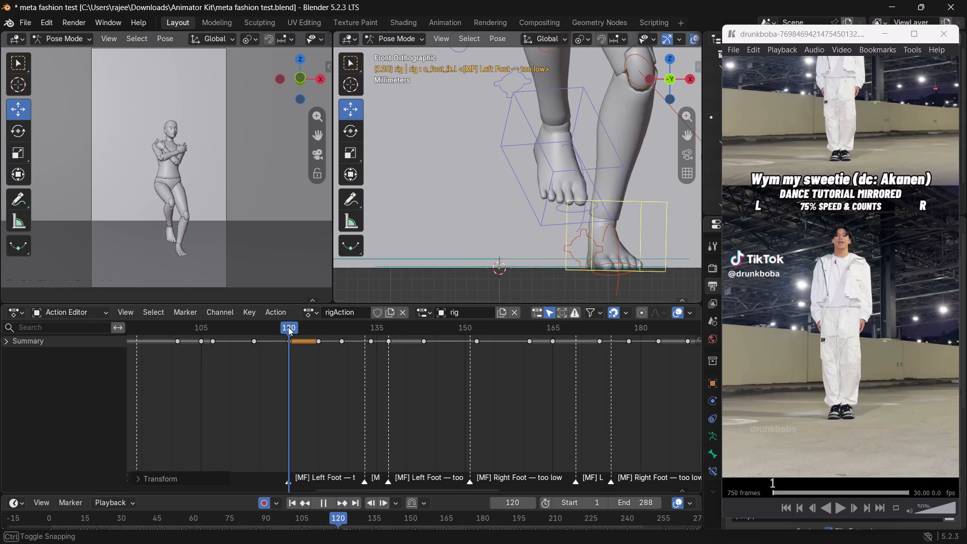
drag(288, 327, 321, 337)
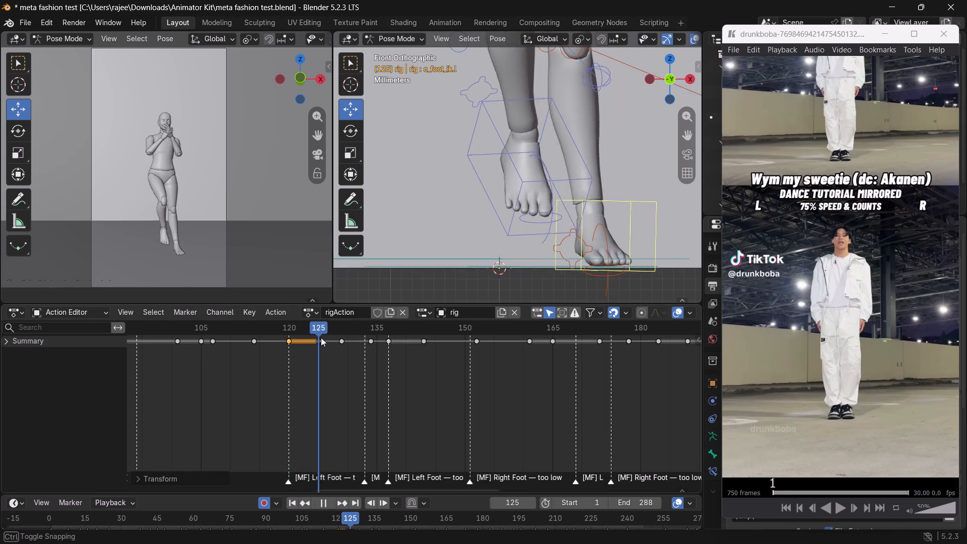
drag(321, 337, 347, 345)
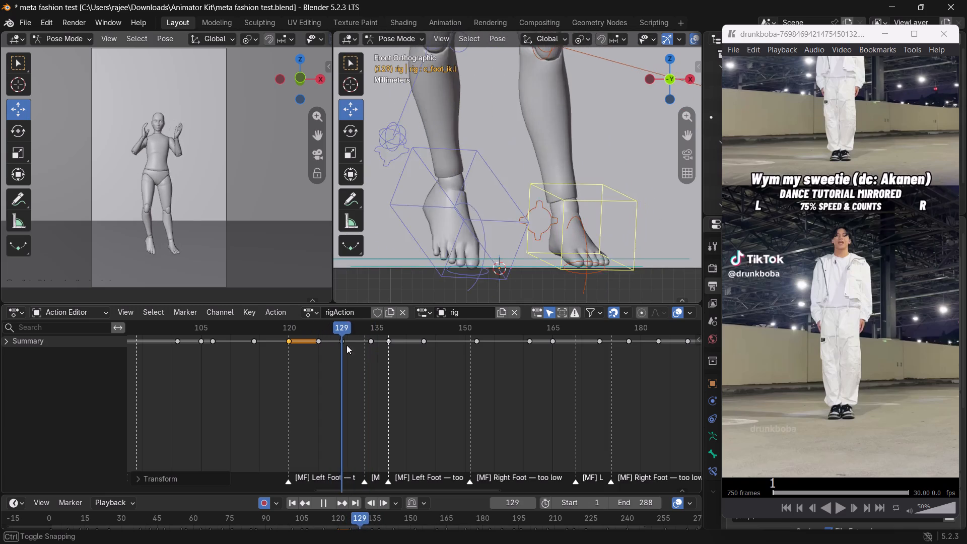
drag(347, 345, 359, 346)
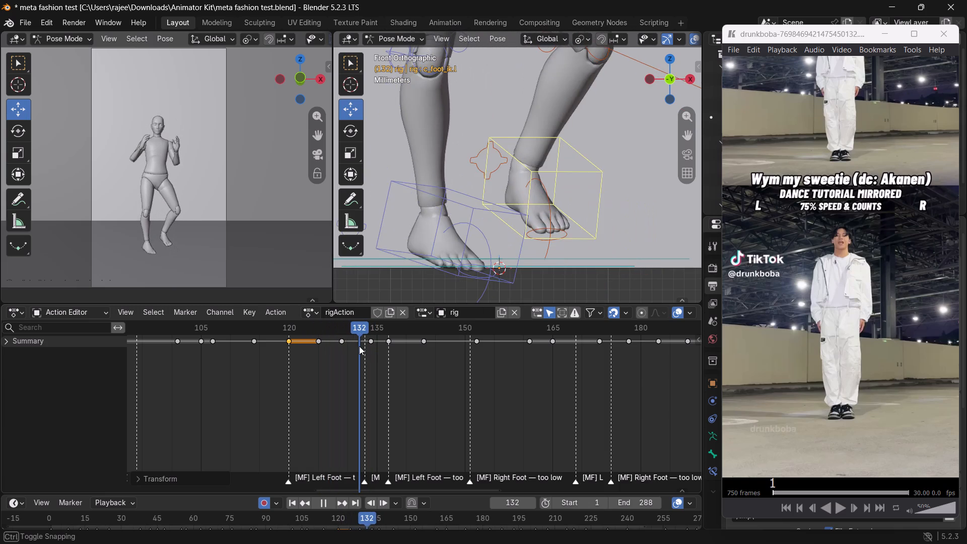
drag(359, 346, 318, 332)
drag(324, 346, 314, 339)
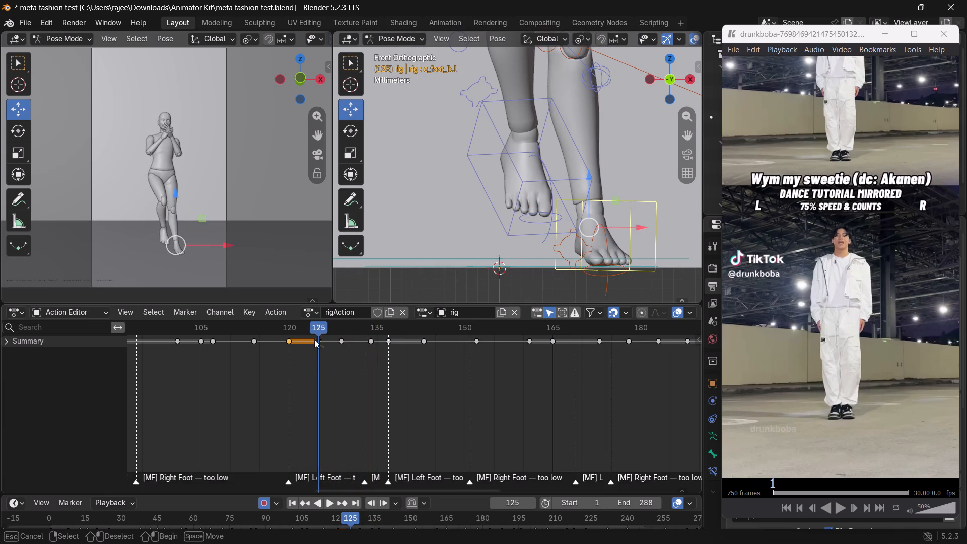
drag(314, 339, 312, 333)
drag(317, 342, 297, 336)
drag(321, 329, 327, 340)
Undo the move of the left foot IK control's keyframe to frame 120.
key(ctrl+z)
key(ctrl+z)
key(ctrl+z)
key(ctrl+z)
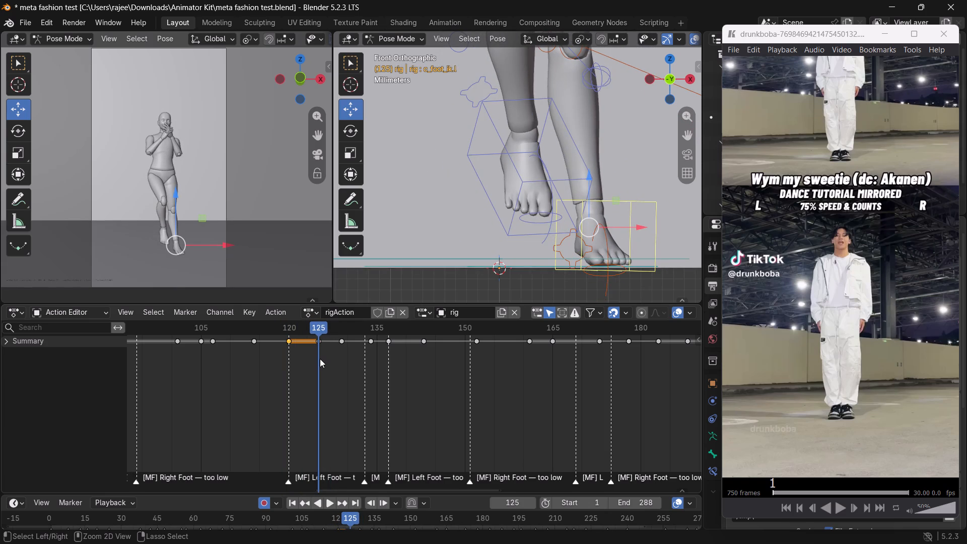
key(ctrl+z)
key(ctrl+z)
key(ctrl+z)
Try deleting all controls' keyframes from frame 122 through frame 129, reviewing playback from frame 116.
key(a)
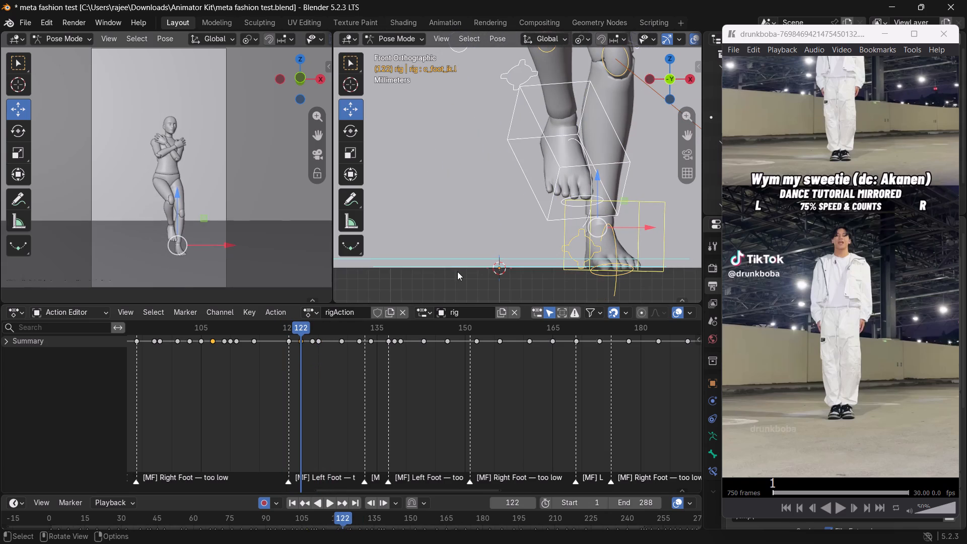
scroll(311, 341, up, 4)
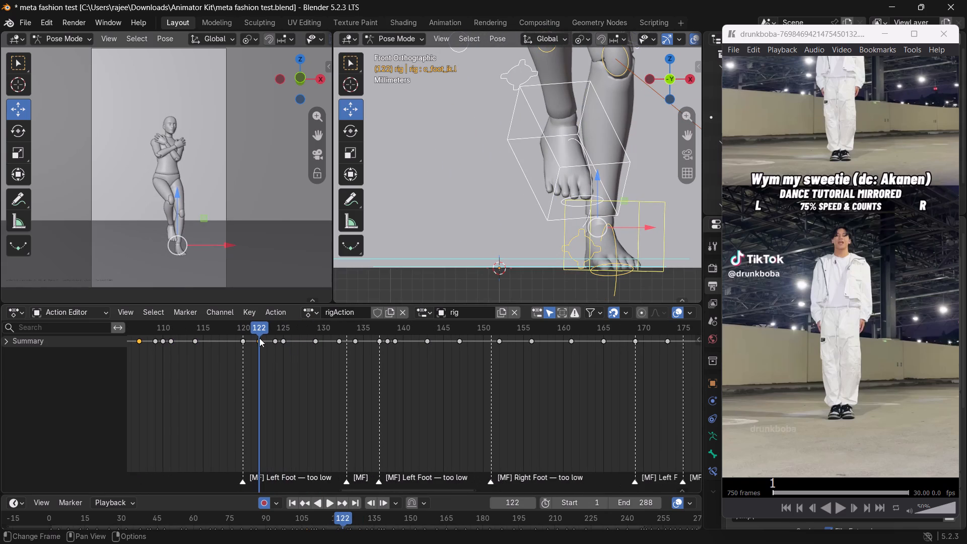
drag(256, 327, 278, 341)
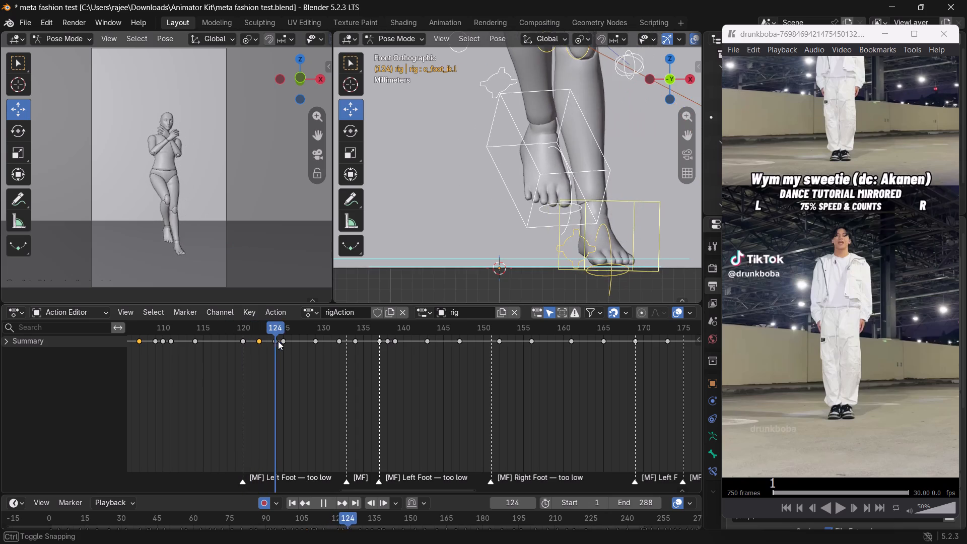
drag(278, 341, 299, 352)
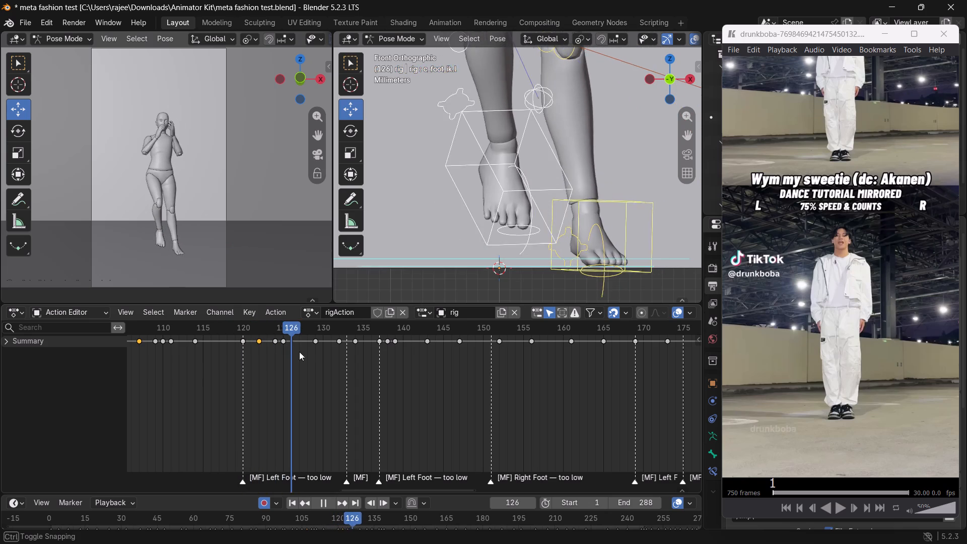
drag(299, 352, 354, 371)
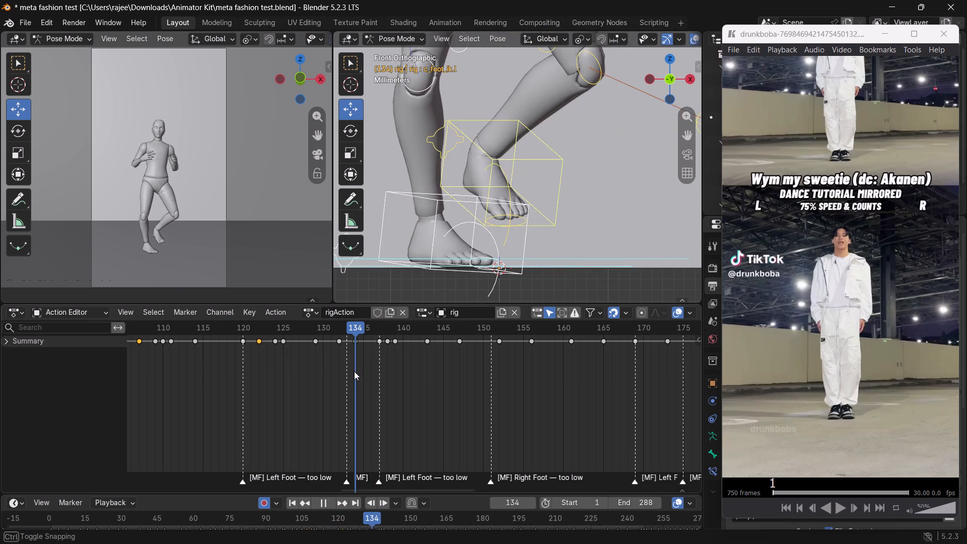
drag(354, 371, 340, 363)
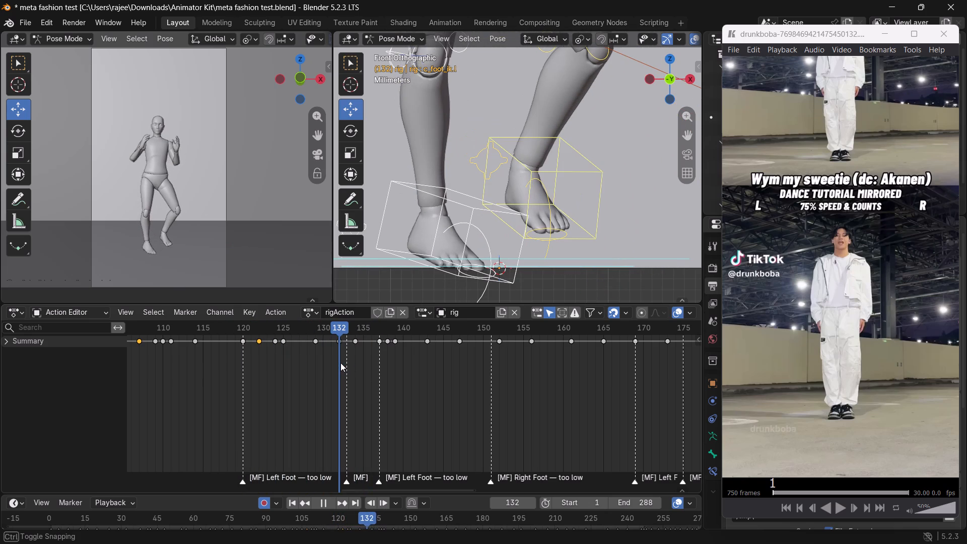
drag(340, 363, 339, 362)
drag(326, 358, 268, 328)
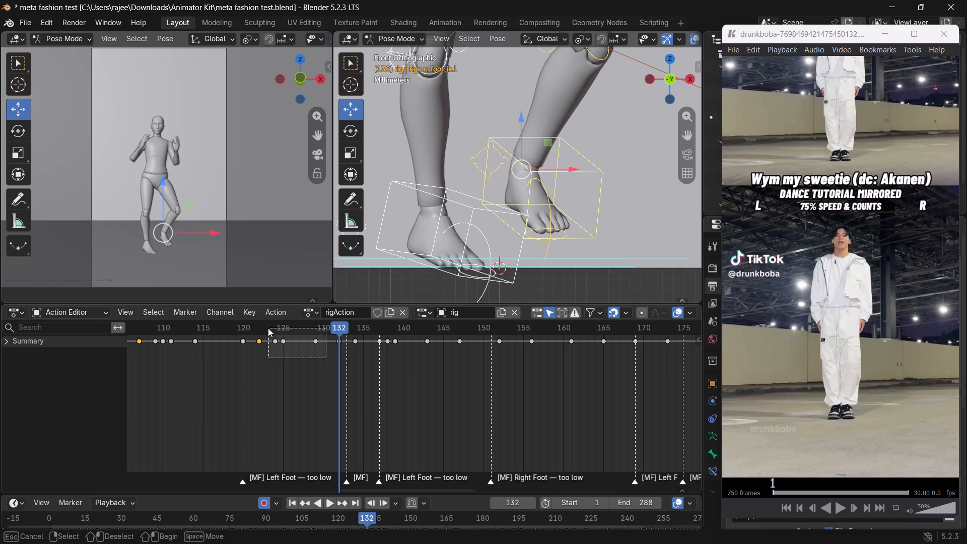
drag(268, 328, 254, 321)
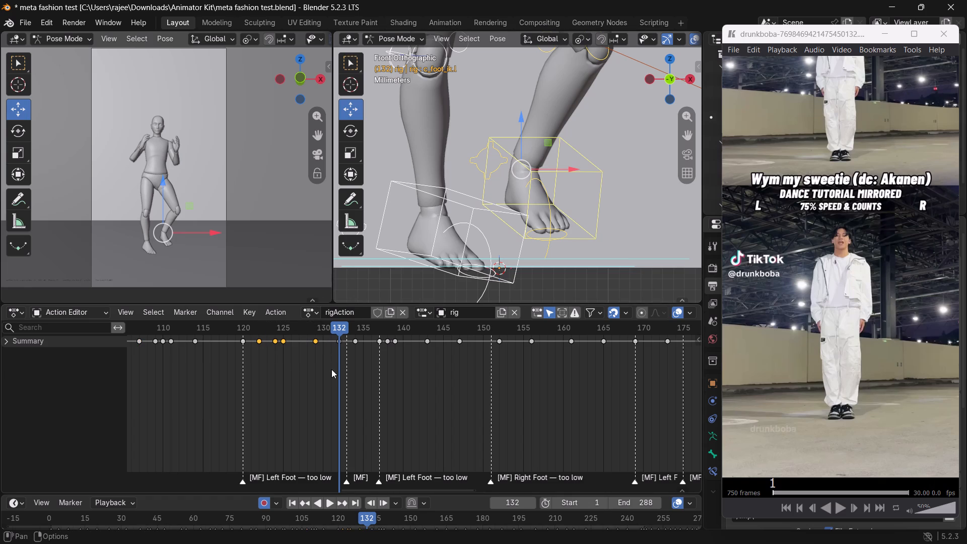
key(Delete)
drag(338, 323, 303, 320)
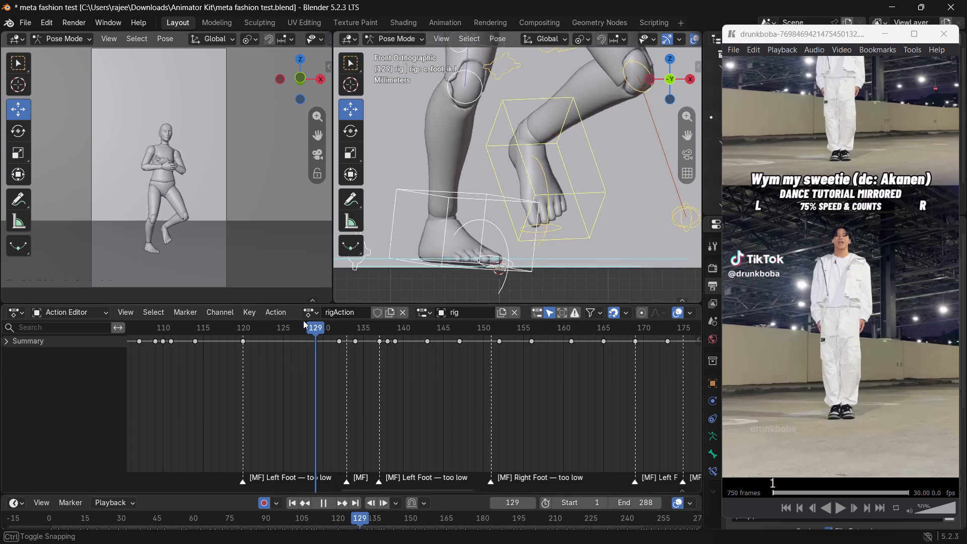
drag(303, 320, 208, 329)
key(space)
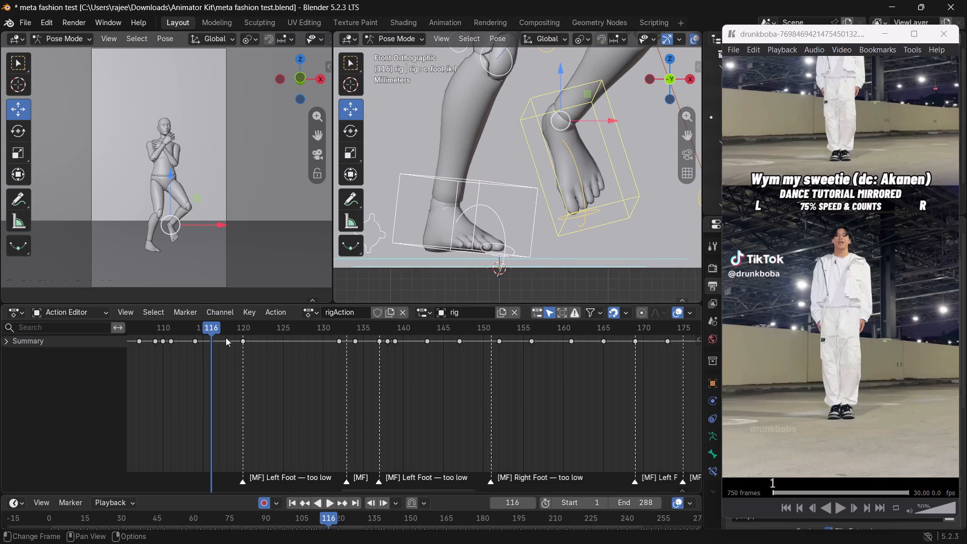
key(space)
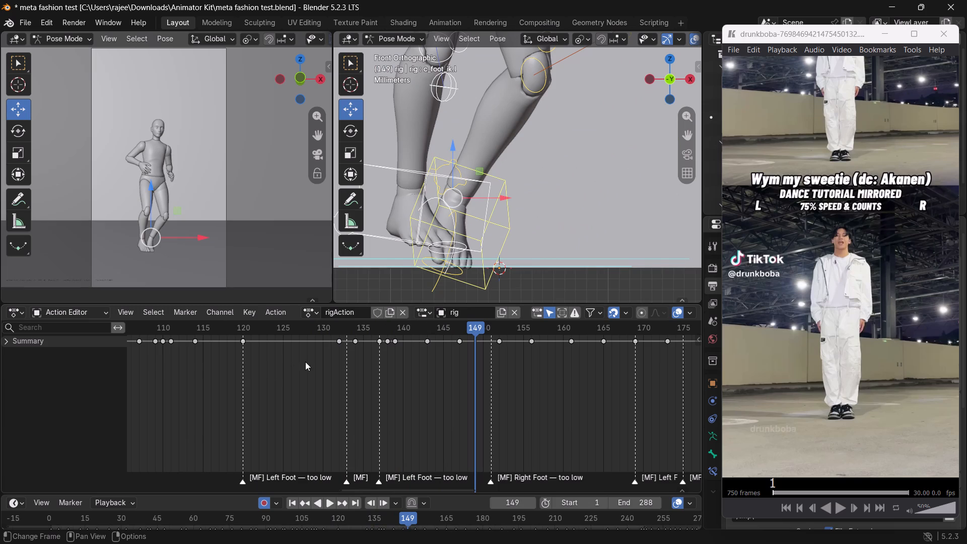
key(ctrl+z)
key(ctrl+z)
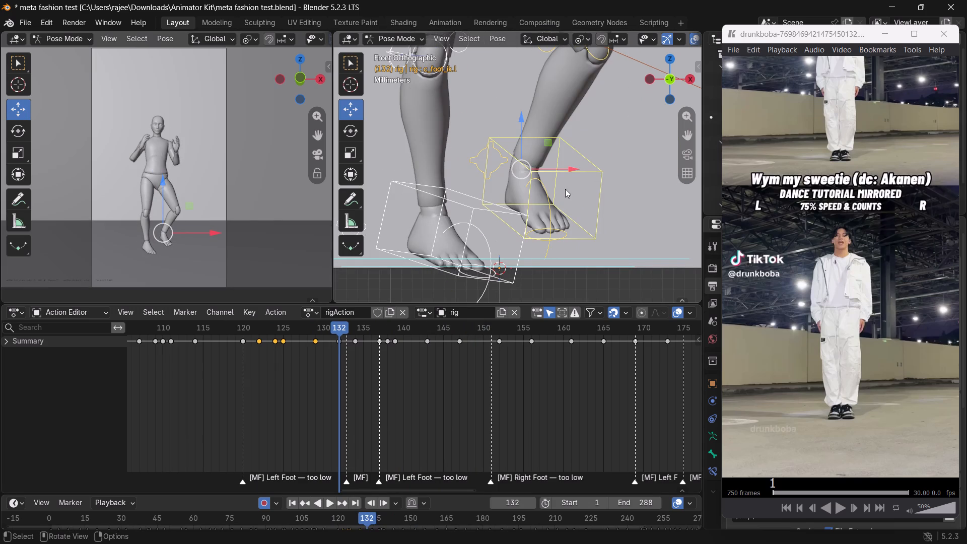
Delete the left foot IK control's keyframe at frame 129.
click(598, 173)
scroll(305, 358, up, 3)
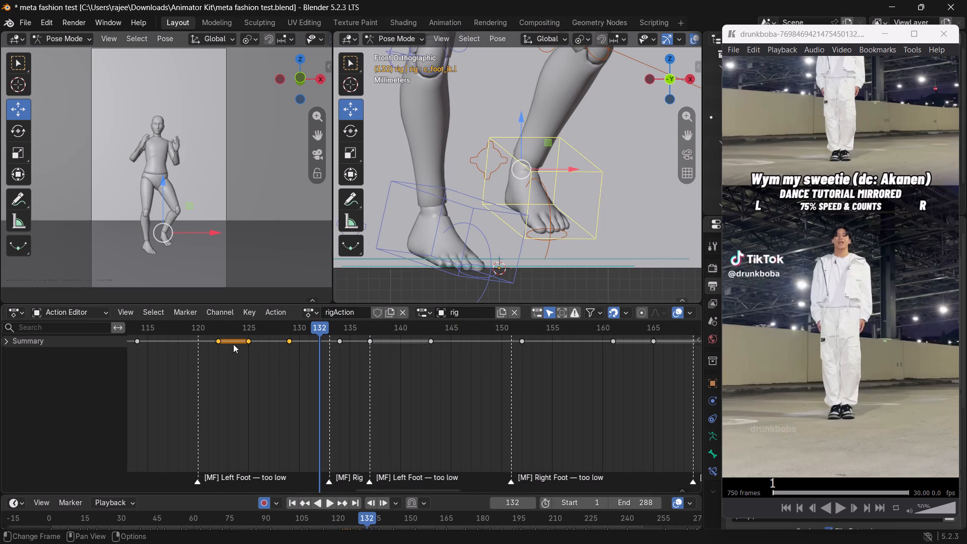
drag(310, 358, 280, 317)
key(Delete)
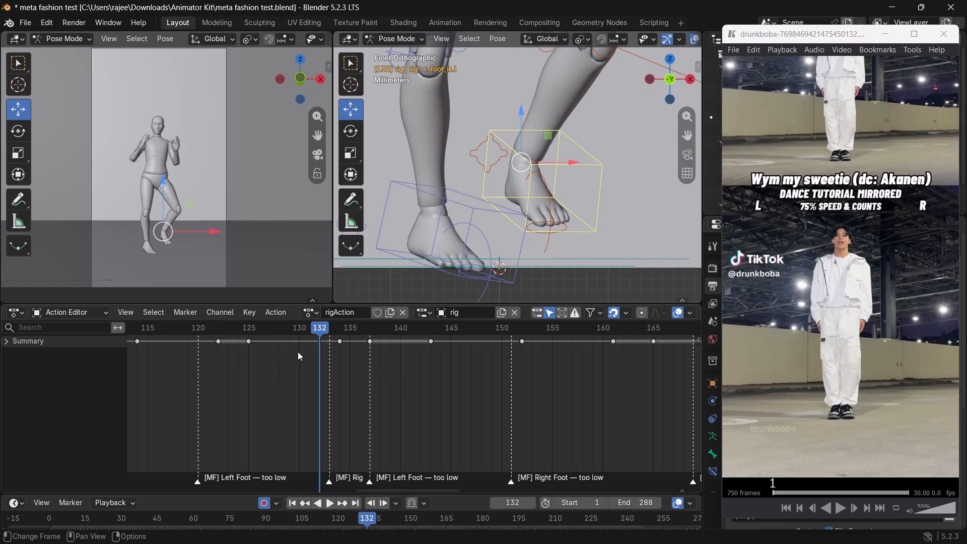
Play and scrub frames 123 to 157 to review the left foot's motion, ending at frame 152.
drag(318, 327, 384, 366)
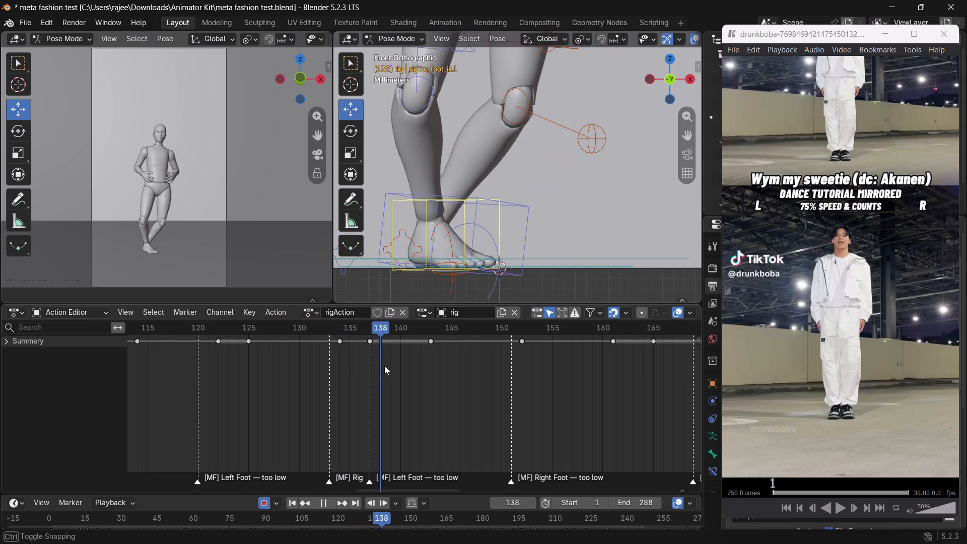
drag(384, 366, 224, 367)
key(space)
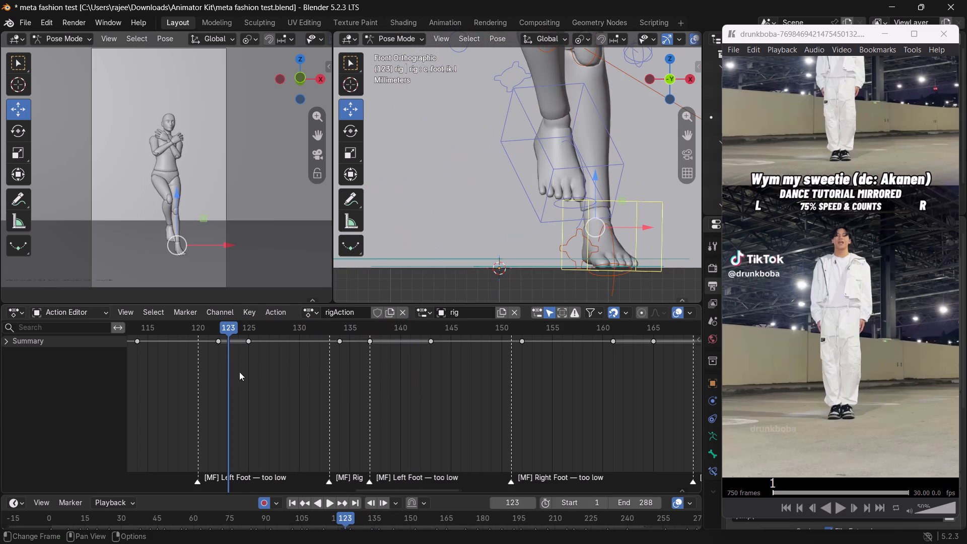
key(space)
key(space)
drag(432, 328, 378, 328)
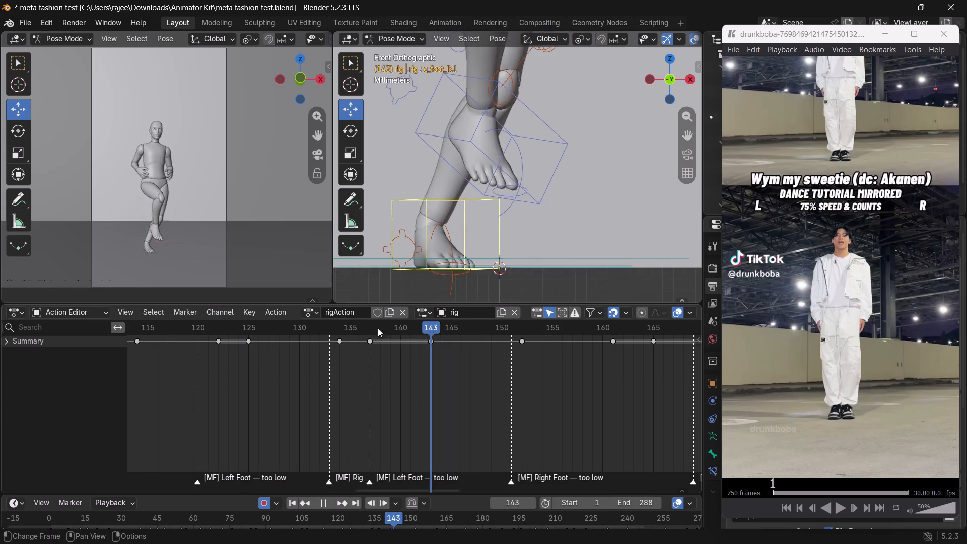
drag(378, 328, 328, 375)
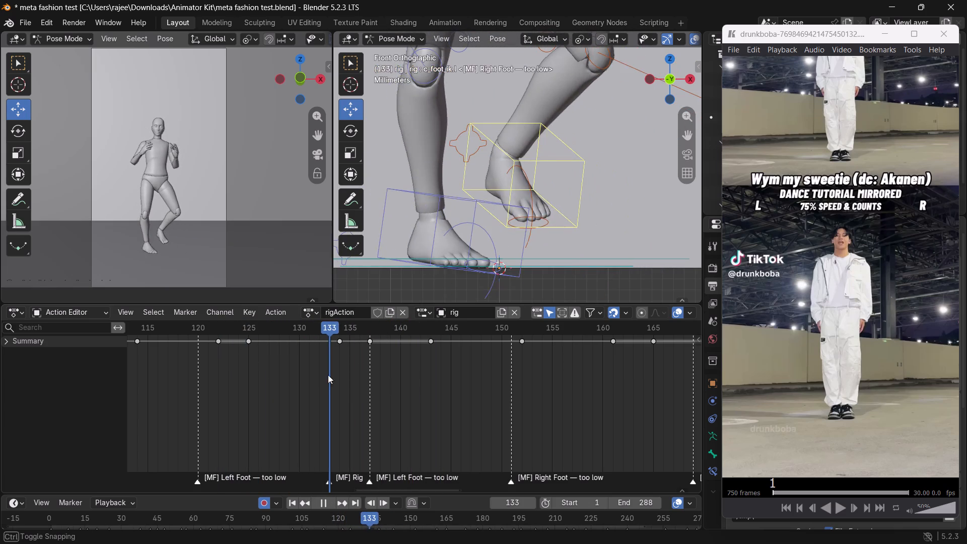
drag(328, 375, 368, 385)
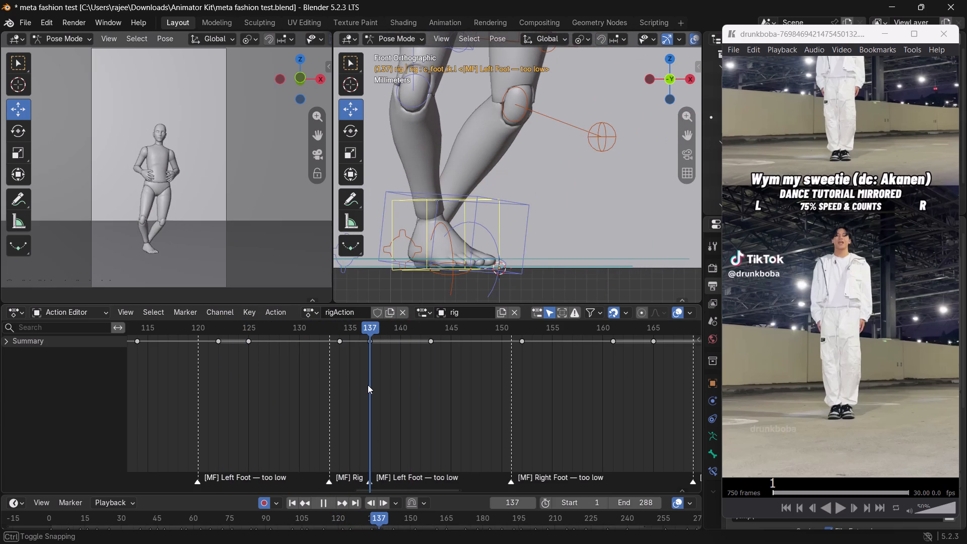
drag(368, 385, 501, 396)
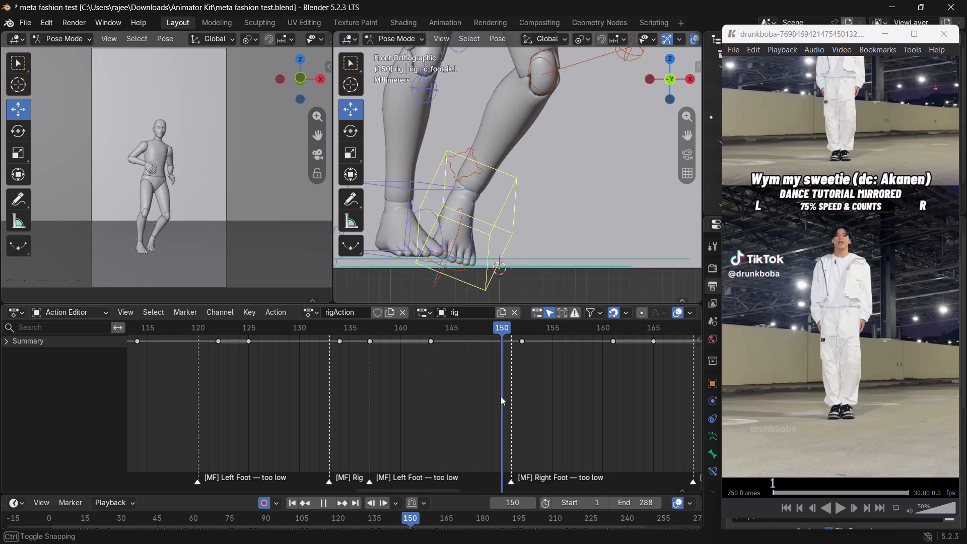
drag(501, 396, 488, 377)
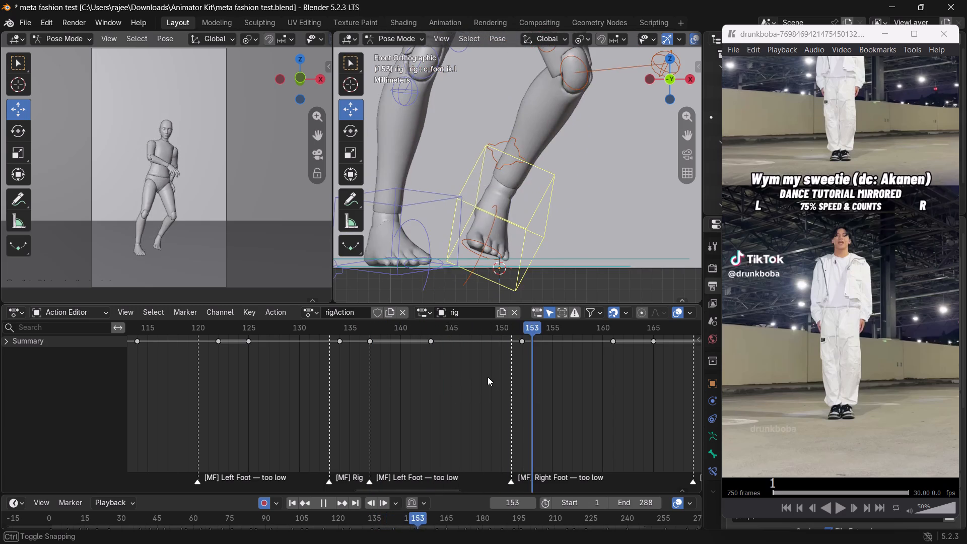
drag(488, 377, 393, 354)
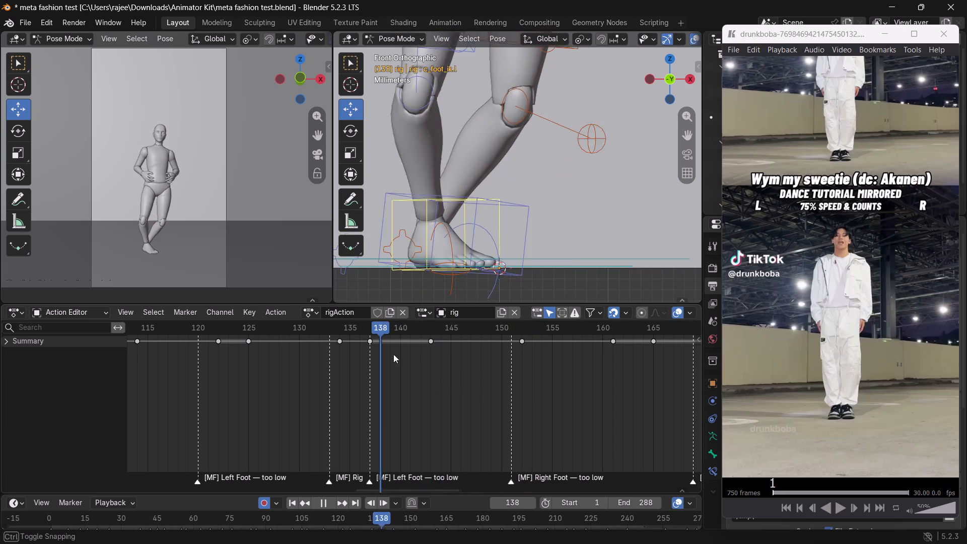
drag(393, 354, 515, 388)
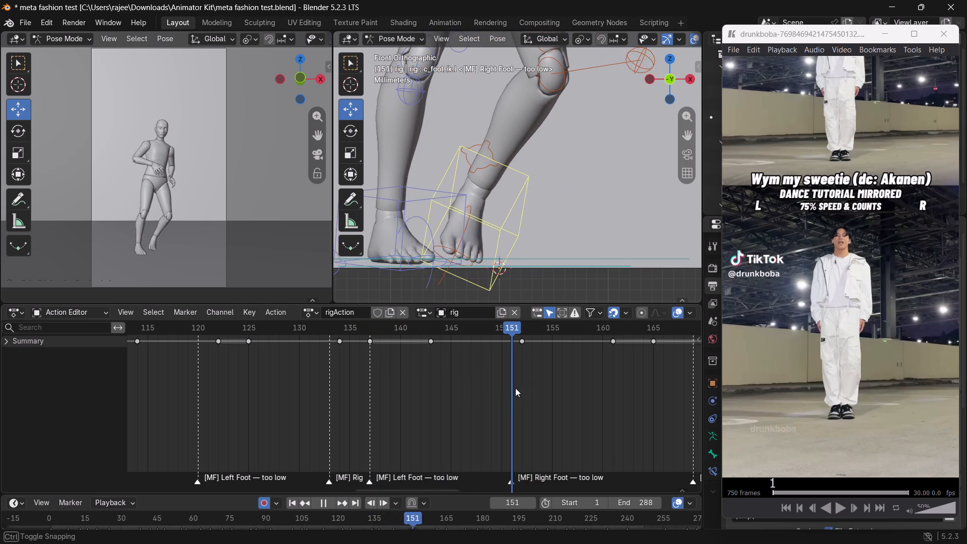
drag(515, 388, 547, 362)
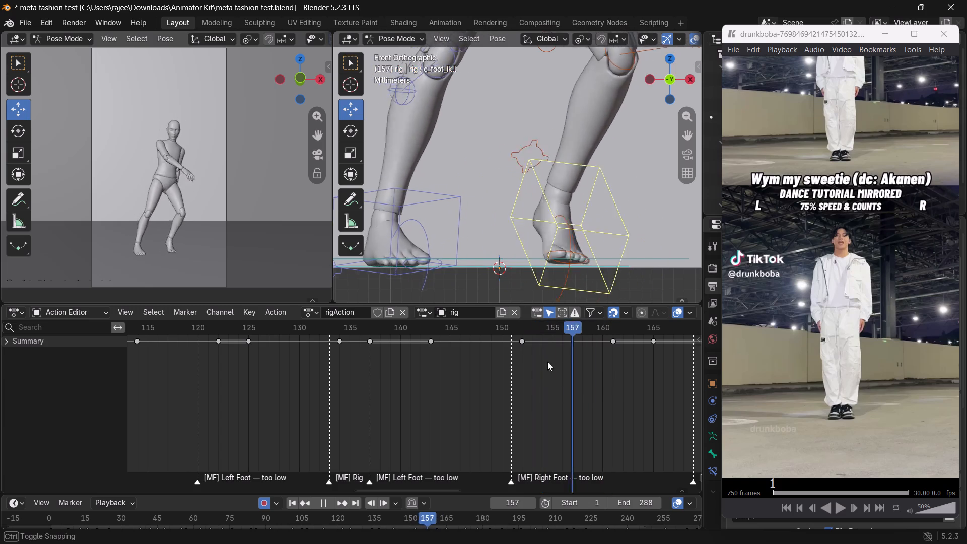
drag(547, 362, 523, 349)
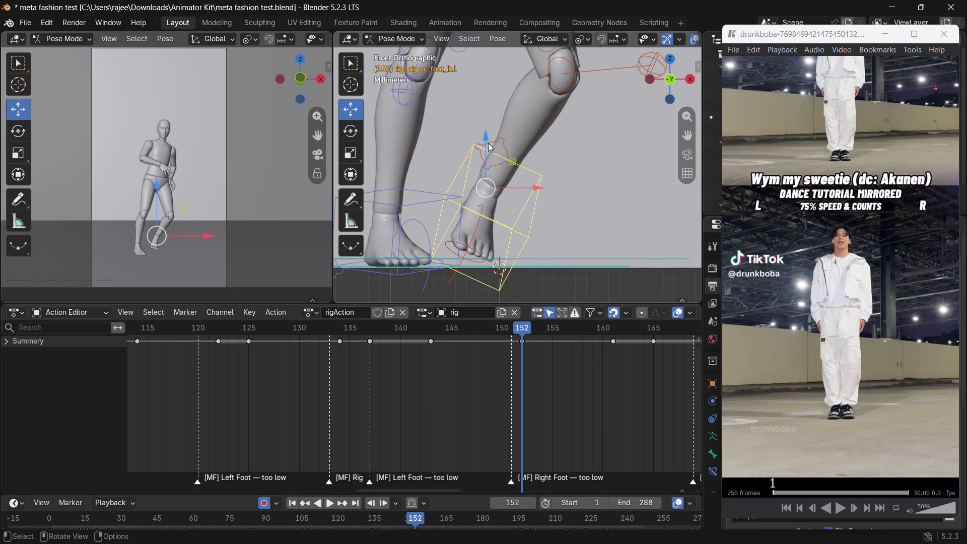
Raise the left foot IK control slightly along the vertical axis at frame 152.
scroll(531, 392, down, 4)
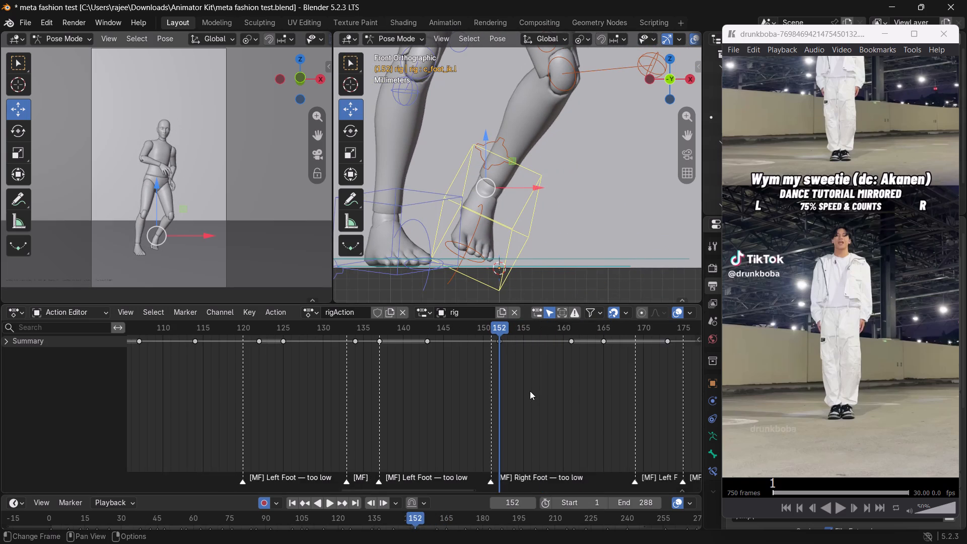
scroll(530, 391, down, 2)
drag(485, 146, 483, 130)
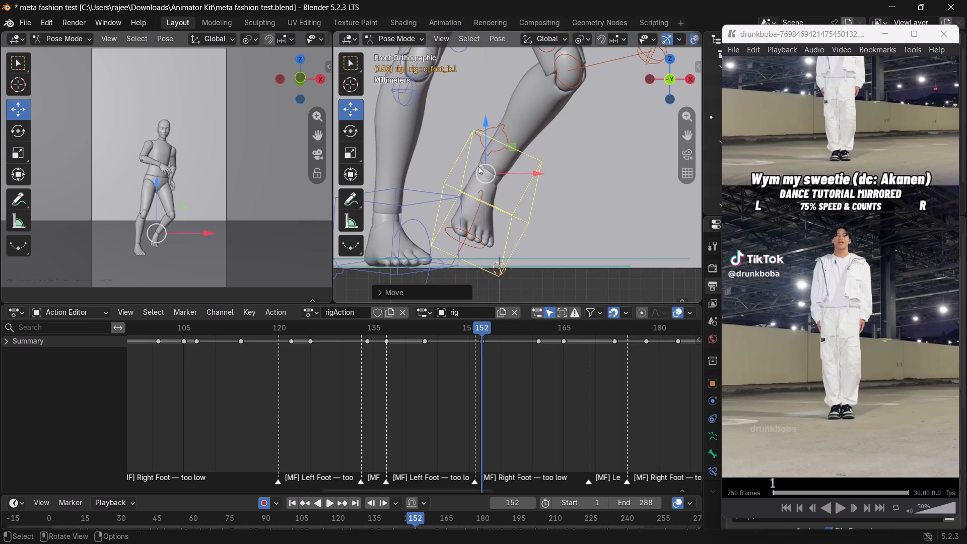
Play and scrub frames 144 to 165 to review the raised left foot's motion, stopping at frame 161.
key(space)
key(space)
drag(559, 326, 431, 339)
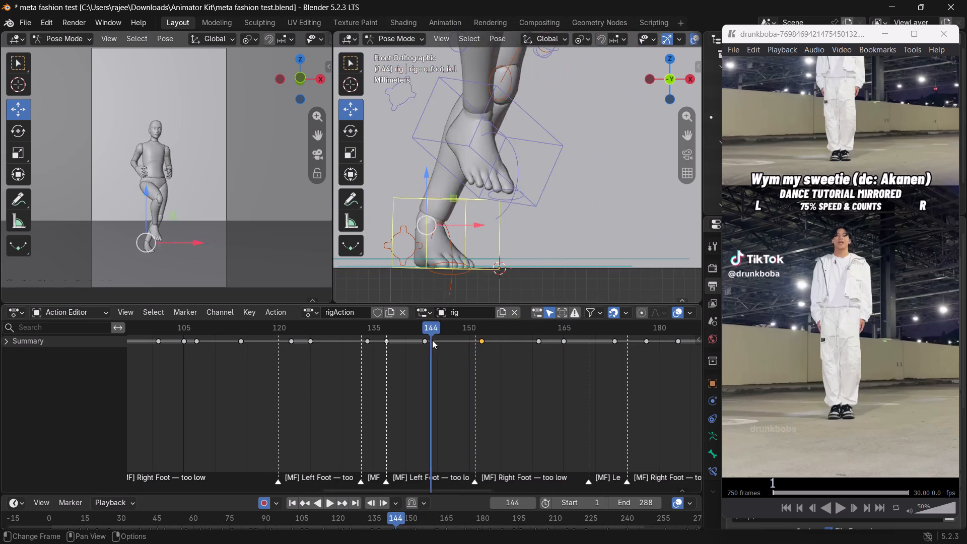
key(space)
key(space)
drag(583, 330, 562, 327)
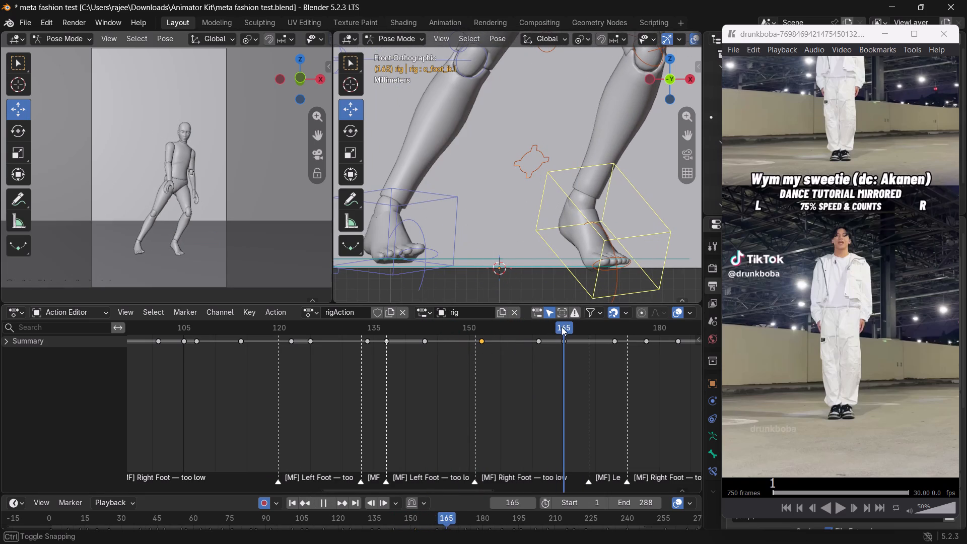
drag(562, 327, 563, 327)
scroll(505, 186, down, 4)
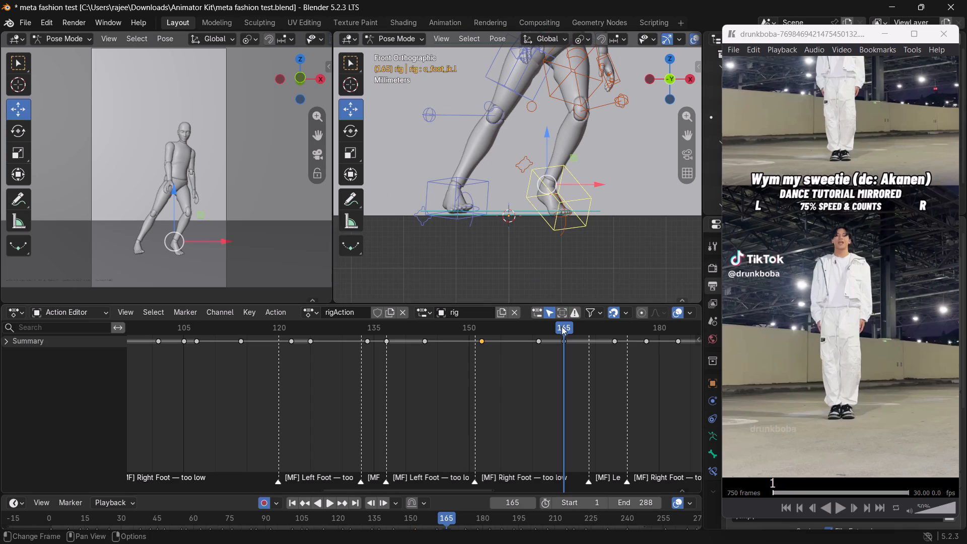
drag(562, 327, 536, 329)
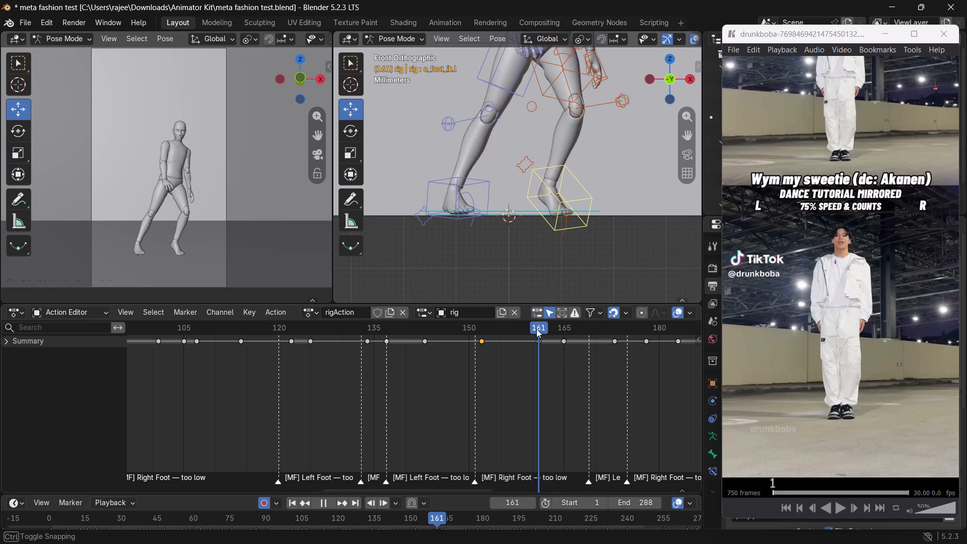
drag(536, 329, 537, 329)
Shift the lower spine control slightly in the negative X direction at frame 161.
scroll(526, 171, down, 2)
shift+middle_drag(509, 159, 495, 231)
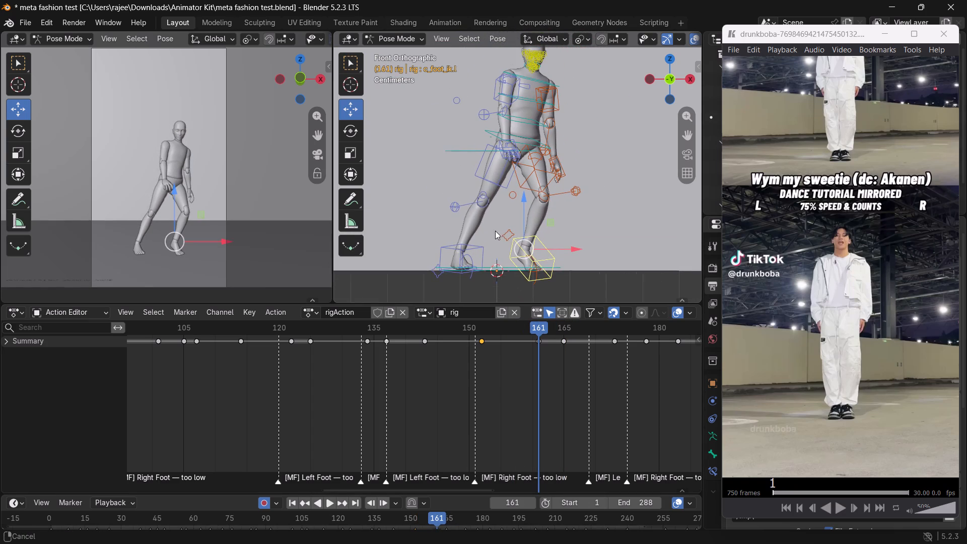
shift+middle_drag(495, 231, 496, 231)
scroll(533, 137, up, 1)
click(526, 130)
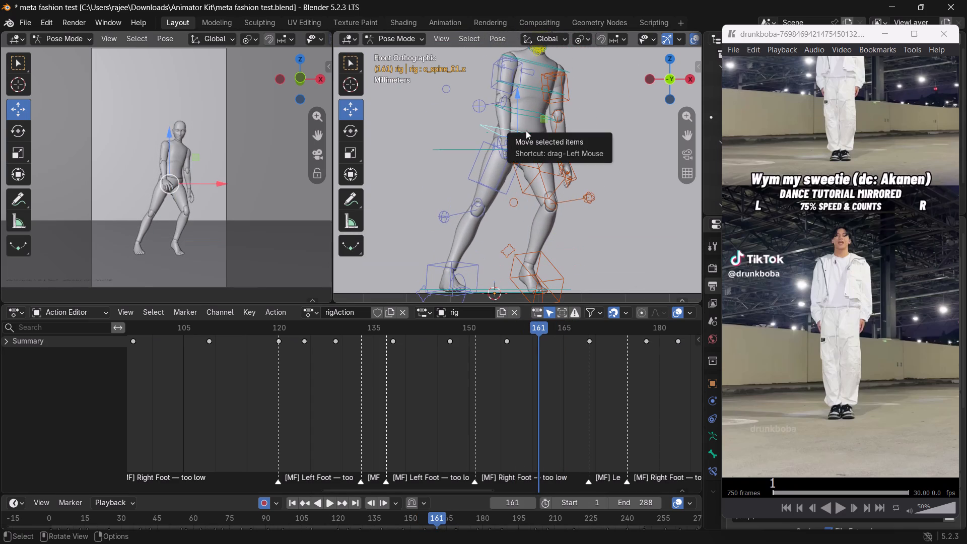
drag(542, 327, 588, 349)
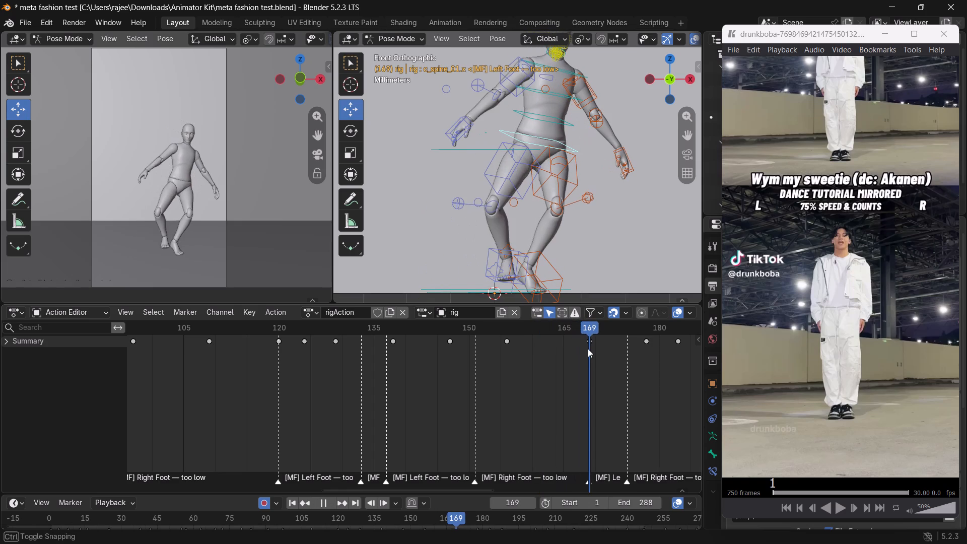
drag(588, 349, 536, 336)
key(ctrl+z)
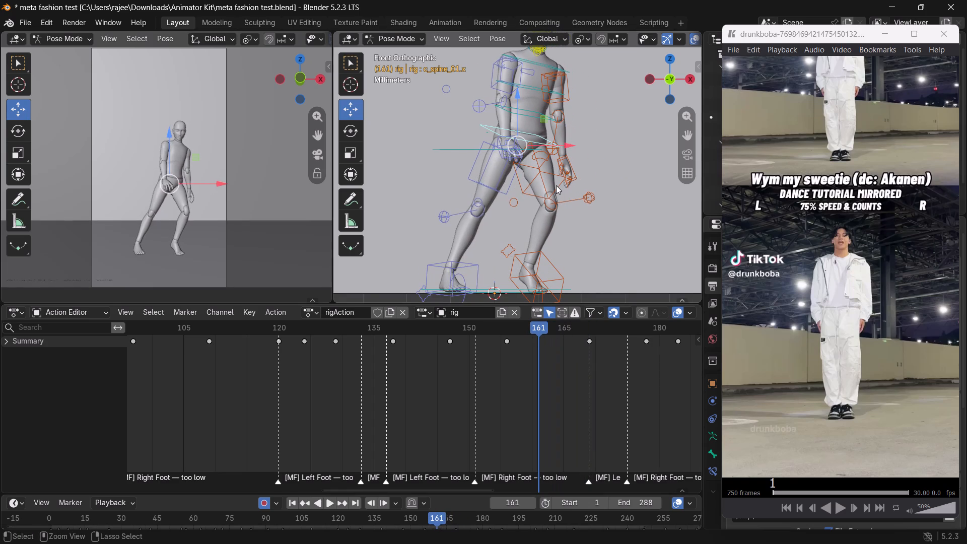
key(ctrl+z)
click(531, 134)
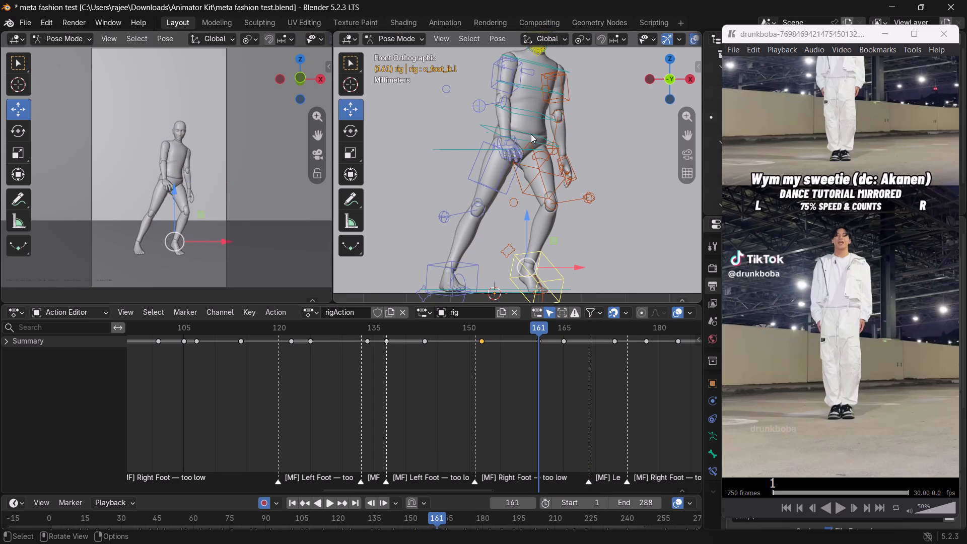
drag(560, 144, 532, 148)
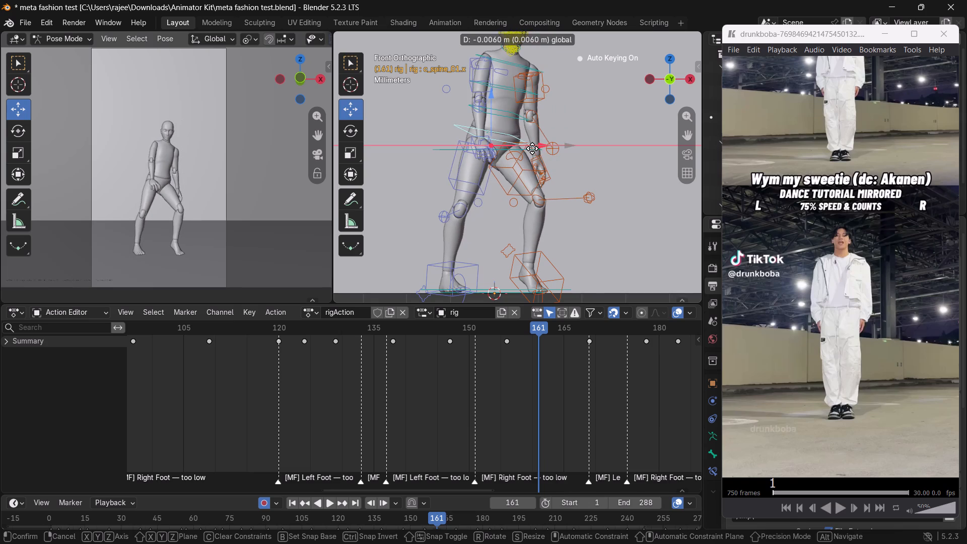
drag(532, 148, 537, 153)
Play and scrub frames 152 to 162 to review the hip and leg motion, stopping at frame 156.
drag(533, 328, 490, 320)
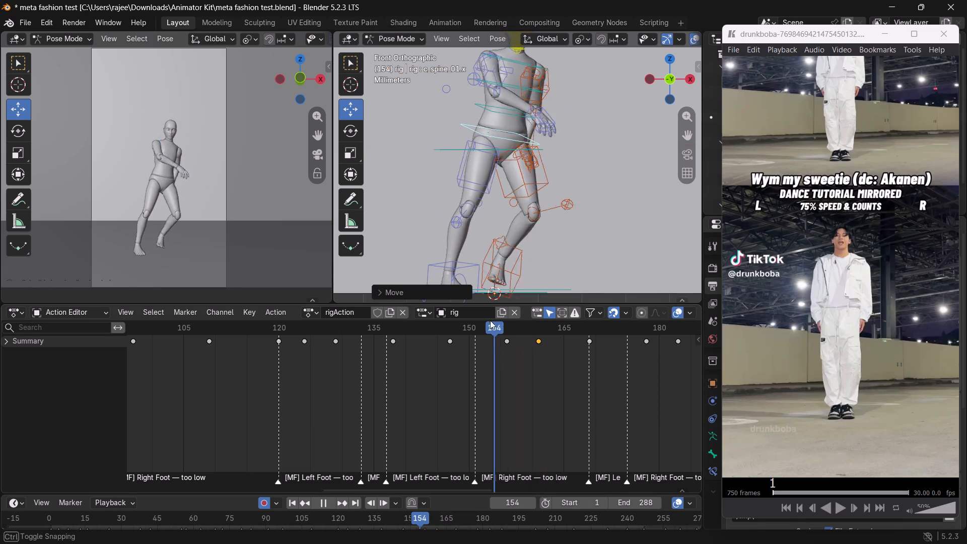
drag(490, 320, 480, 352)
key(space)
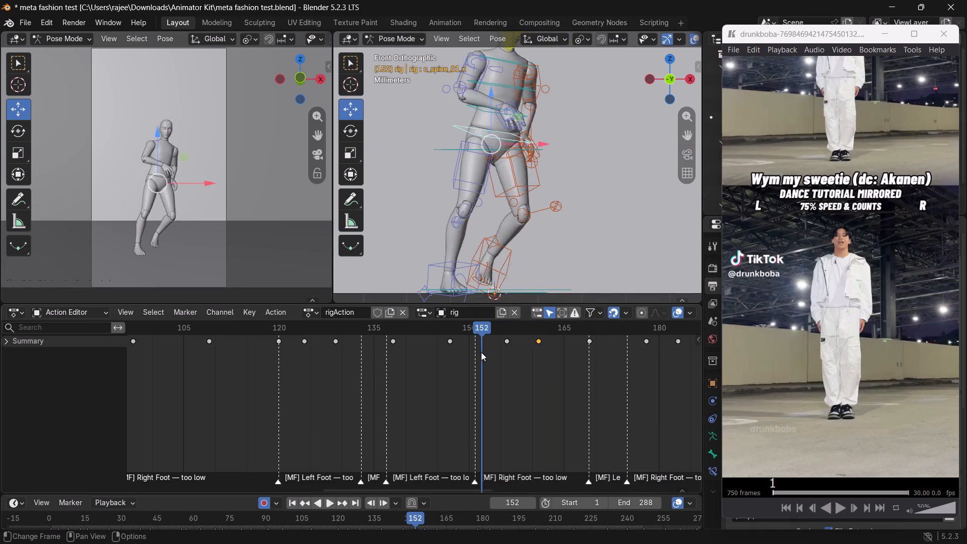
key(space)
drag(623, 331, 539, 332)
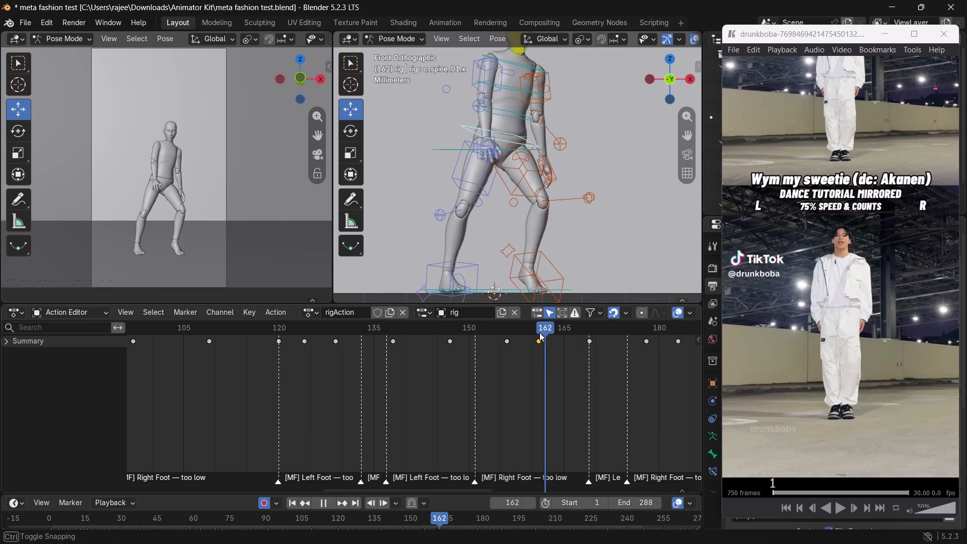
drag(539, 332, 500, 339)
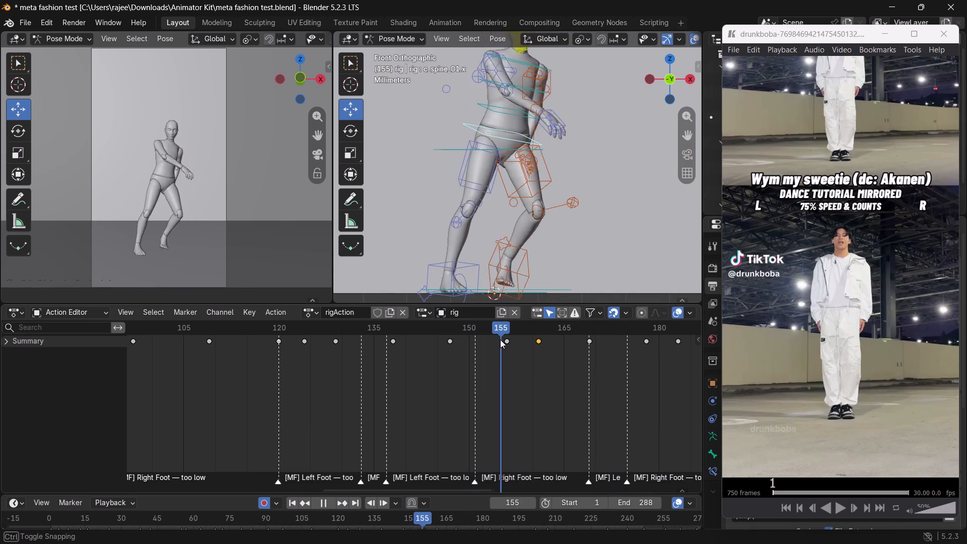
drag(500, 339, 535, 356)
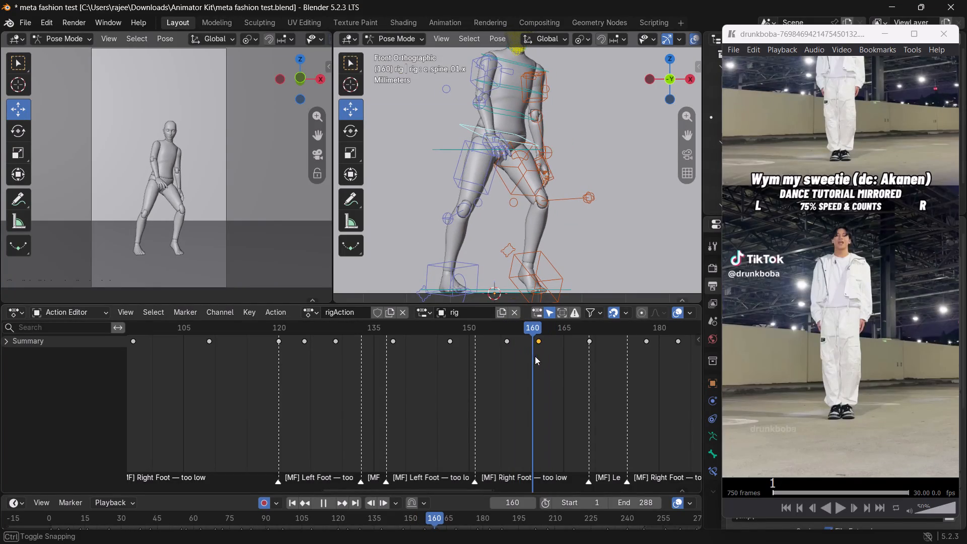
drag(535, 356, 541, 355)
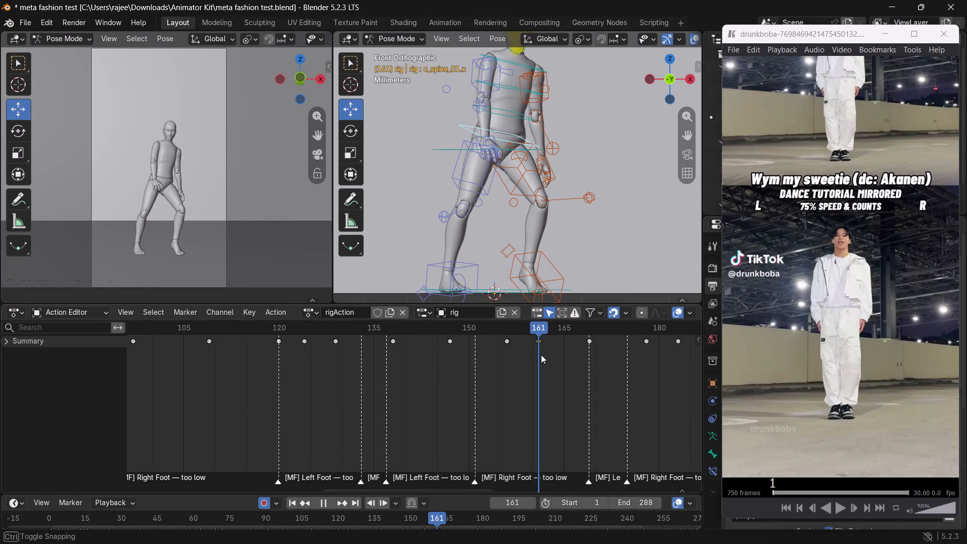
drag(541, 355, 539, 354)
drag(539, 354, 504, 348)
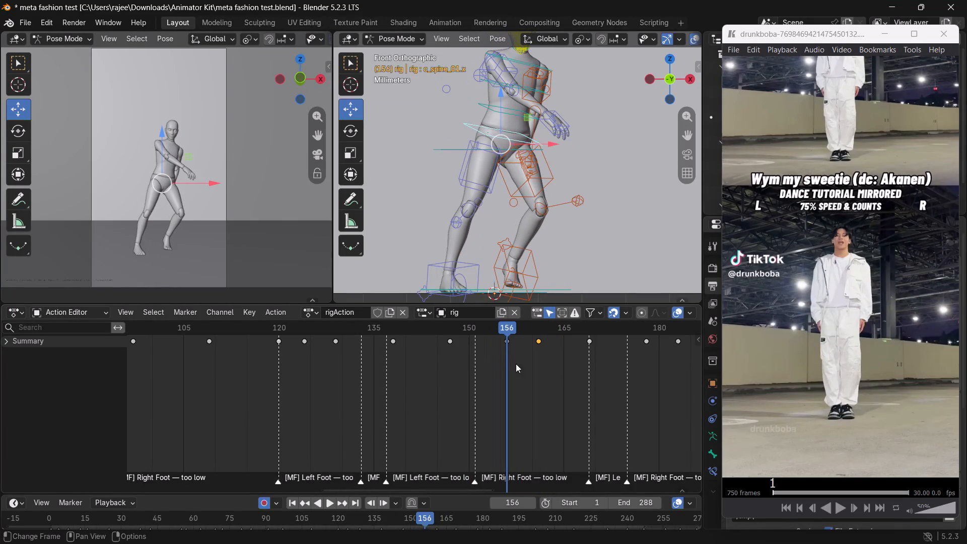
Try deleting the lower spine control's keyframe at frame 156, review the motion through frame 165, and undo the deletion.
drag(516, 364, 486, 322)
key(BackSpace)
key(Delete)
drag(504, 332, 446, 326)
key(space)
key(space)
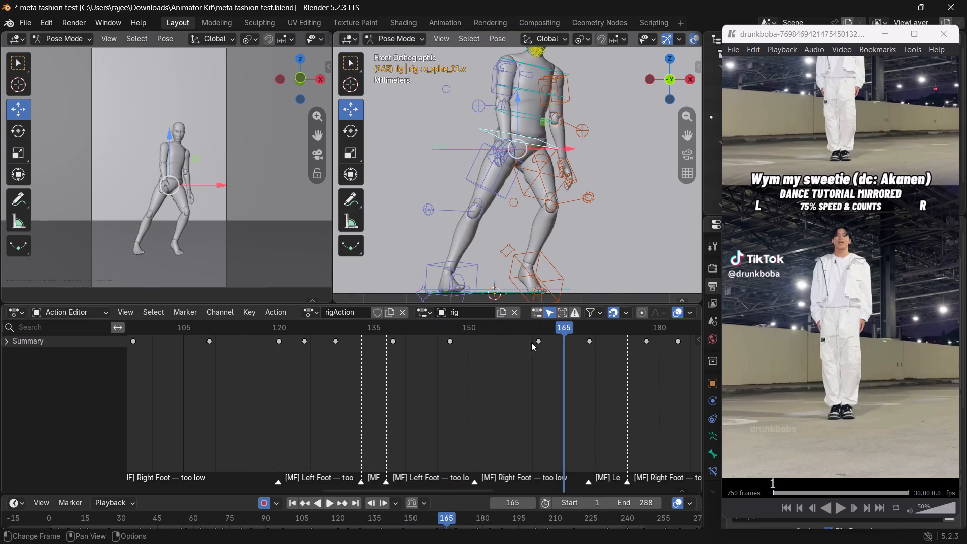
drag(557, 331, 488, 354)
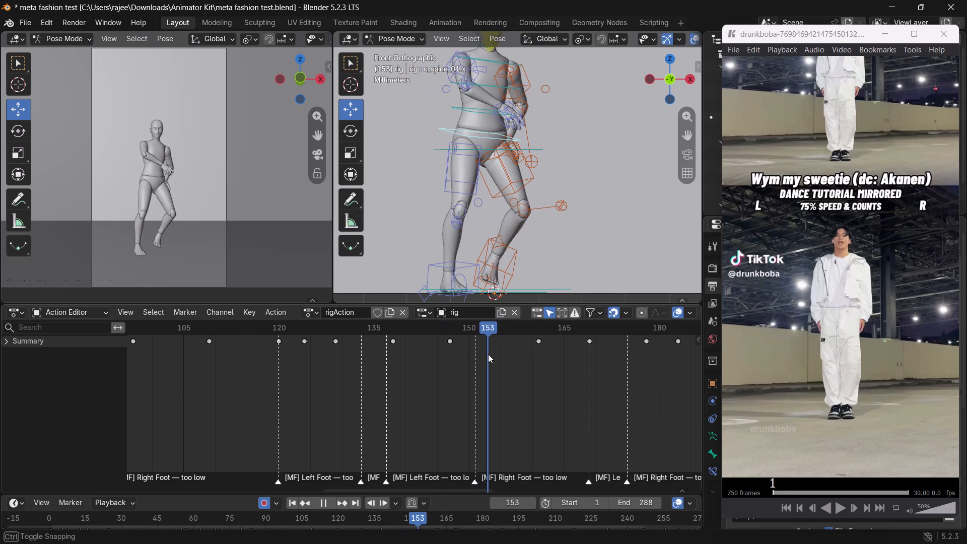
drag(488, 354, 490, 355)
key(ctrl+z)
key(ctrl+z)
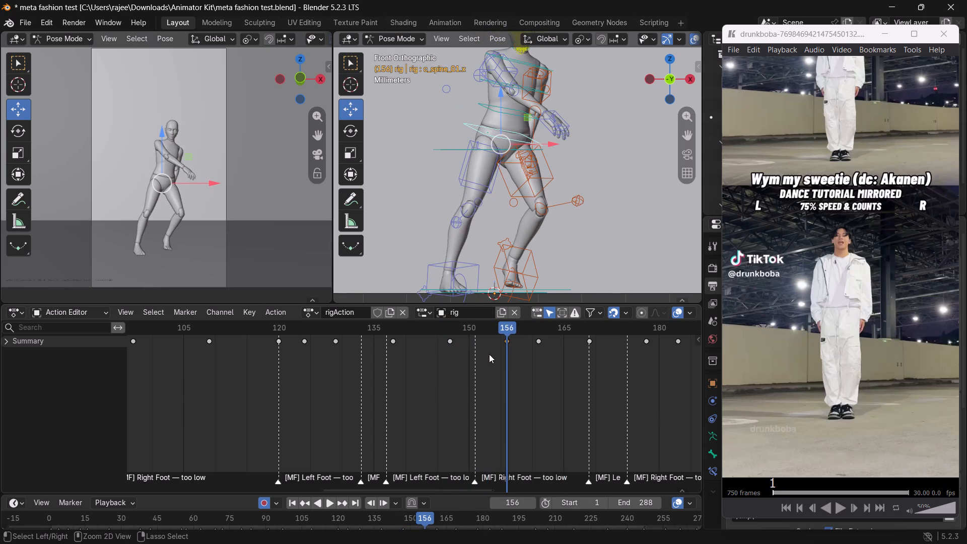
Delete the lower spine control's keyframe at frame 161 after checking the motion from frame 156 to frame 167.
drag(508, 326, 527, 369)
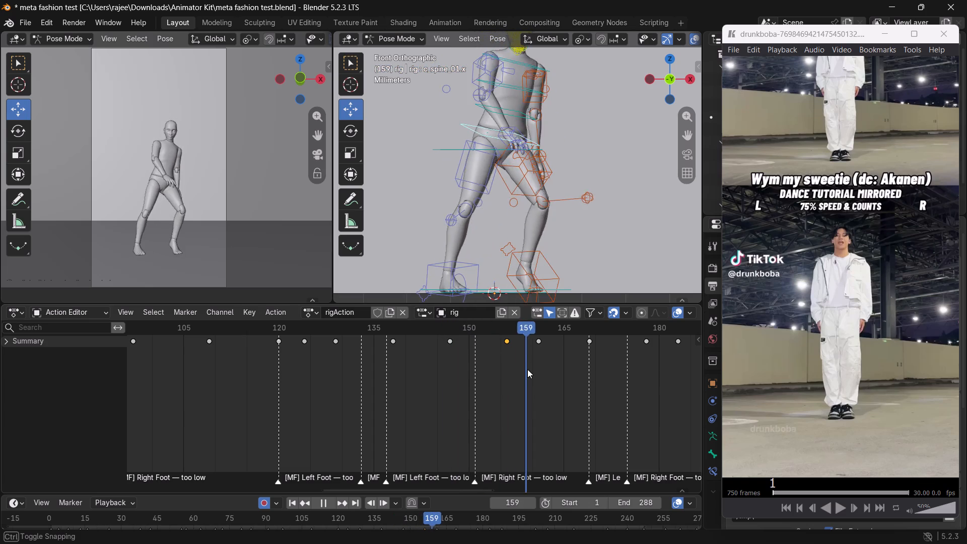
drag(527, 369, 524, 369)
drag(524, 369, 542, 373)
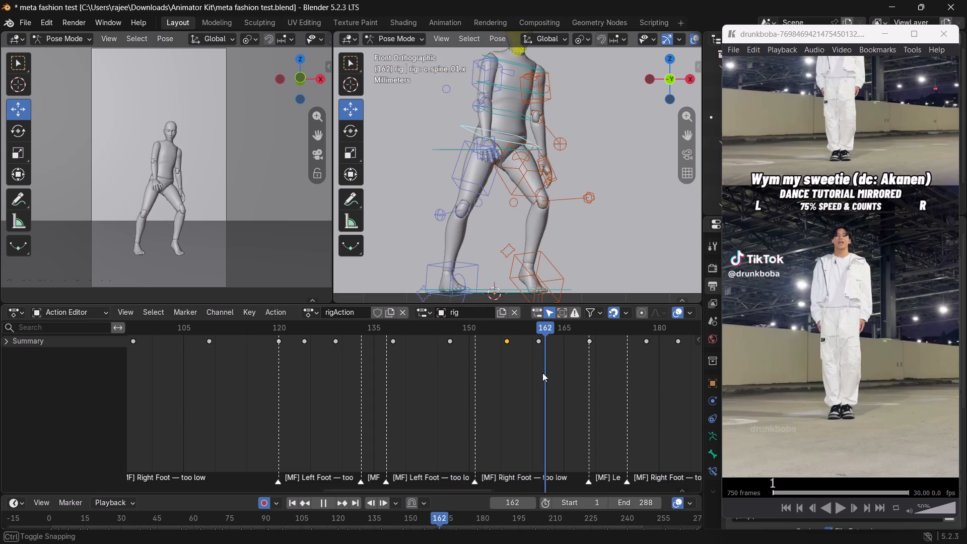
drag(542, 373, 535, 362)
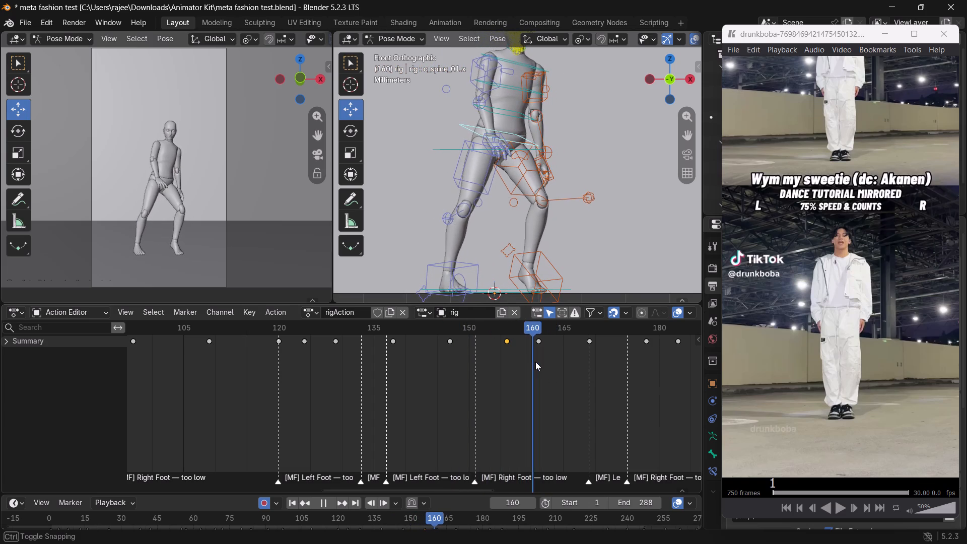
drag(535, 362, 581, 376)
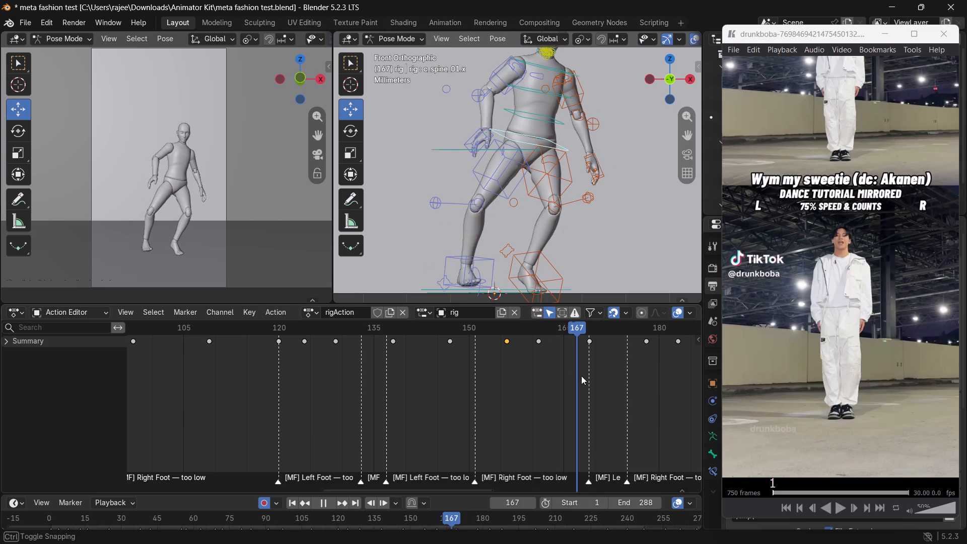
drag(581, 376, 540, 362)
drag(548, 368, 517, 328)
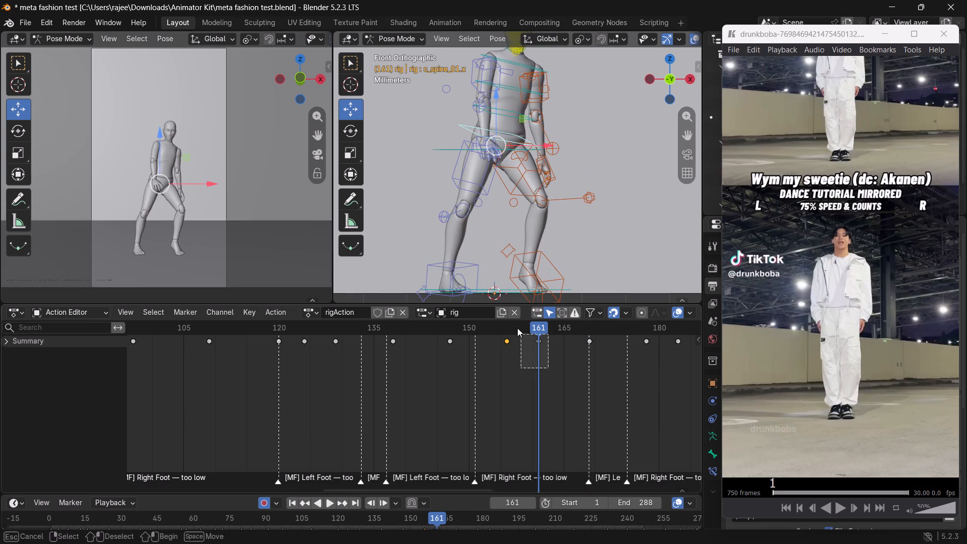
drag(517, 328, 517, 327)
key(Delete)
Play and scrub frames 157 to 178 to review the hip and leg motion without the deleted spine keyframe.
drag(534, 325, 510, 323)
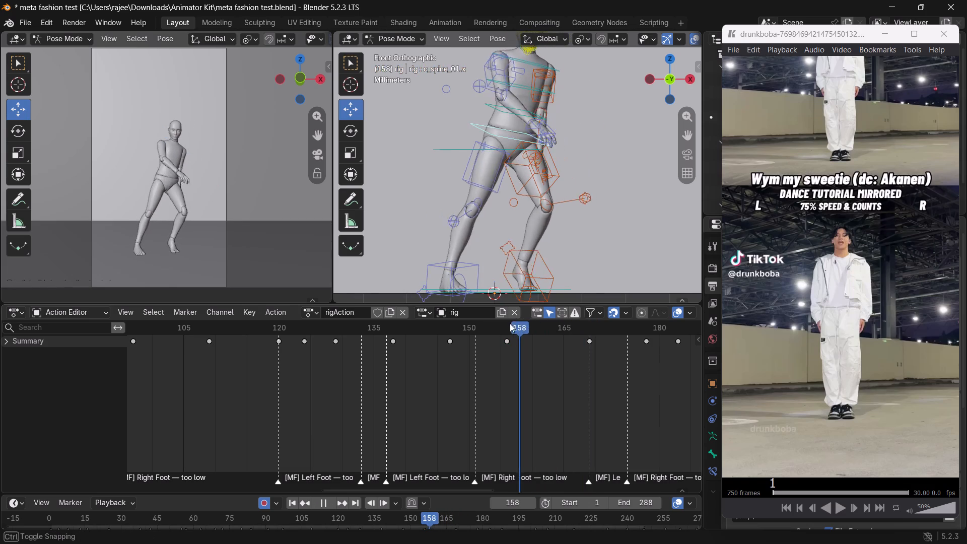
drag(510, 323, 507, 356)
key(space)
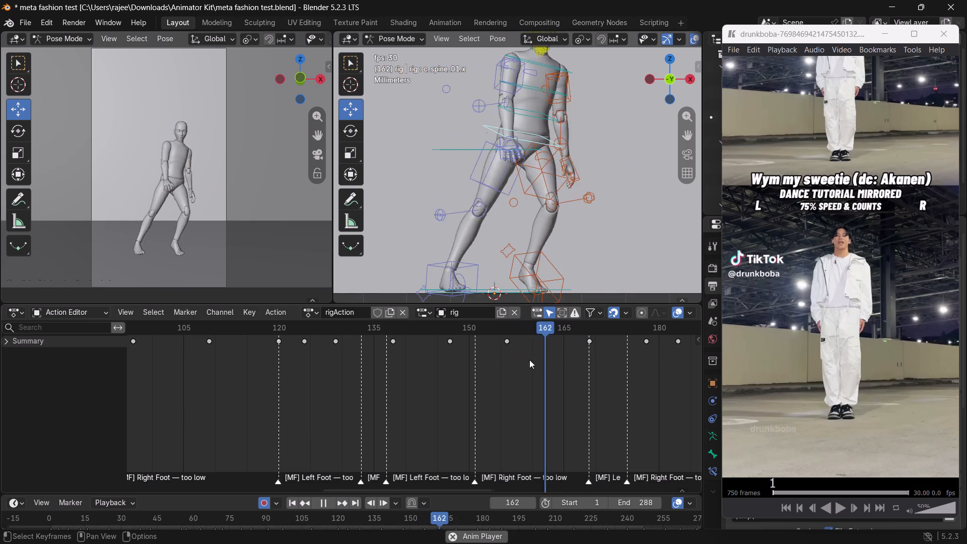
key(space)
scroll(544, 365, down, 3)
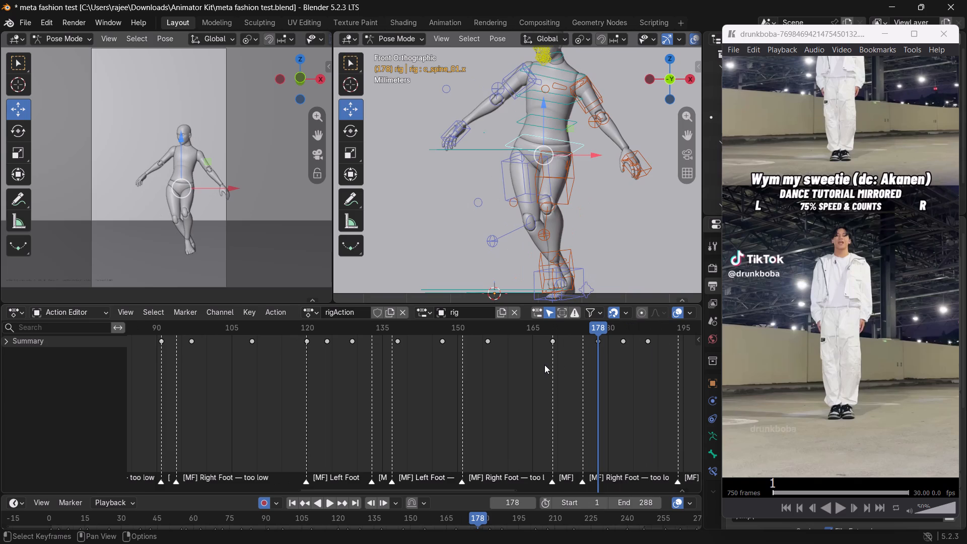
scroll(544, 365, down, 1)
drag(585, 330, 481, 333)
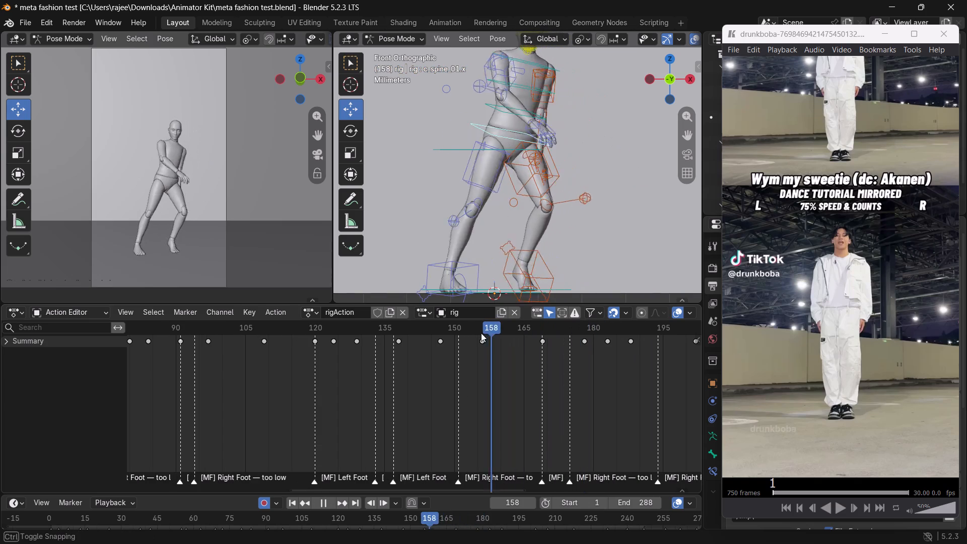
drag(481, 333, 485, 345)
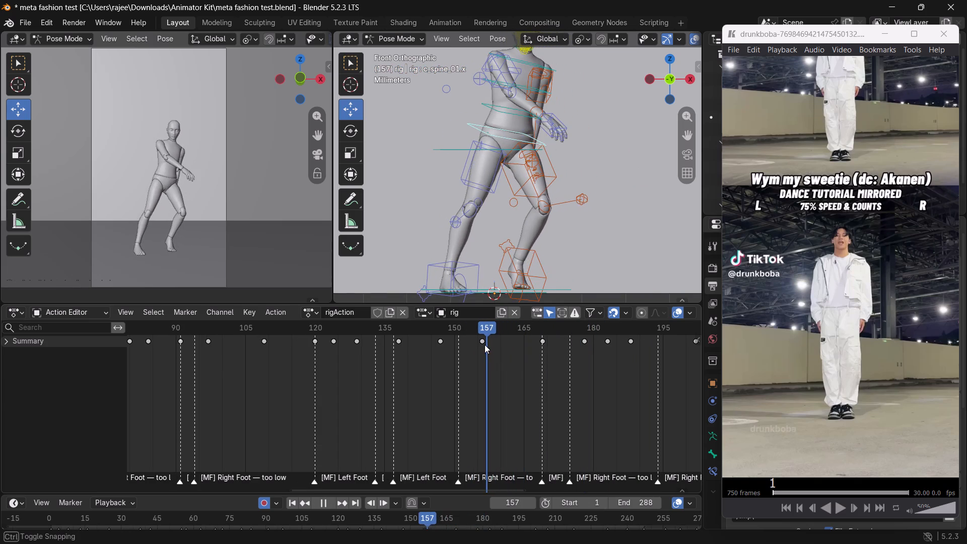
drag(485, 345, 515, 362)
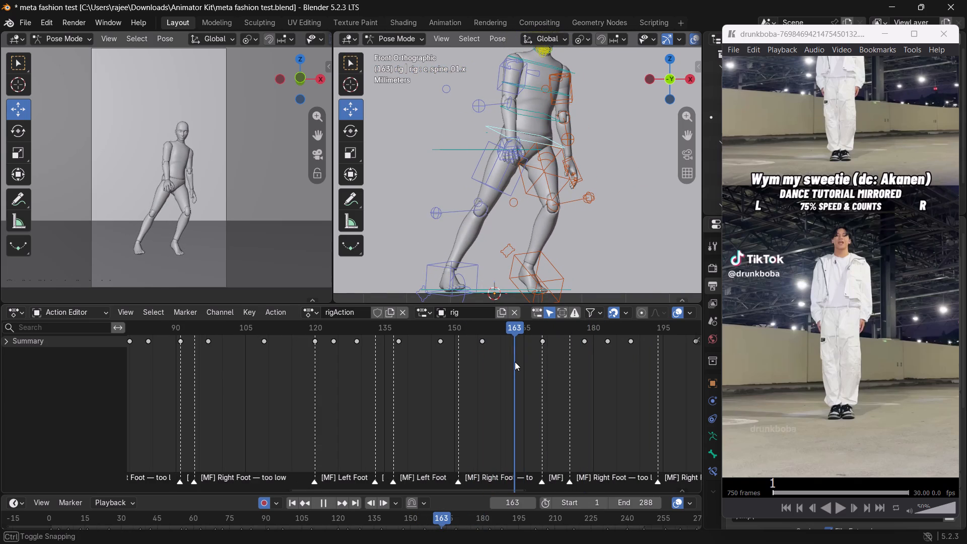
drag(515, 362, 506, 361)
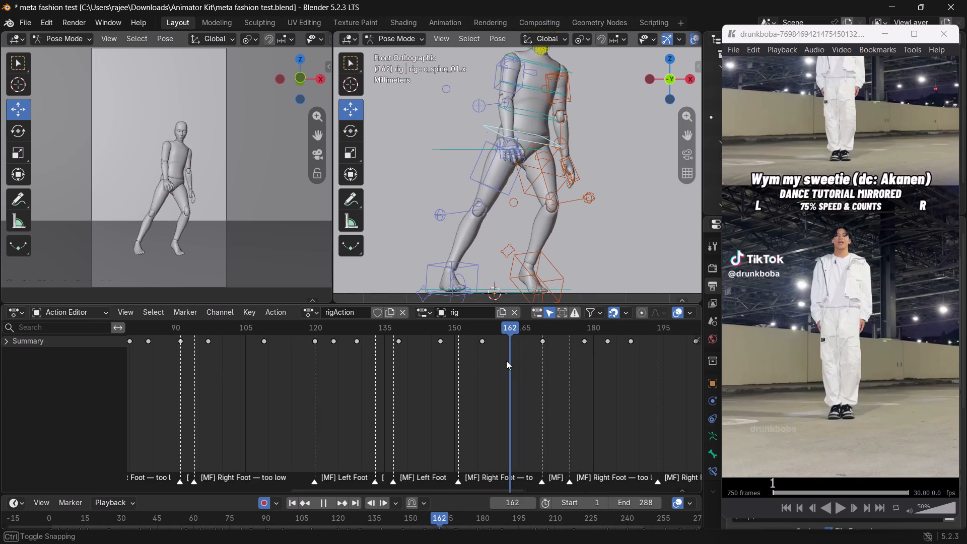
Insert a keyframe for the lower spine control at frame 163 and move that keyframe to frame 161.
drag(506, 361, 514, 365)
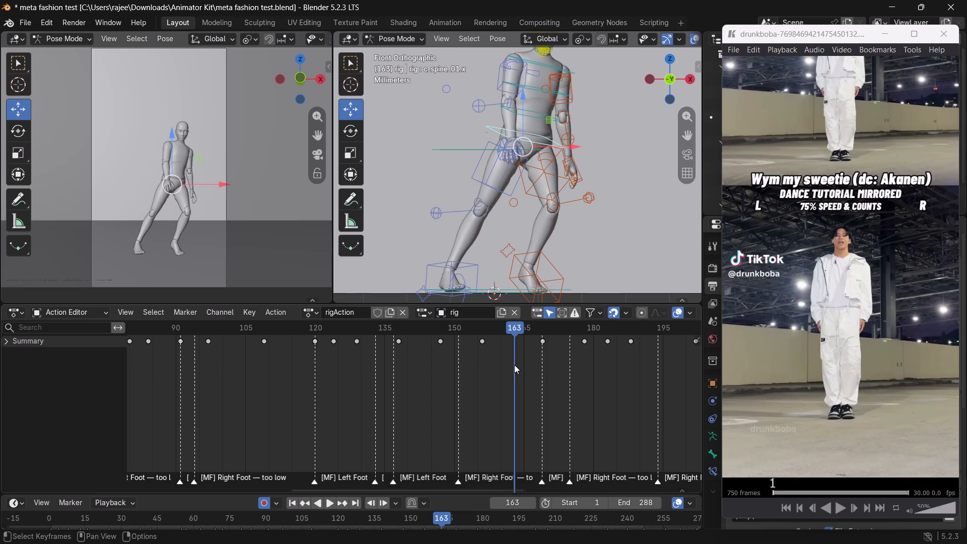
click(538, 141)
click(522, 132)
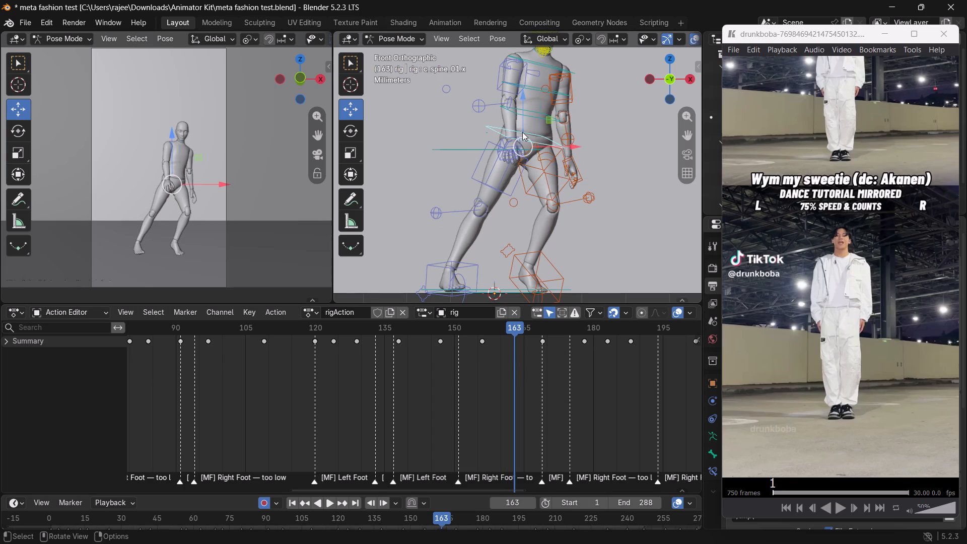
key(i)
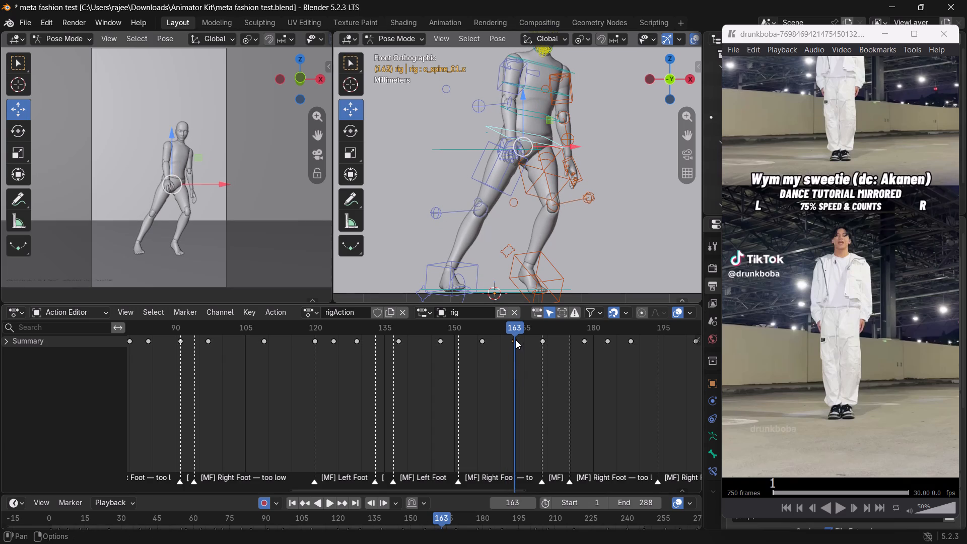
drag(514, 340, 505, 340)
Play from about frame 150 through the end of the animation to review the body motion with the new spine keyframe.
drag(515, 329, 483, 327)
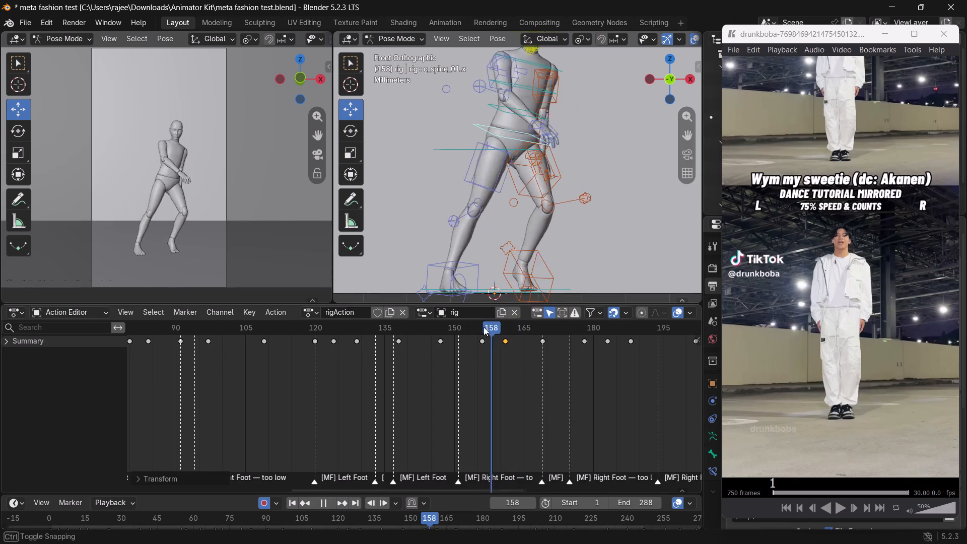
drag(483, 327, 455, 328)
key(space)
key(space)
key(space)
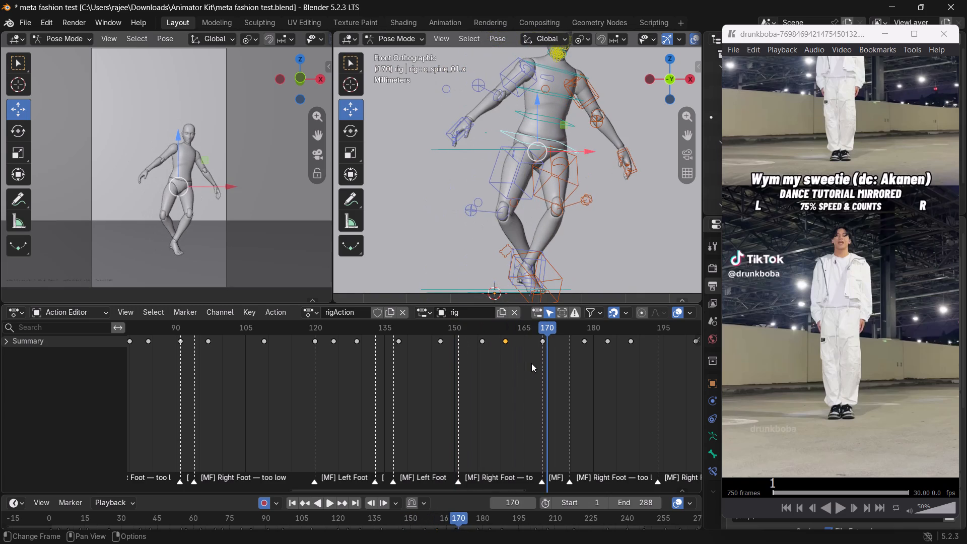
key(space)
key(space)
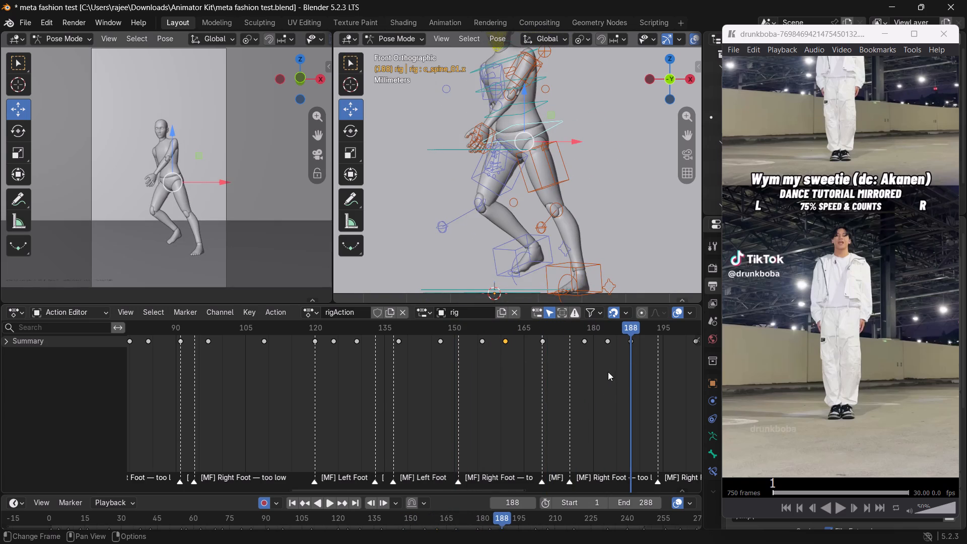
scroll(608, 372, down, 3)
key(space)
scroll(592, 376, down, 5)
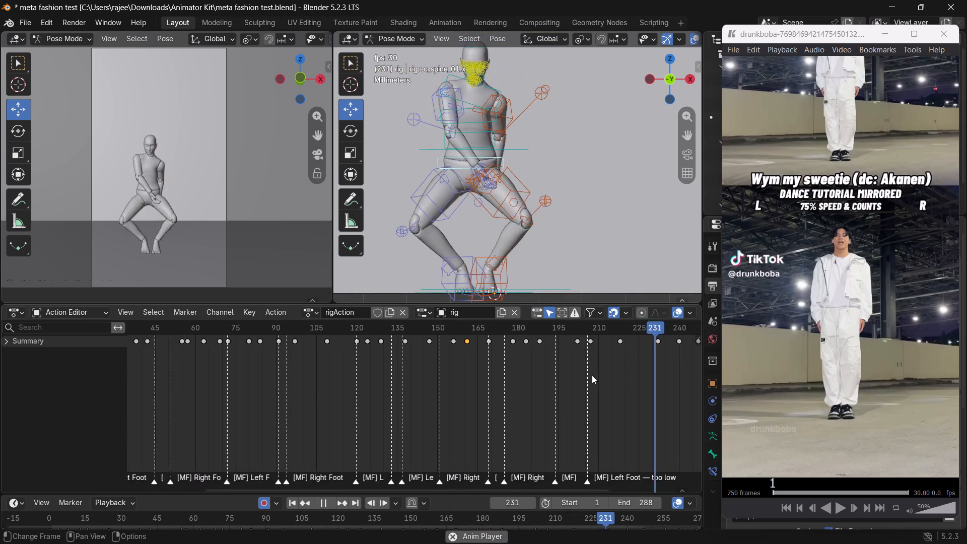
scroll(592, 375, down, 4)
scroll(537, 434, down, 3)
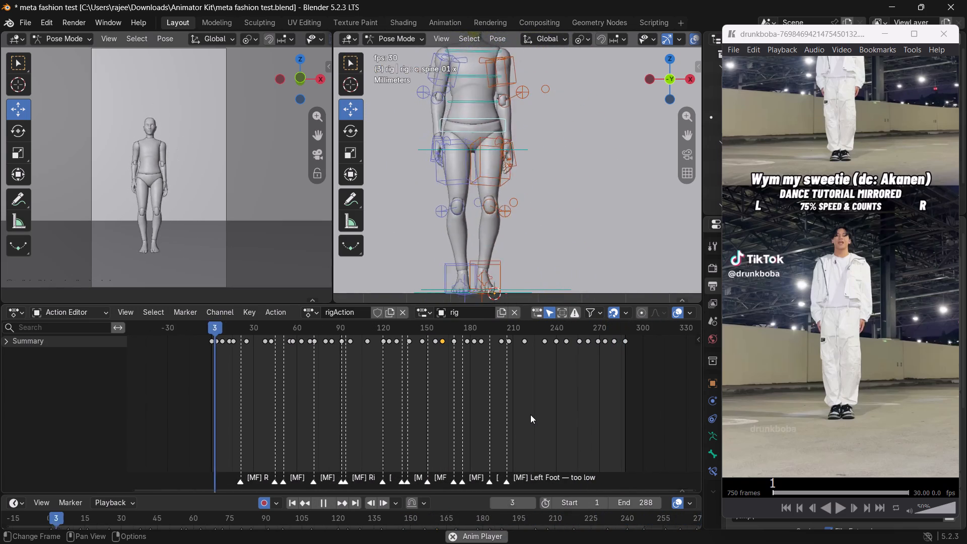
Save the blend file.
key(ctrl+s)
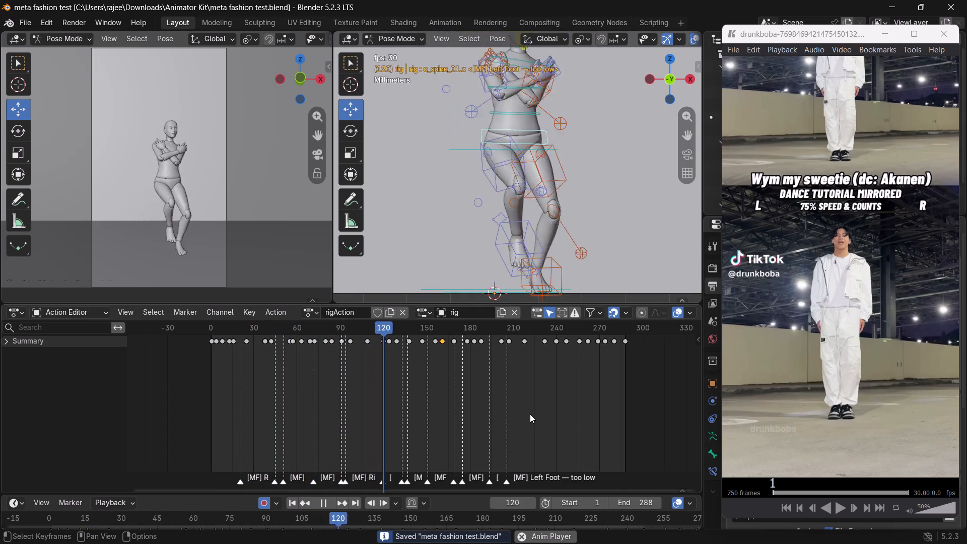
Play the animation up to frame 109 and scrub frames 99 to 106 to examine the hip and leg motion.
drag(420, 329, 271, 329)
key(space)
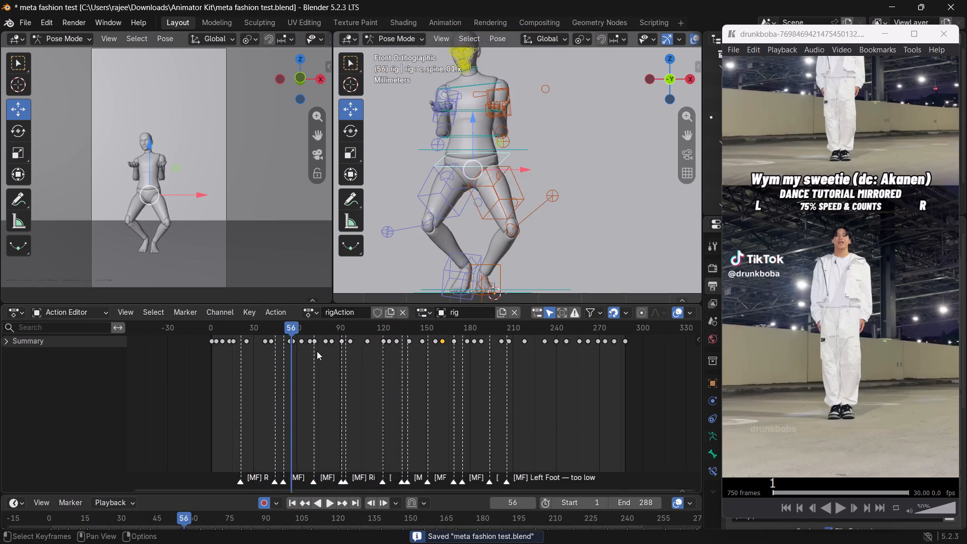
key(space)
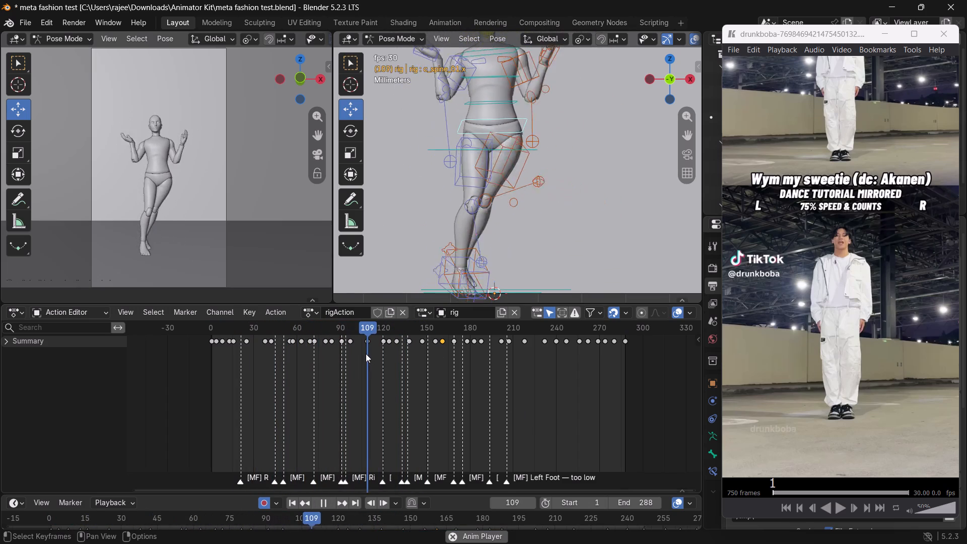
key(space)
drag(368, 328, 362, 331)
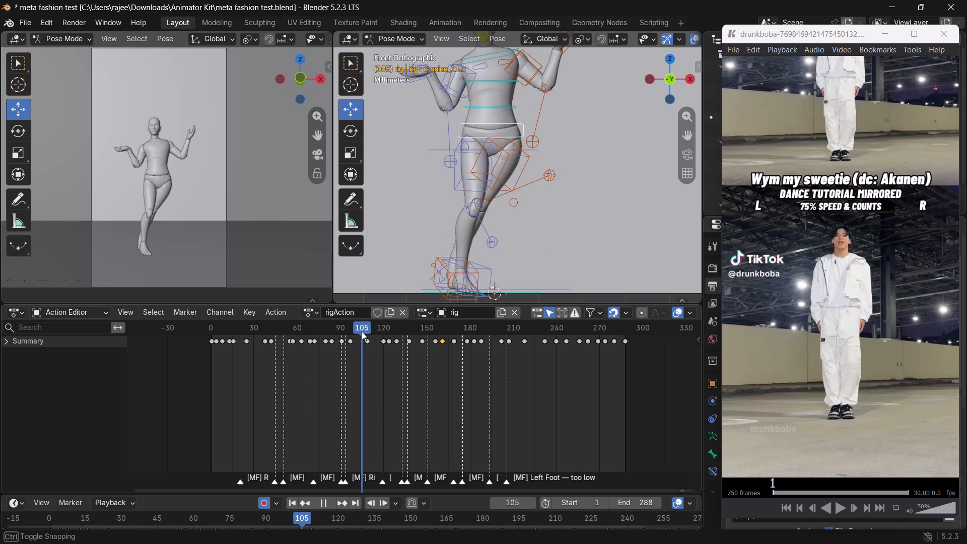
drag(362, 331, 353, 330)
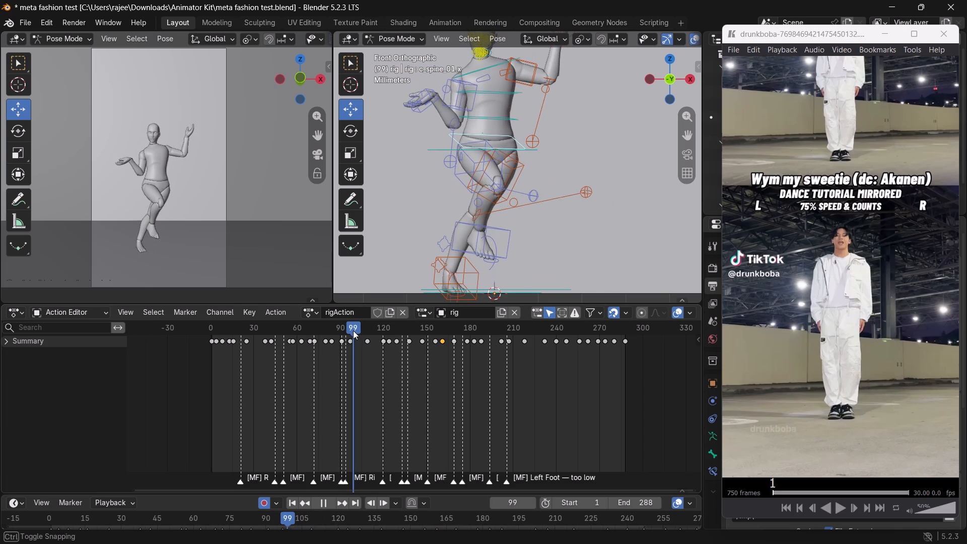
drag(353, 330, 362, 336)
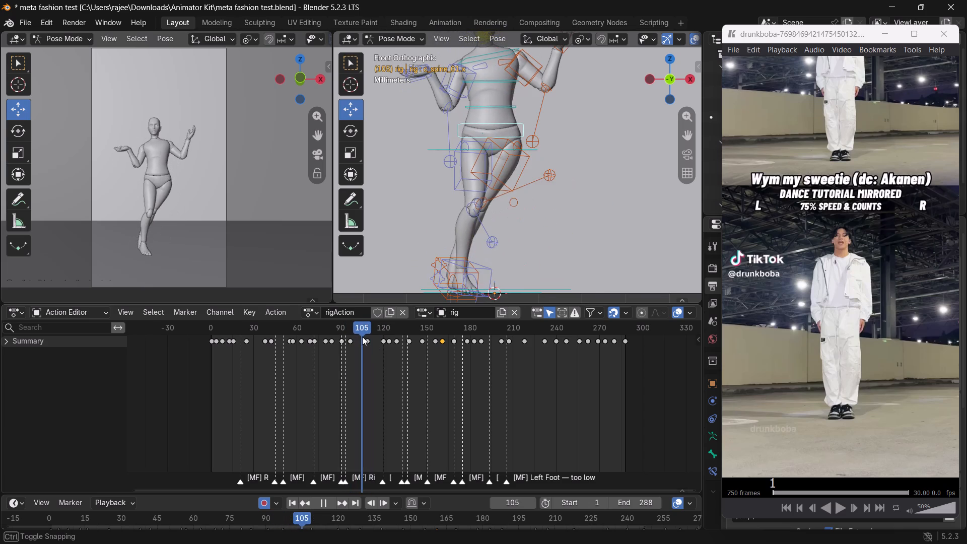
drag(362, 336, 359, 333)
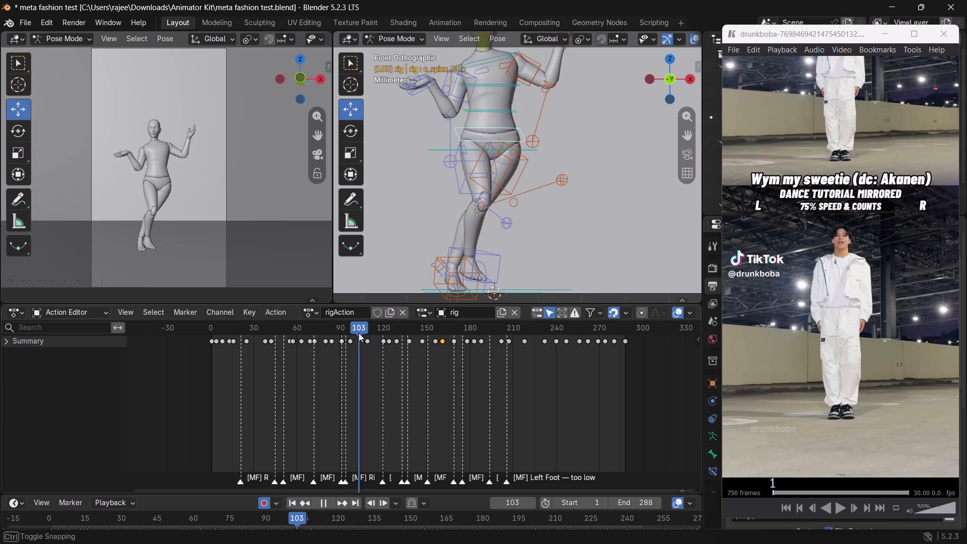
drag(359, 333, 363, 336)
scroll(411, 237, up, 1)
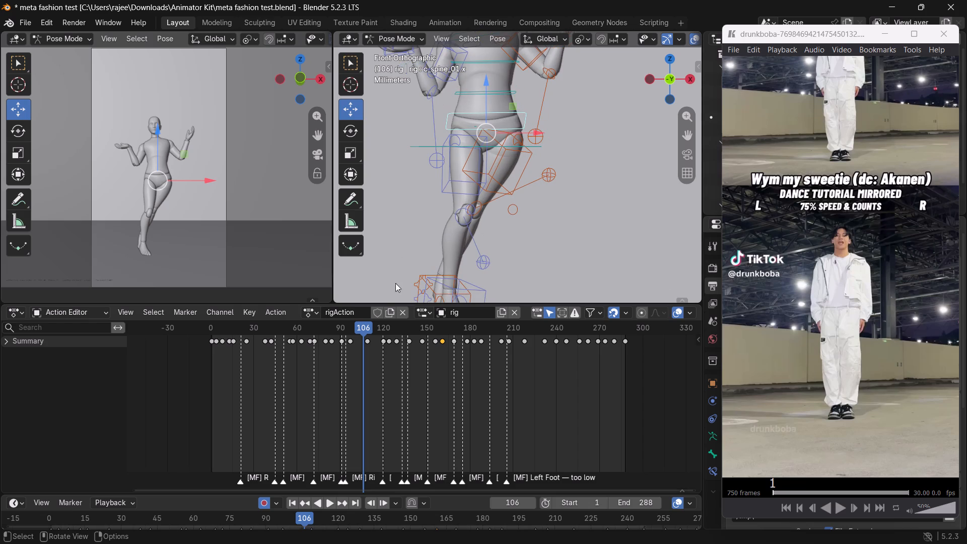
Shift the lower spine control about 0.004 m in the negative X direction at frame 109.
drag(362, 329, 367, 331)
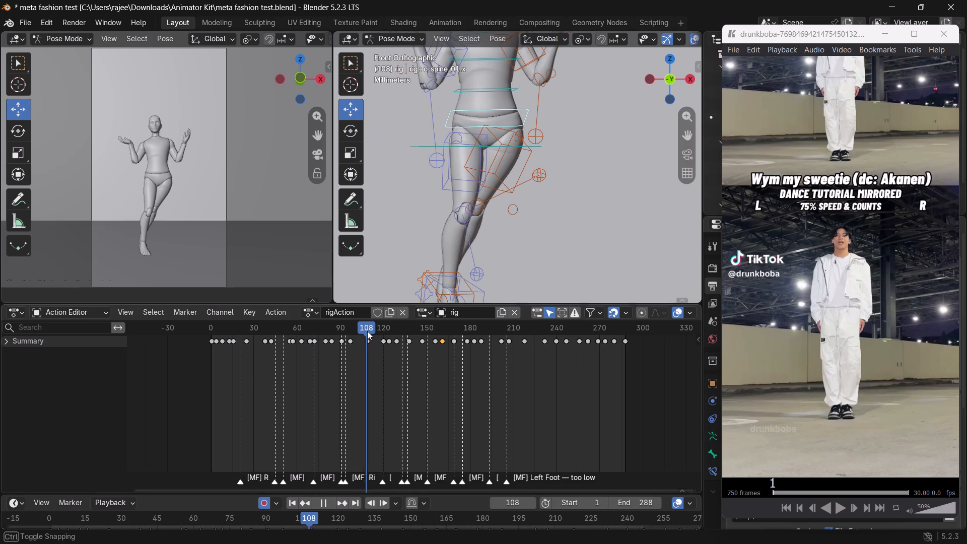
drag(367, 331, 368, 331)
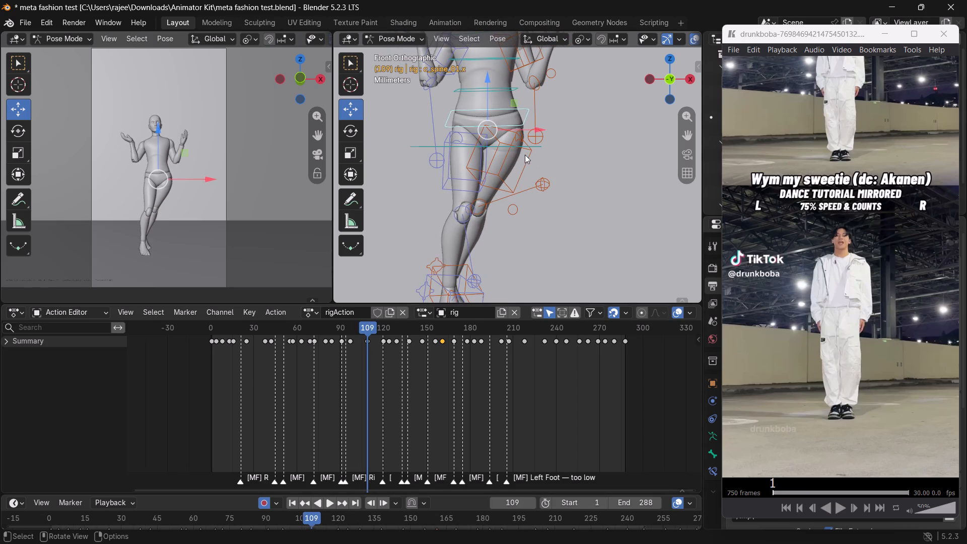
drag(532, 130, 509, 134)
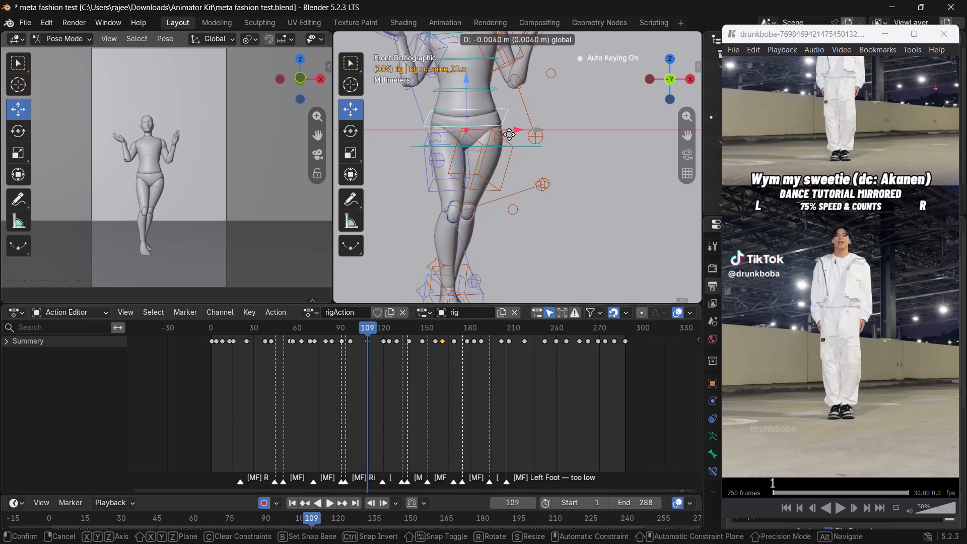
drag(509, 134, 507, 138)
drag(507, 126, 512, 132)
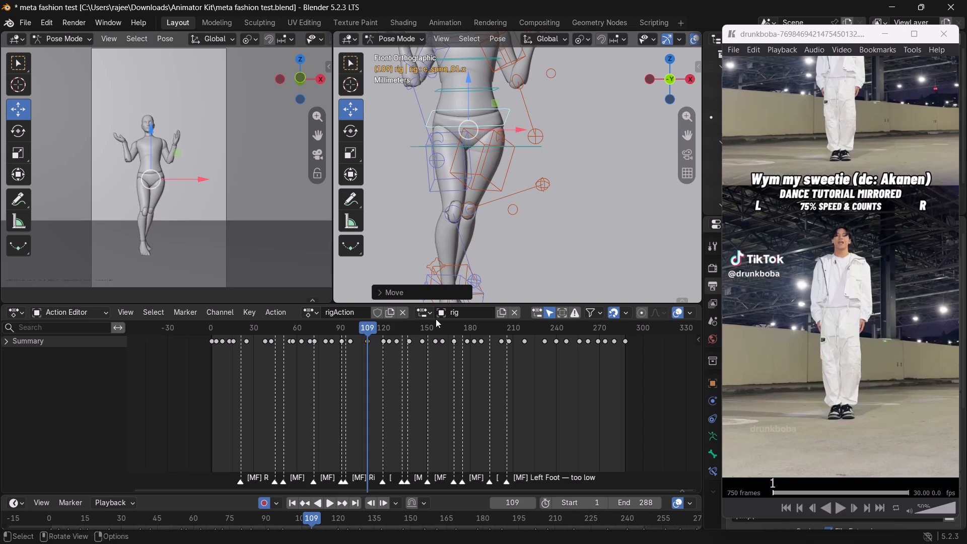
Play and scrub frames 105 to 121 to review the shifted hip motion, ending at frame 141.
drag(362, 328, 332, 329)
key(space)
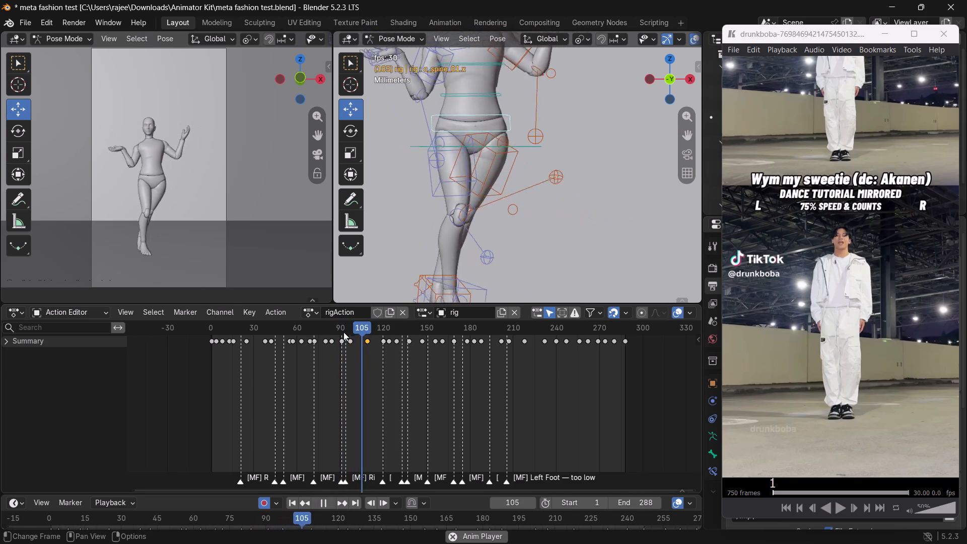
key(space)
drag(386, 329, 355, 325)
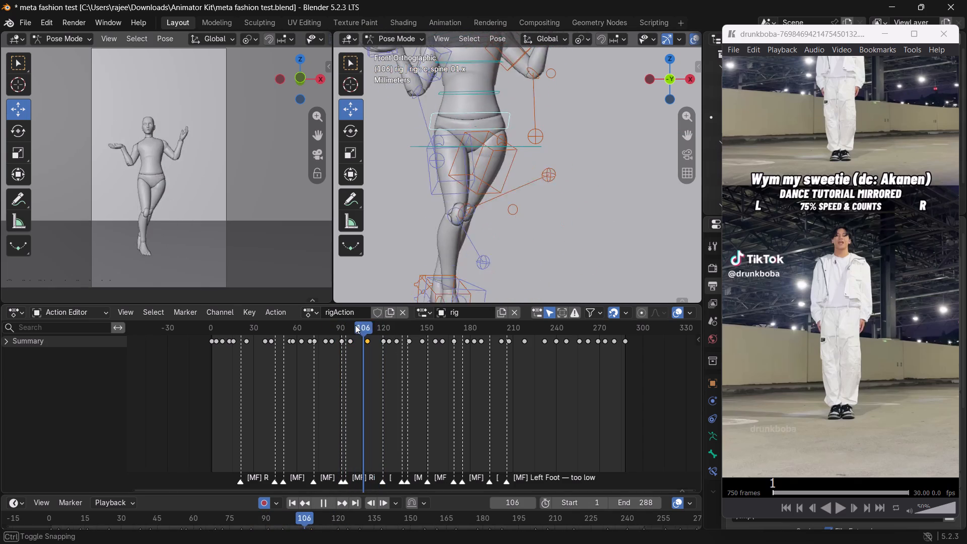
drag(355, 325, 371, 333)
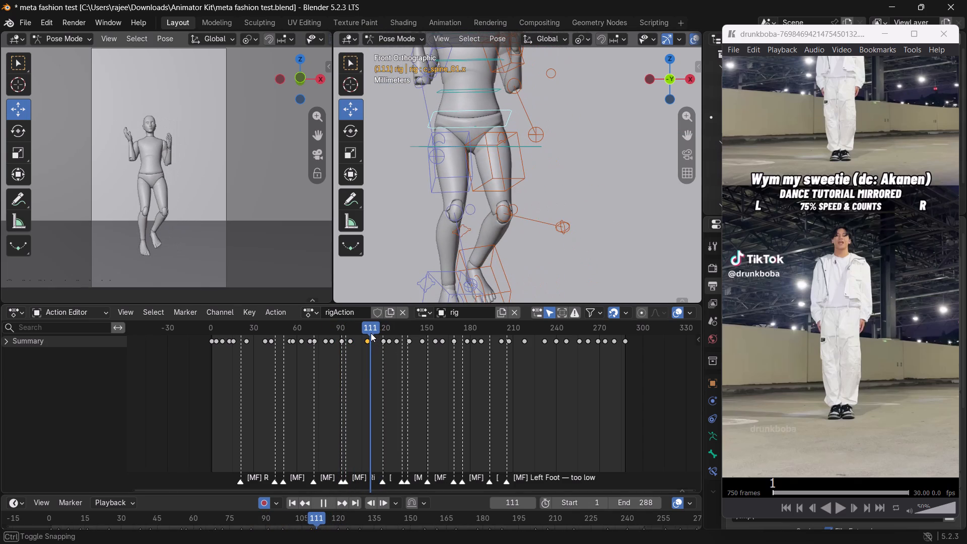
drag(371, 333, 374, 332)
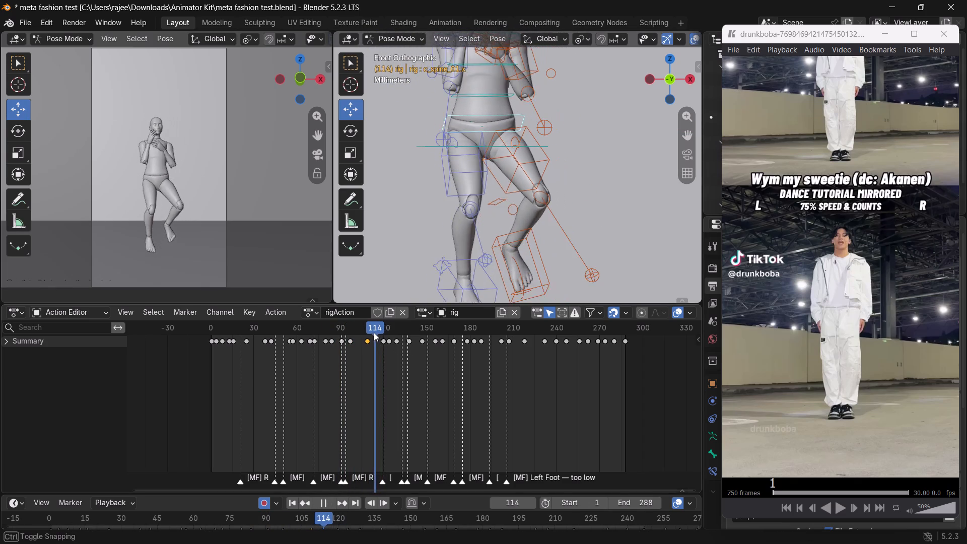
drag(374, 332, 367, 328)
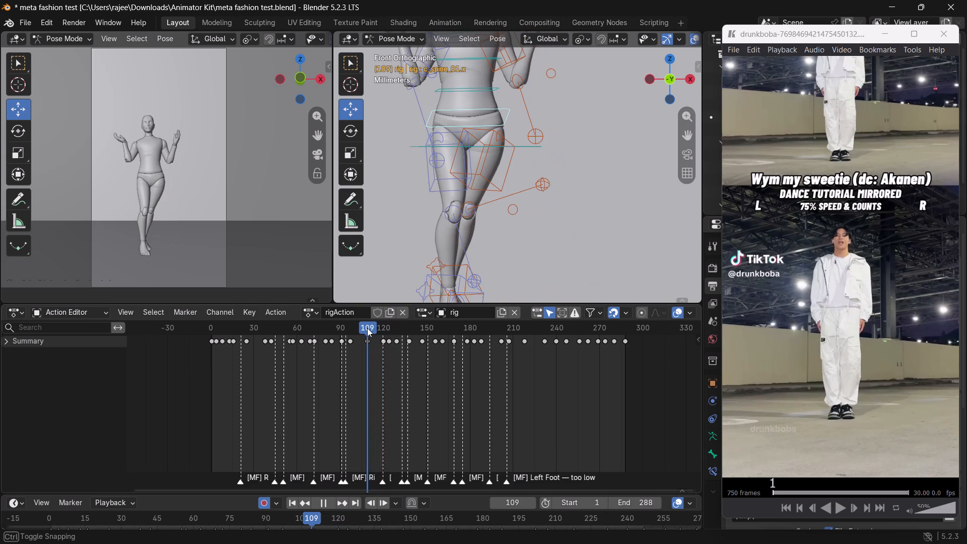
drag(367, 328, 378, 332)
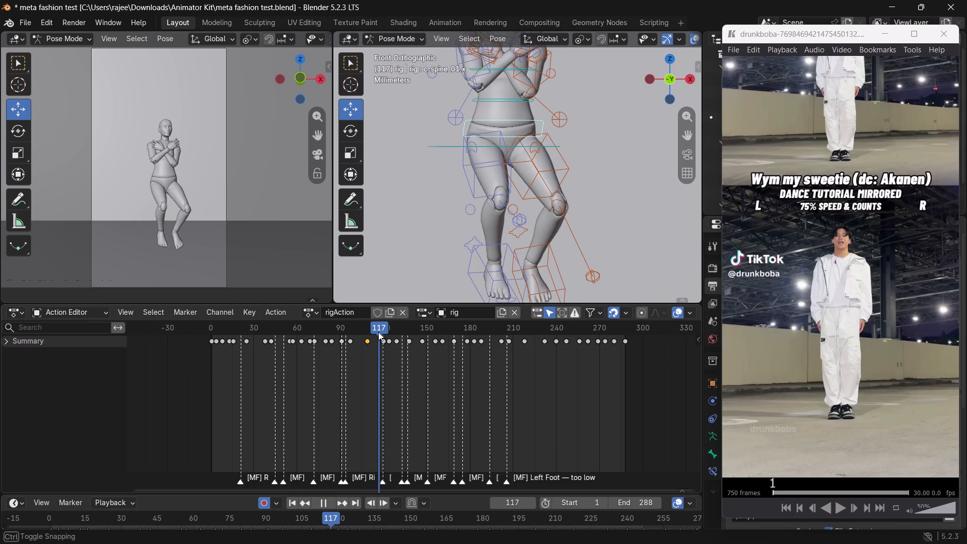
drag(378, 332, 376, 331)
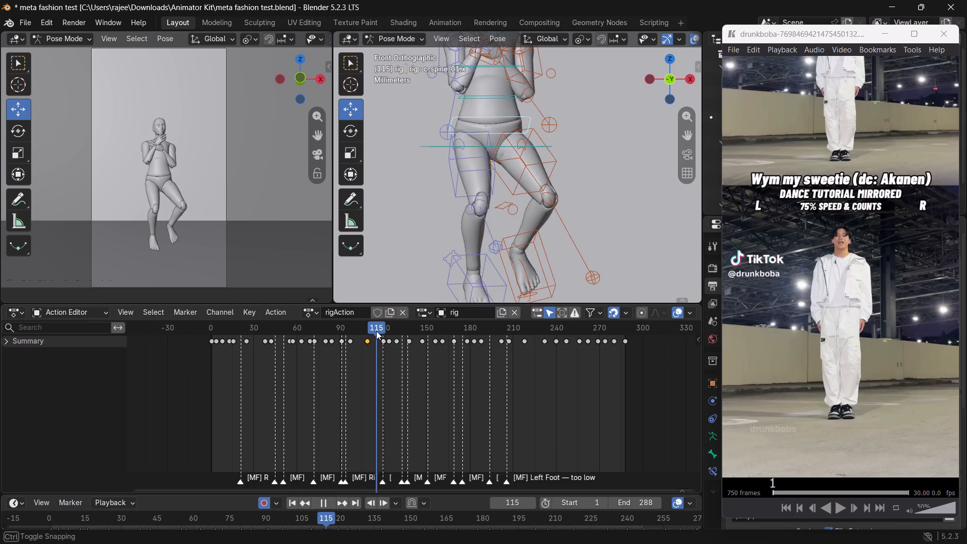
drag(376, 331, 384, 335)
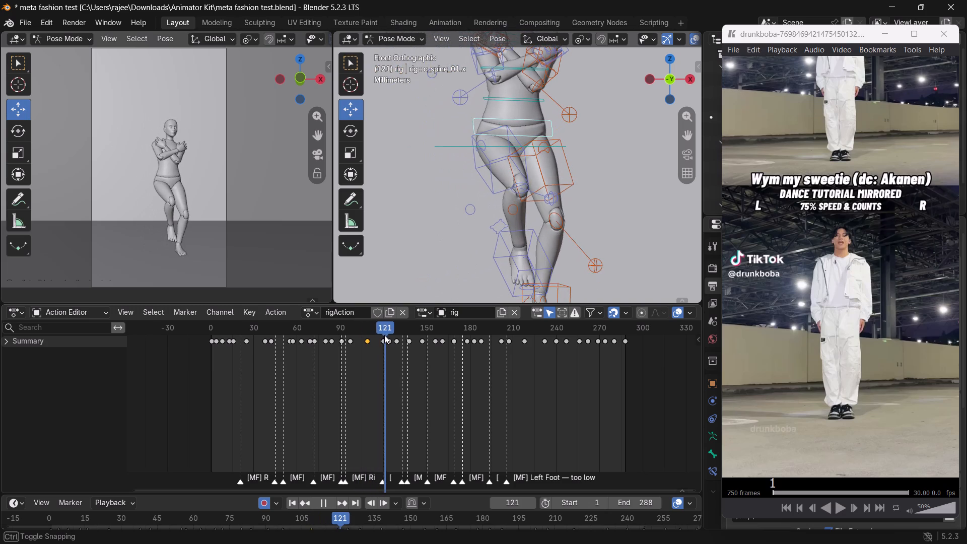
drag(384, 335, 382, 333)
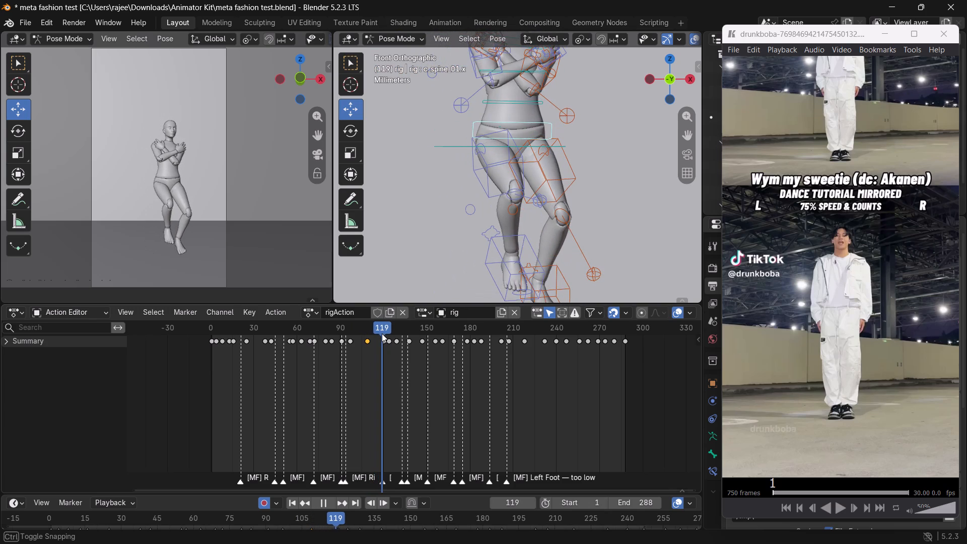
drag(382, 333, 382, 332)
drag(382, 332, 413, 349)
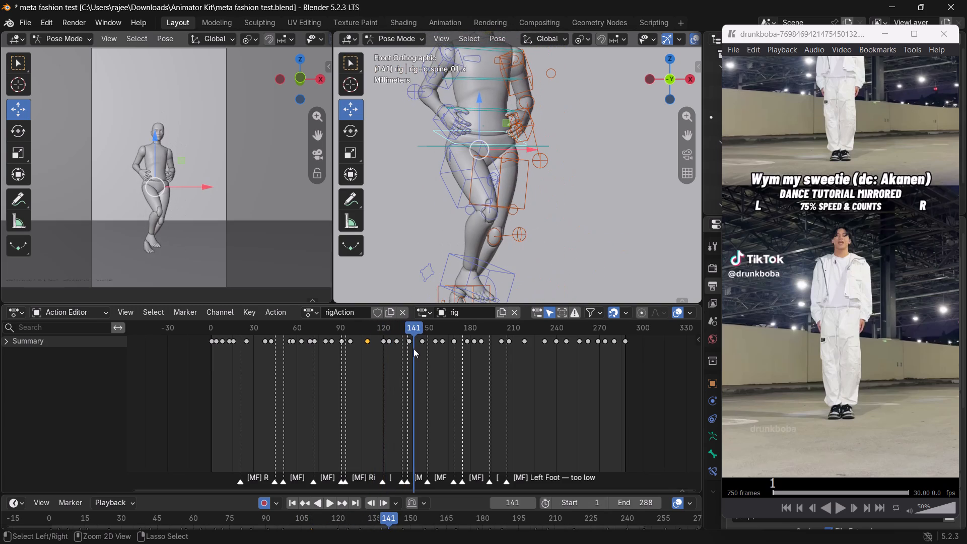
Save the blend file with the frame 109 hip adjustment.
key(ctrl+s)
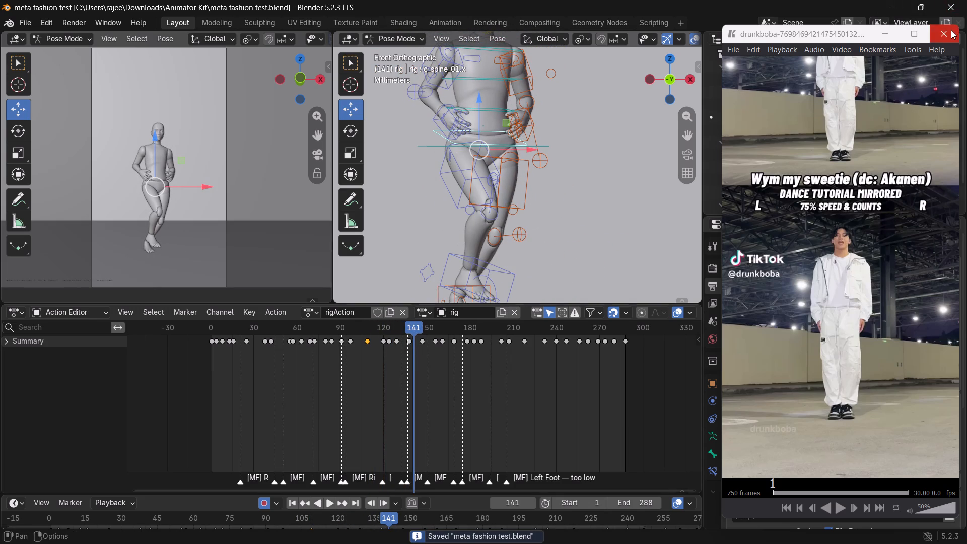